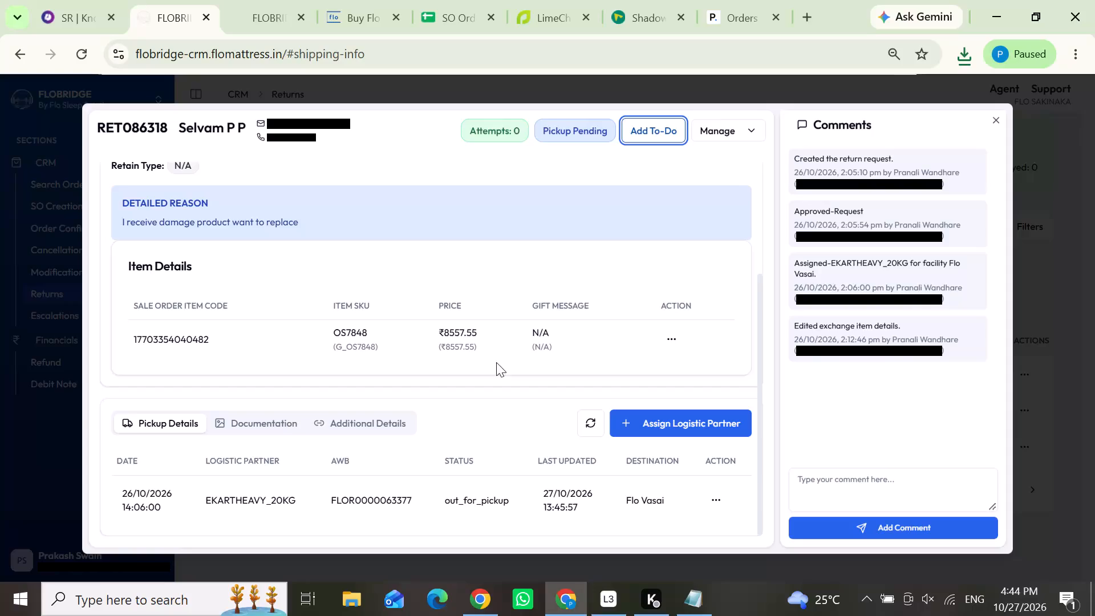
{"action": "scroll", "coordinate": [481, 360], "scroll_direction": "up", "scroll_amount": 1}
{"action": "scroll", "coordinate": [481, 360], "scroll_direction": "down", "scroll_amount": 1}
{"action": "left_click", "coordinate": [240, 425]}
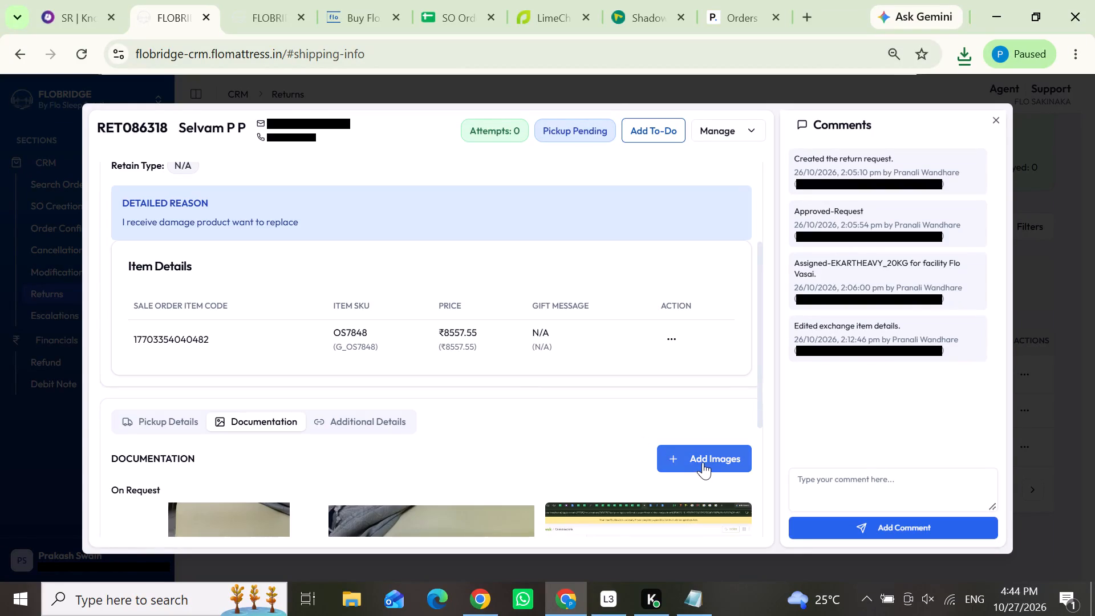
{"action": "scroll", "coordinate": [674, 452], "scroll_direction": "down", "scroll_amount": 1}
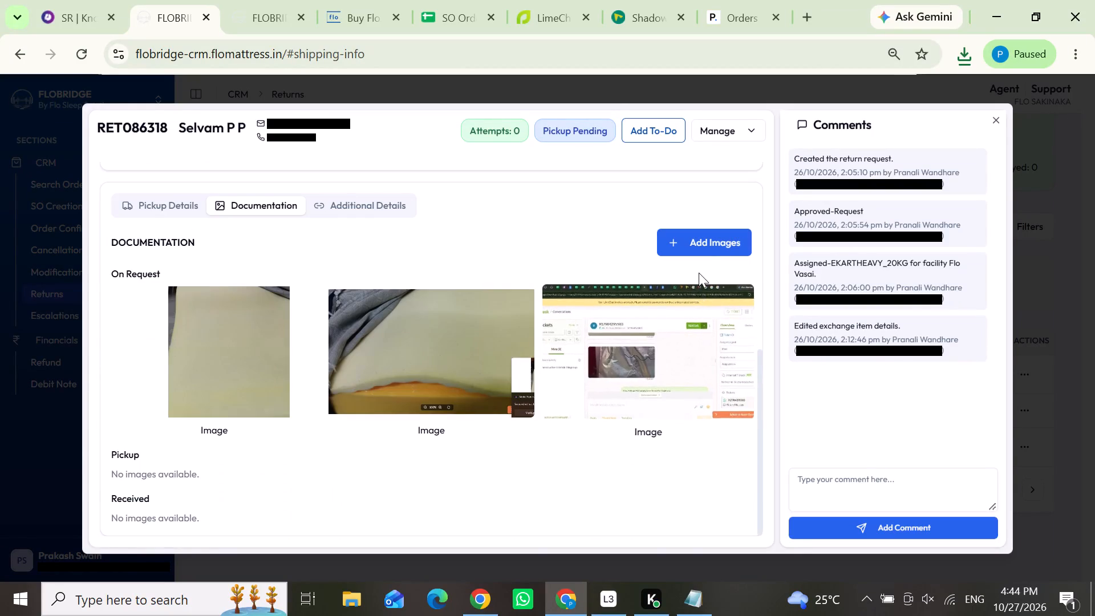
{"action": "left_click", "coordinate": [696, 245]}
{"action": "left_click", "coordinate": [546, 280]}
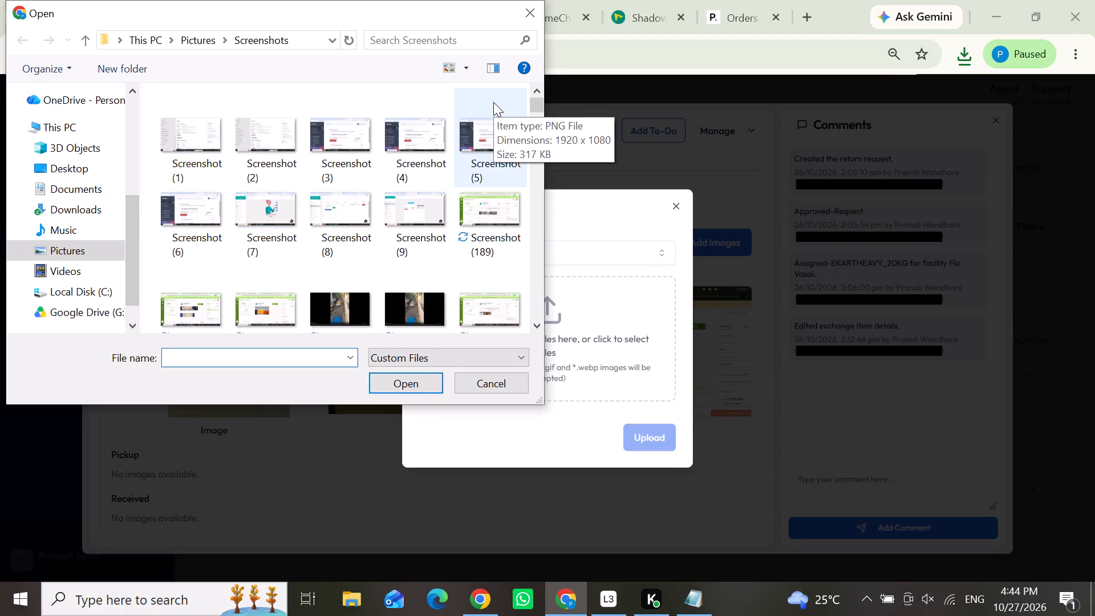
{"action": "left_click_drag", "start_coordinate": [538, 104], "coordinate": [537, 191]}
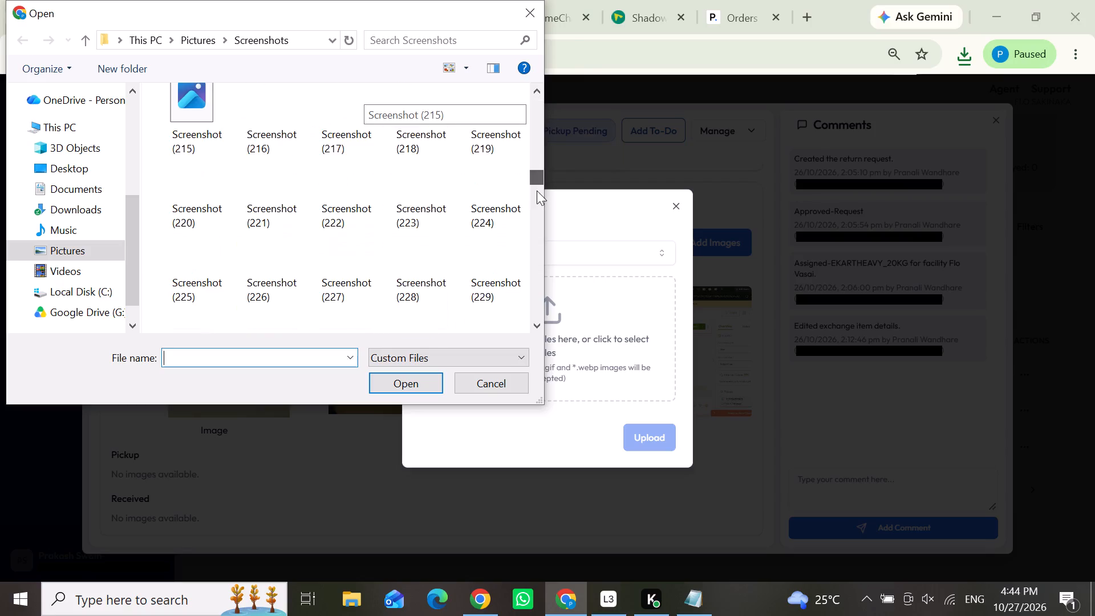
{"action": "left_click_drag", "start_coordinate": [537, 191], "coordinate": [535, 314]}
{"action": "left_click", "coordinate": [396, 282]}
{"action": "left_click", "coordinate": [391, 383]}
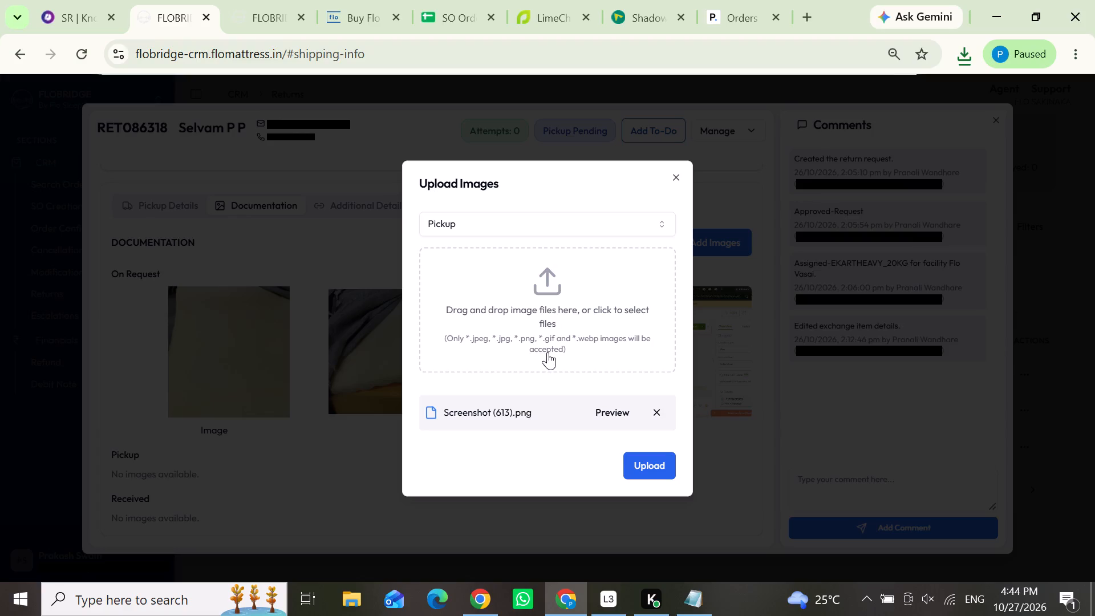
Add LimeChat-10_27_2026 (1) from Downloads to the Pickup images and upload both files.
{"action": "left_click", "coordinate": [551, 298]}
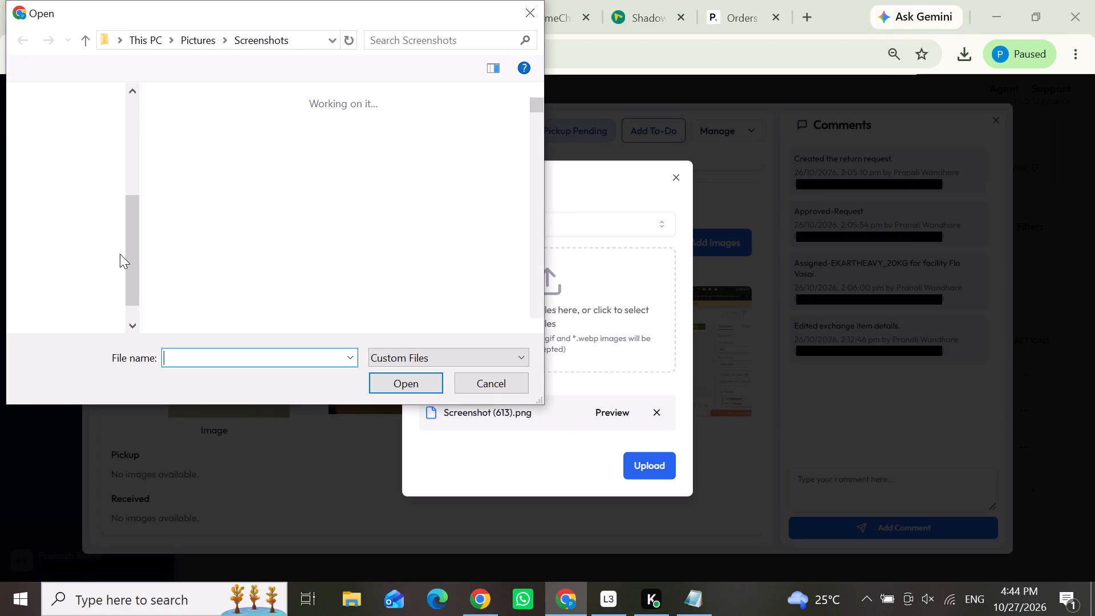
{"action": "left_click", "coordinate": [65, 211]}
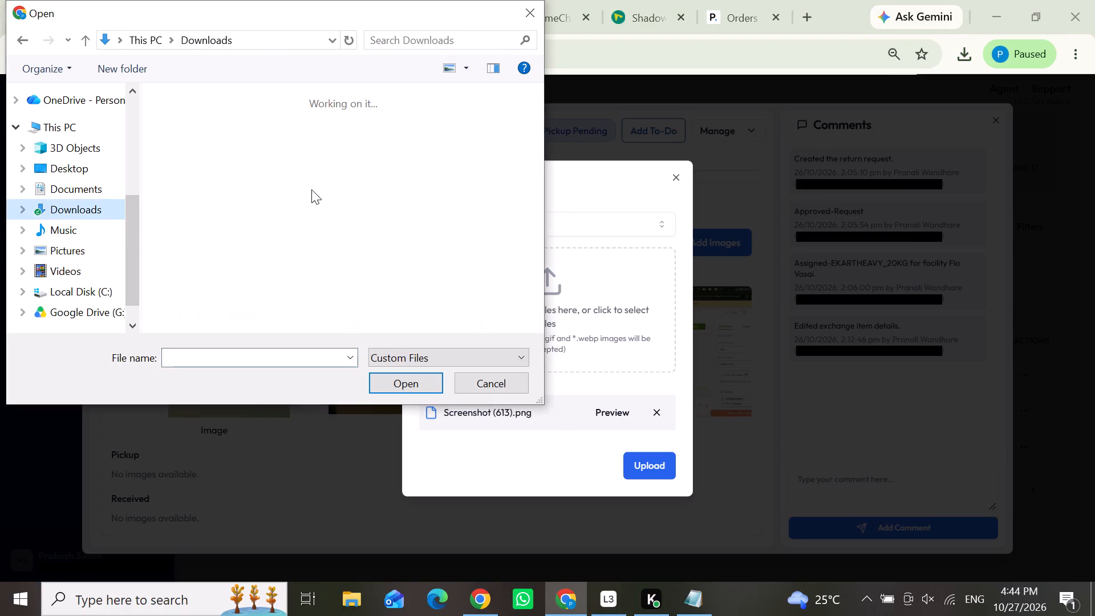
{"action": "left_click", "coordinate": [208, 156]}
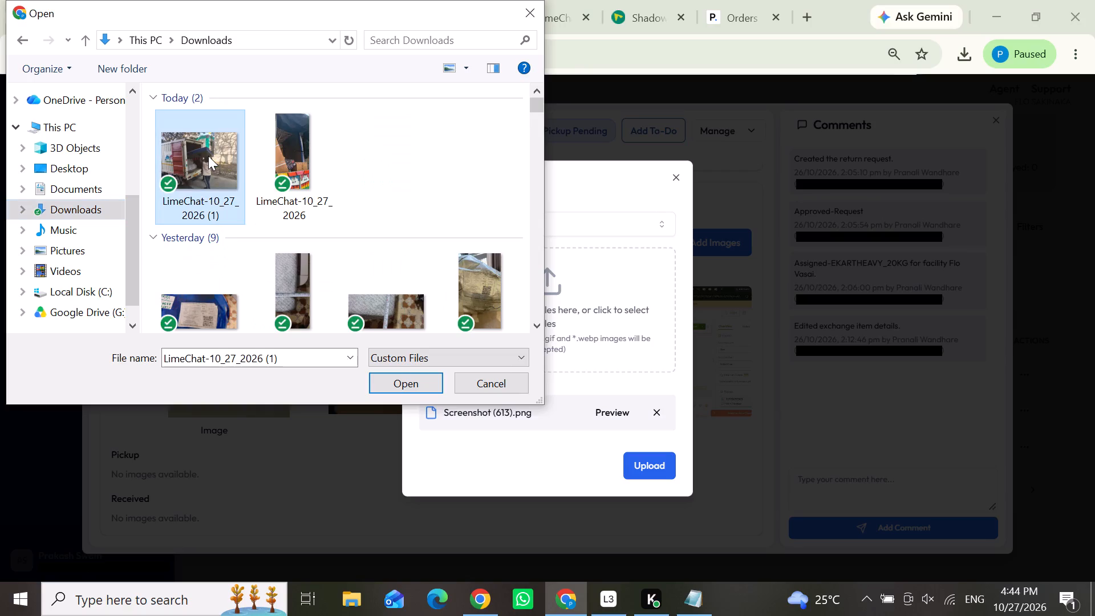
{"action": "left_click", "coordinate": [395, 381]}
{"action": "left_click", "coordinate": [650, 483]}
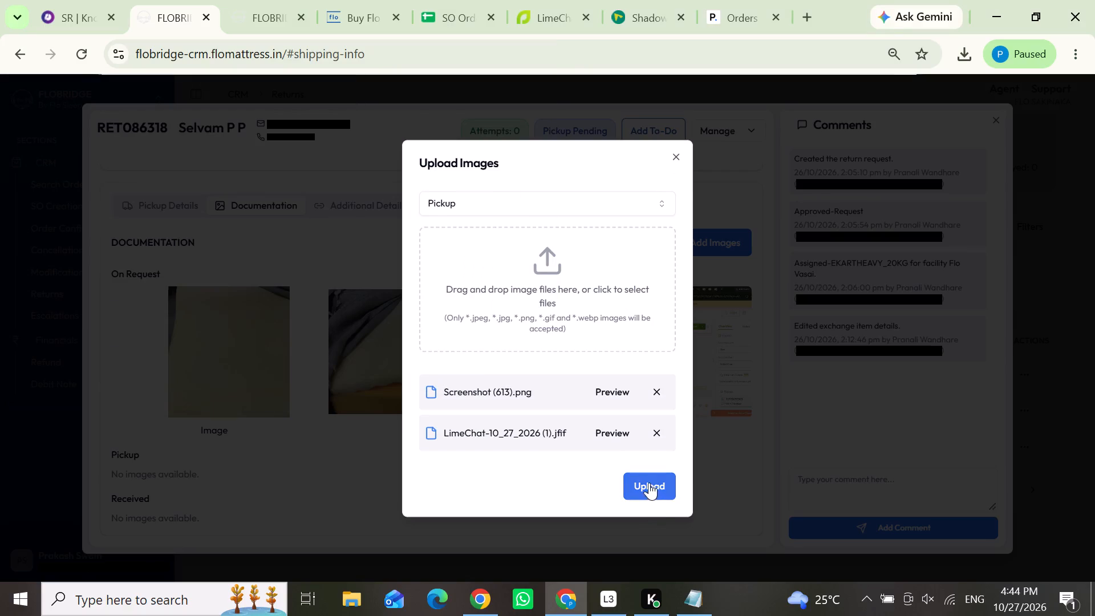
Refresh the return's pickup details repeatedly and check its additional details, including the DN, SRN and payment link sections.
{"action": "left_click", "coordinate": [165, 204]}
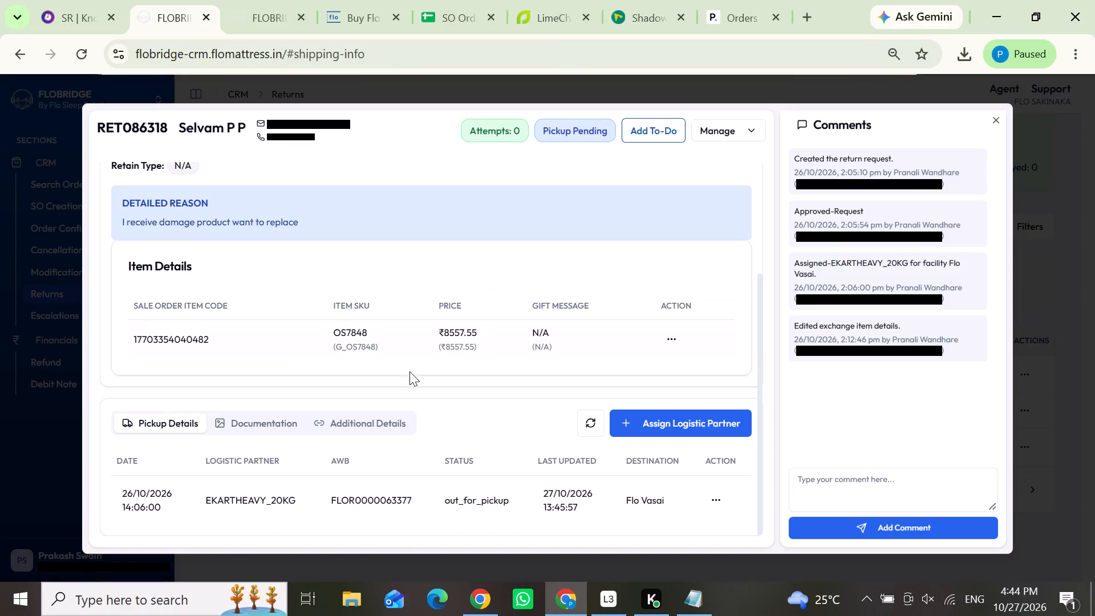
{"action": "triple_click", "coordinate": [587, 413]}
{"action": "triple_click", "coordinate": [587, 414]}
{"action": "triple_click", "coordinate": [587, 414]}
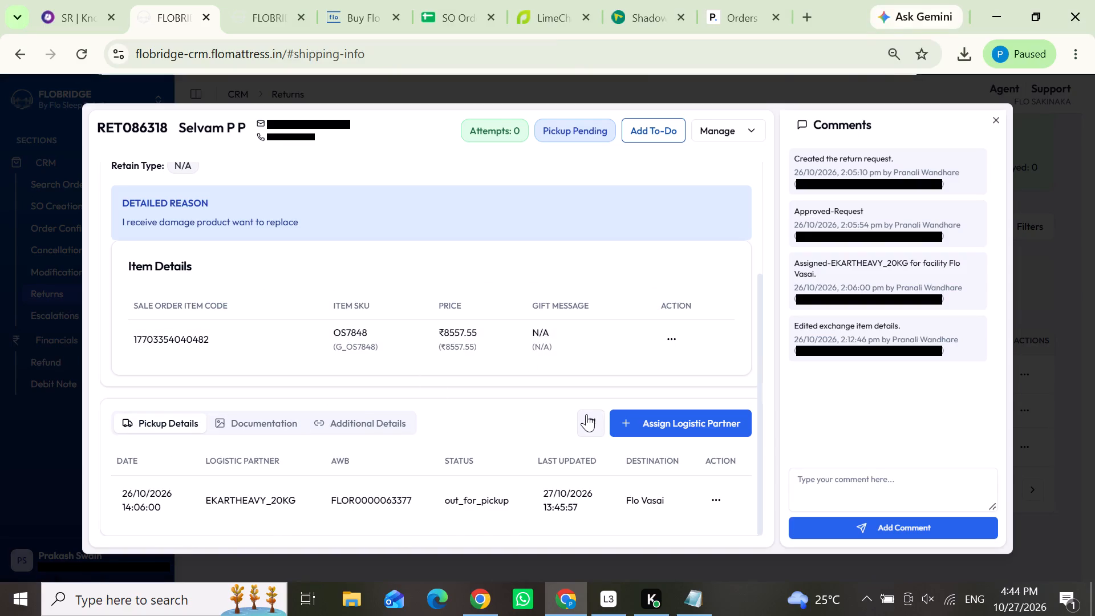
{"action": "triple_click", "coordinate": [587, 417]}
{"action": "triple_click", "coordinate": [587, 418]}
{"action": "triple_click", "coordinate": [588, 422]}
{"action": "double_click", "coordinate": [590, 425]}
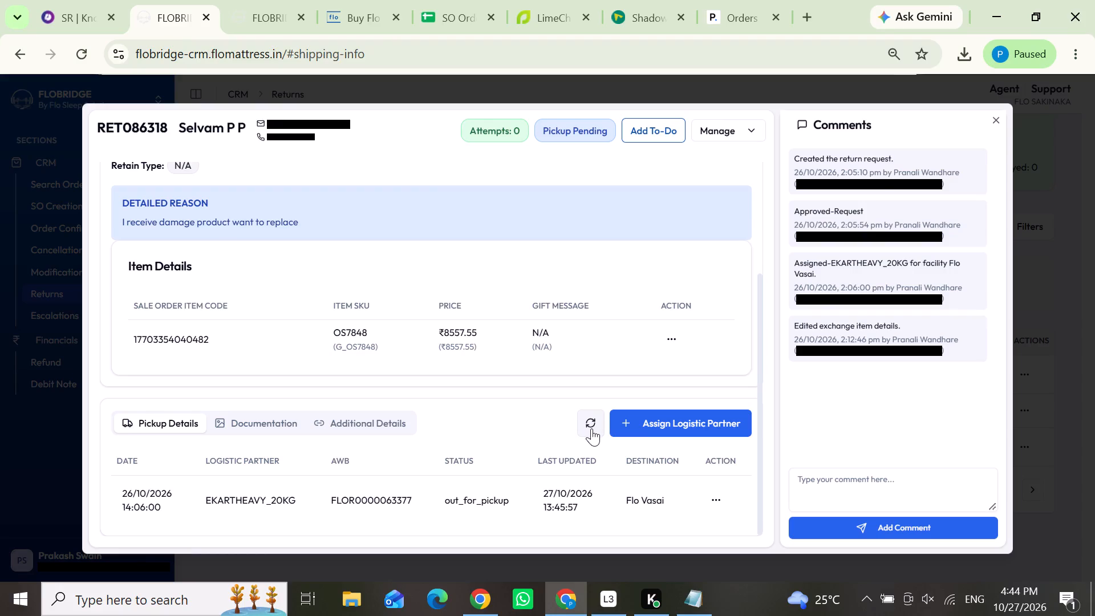
{"action": "triple_click", "coordinate": [591, 429]}
{"action": "triple_click", "coordinate": [591, 429]}
{"action": "triple_click", "coordinate": [591, 429]}
{"action": "triple_click", "coordinate": [589, 429]}
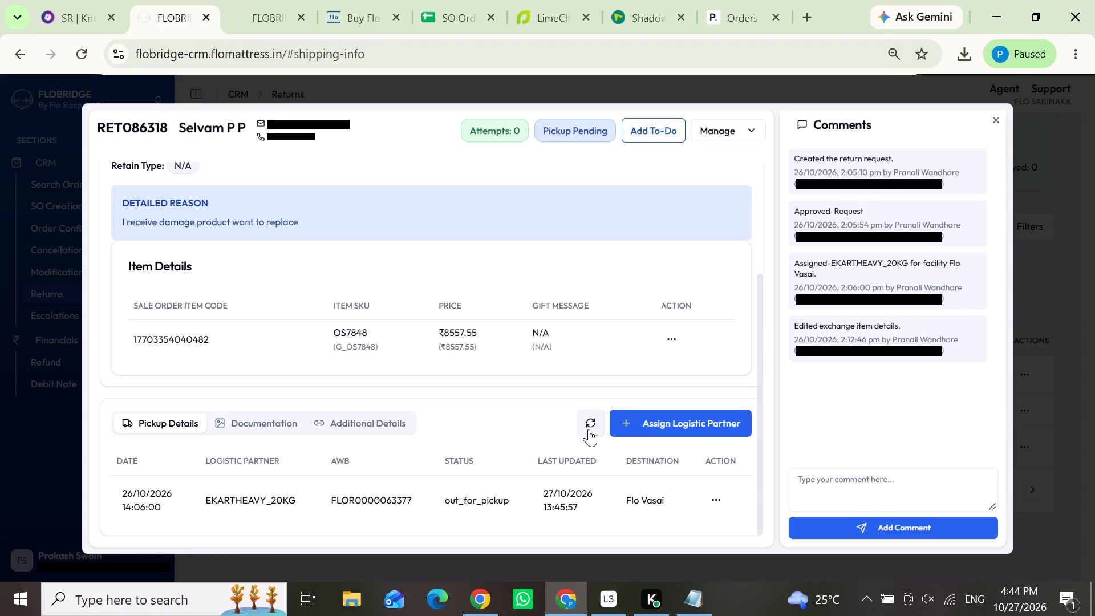
{"action": "triple_click", "coordinate": [588, 426]}
{"action": "triple_click", "coordinate": [589, 426]}
{"action": "left_click", "coordinate": [589, 426]}
{"action": "left_click", "coordinate": [362, 426]}
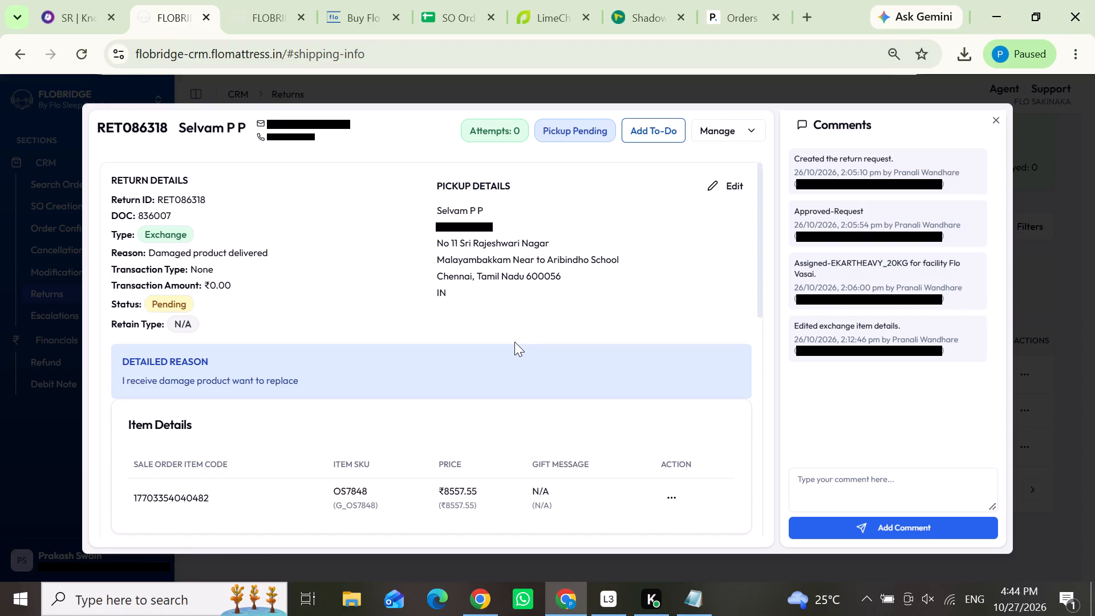
{"action": "scroll", "coordinate": [511, 357], "scroll_direction": "down", "scroll_amount": 4}
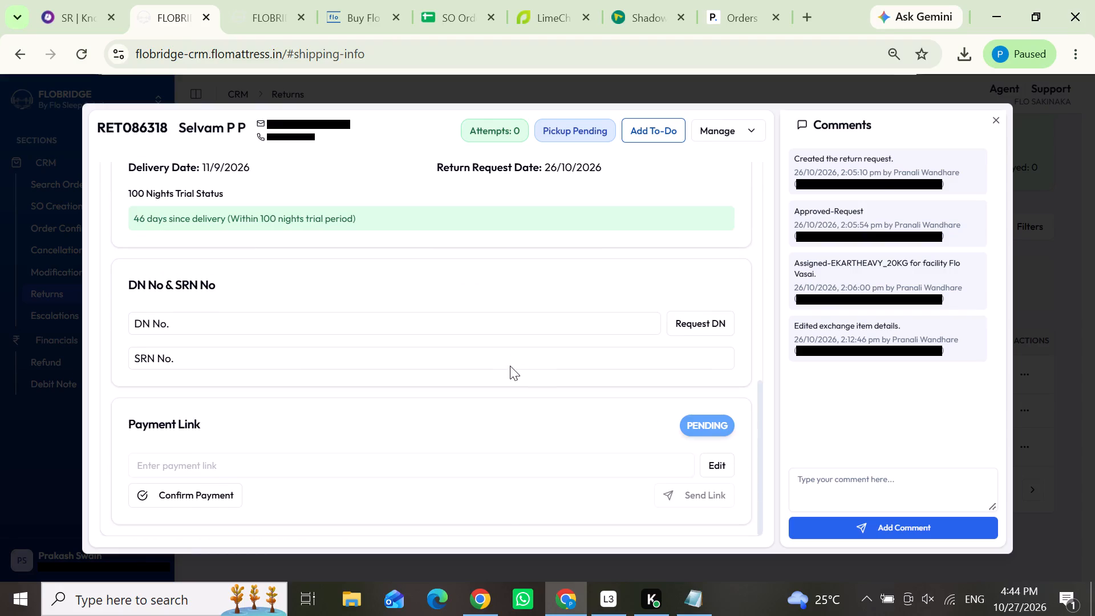
{"action": "scroll", "coordinate": [510, 366], "scroll_direction": "up", "scroll_amount": 3}
Close the return and reopen the details of RET086318 from the returns list.
{"action": "left_click", "coordinate": [1094, 359]}
{"action": "left_click", "coordinate": [1033, 448]}
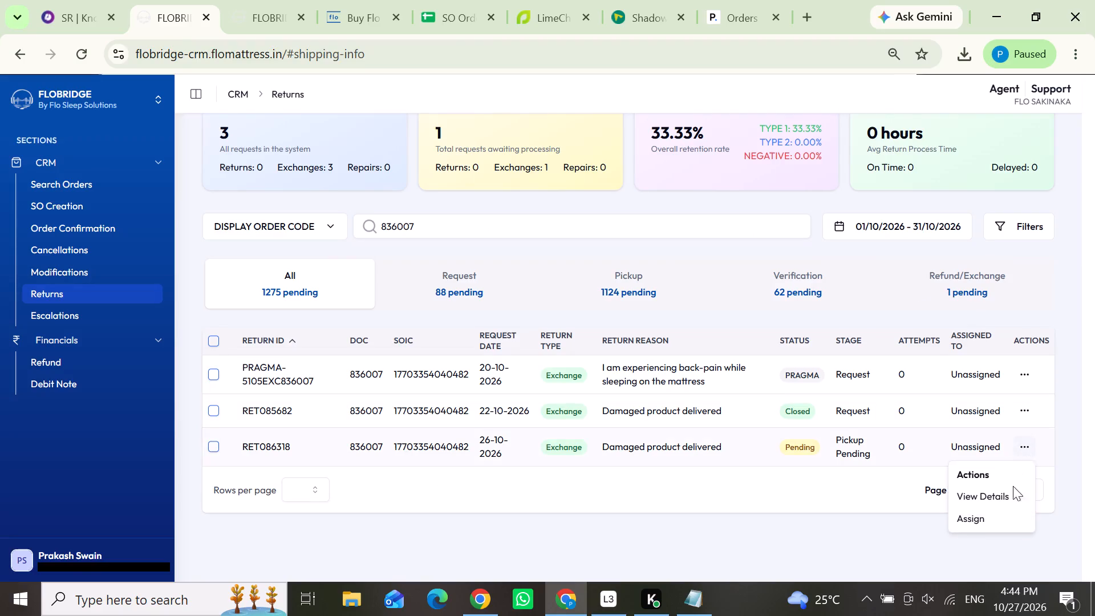
{"action": "left_click", "coordinate": [985, 497]}
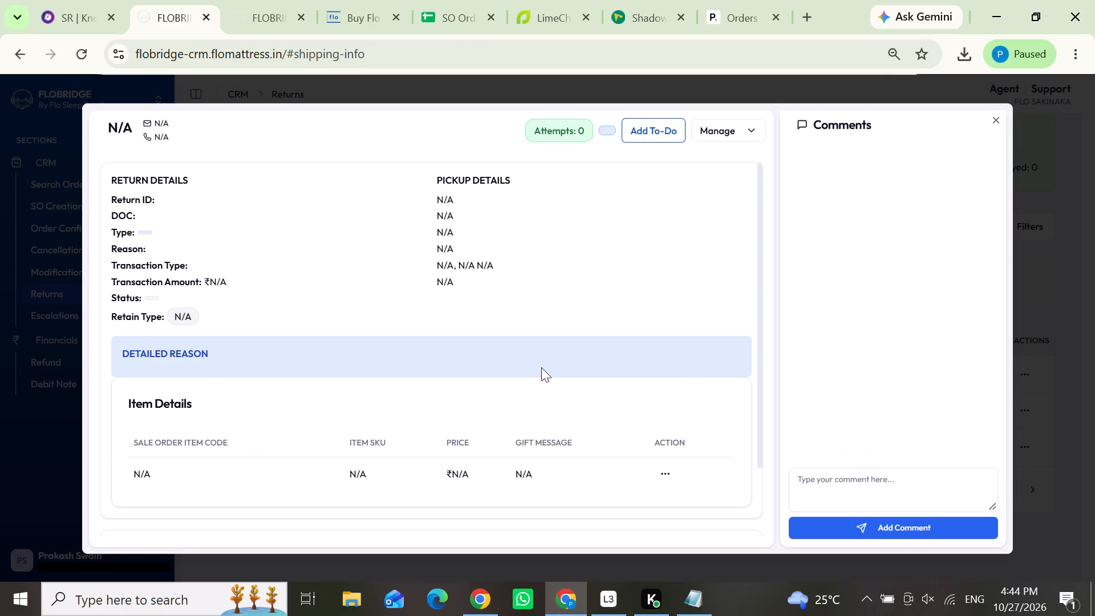
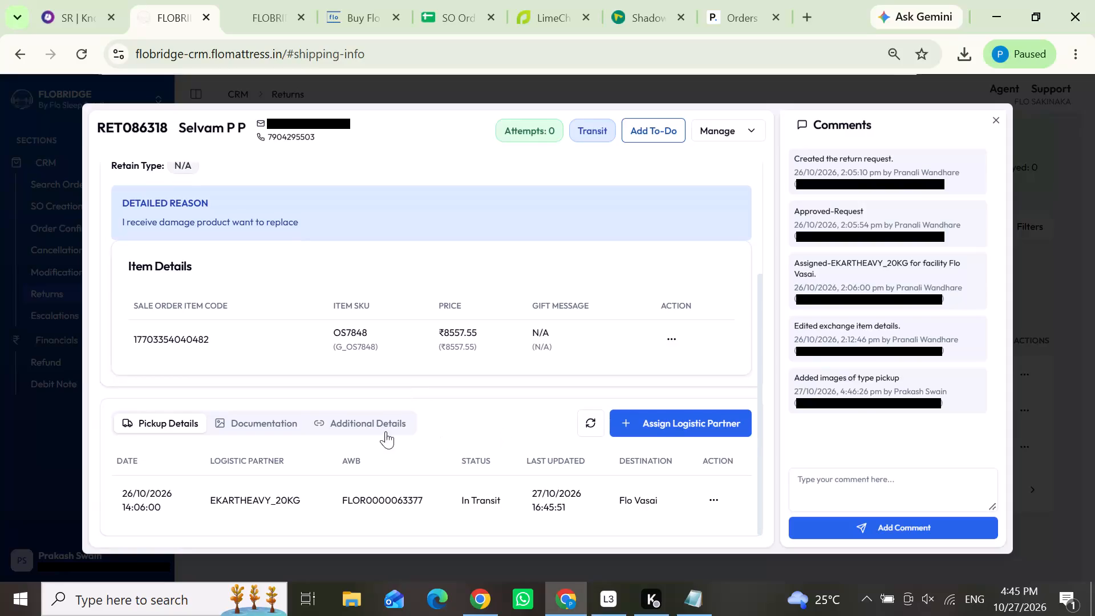
Open the documentation section of return RET086318 to check its uploaded pickup images.
{"action": "left_click", "coordinate": [265, 422]}
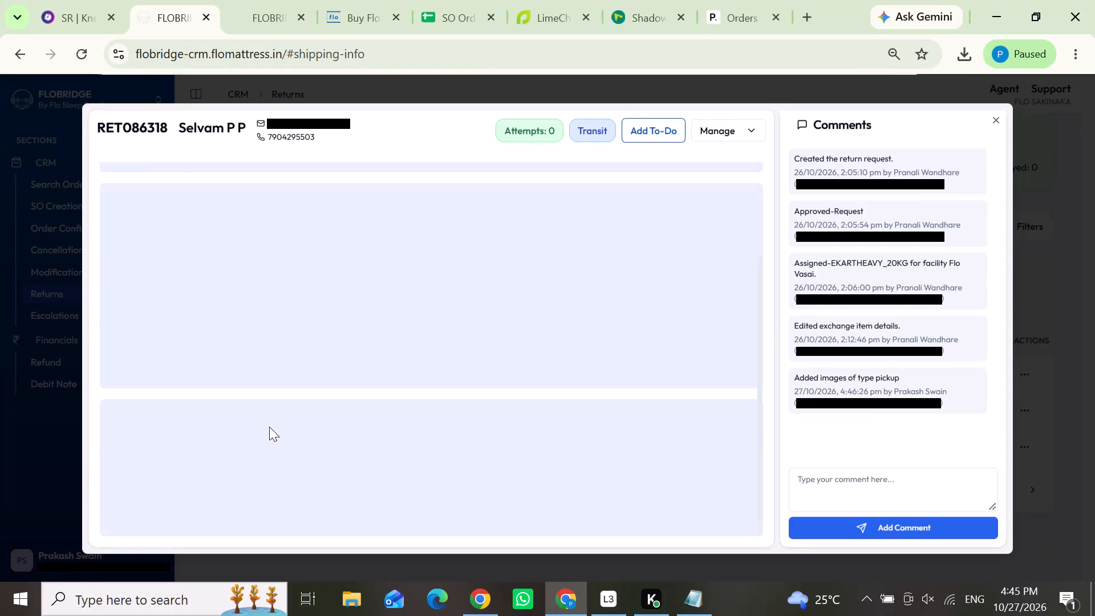
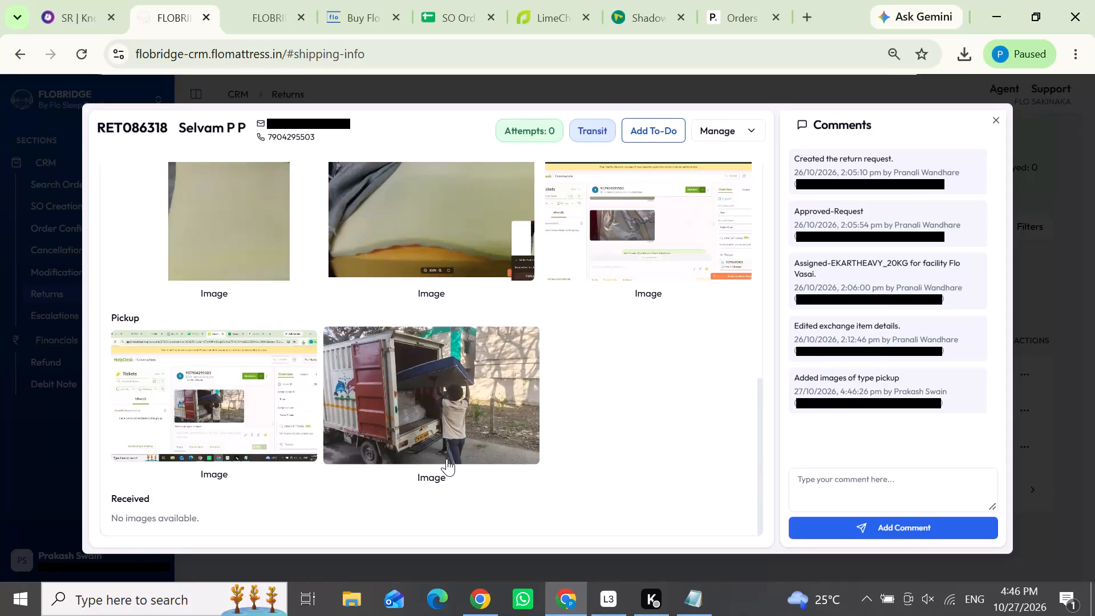
Request a debit note (DN) for return RET086318, and close the return's details.
{"action": "scroll", "coordinate": [447, 459], "scroll_direction": "up", "scroll_amount": 1}
{"action": "left_click", "coordinate": [371, 447]}
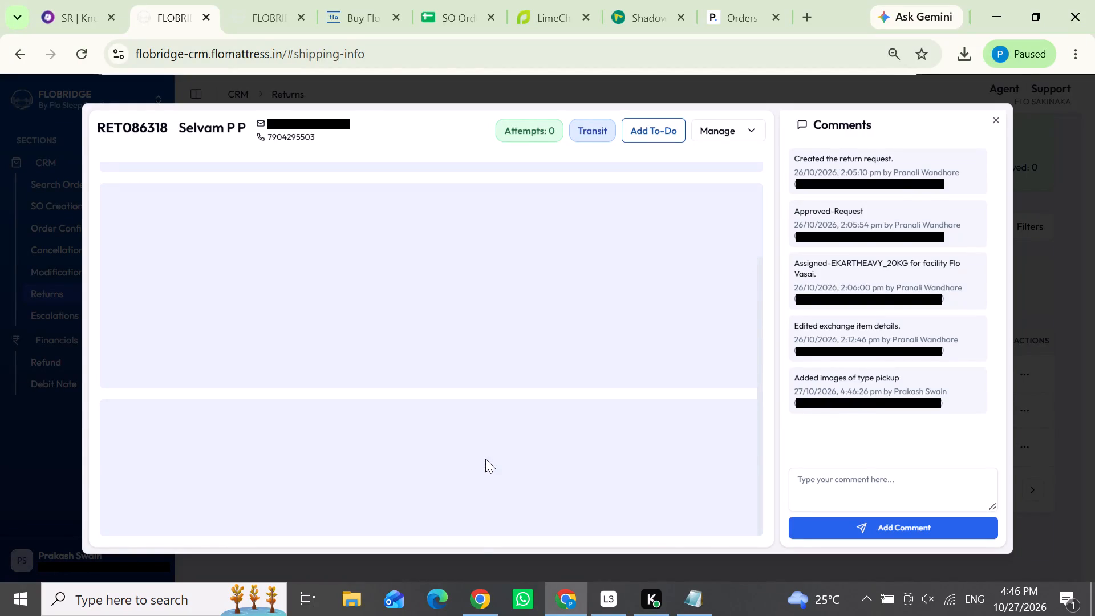
{"action": "scroll", "coordinate": [633, 397], "scroll_direction": "down", "scroll_amount": 1}
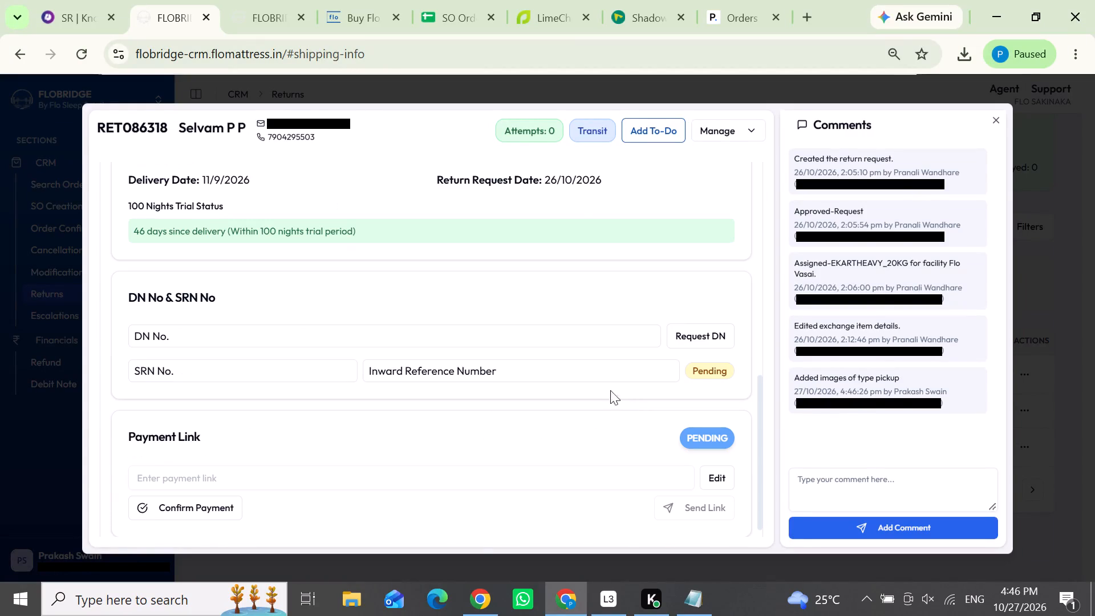
{"action": "left_click", "coordinate": [689, 333]}
{"action": "left_click", "coordinate": [22, 412]}
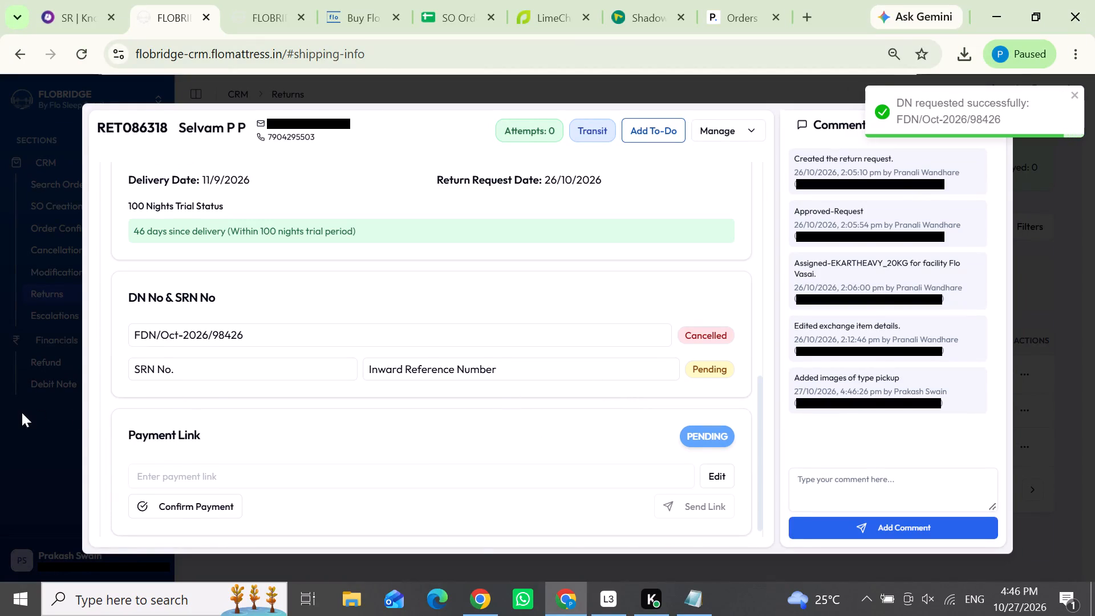
Copy the caller's number from the ongoing Knowlarity call and search FLOBRIDGE orders by notification mobile, leaving out the number's prefix.
{"action": "left_click", "coordinate": [70, 22]}
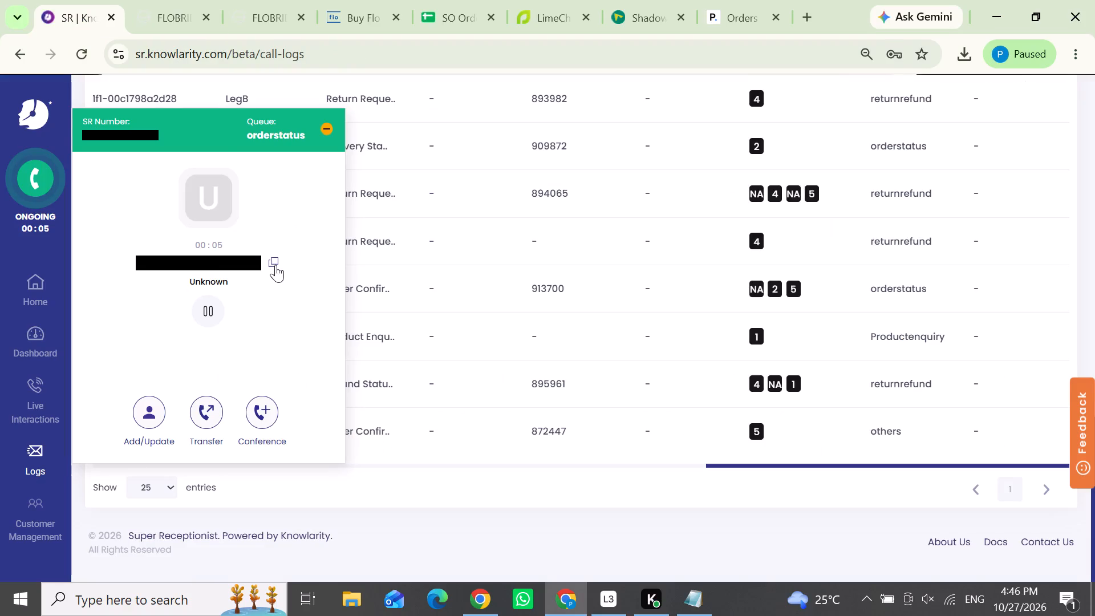
{"action": "left_click", "coordinate": [275, 263]}
{"action": "left_click", "coordinate": [180, 6]}
{"action": "left_click", "coordinate": [95, 182]}
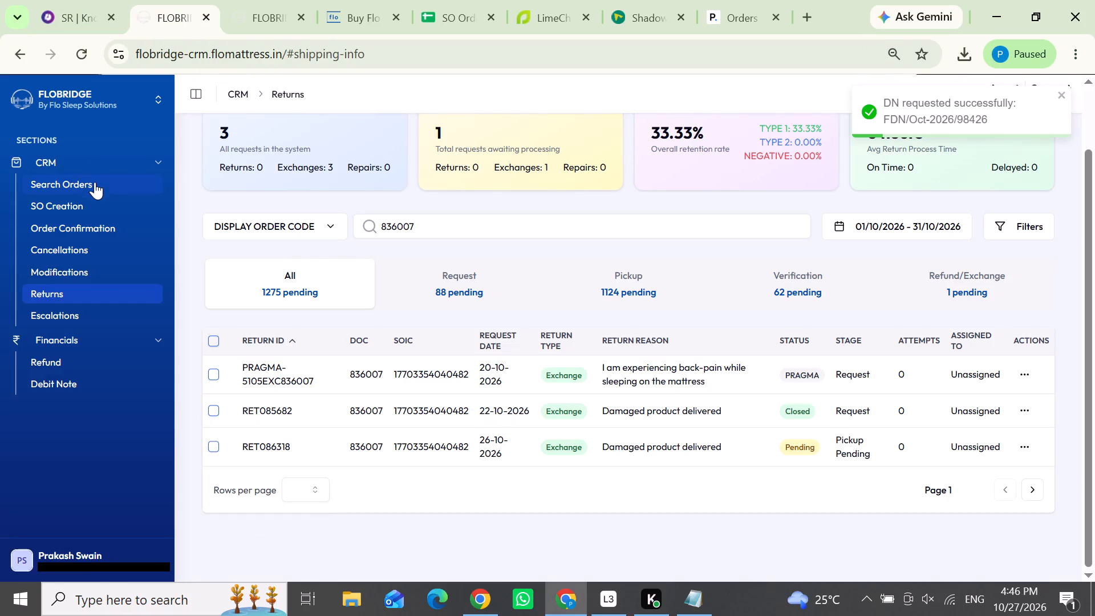
{"action": "left_click", "coordinate": [295, 162]}
{"action": "left_click", "coordinate": [301, 201]}
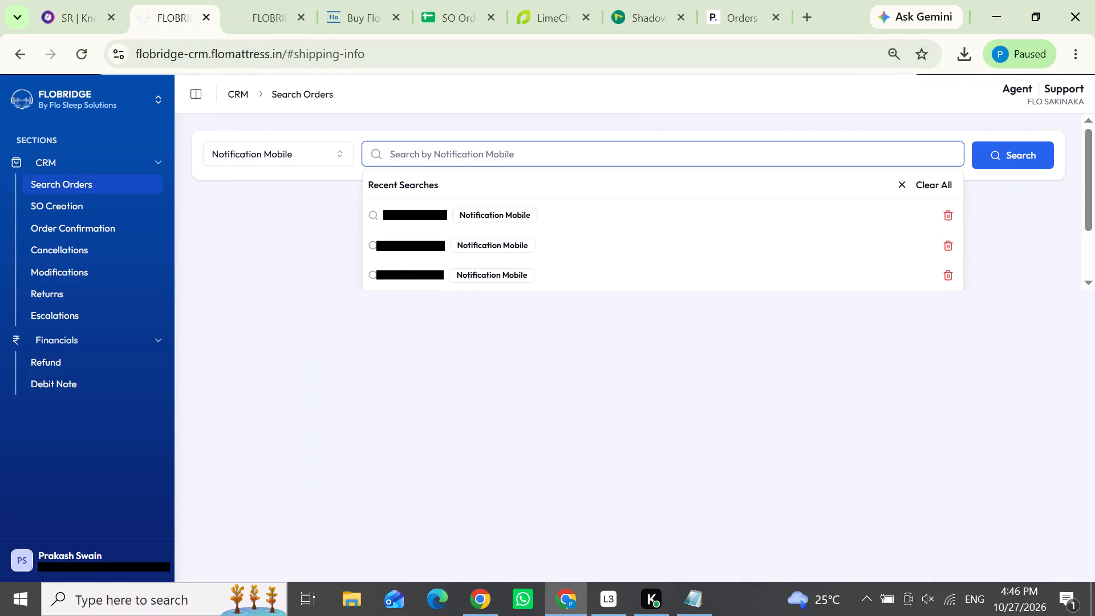
{"action": "key", "text": "ctrl+v"}
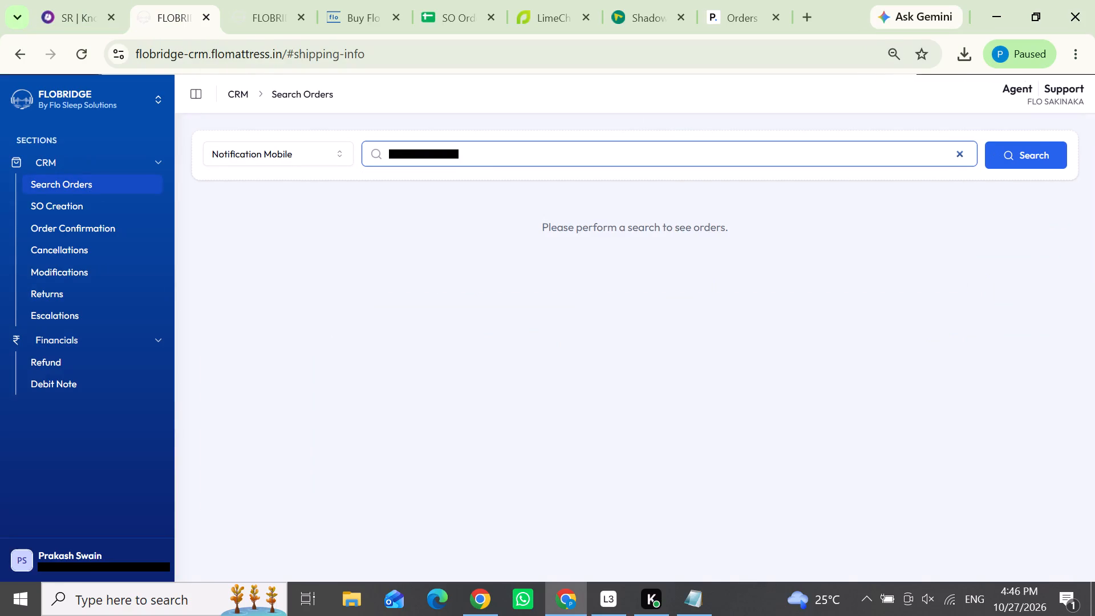
{"action": "left_click_drag", "start_coordinate": [403, 155], "coordinate": [396, 153]}
{"action": "key", "text": "BackSpace"}
{"action": "key", "text": "BackSpace"}
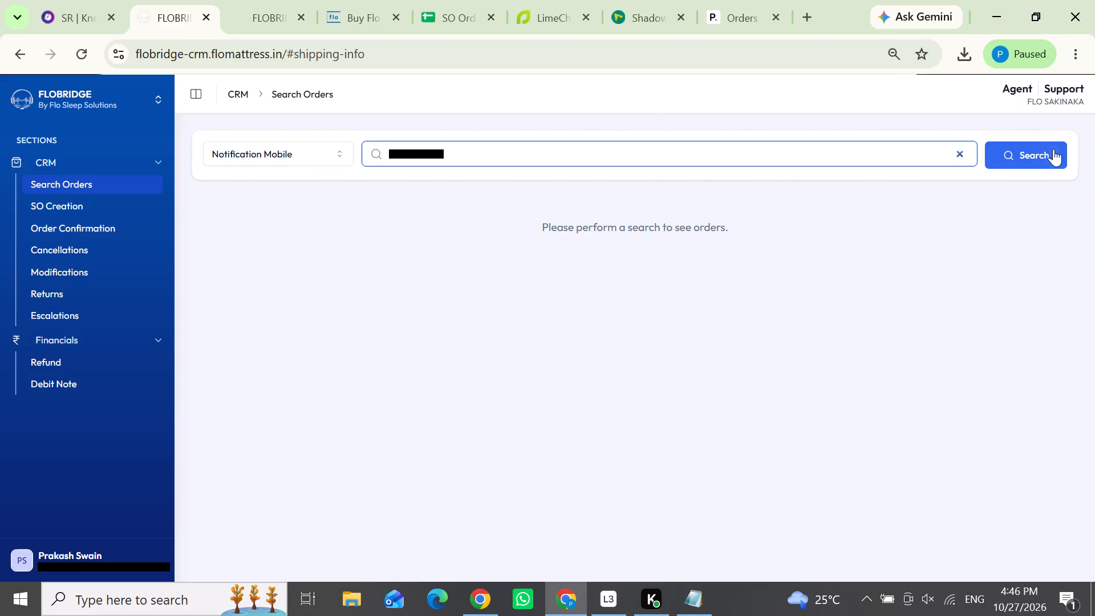
{"action": "left_click", "coordinate": [1053, 149]}
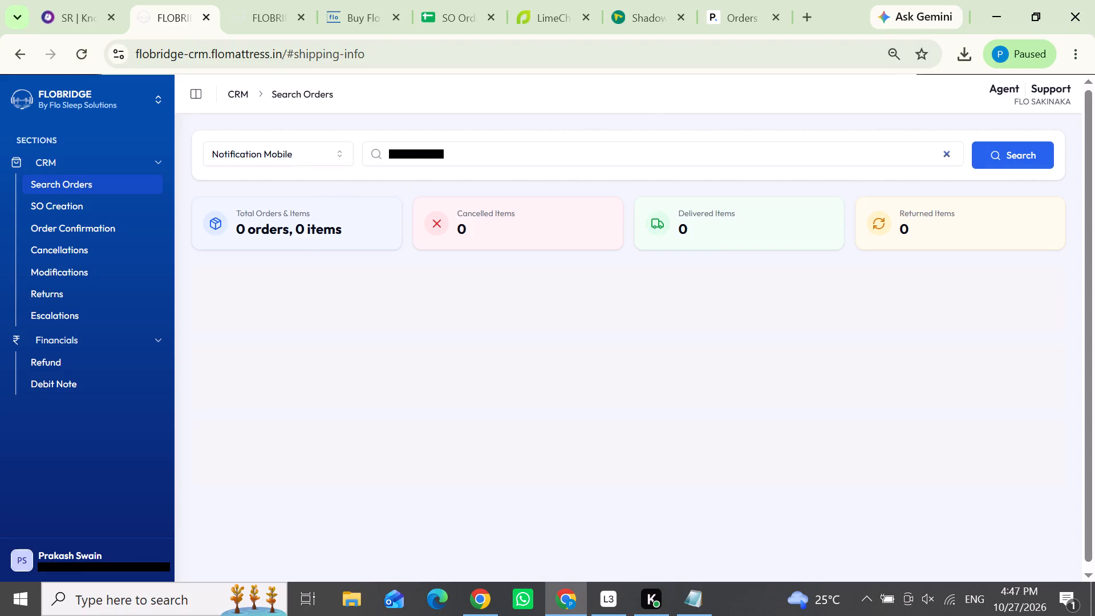
{"action": "double_click", "coordinate": [989, 158]}
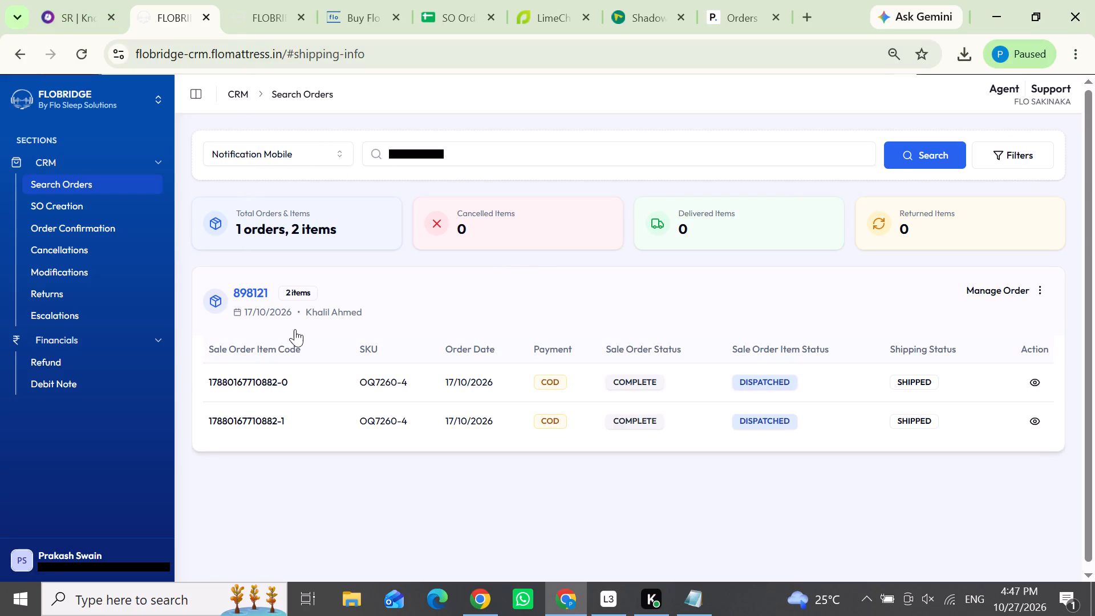
{"action": "left_click_drag", "start_coordinate": [270, 289], "coordinate": [222, 289]}
{"action": "key", "text": "ctrl+c"}
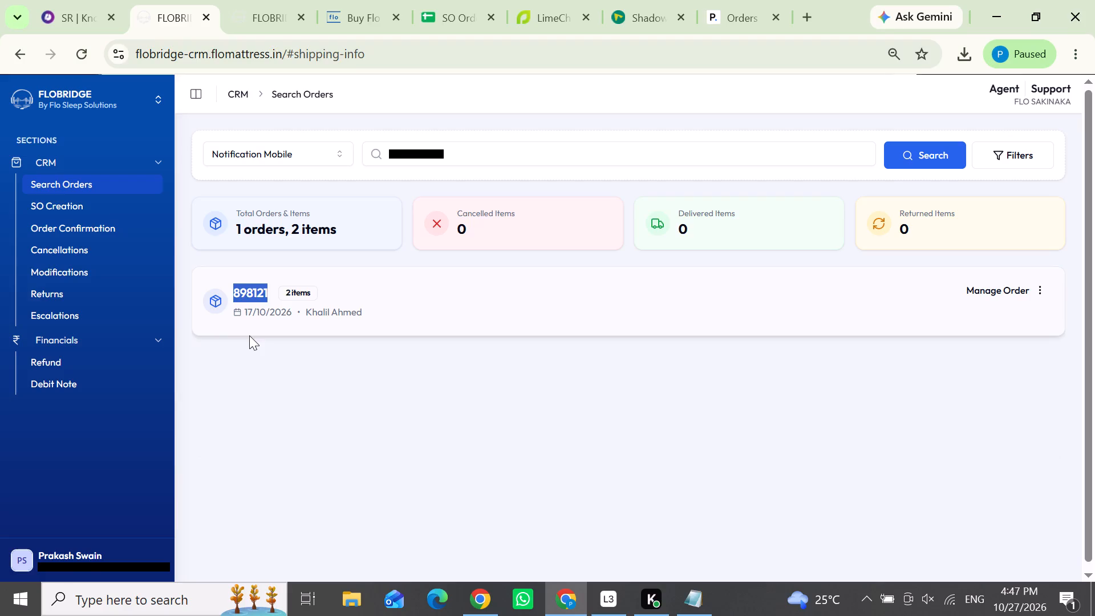
{"action": "left_click", "coordinate": [420, 297]}
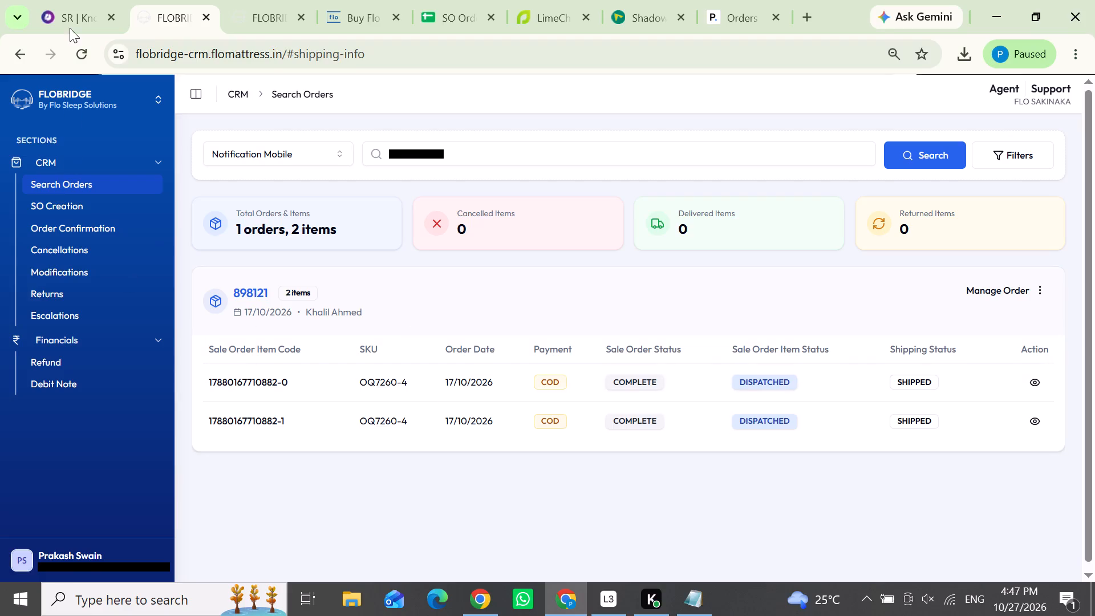
{"action": "left_click", "coordinate": [70, 11]}
{"action": "left_click", "coordinate": [156, 410]}
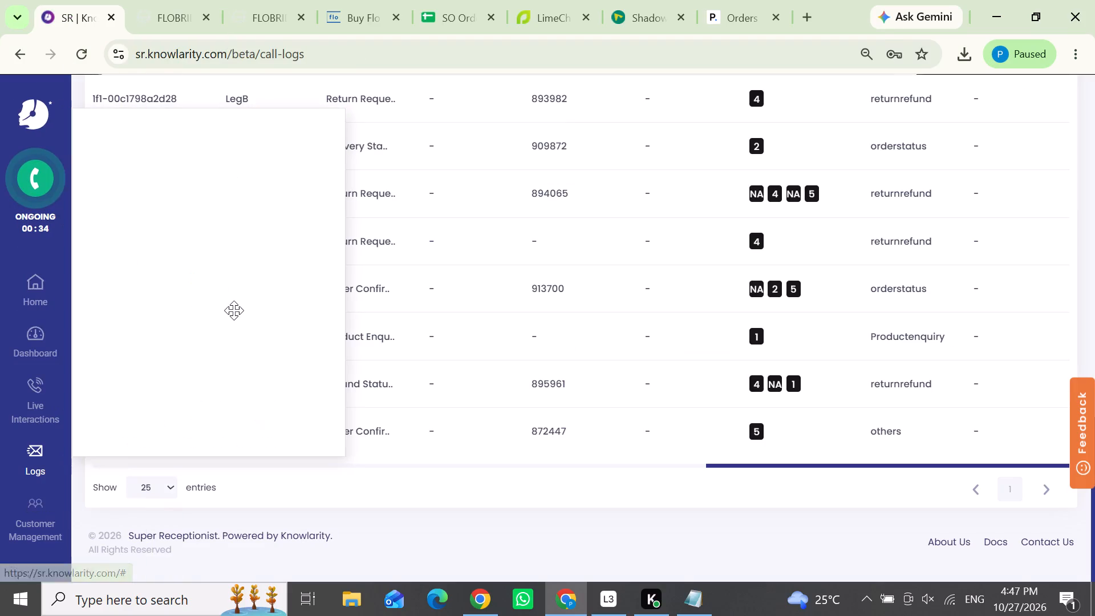
{"action": "scroll", "coordinate": [215, 322], "scroll_direction": "down", "scroll_amount": 1}
{"action": "left_click", "coordinate": [180, 354]}
{"action": "left_click_drag", "start_coordinate": [191, 403], "coordinate": [191, 414]}
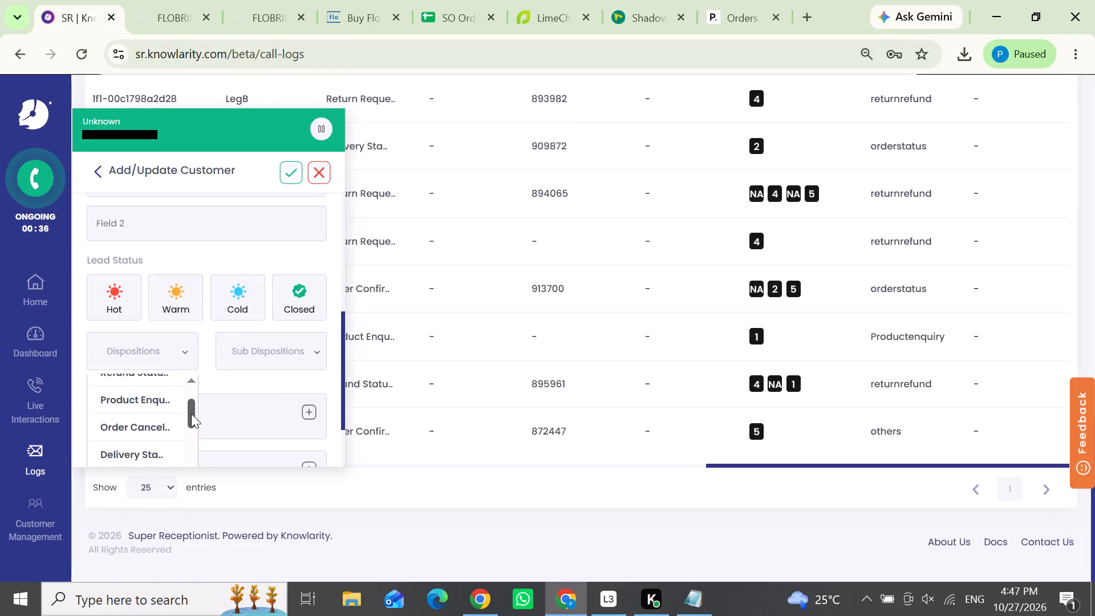
{"action": "left_click_drag", "start_coordinate": [191, 414], "coordinate": [189, 419]}
{"action": "left_click", "coordinate": [174, 432]}
{"action": "left_click", "coordinate": [308, 409]}
{"action": "left_click", "coordinate": [259, 436]}
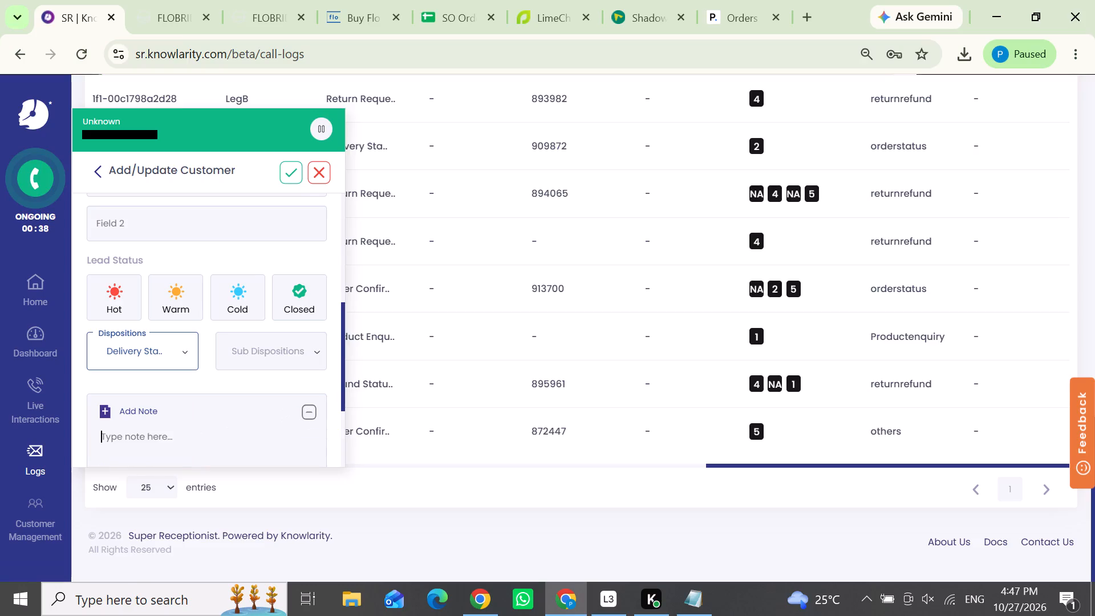
{"action": "key", "text": "ctrl+v"}
Enter khlol as the customer name and save the caller's customer record.
{"action": "scroll", "coordinate": [221, 338], "scroll_direction": "up", "scroll_amount": 2}
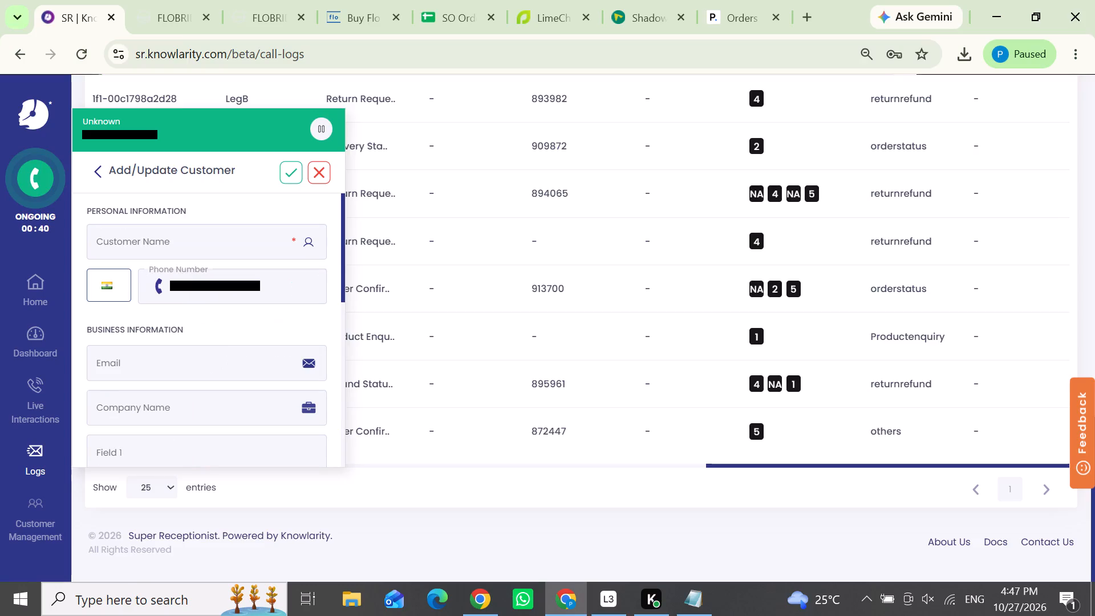
{"action": "left_click", "coordinate": [167, 240]}
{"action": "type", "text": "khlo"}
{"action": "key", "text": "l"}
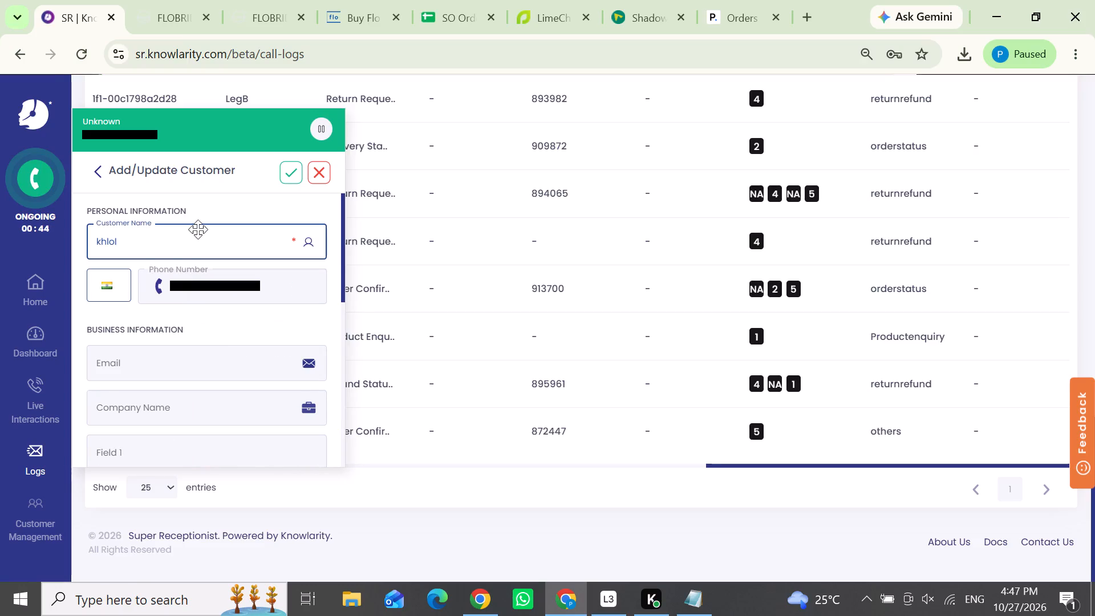
{"action": "left_click", "coordinate": [289, 173]}
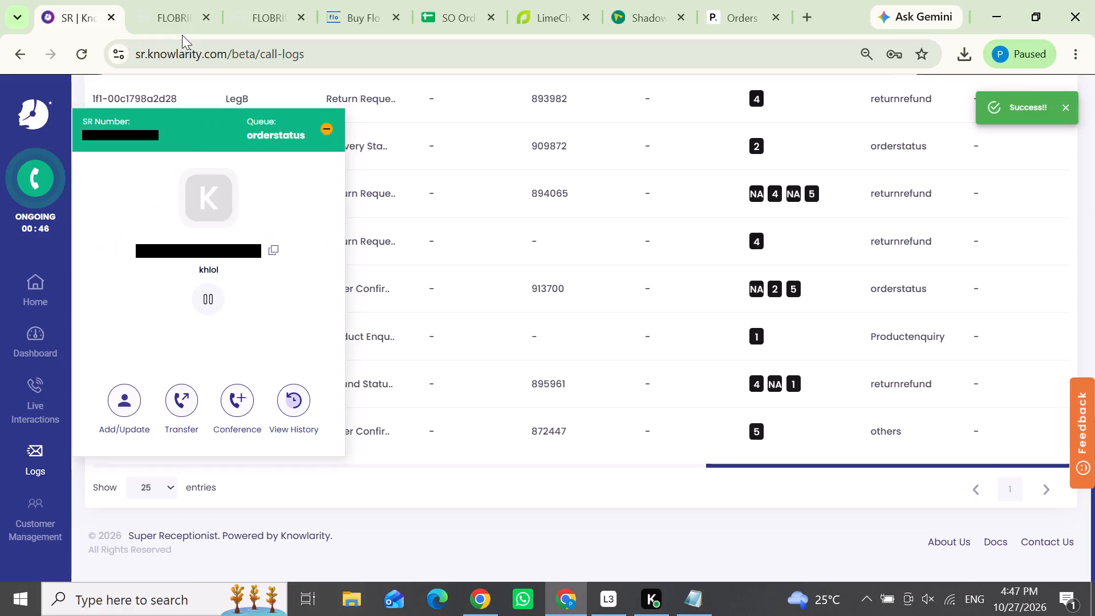
{"action": "left_click", "coordinate": [175, 21]}
{"action": "left_click", "coordinate": [1030, 299]}
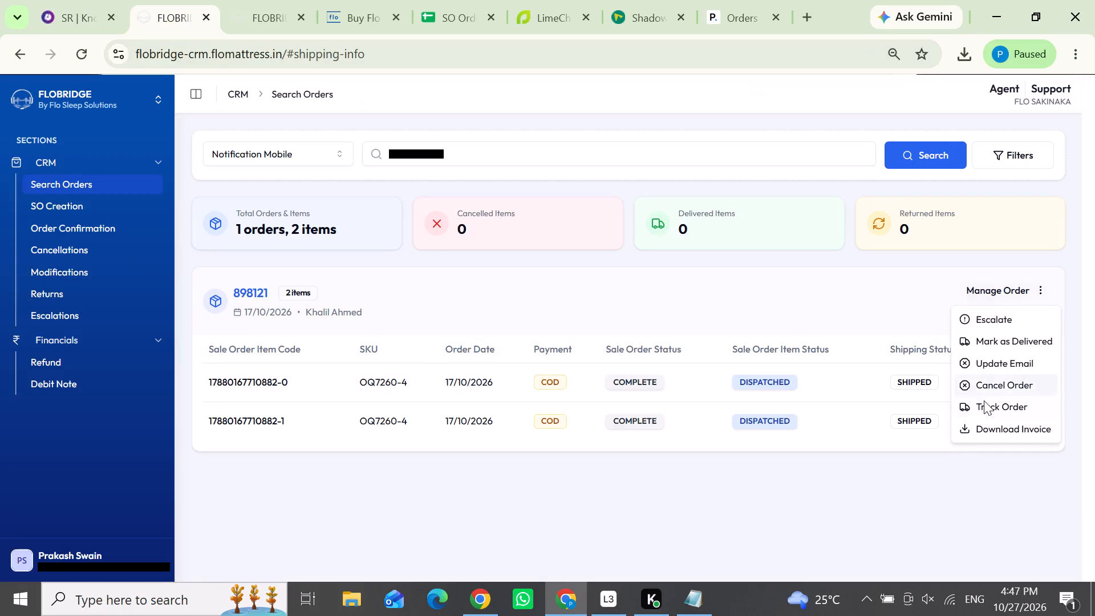
{"action": "left_click", "coordinate": [983, 402]}
{"action": "left_click", "coordinate": [595, 325]}
{"action": "left_click", "coordinate": [546, 352]}
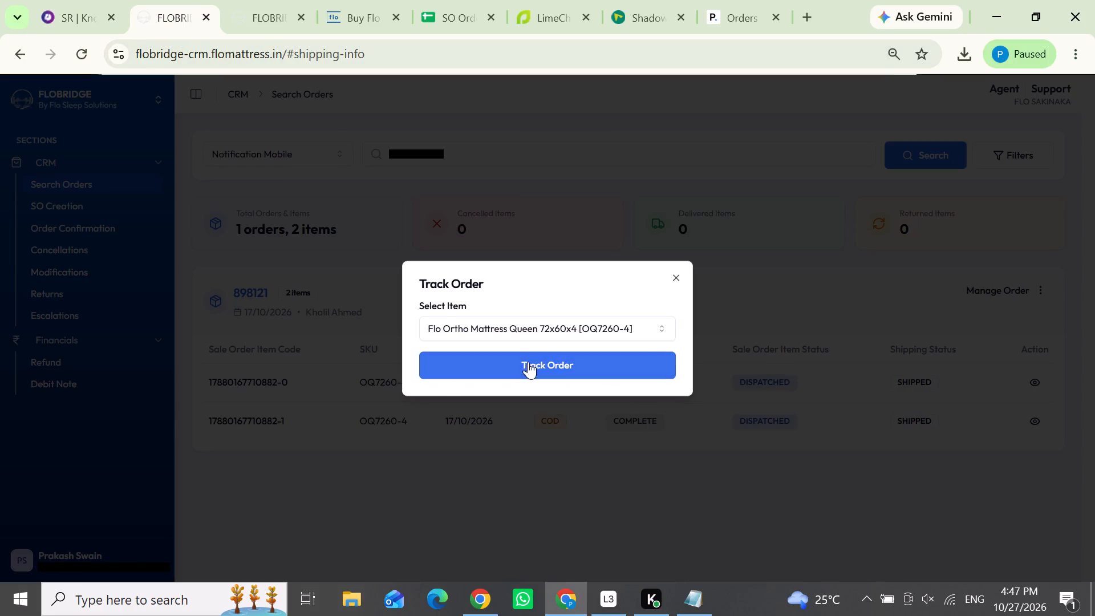
{"action": "left_click", "coordinate": [528, 362]}
{"action": "left_click", "coordinate": [168, 3]}
{"action": "left_click", "coordinate": [574, 319]}
{"action": "left_click", "coordinate": [538, 378]}
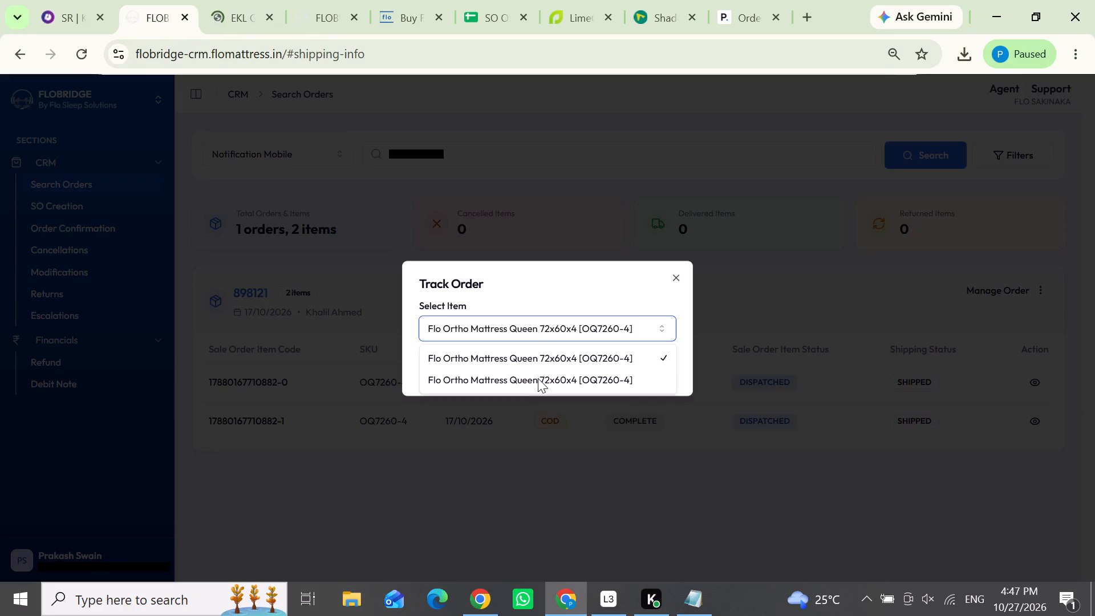
{"action": "left_click", "coordinate": [527, 364]}
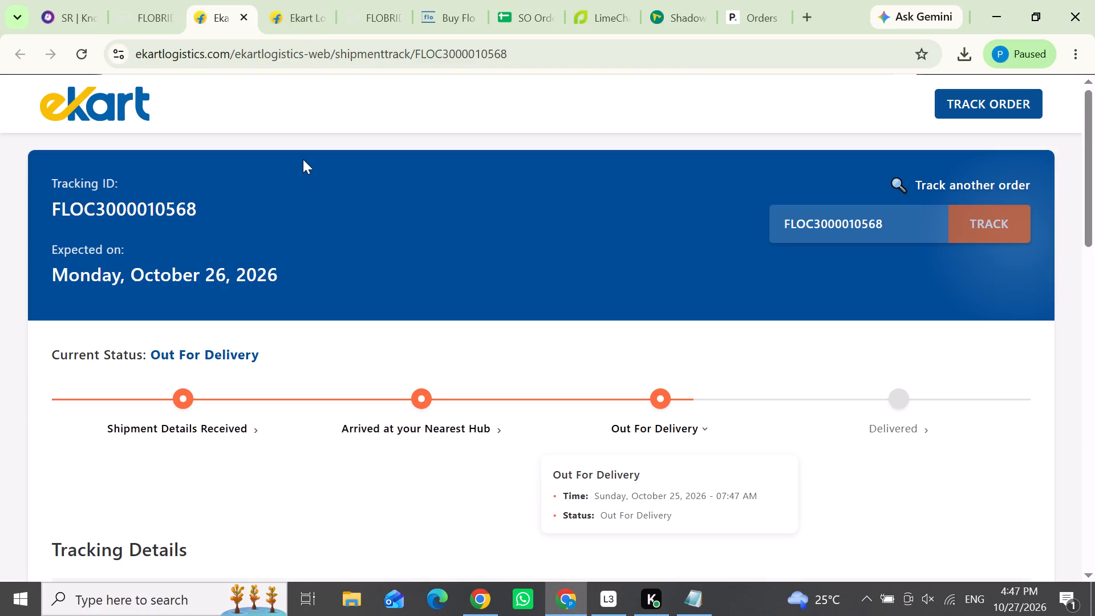
{"action": "left_click", "coordinate": [294, 18]}
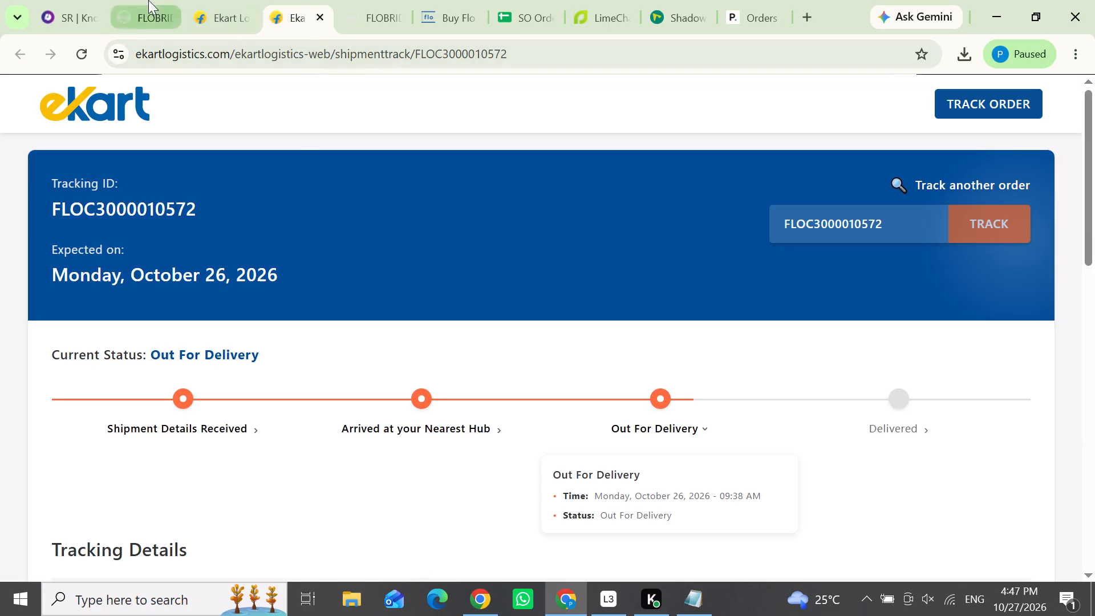
{"action": "left_click", "coordinate": [148, 0]}
{"action": "left_click", "coordinate": [829, 396]}
{"action": "left_click", "coordinate": [1043, 386]}
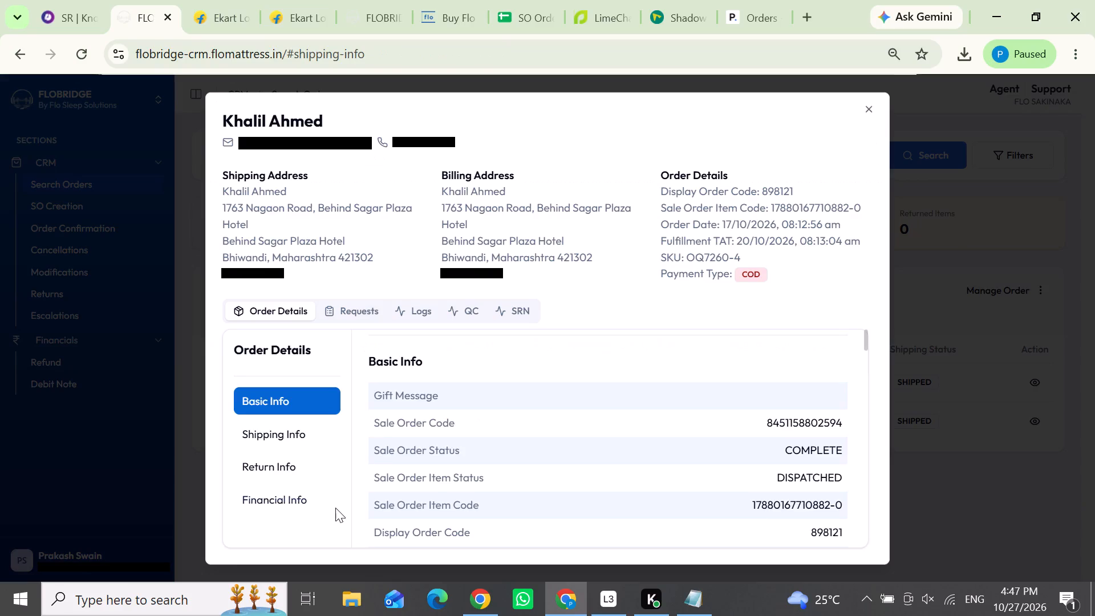
{"action": "left_click", "coordinate": [258, 497]}
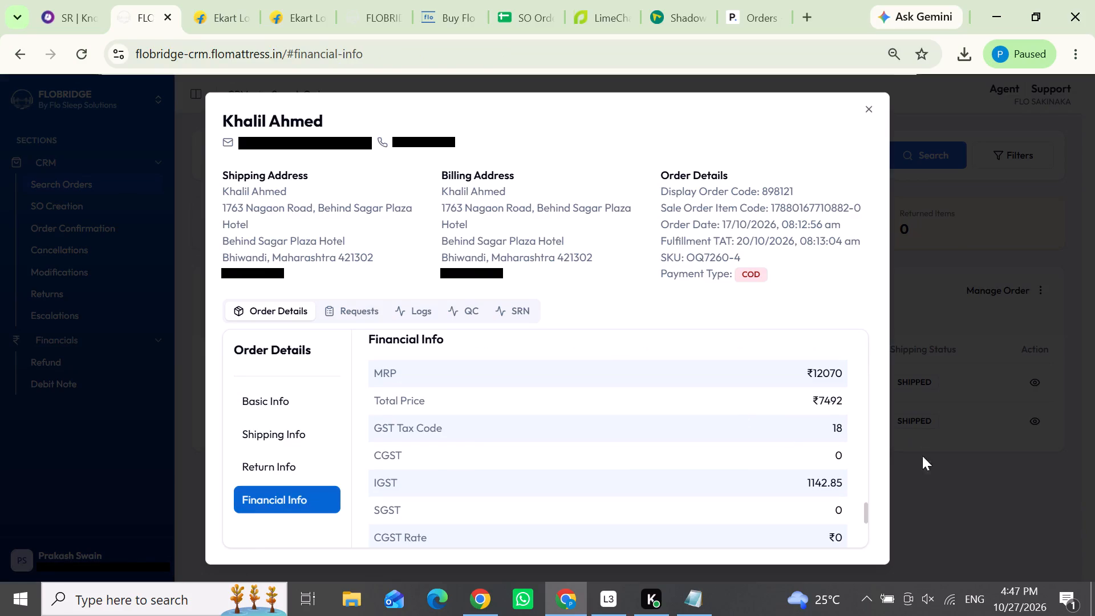
{"action": "left_click", "coordinate": [987, 445]}
{"action": "left_click", "coordinate": [1039, 418]}
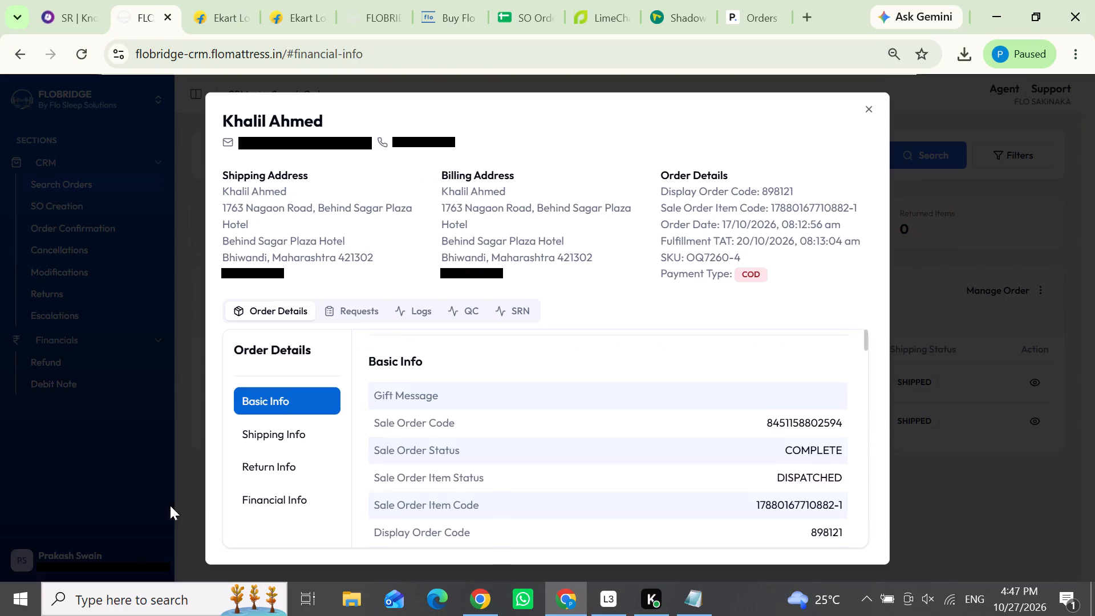
{"action": "left_click", "coordinate": [289, 503]}
{"action": "left_click", "coordinate": [951, 425]}
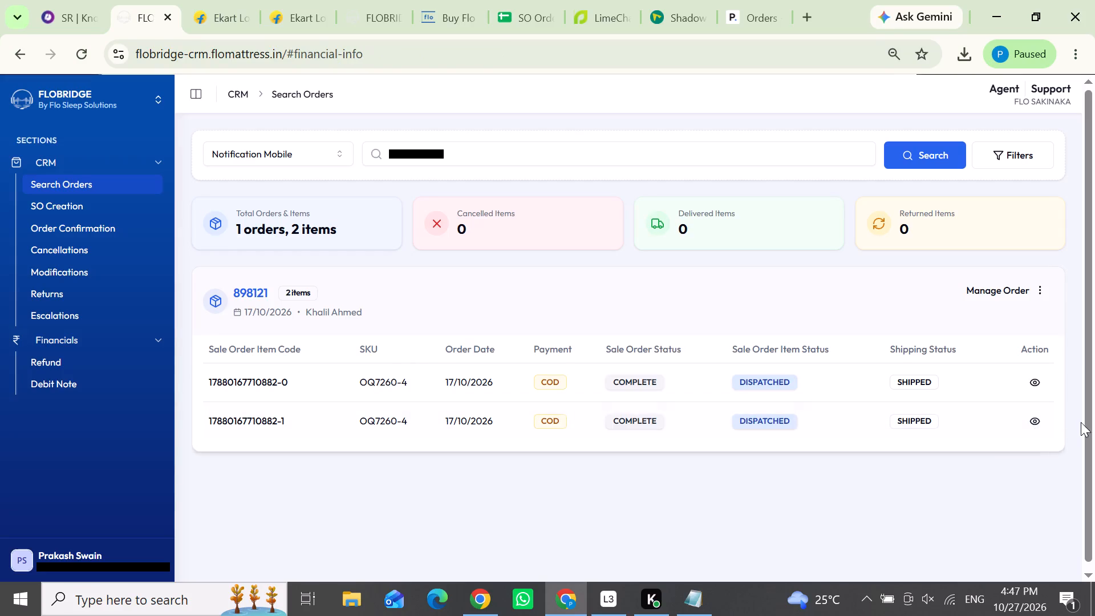
{"action": "left_click_drag", "start_coordinate": [1094, 410], "coordinate": [1094, 440]}
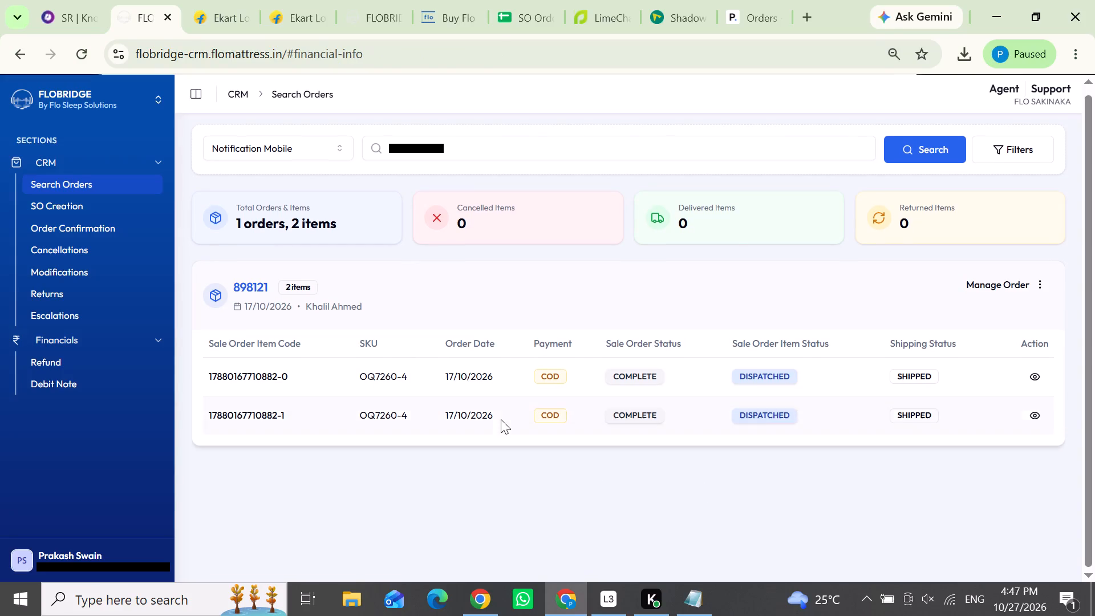
{"action": "left_click", "coordinate": [1016, 285]}
{"action": "left_click", "coordinate": [971, 422]}
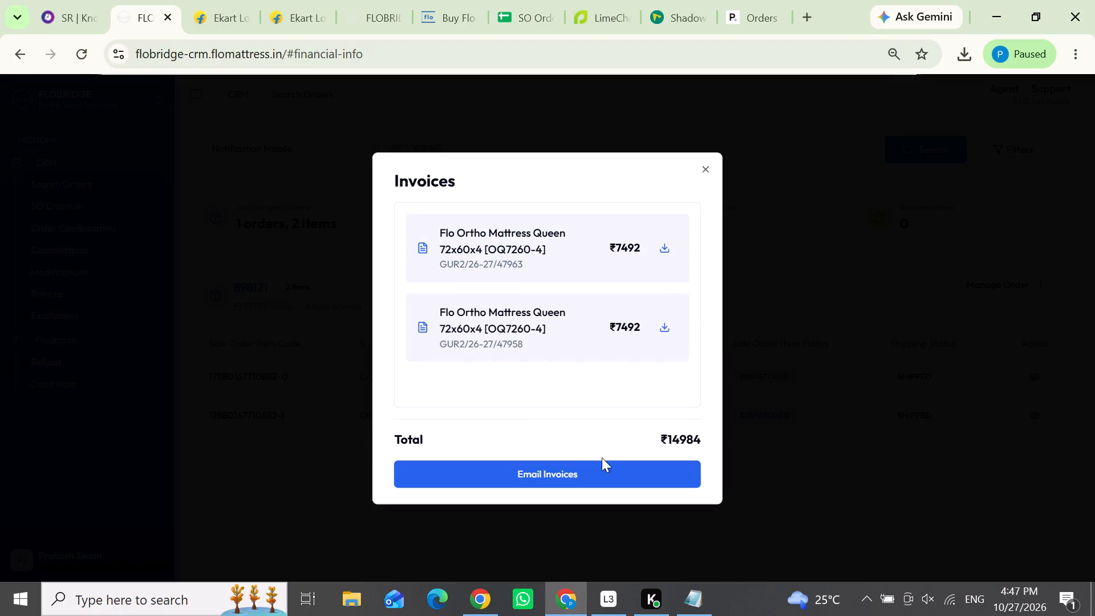
{"action": "left_click", "coordinate": [875, 448]}
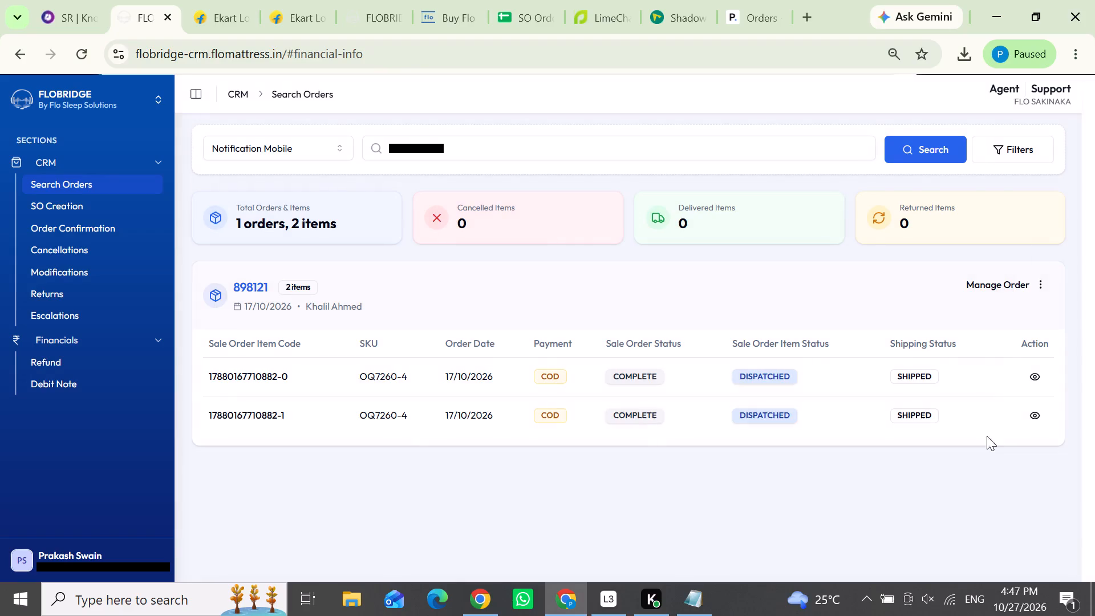
{"action": "left_click", "coordinate": [1039, 415]}
{"action": "left_click", "coordinate": [314, 500]}
{"action": "scroll", "coordinate": [607, 456], "scroll_direction": "down", "scroll_amount": 2}
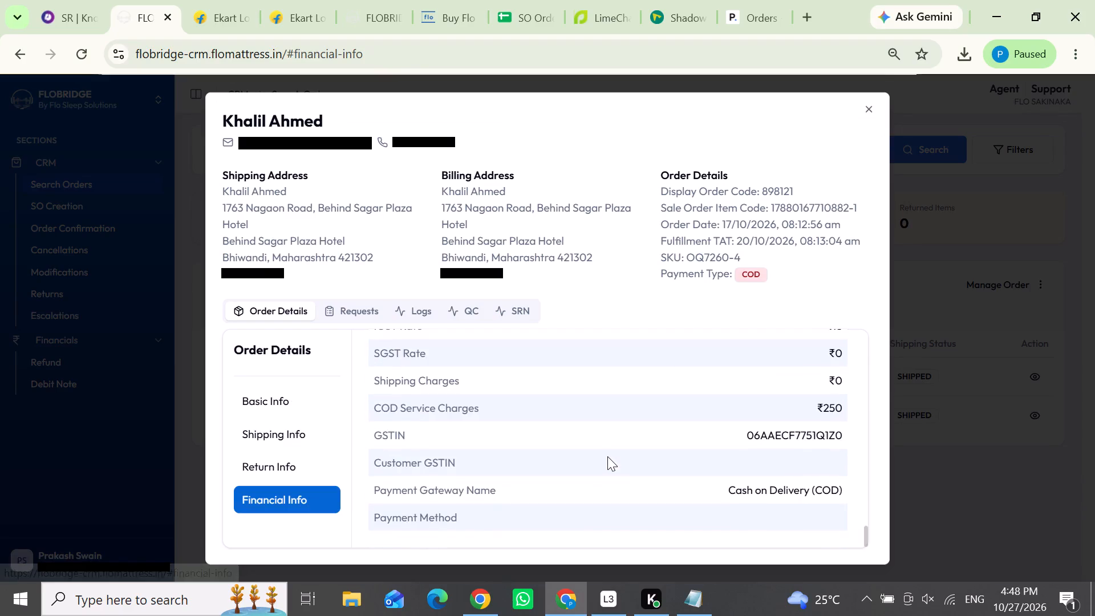
{"action": "scroll", "coordinate": [606, 456], "scroll_direction": "up", "scroll_amount": 1}
{"action": "scroll", "coordinate": [604, 456], "scroll_direction": "down", "scroll_amount": 1}
{"action": "left_click", "coordinate": [1016, 464]}
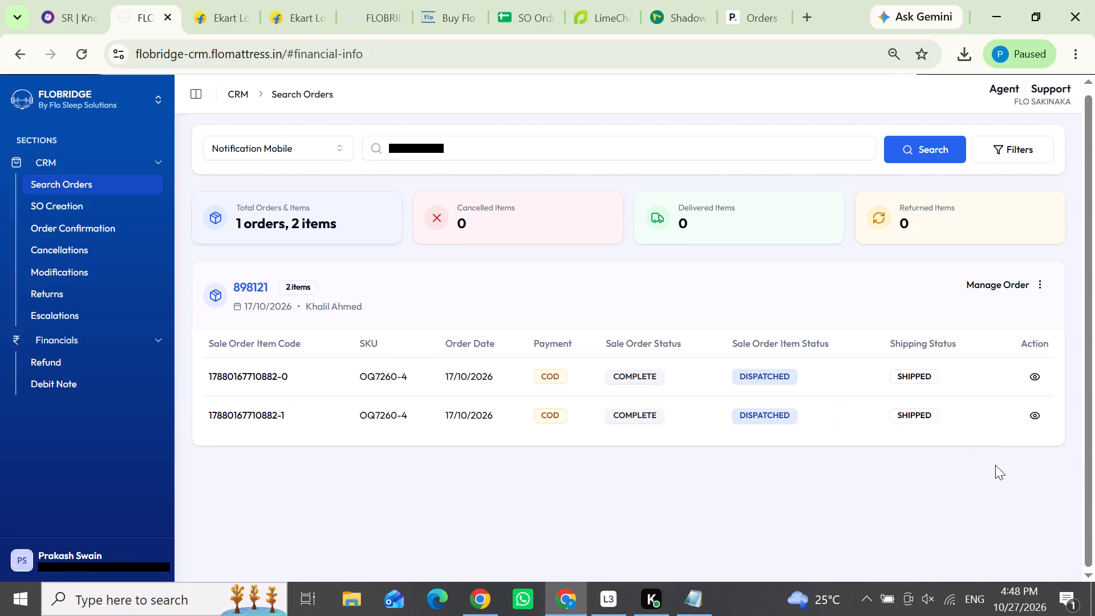
{"action": "left_click", "coordinate": [1040, 419]}
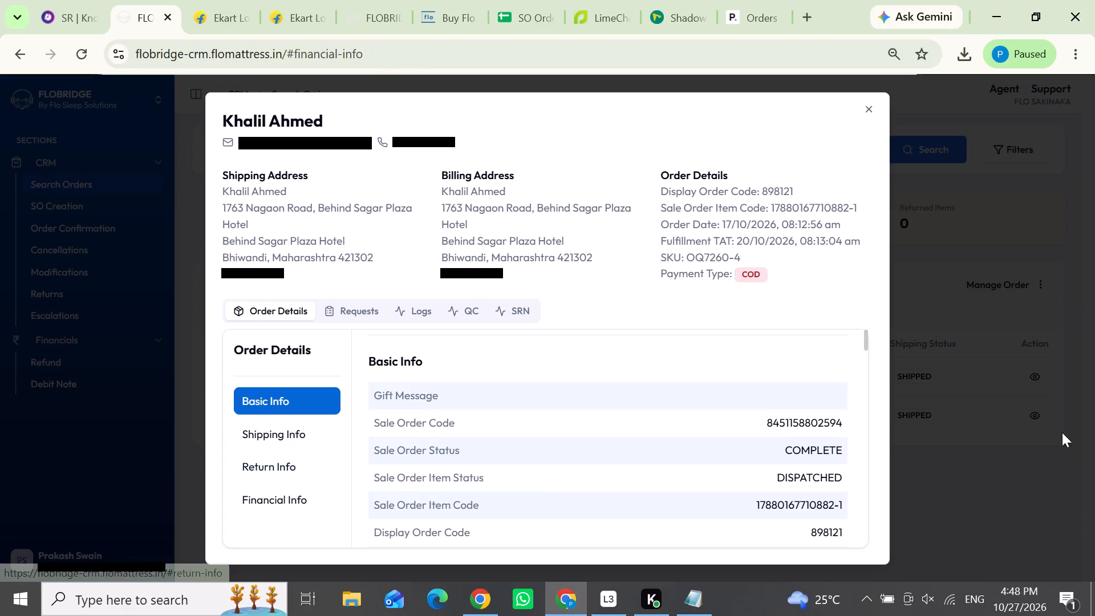
{"action": "left_click", "coordinate": [992, 422]}
{"action": "left_click_drag", "start_coordinate": [1094, 398], "coordinate": [1094, 415]}
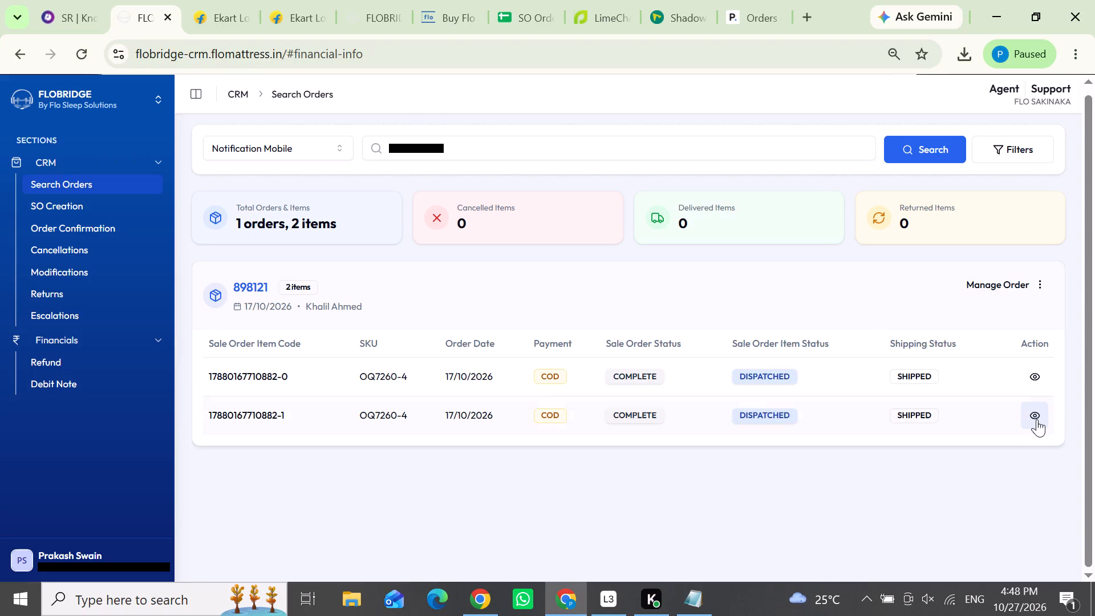
{"action": "left_click", "coordinate": [1024, 282]}
{"action": "left_click", "coordinate": [976, 416]}
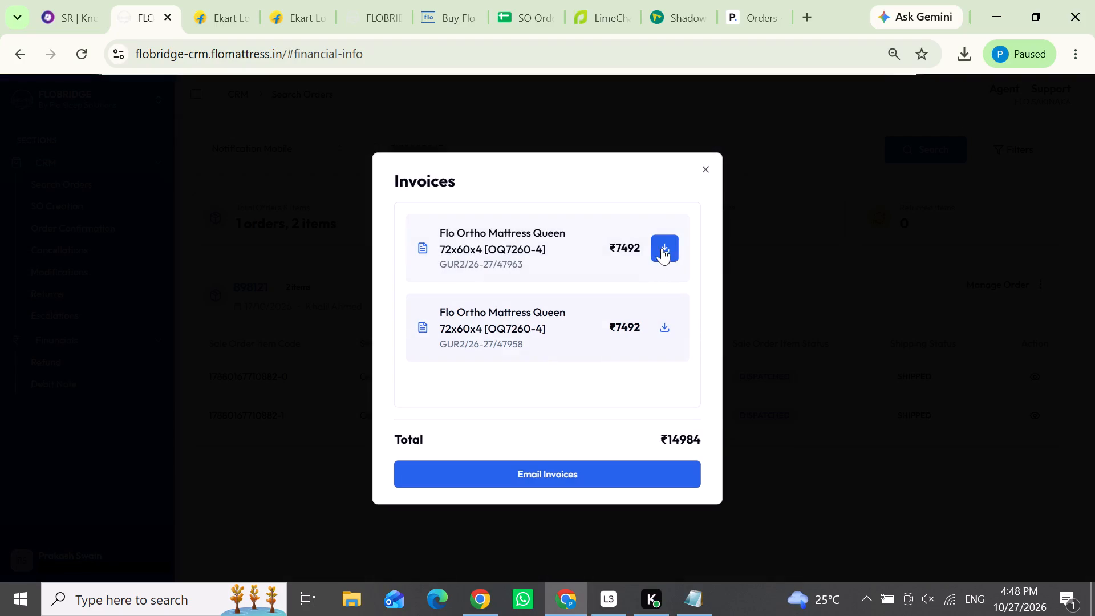
{"action": "left_click", "coordinate": [833, 412]}
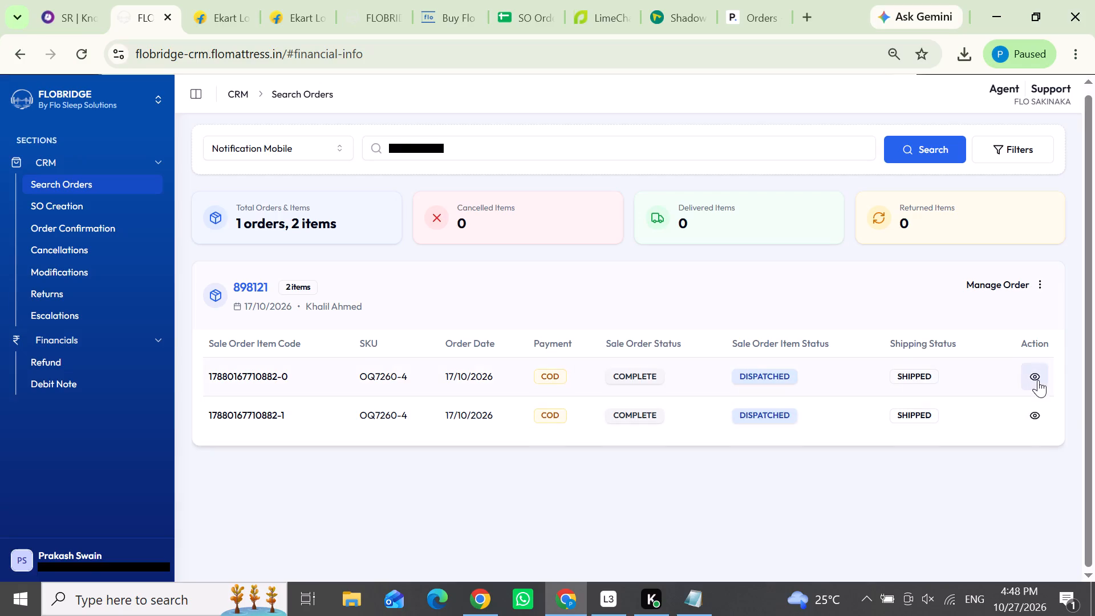
{"action": "left_click", "coordinate": [1038, 380]}
{"action": "left_click", "coordinate": [261, 499]}
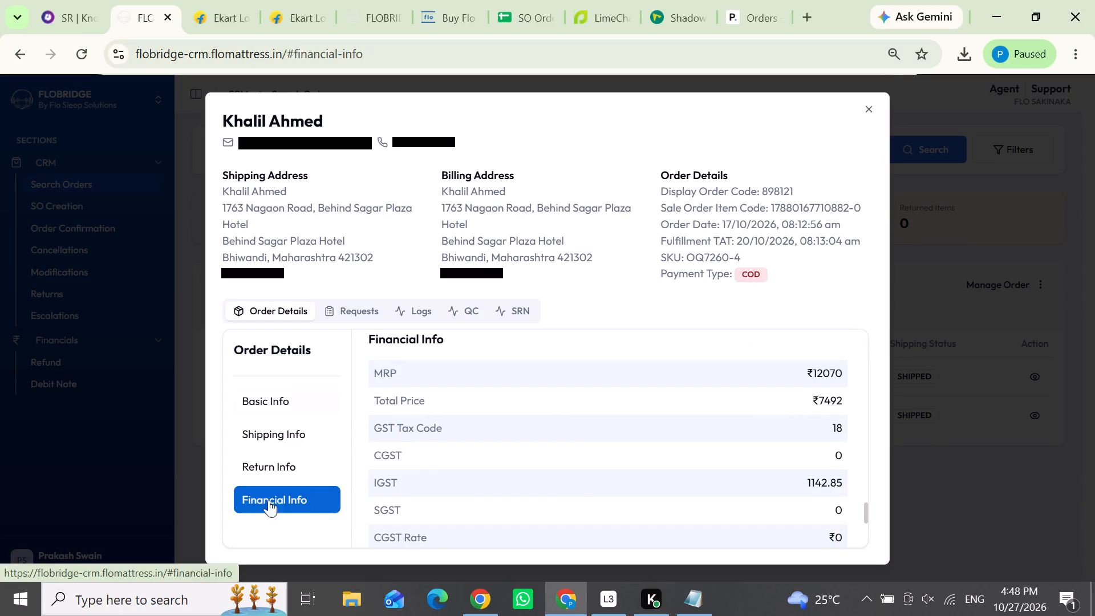
{"action": "left_click", "coordinate": [1043, 496]}
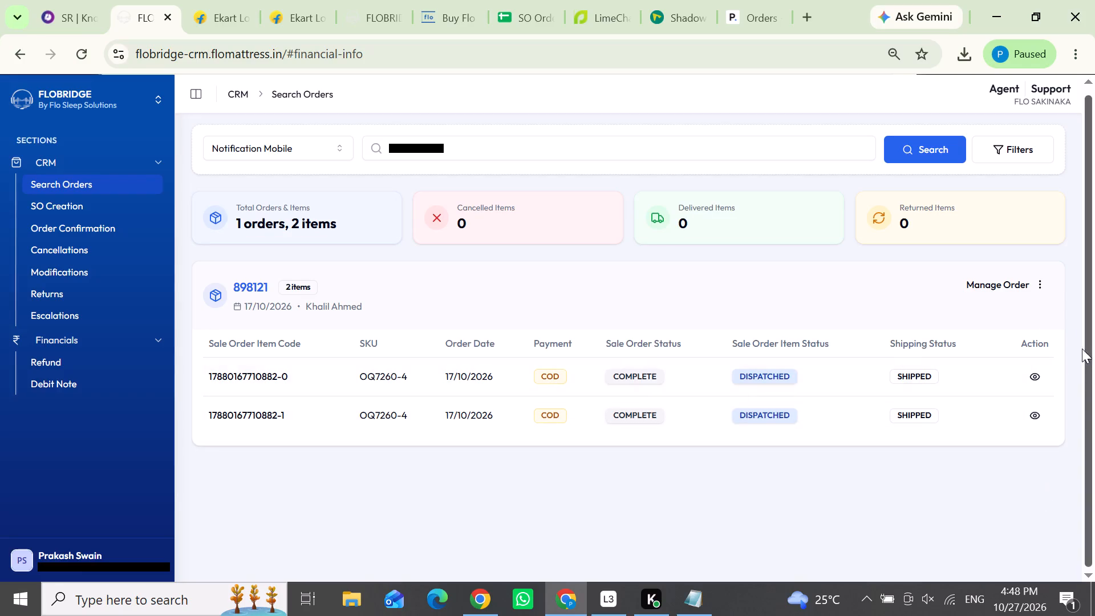
{"action": "left_click", "coordinate": [1027, 415]}
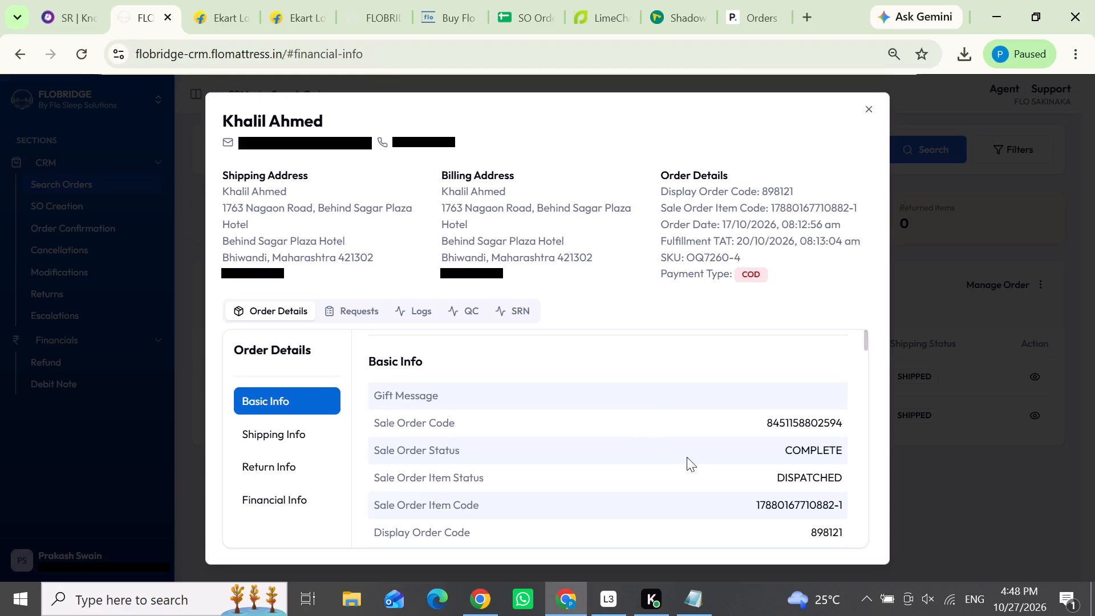
{"action": "left_click", "coordinate": [1037, 378]}
{"action": "left_click", "coordinate": [1037, 375]}
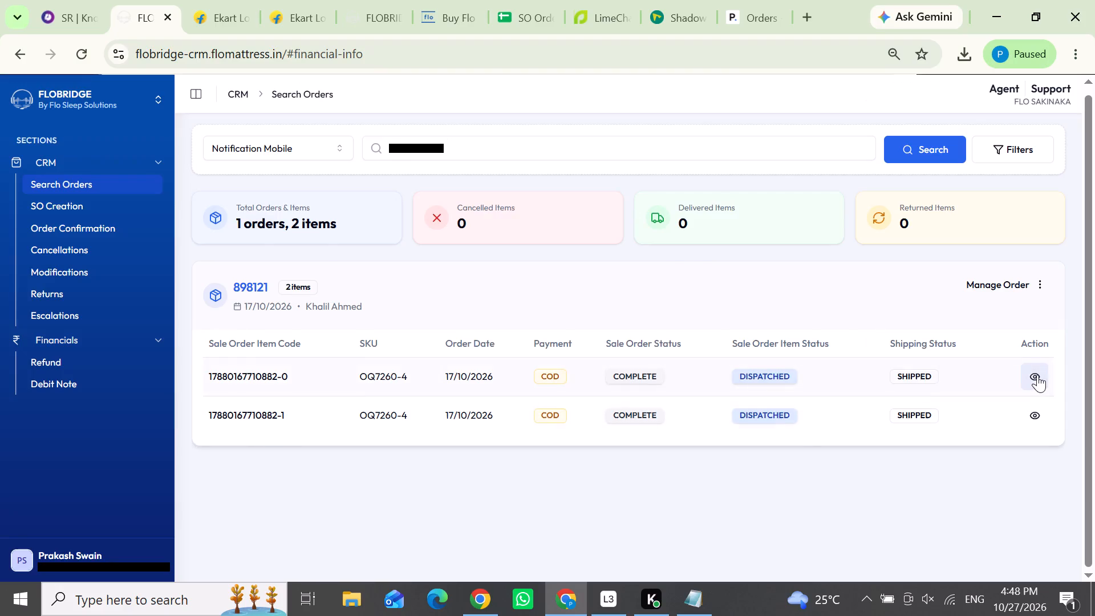
{"action": "left_click", "coordinate": [307, 505]}
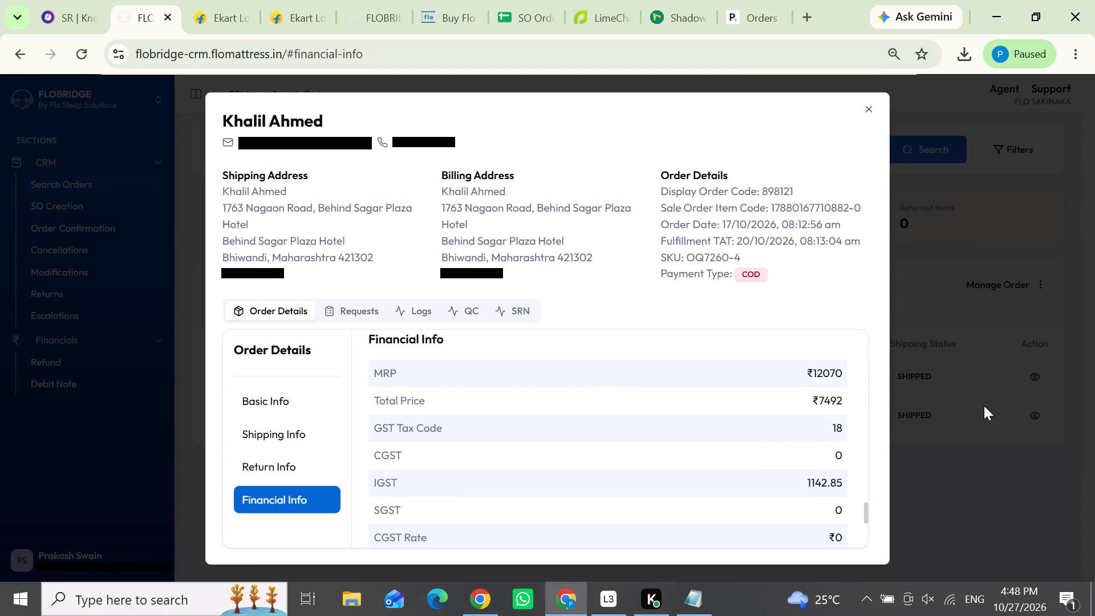
{"action": "scroll", "coordinate": [679, 459], "scroll_direction": "down", "scroll_amount": 1}
{"action": "scroll", "coordinate": [679, 459], "scroll_direction": "up", "scroll_amount": 1}
{"action": "scroll", "coordinate": [808, 443], "scroll_direction": "down", "scroll_amount": 1}
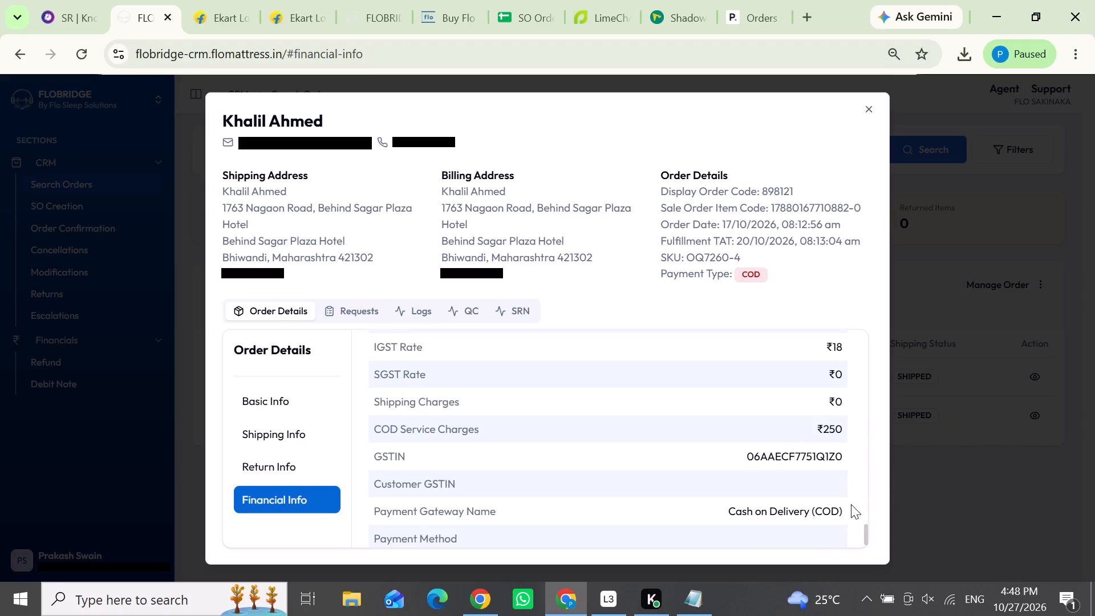
{"action": "left_click_drag", "start_coordinate": [853, 504], "coordinate": [814, 503]}
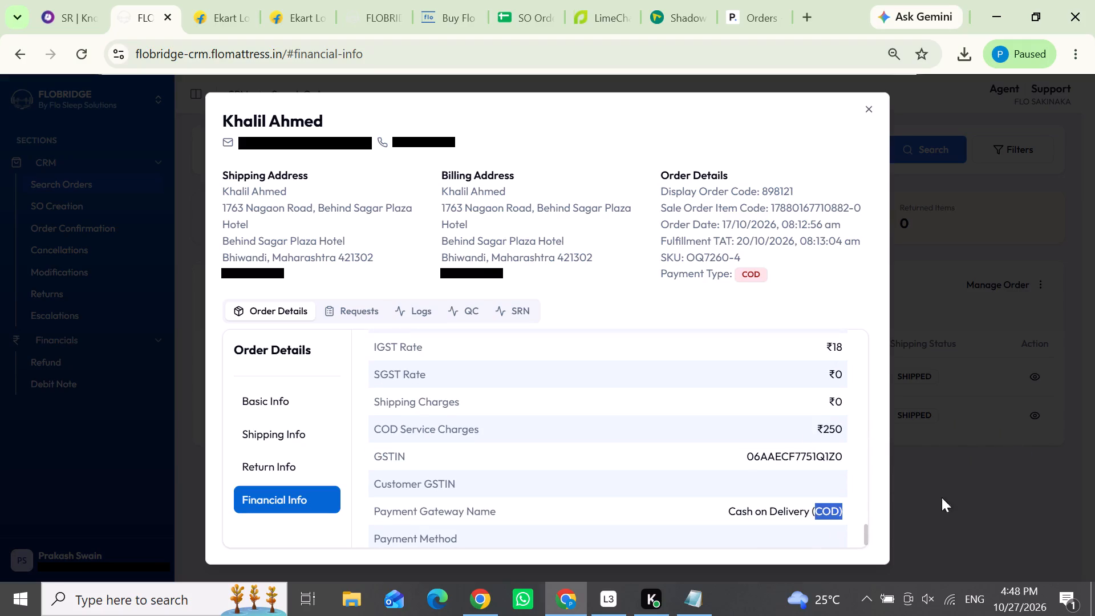
{"action": "left_click", "coordinate": [793, 456]}
{"action": "left_click", "coordinate": [1011, 460]}
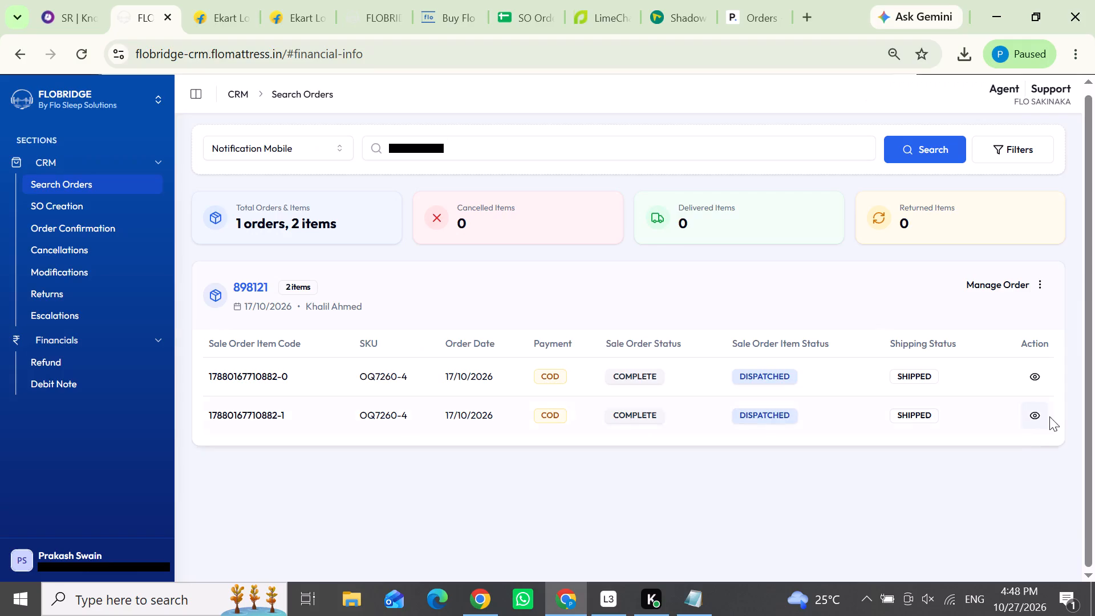
{"action": "left_click", "coordinate": [1041, 414]}
{"action": "left_click", "coordinate": [998, 362]}
{"action": "left_click", "coordinate": [1009, 286]}
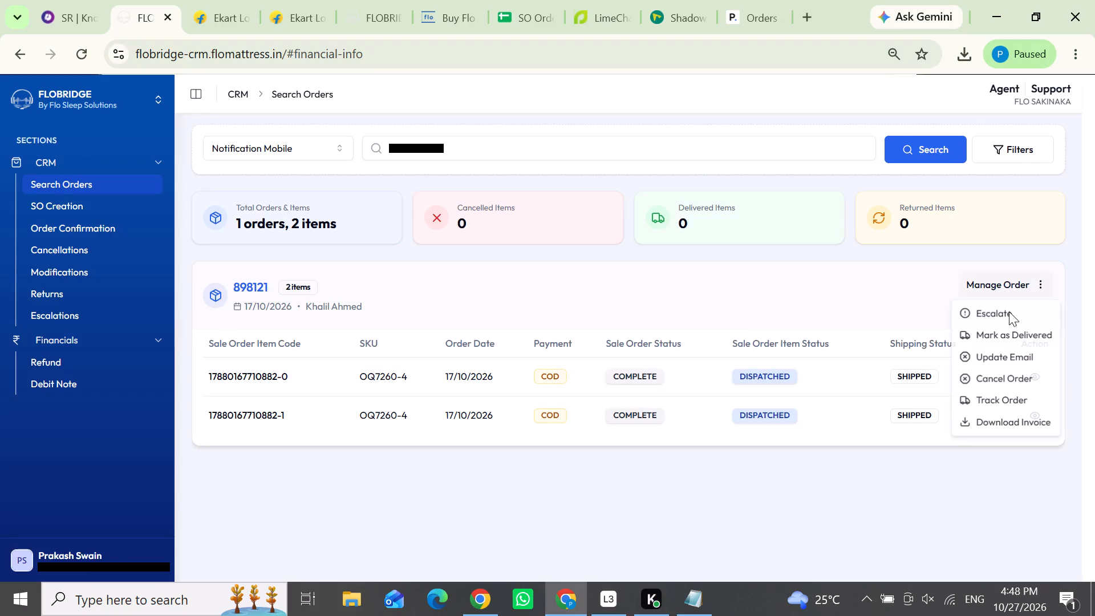
{"action": "left_click", "coordinate": [980, 421]}
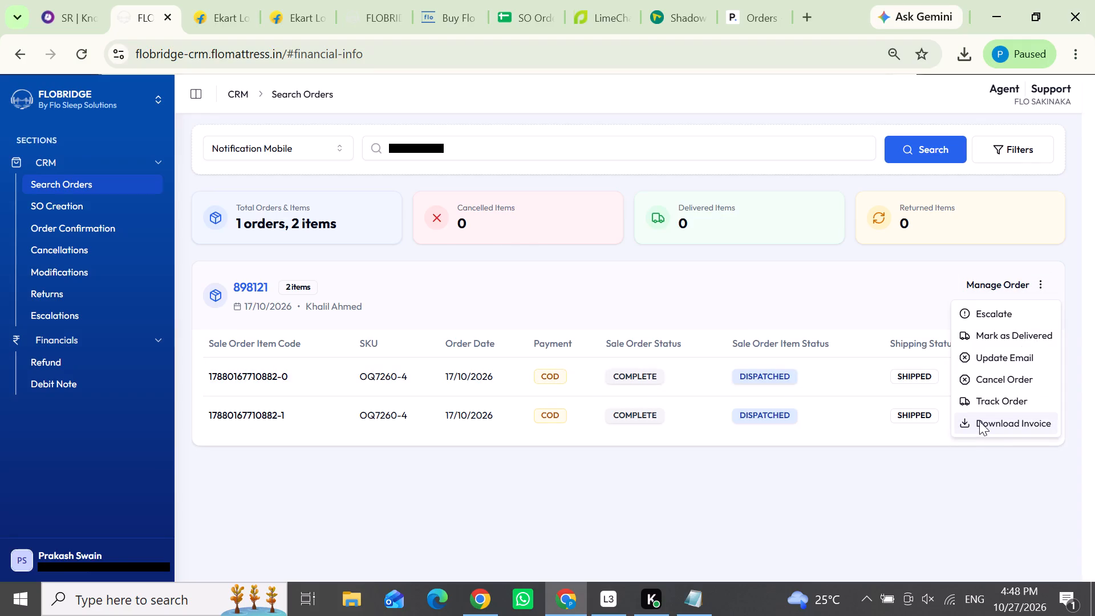
{"action": "left_click", "coordinate": [1025, 424]}
{"action": "left_click", "coordinate": [1031, 368]}
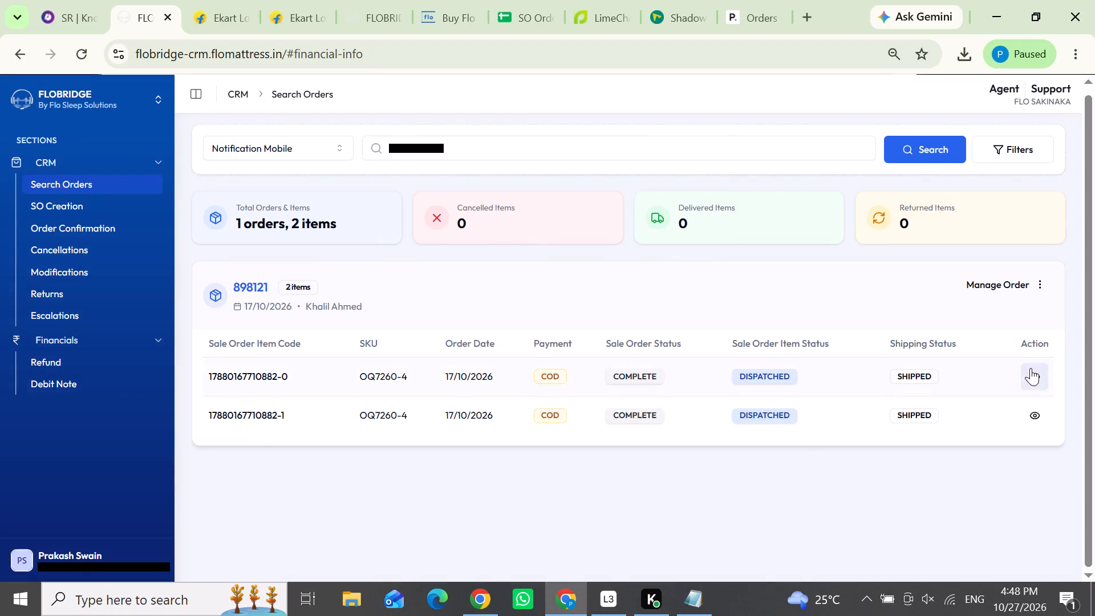
{"action": "left_click", "coordinate": [283, 501]}
{"action": "scroll", "coordinate": [651, 456], "scroll_direction": "down", "scroll_amount": 1}
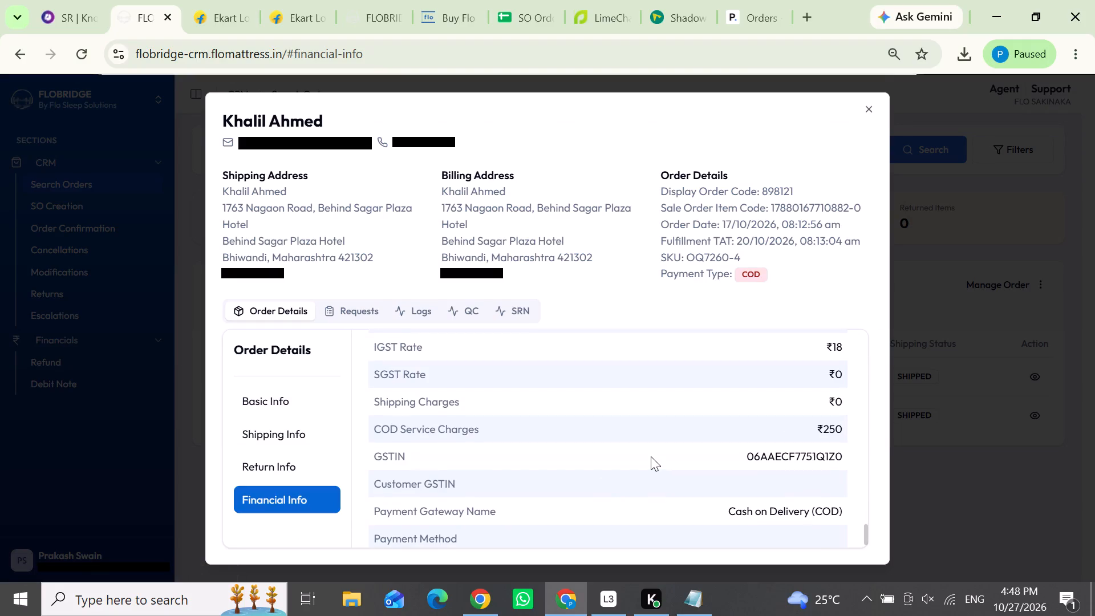
{"action": "scroll", "coordinate": [651, 456], "scroll_direction": "up", "scroll_amount": 1}
{"action": "left_click", "coordinate": [1003, 450]}
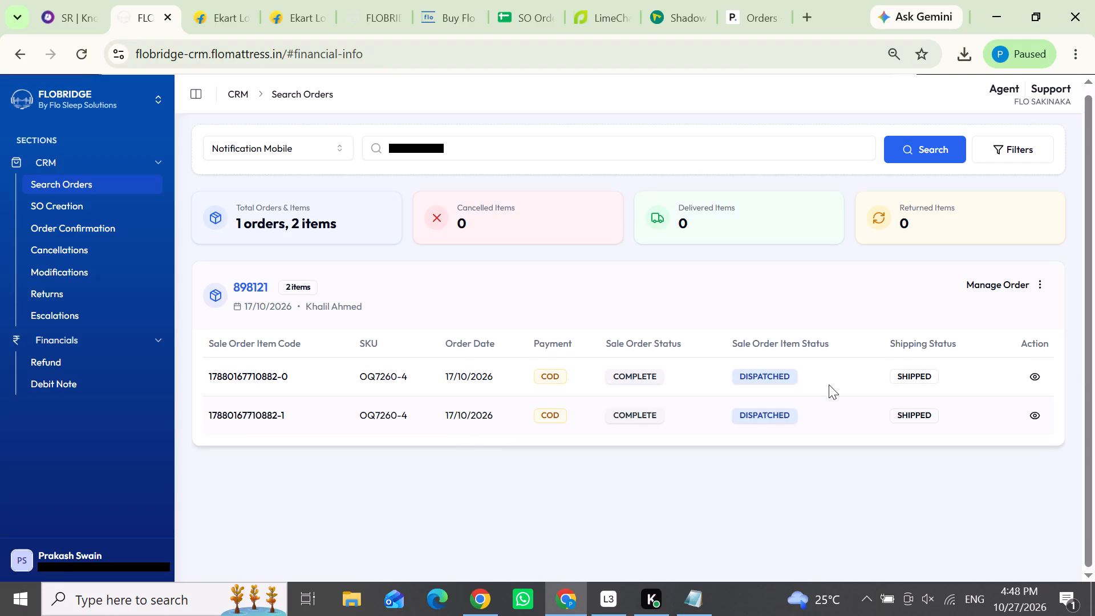
{"action": "left_click", "coordinate": [1017, 379]}
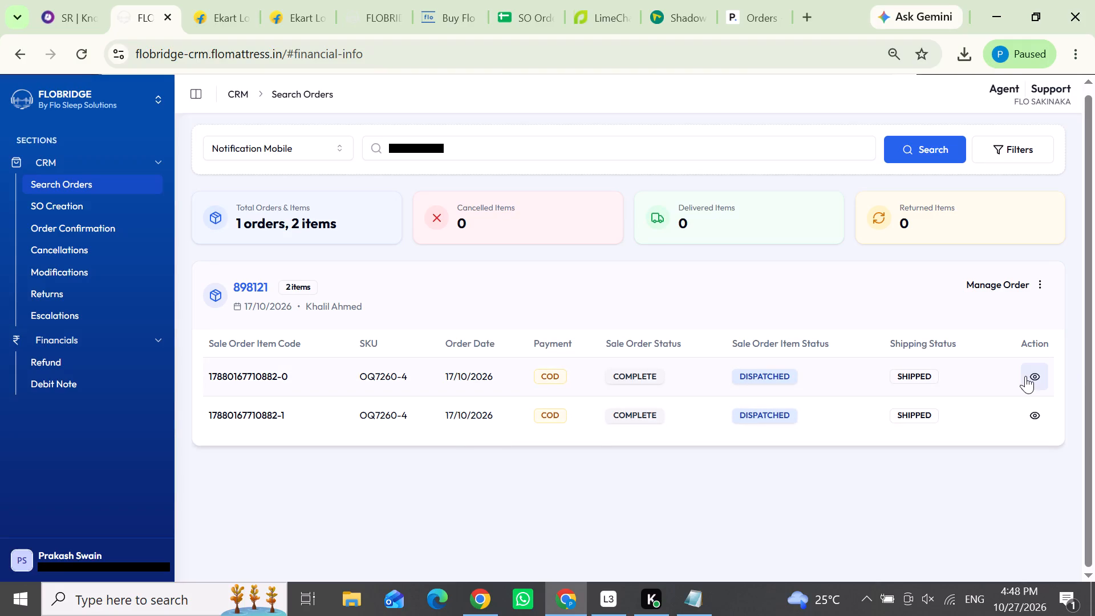
{"action": "left_click", "coordinate": [1025, 376]}
{"action": "left_click", "coordinate": [1092, 349]}
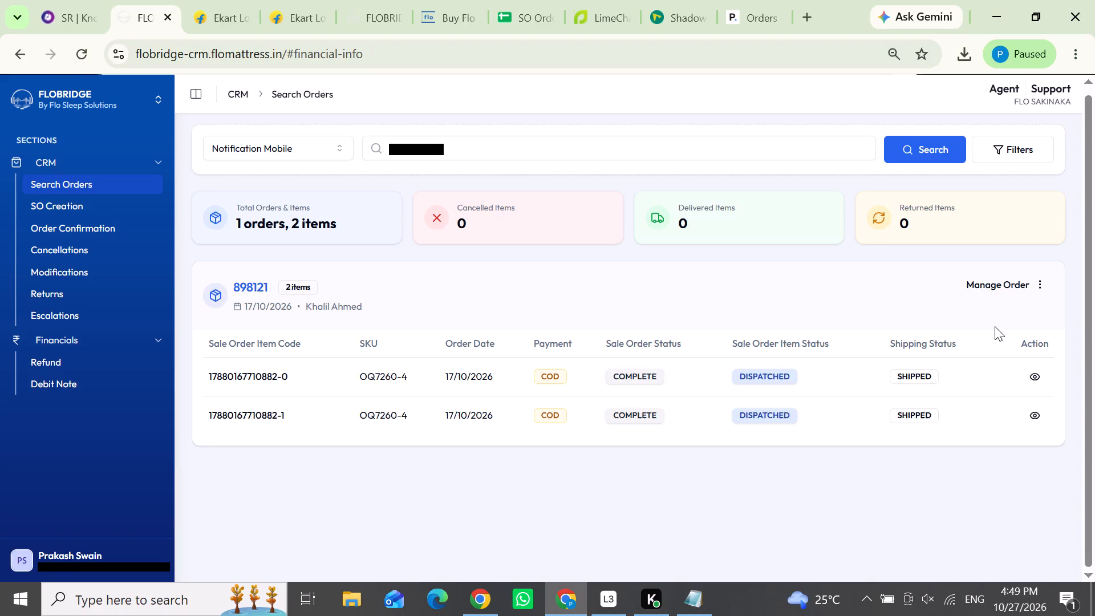
{"action": "left_click", "coordinate": [1035, 380]}
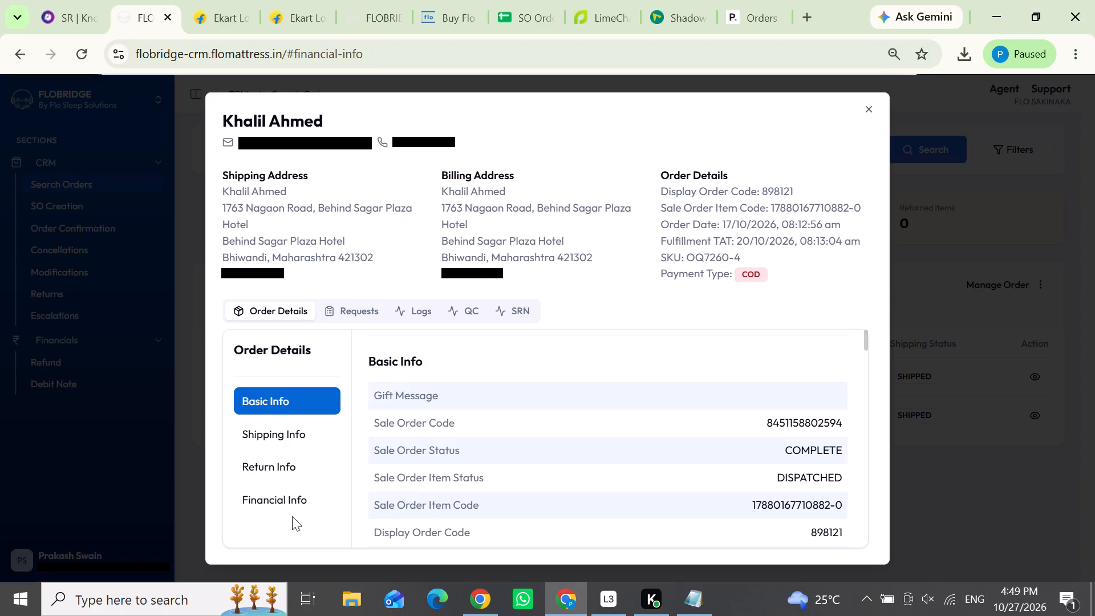
{"action": "left_click", "coordinate": [253, 504]}
{"action": "scroll", "coordinate": [617, 473], "scroll_direction": "down", "scroll_amount": 1}
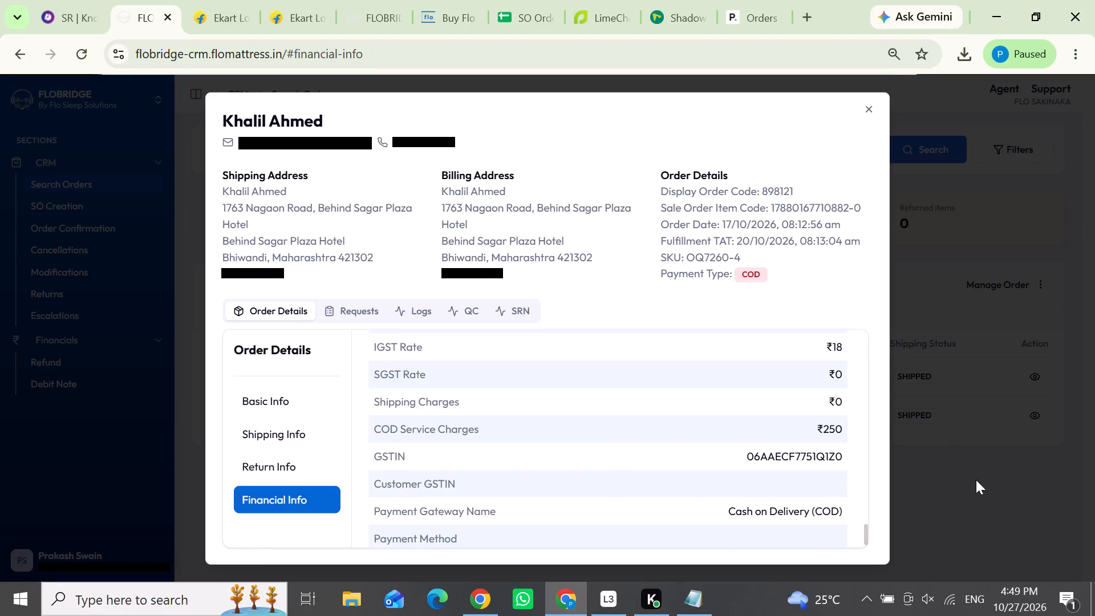
{"action": "scroll", "coordinate": [923, 480], "scroll_direction": "up", "scroll_amount": 1}
{"action": "scroll", "coordinate": [800, 497], "scroll_direction": "up", "scroll_amount": 1}
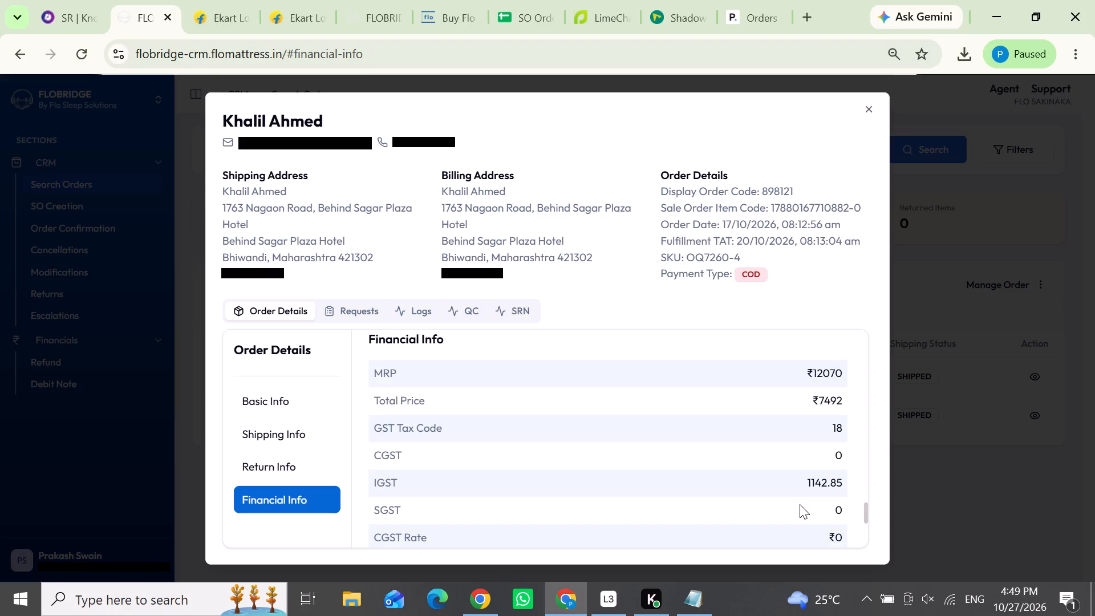
{"action": "scroll", "coordinate": [799, 505], "scroll_direction": "down", "scroll_amount": 1}
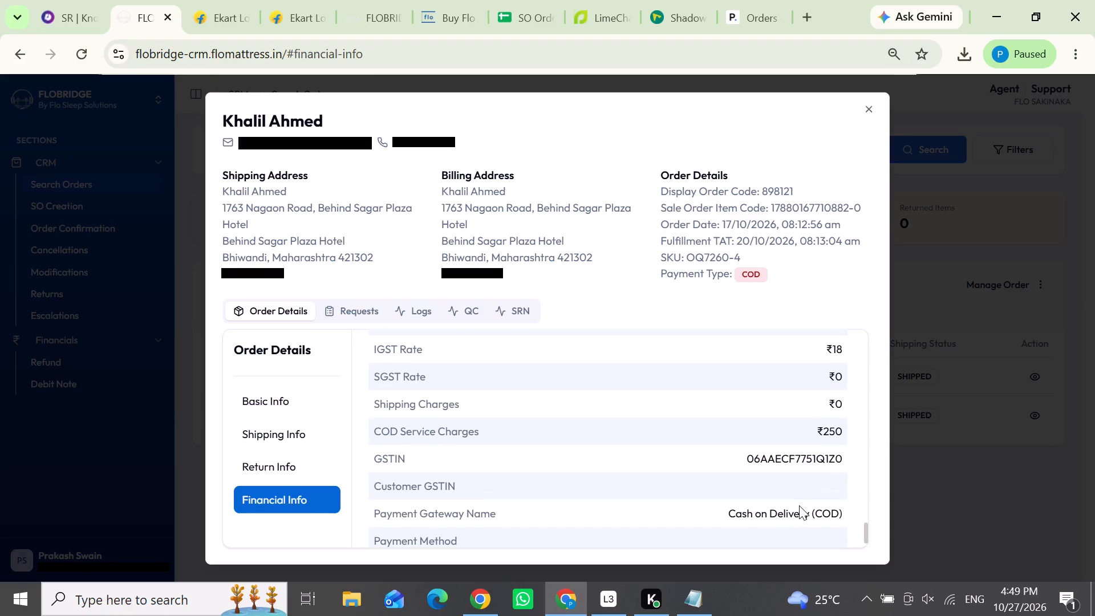
{"action": "scroll", "coordinate": [799, 505], "scroll_direction": "up", "scroll_amount": 1}
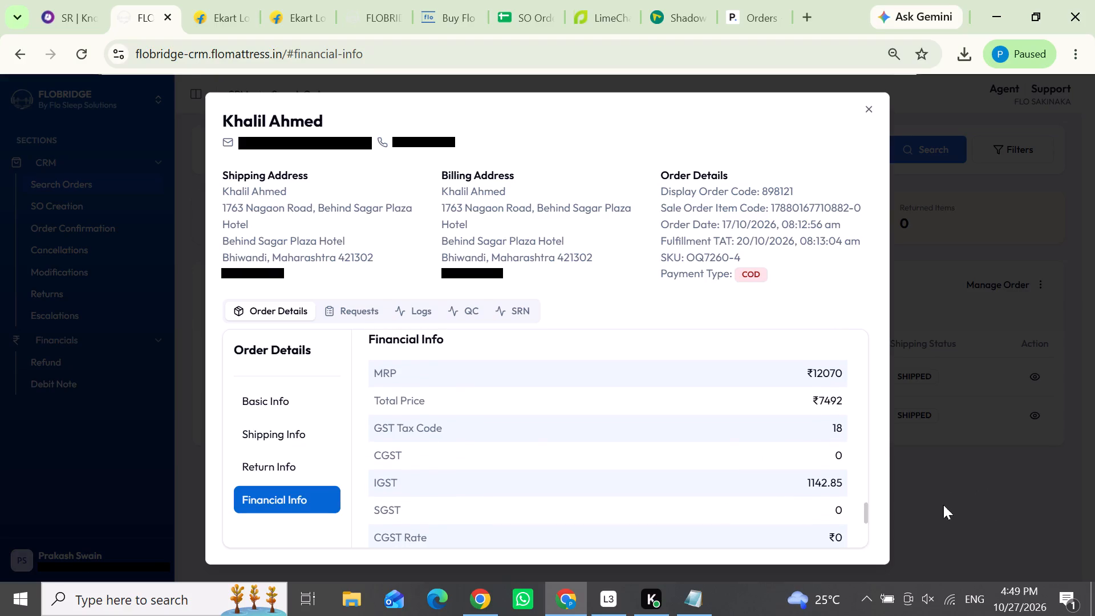
{"action": "left_click", "coordinate": [1003, 503]}
{"action": "double_click", "coordinate": [244, 287]}
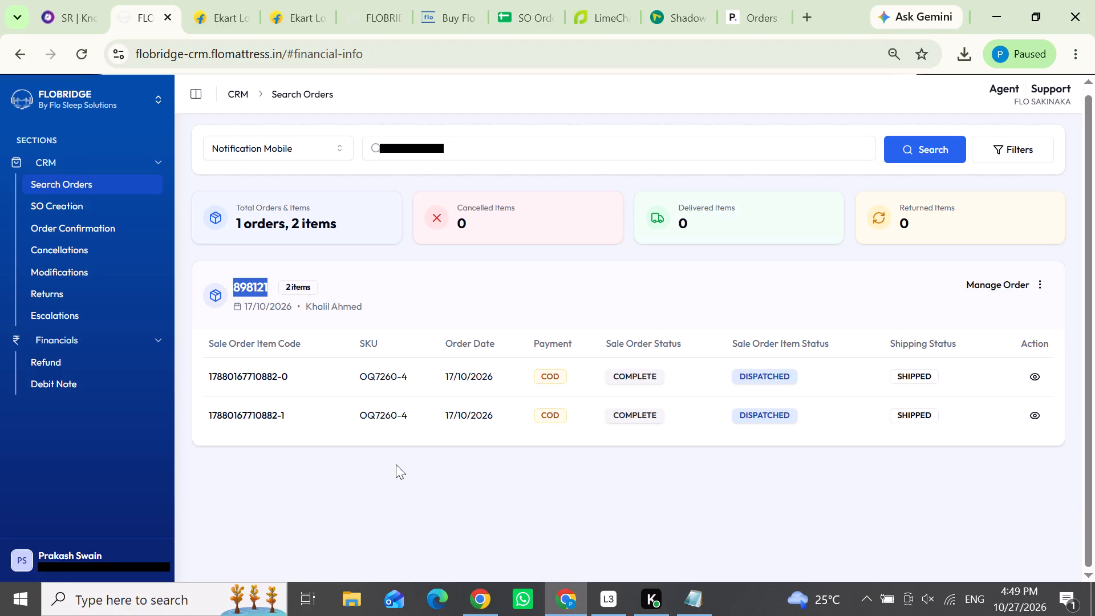
{"action": "key", "text": "ctrl+c"}
Switch to the Flo Mattress website and open the Ortho Mattress product page to view its offer price and size options.
{"action": "left_click", "coordinate": [462, 0]}
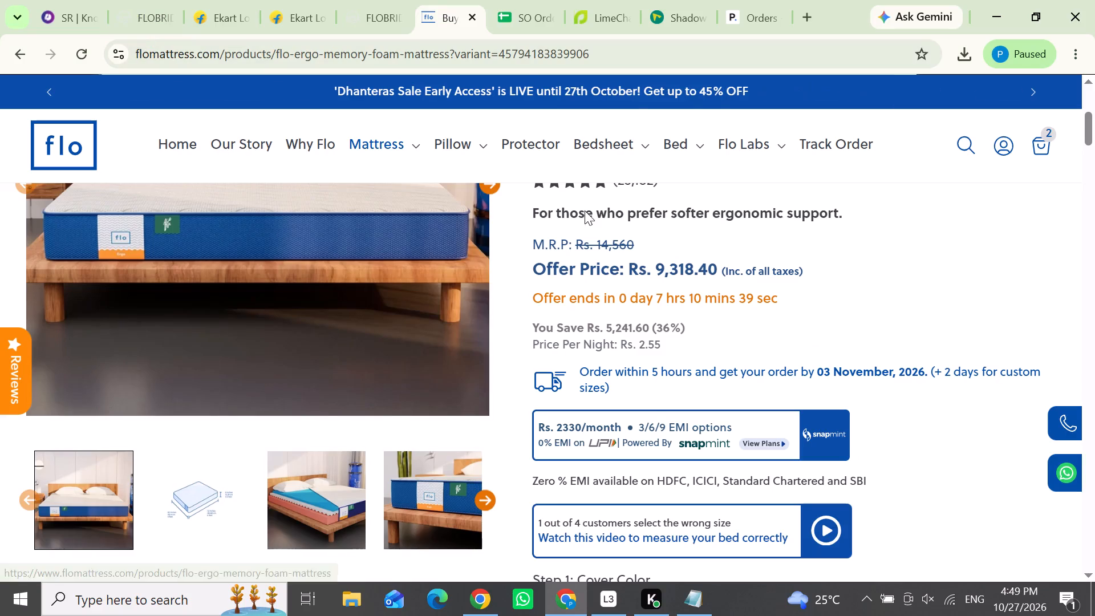
{"action": "scroll", "coordinate": [585, 210], "scroll_direction": "up", "scroll_amount": 1}
{"action": "left_click", "coordinate": [122, 0]}
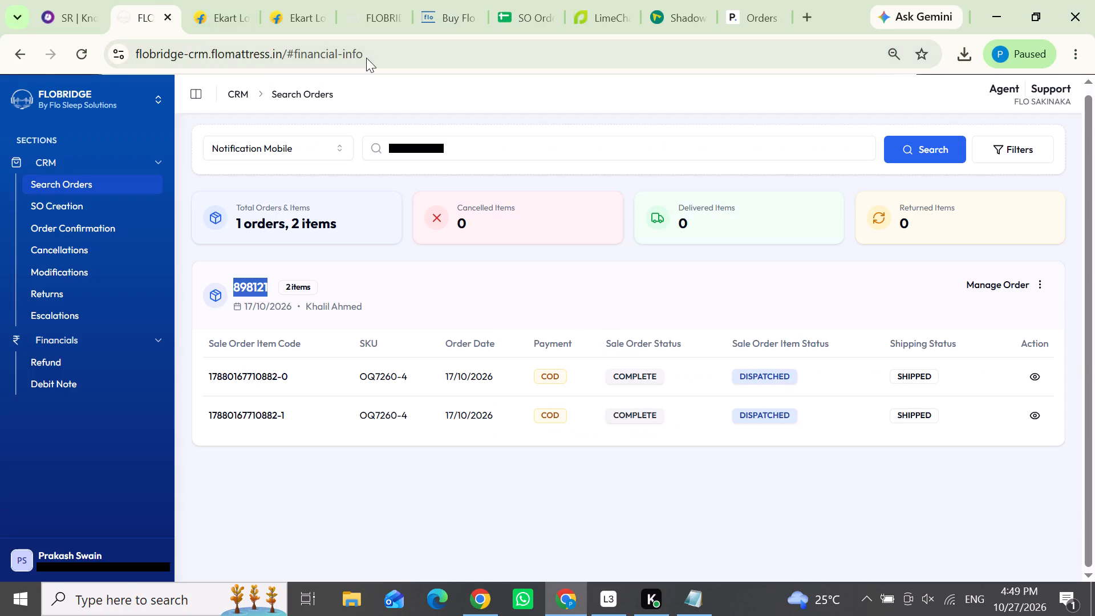
{"action": "left_click", "coordinate": [386, 11]}
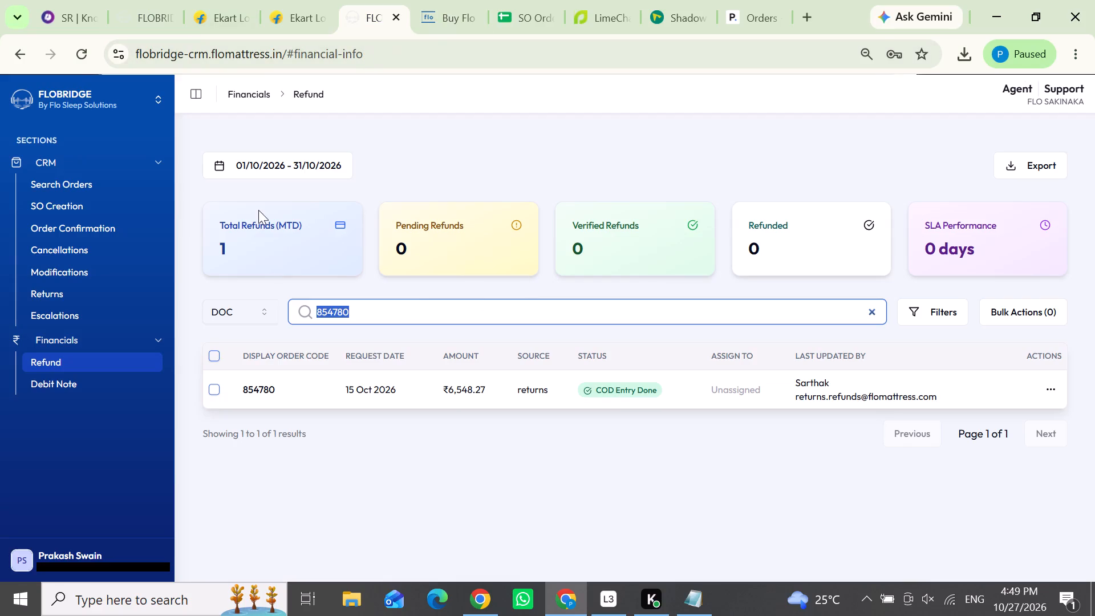
{"action": "left_click", "coordinate": [464, 5]}
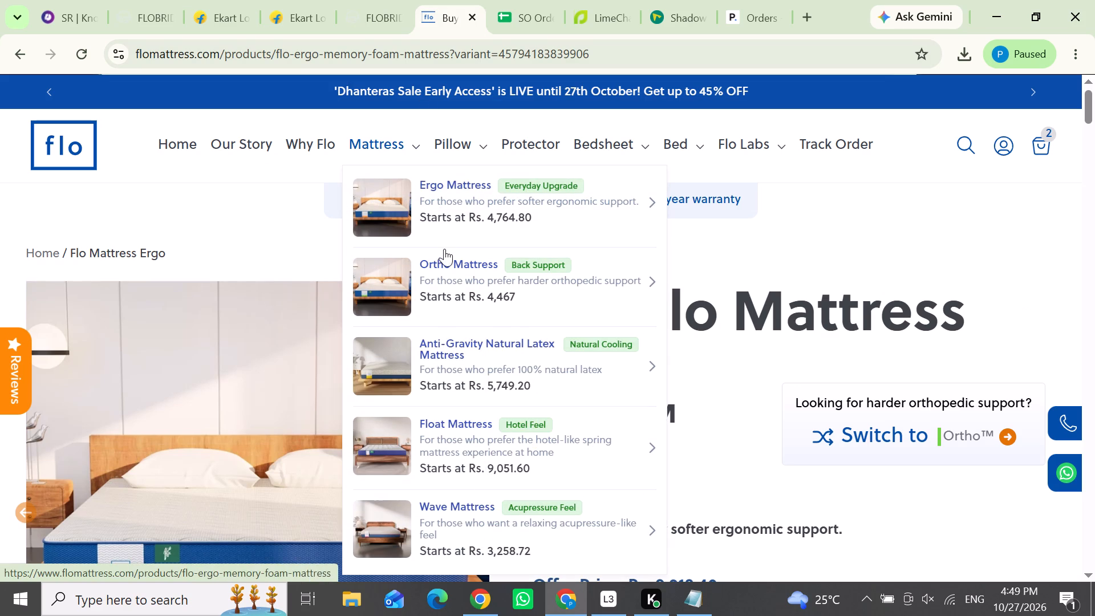
{"action": "left_click", "coordinate": [440, 265]}
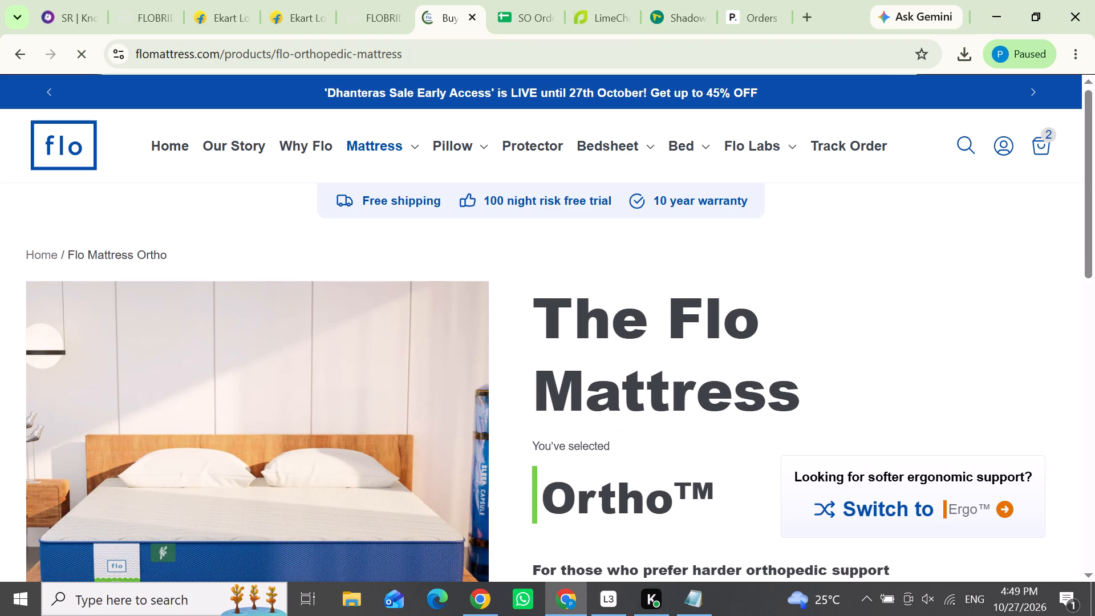
{"action": "scroll", "coordinate": [618, 309], "scroll_direction": "down", "scroll_amount": 1}
{"action": "left_click_drag", "start_coordinate": [1094, 151], "coordinate": [1094, 156]}
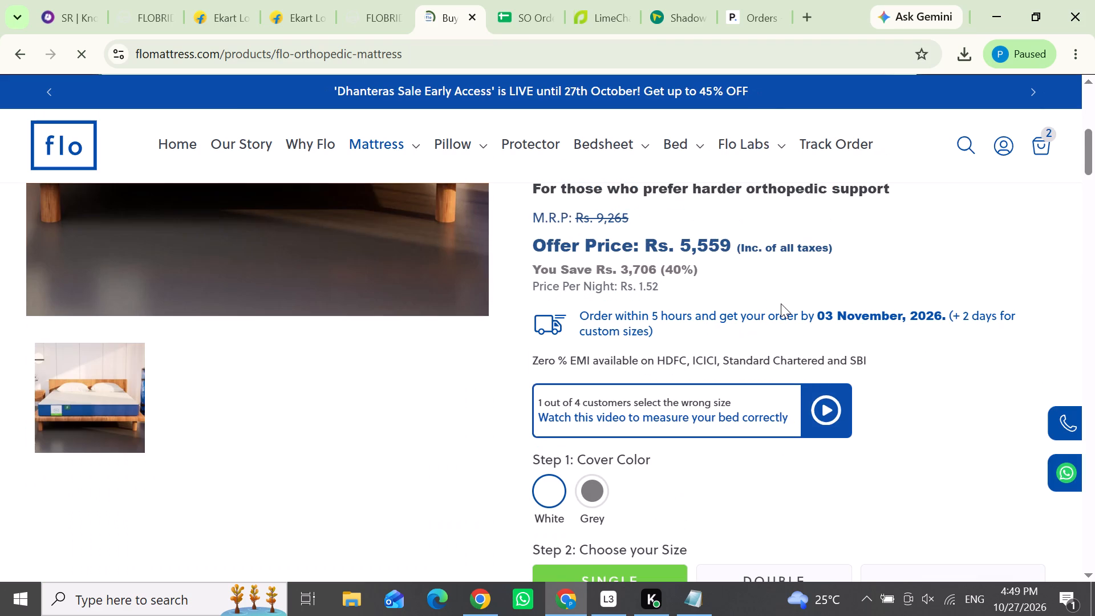
{"action": "left_click_drag", "start_coordinate": [1086, 168], "coordinate": [1085, 178]}
{"action": "left_click", "coordinate": [145, 11]}
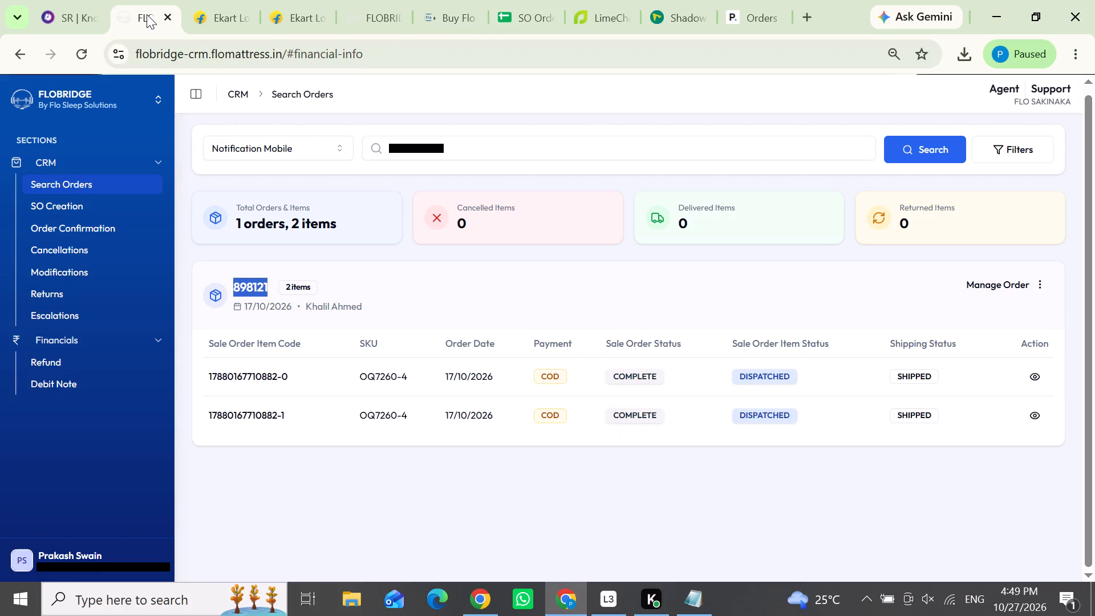
{"action": "left_click", "coordinate": [370, 2]}
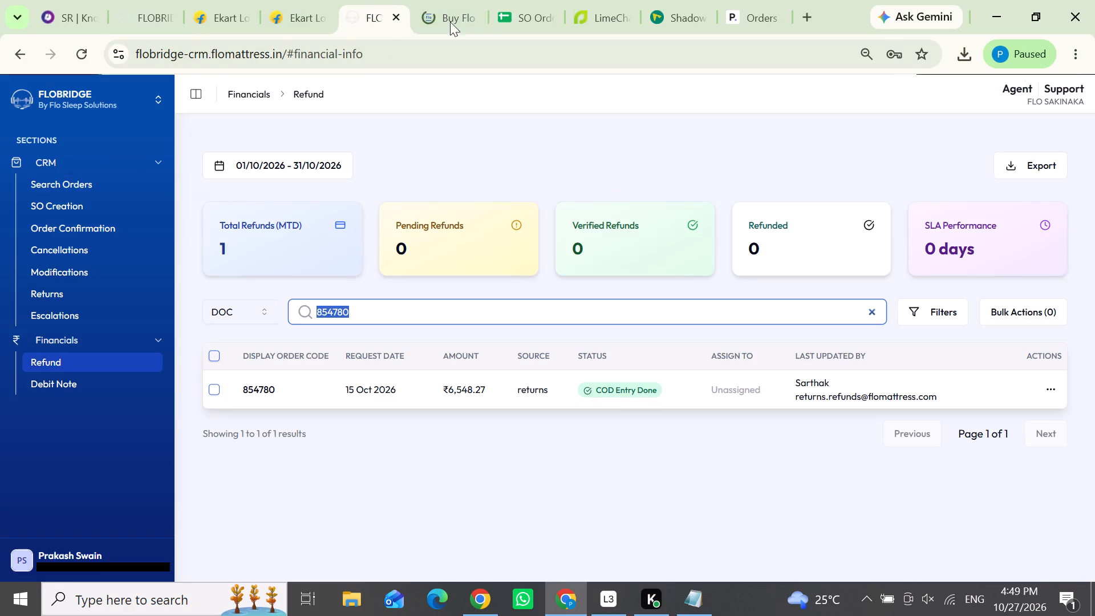
{"action": "left_click", "coordinate": [452, 40]}
{"action": "left_click", "coordinate": [444, 9]}
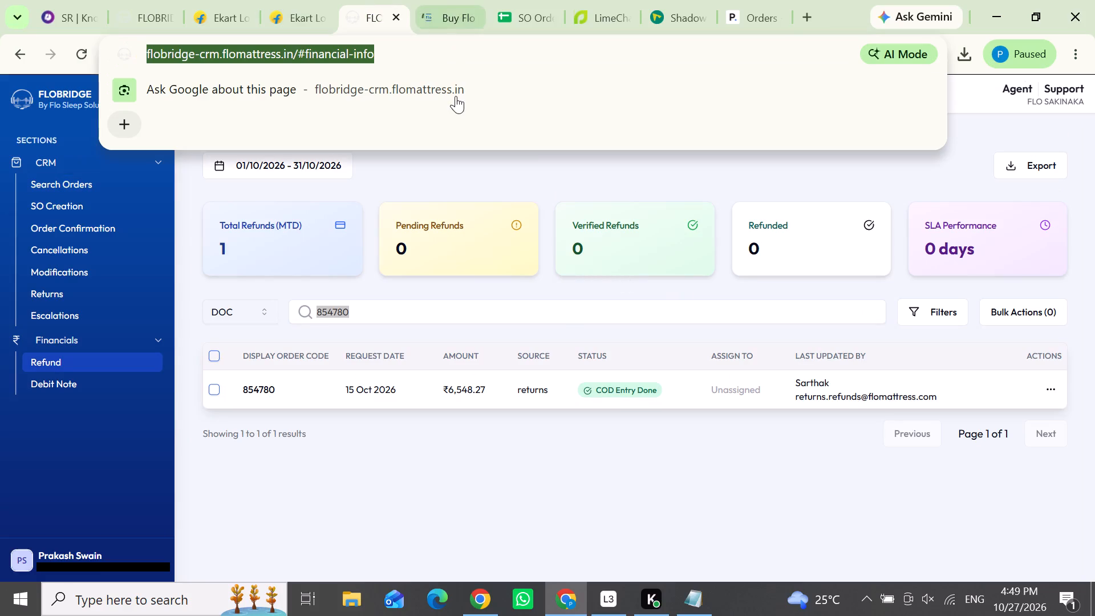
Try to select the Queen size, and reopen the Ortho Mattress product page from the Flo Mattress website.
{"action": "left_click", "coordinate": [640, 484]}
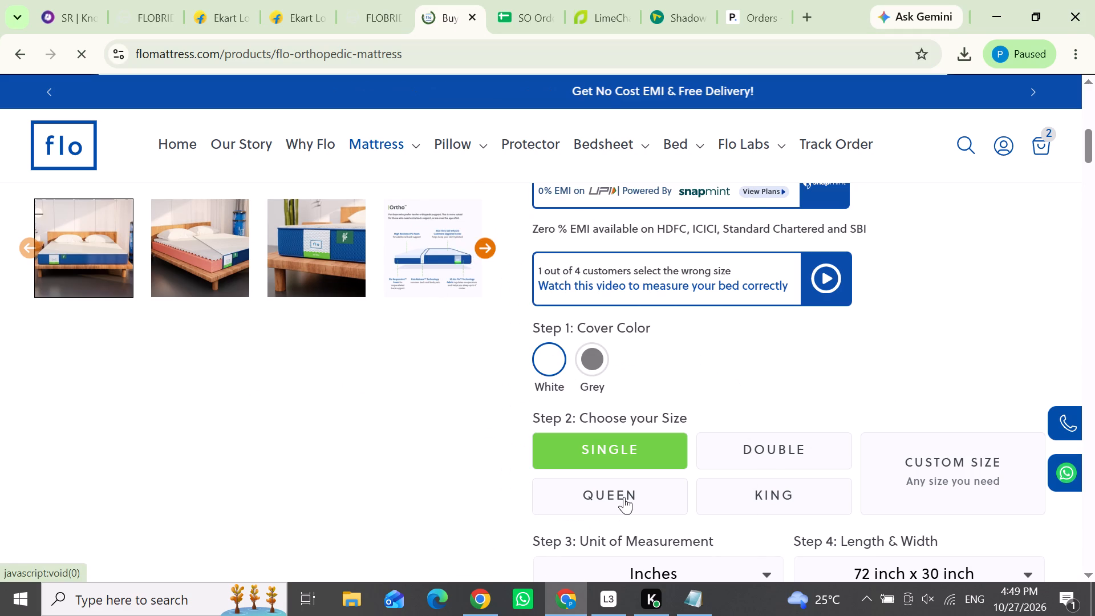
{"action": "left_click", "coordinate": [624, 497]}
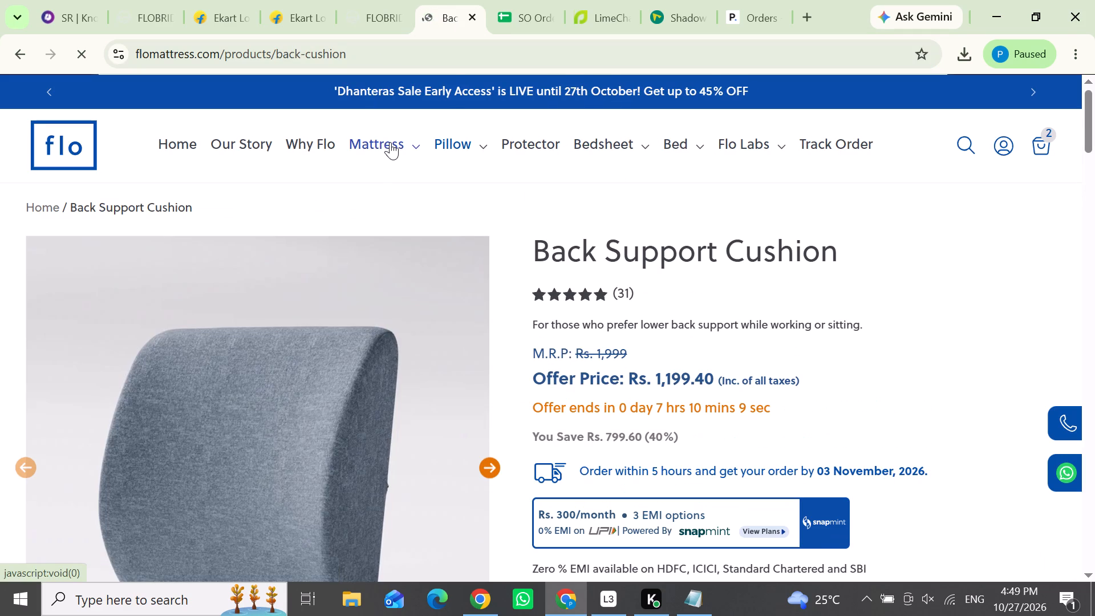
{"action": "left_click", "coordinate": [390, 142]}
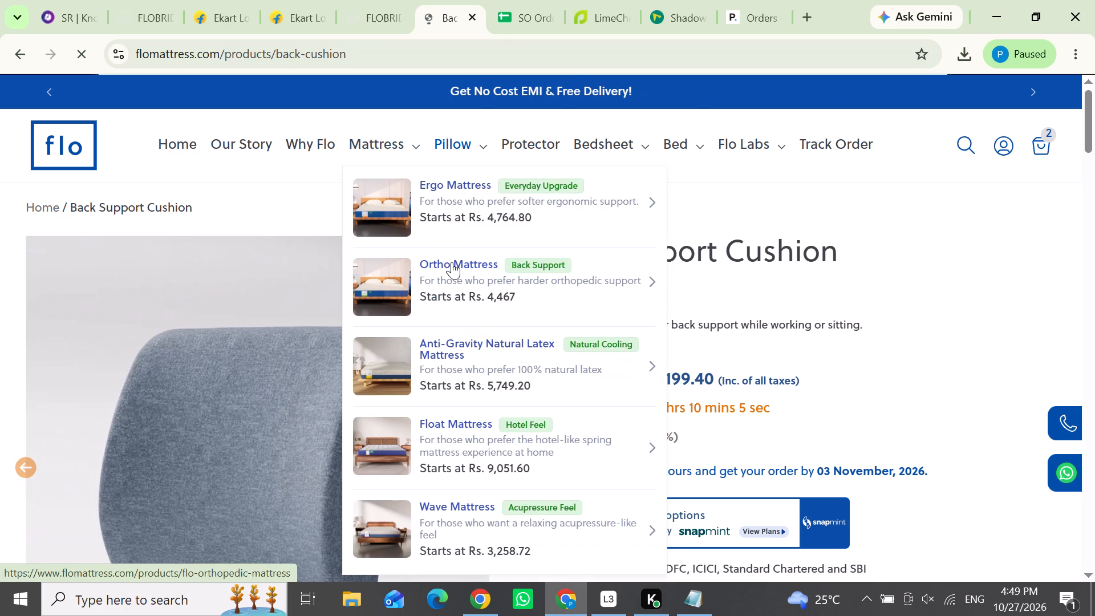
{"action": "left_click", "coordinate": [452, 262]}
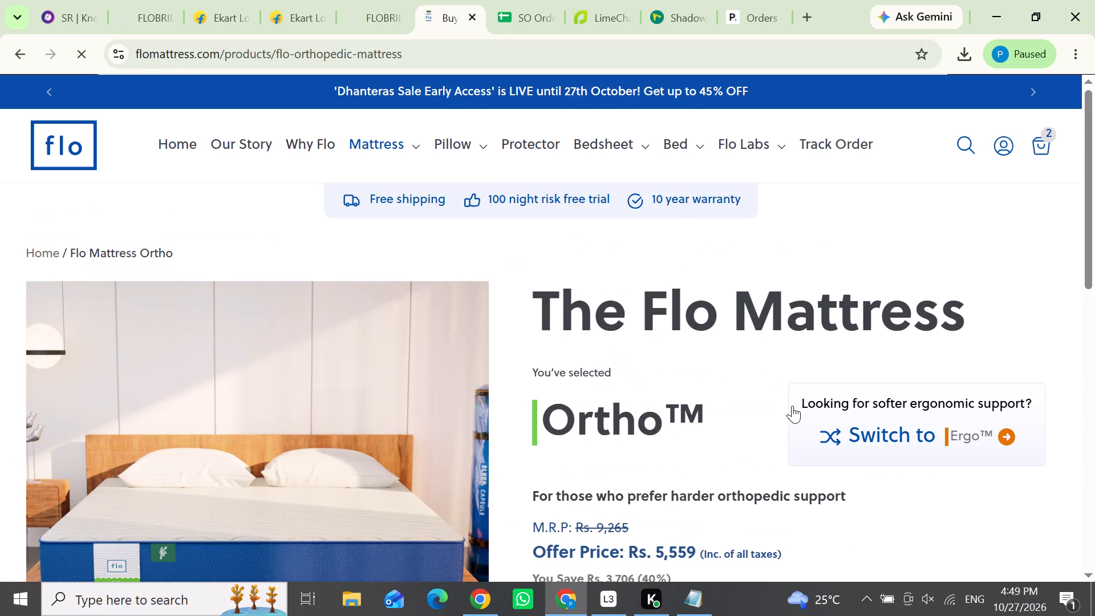
Select the Queen size with 4 inch height for the Ortho Mattress and view its offer price.
{"action": "scroll", "coordinate": [792, 405], "scroll_direction": "down", "scroll_amount": 1}
{"action": "left_click", "coordinate": [635, 546]}
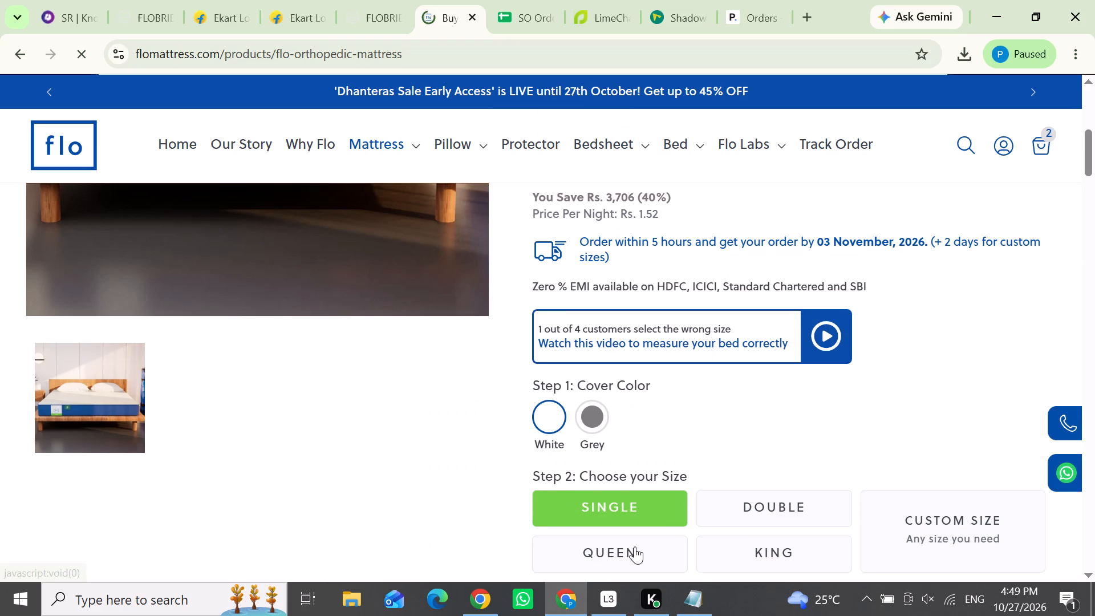
{"action": "left_click_drag", "start_coordinate": [1094, 144], "coordinate": [1094, 158]}
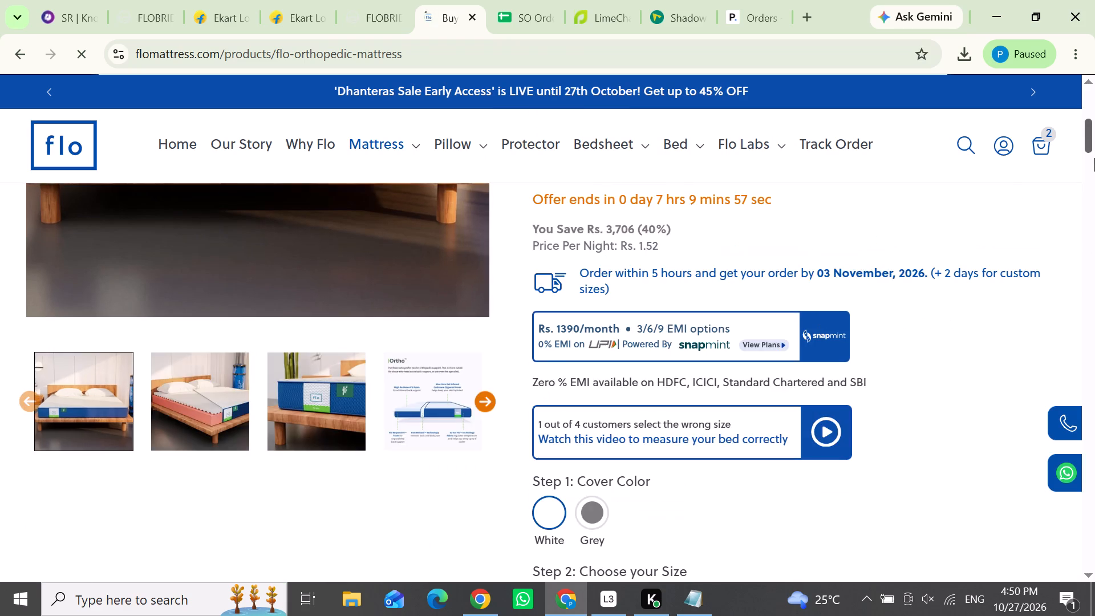
{"action": "left_click_drag", "start_coordinate": [1094, 158], "coordinate": [1094, 159]}
{"action": "left_click", "coordinate": [721, 565]}
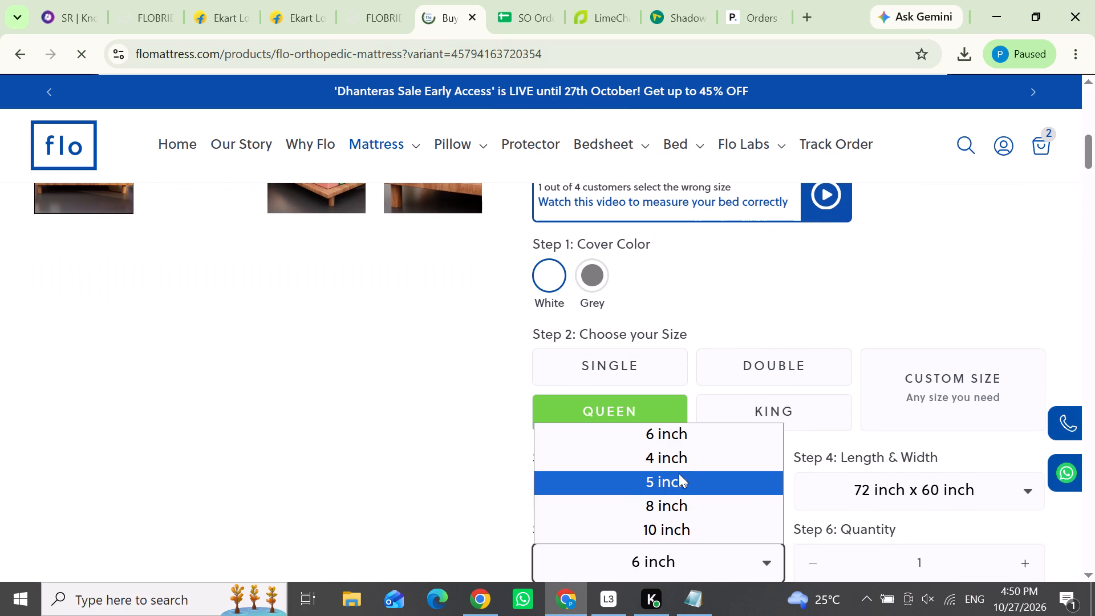
{"action": "left_click", "coordinate": [675, 448]}
{"action": "scroll", "coordinate": [863, 408], "scroll_direction": "up", "scroll_amount": 1}
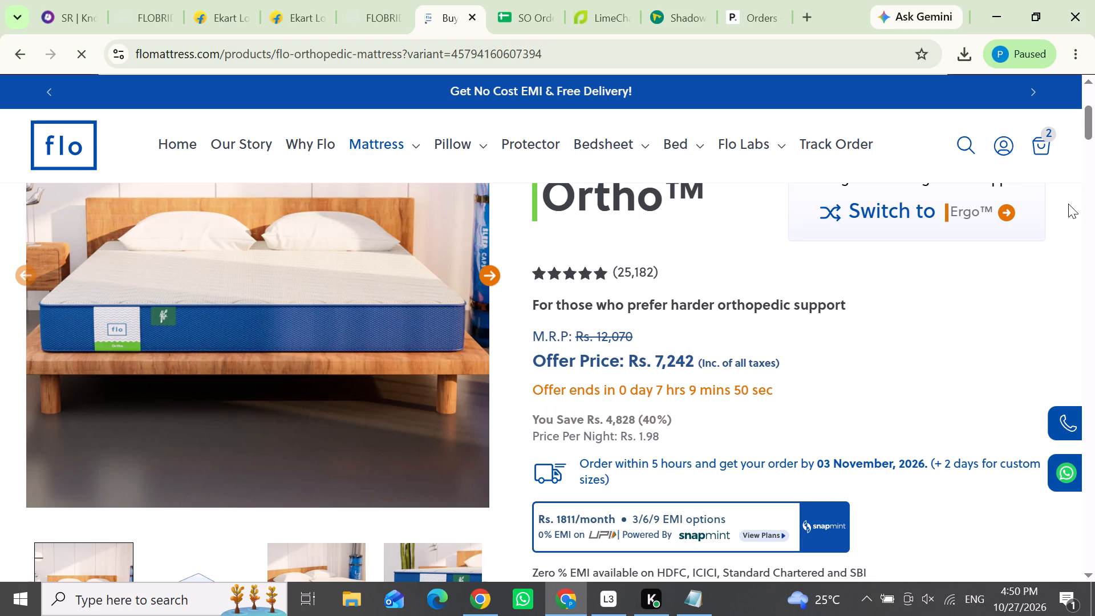
{"action": "left_click_drag", "start_coordinate": [1094, 129], "coordinate": [1094, 152]}
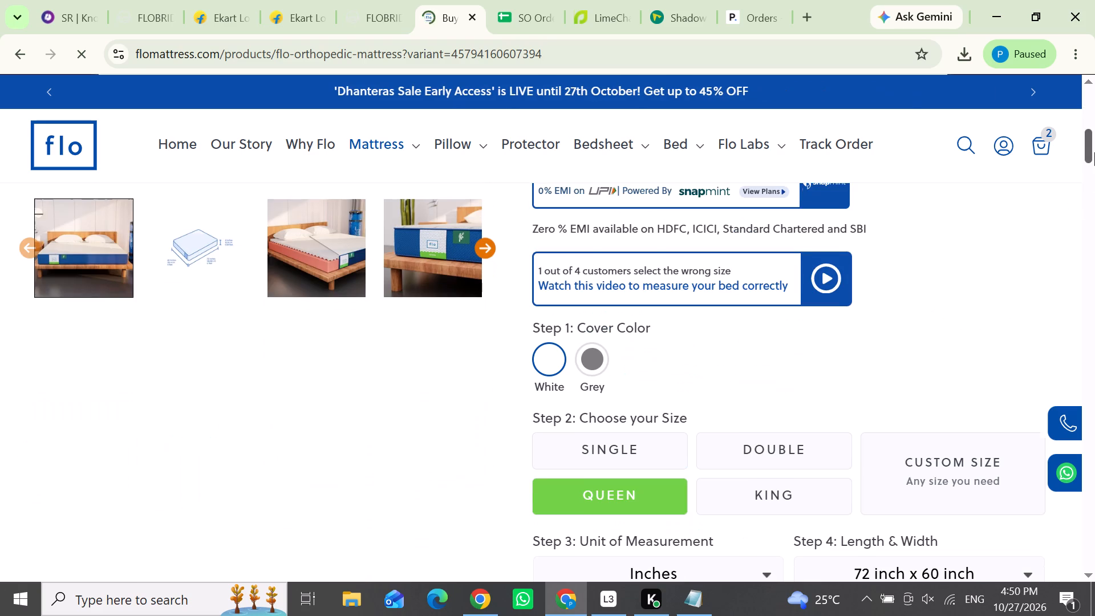
{"action": "left_click_drag", "start_coordinate": [1094, 152], "coordinate": [1094, 123]}
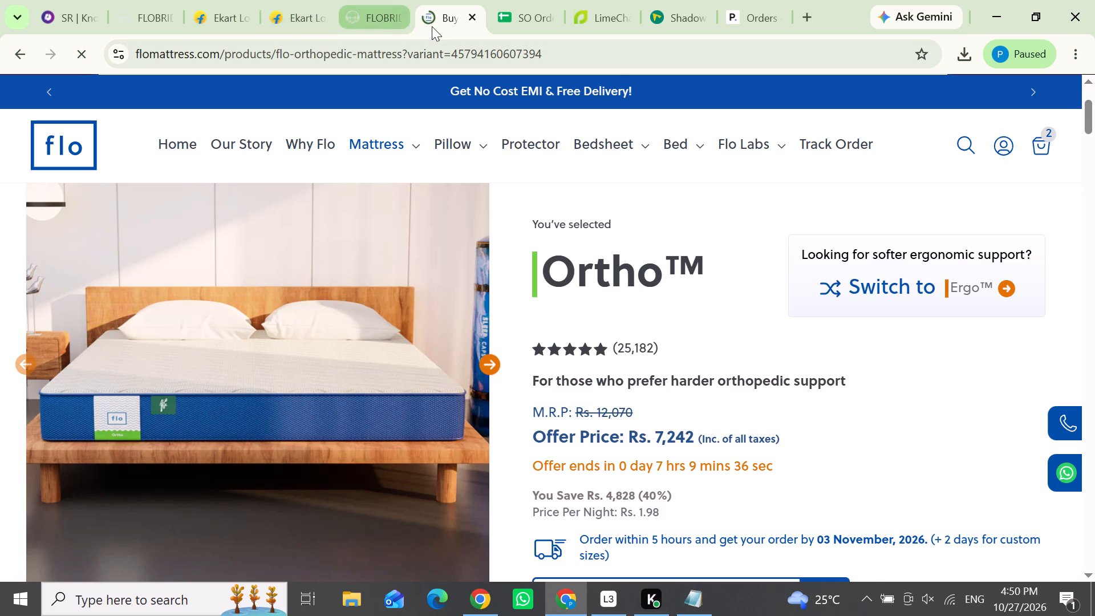
{"action": "left_click", "coordinate": [228, 19]}
{"action": "left_click", "coordinate": [244, 17]}
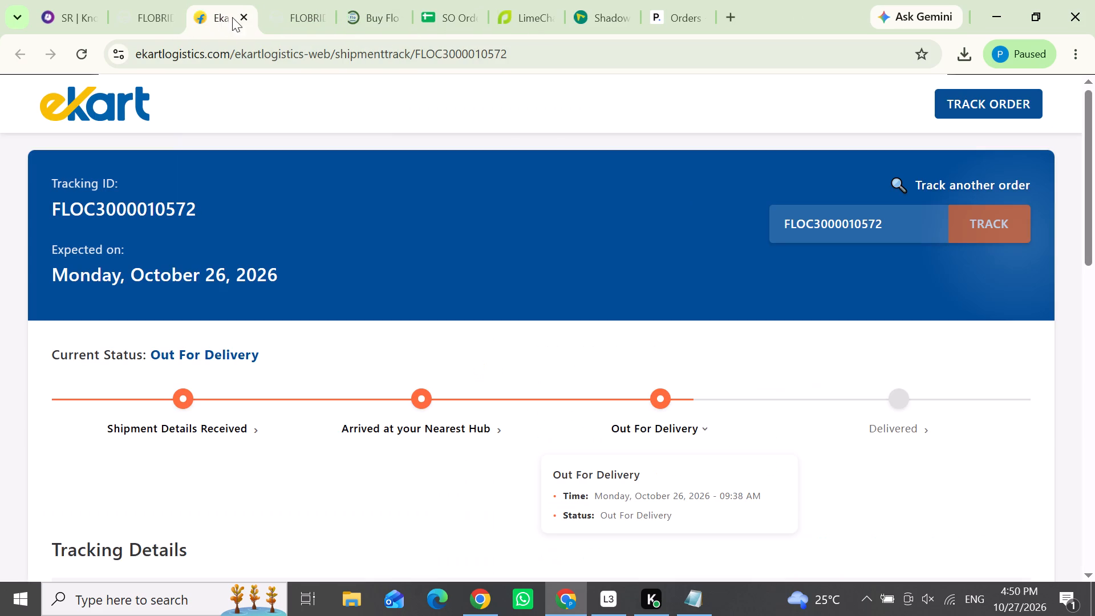
{"action": "left_click", "coordinate": [245, 16]}
{"action": "left_click", "coordinate": [314, 129]}
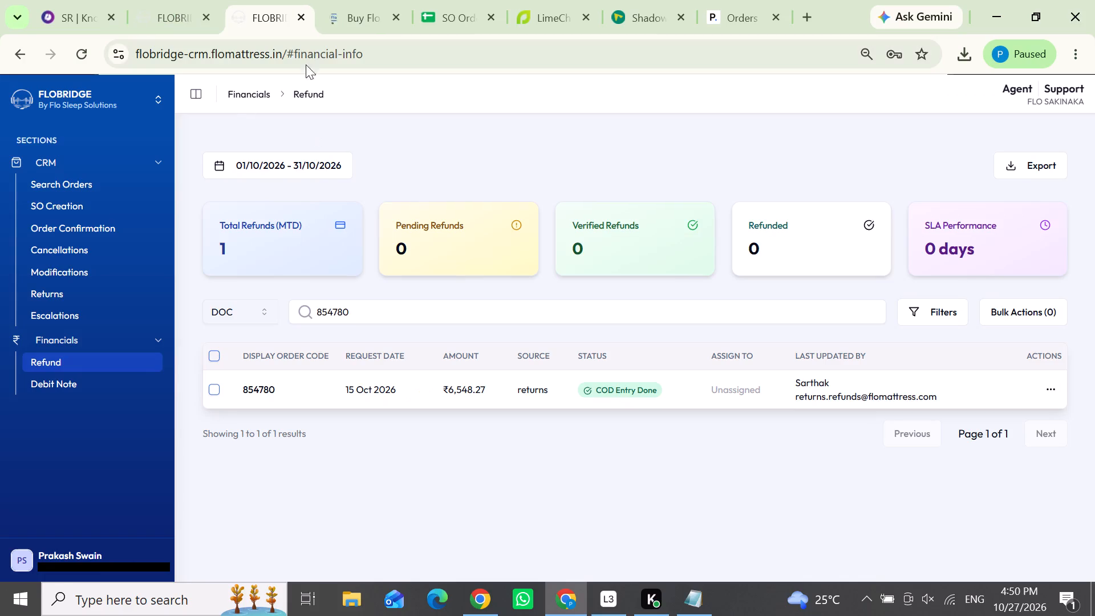
{"action": "left_click", "coordinate": [169, 6]}
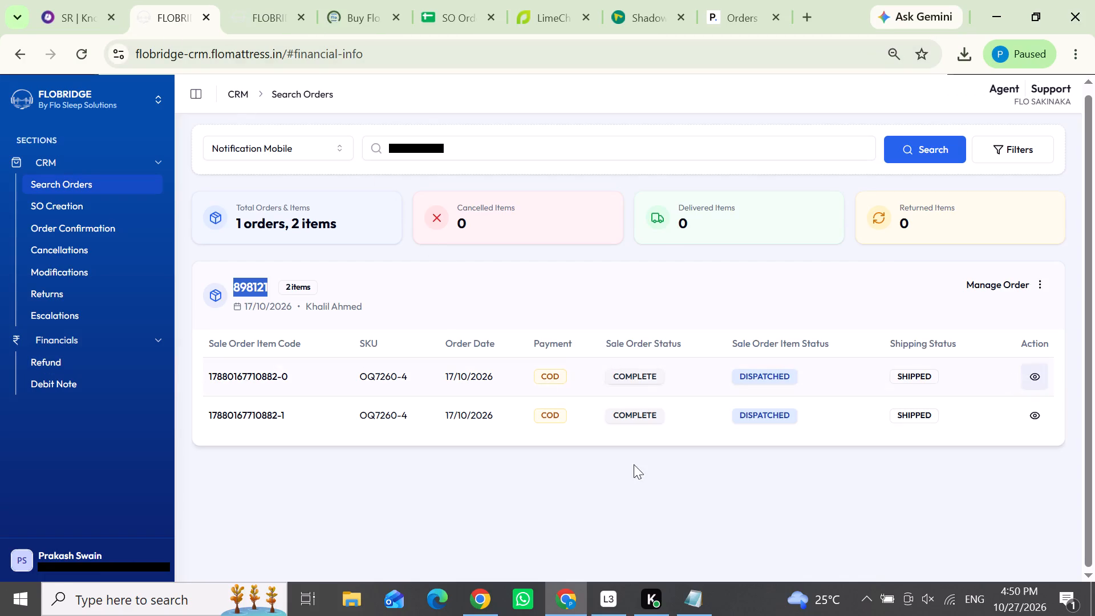
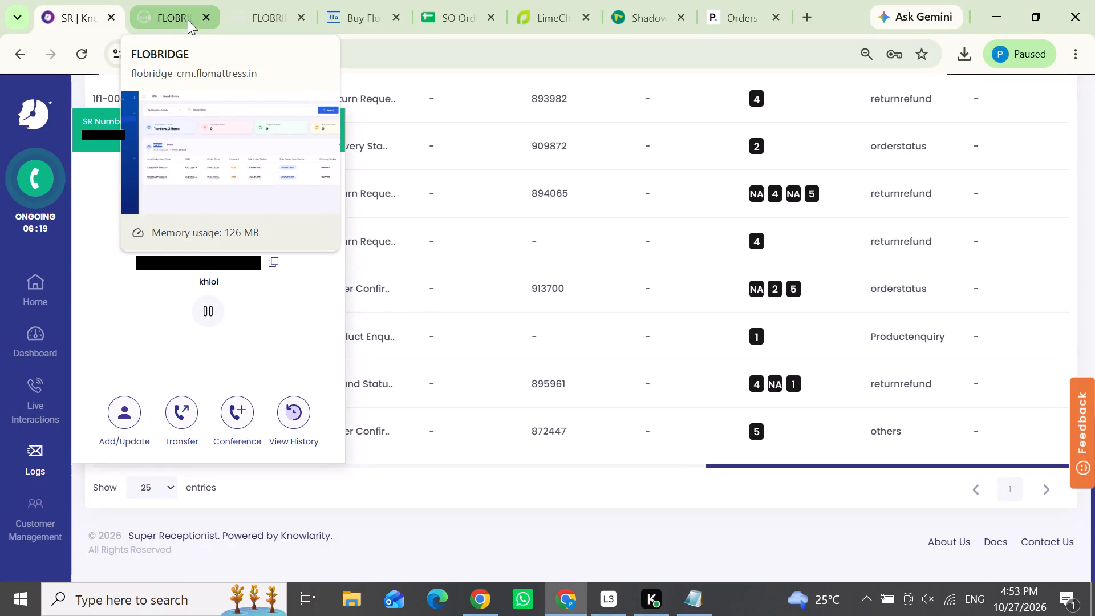
Switch from the call logs to the other Chrome window.
{"action": "left_click", "coordinate": [487, 597]}
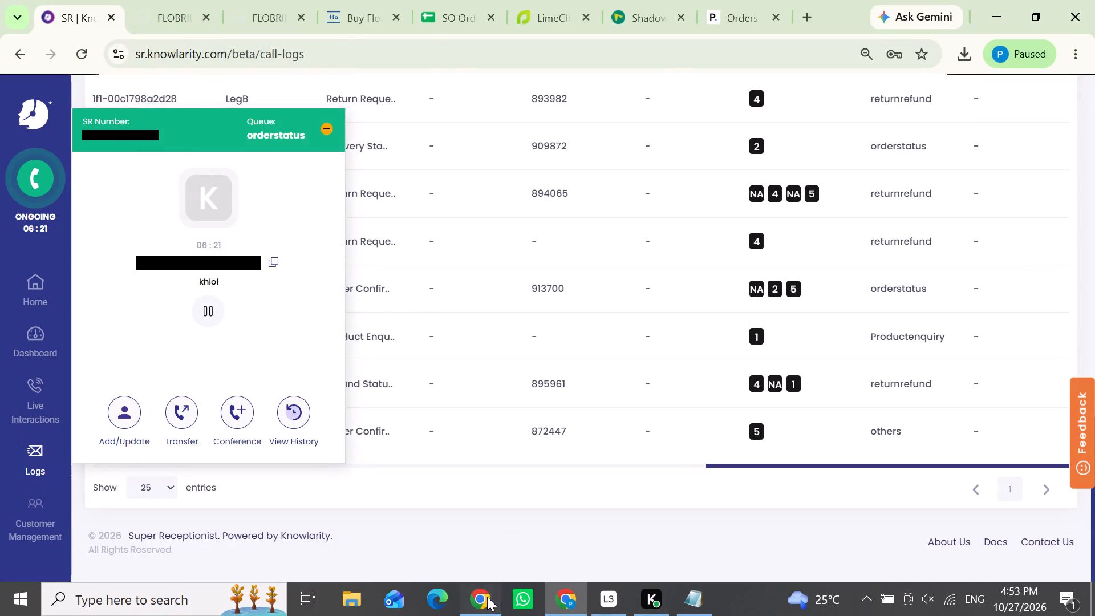
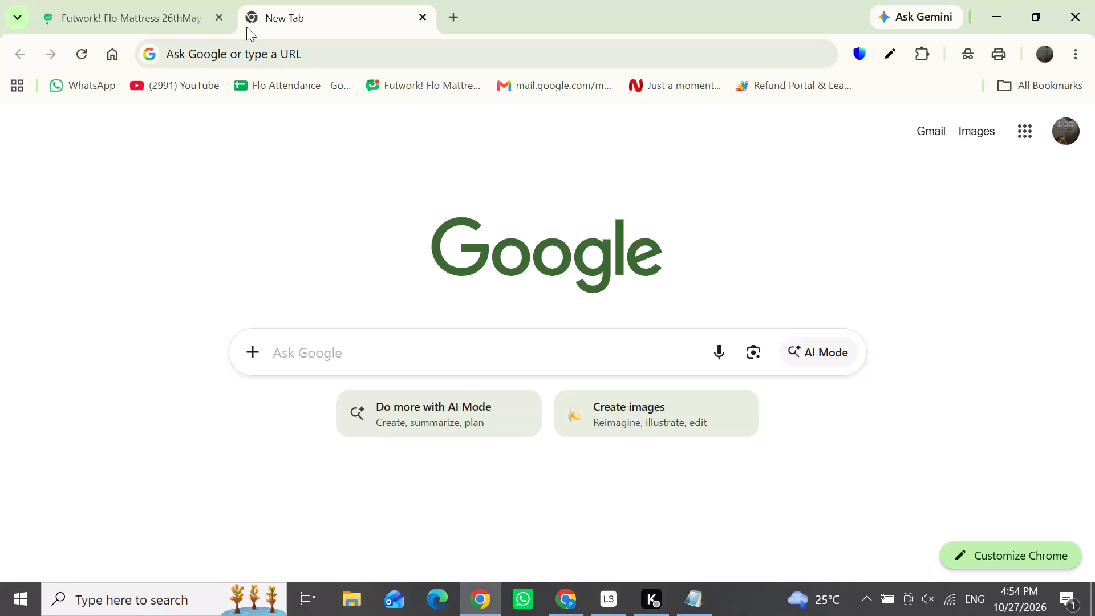
Search Google for margvoice.come and open the MargVoice website from the results.
{"action": "left_click", "coordinate": [237, 66]}
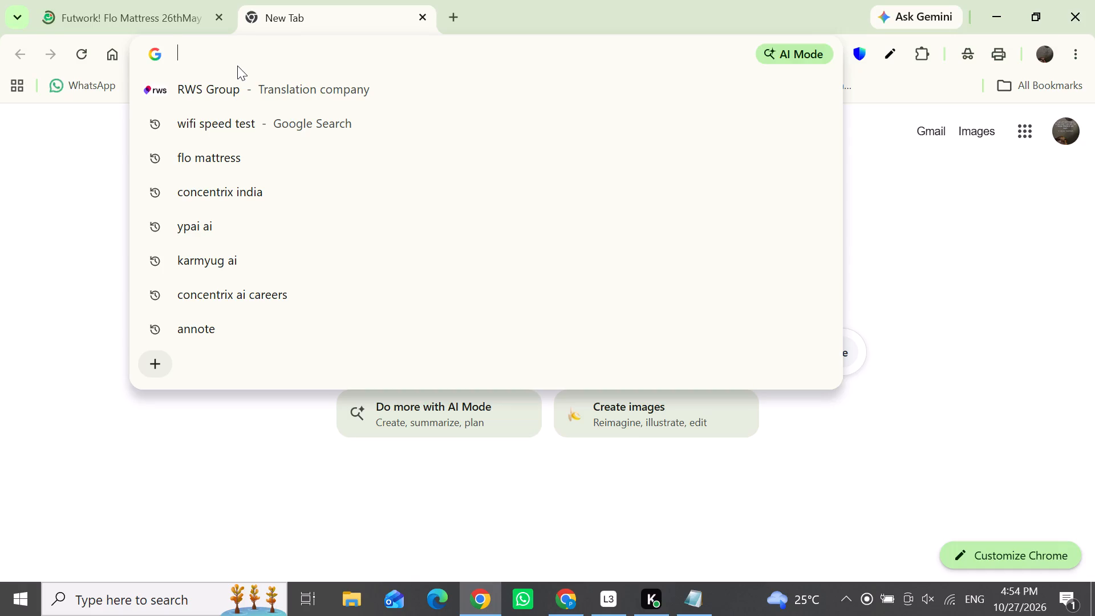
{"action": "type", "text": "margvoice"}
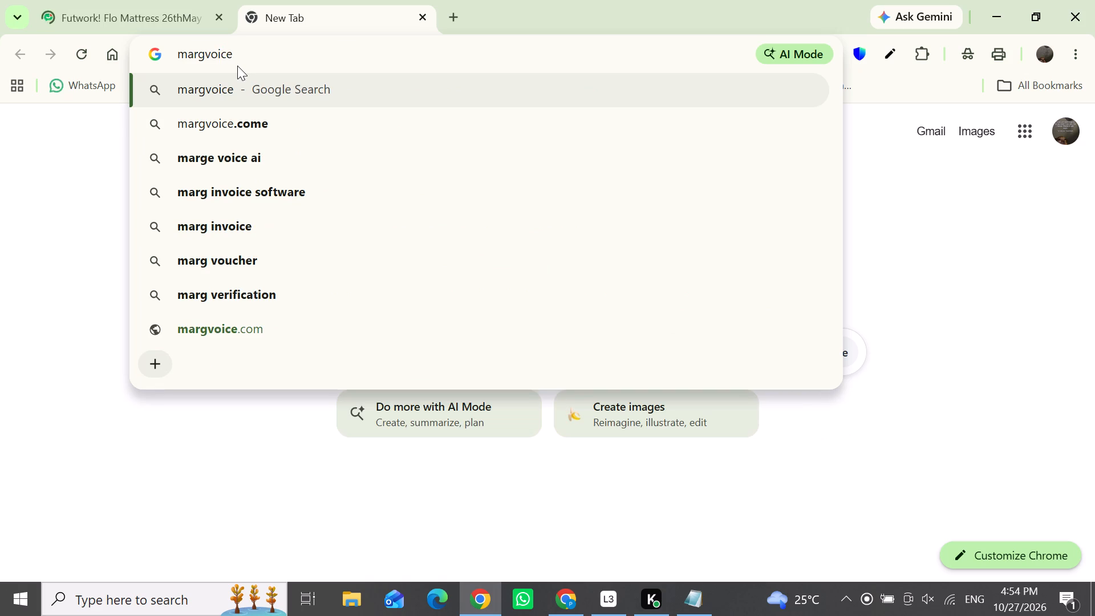
{"action": "left_click", "coordinate": [228, 129]}
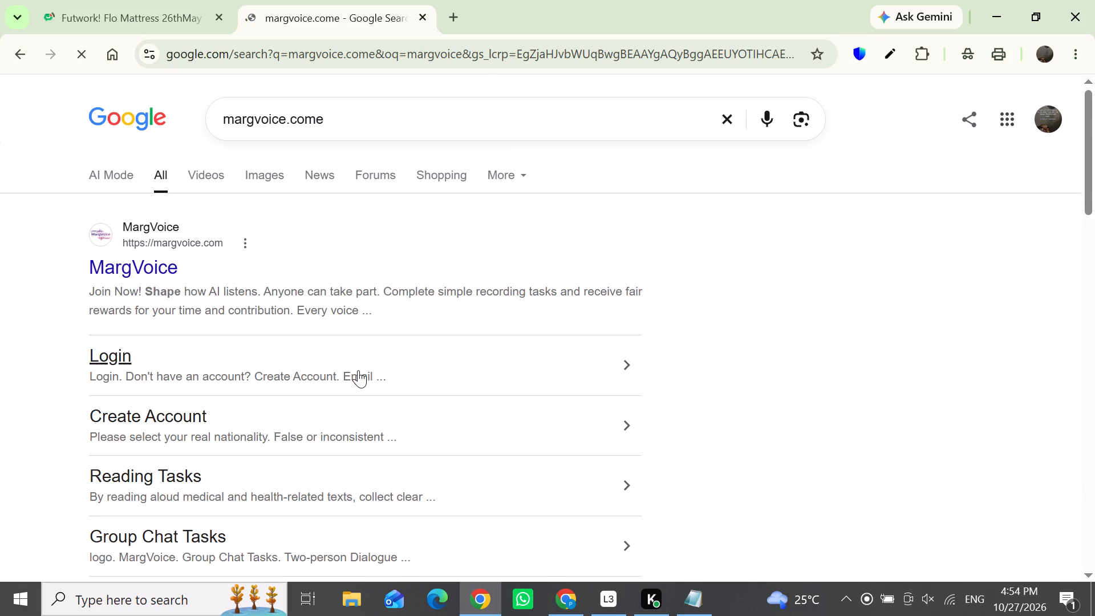
{"action": "left_click", "coordinate": [146, 262]}
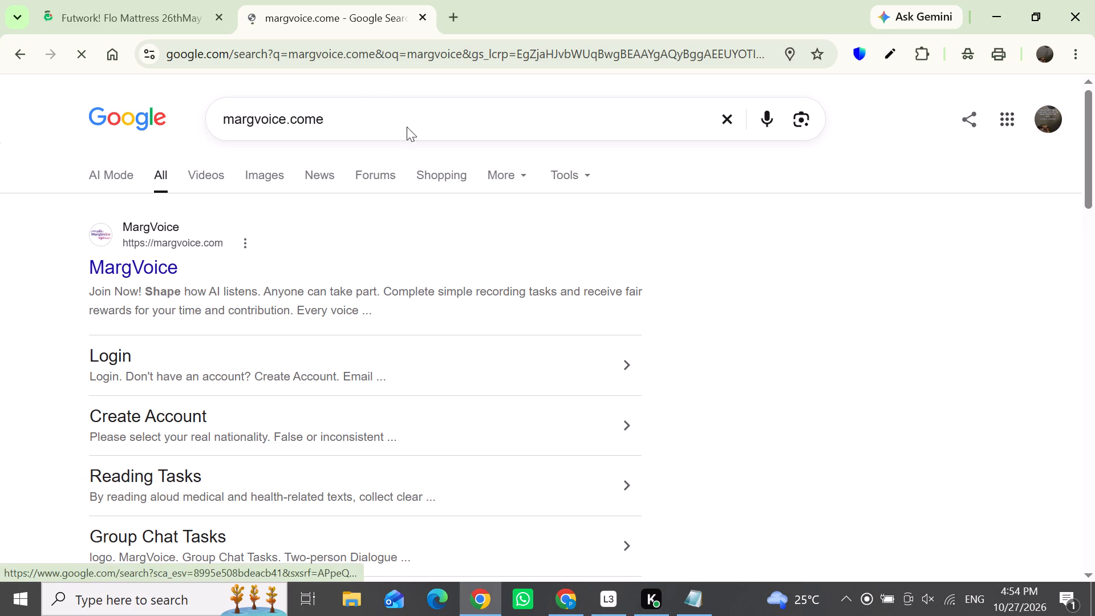
Switch back to the Knowlarity call logs window and copy the caller's phone number from the ongoing returnrefund call.
{"action": "left_click", "coordinate": [560, 587]}
{"action": "left_click", "coordinate": [271, 260]}
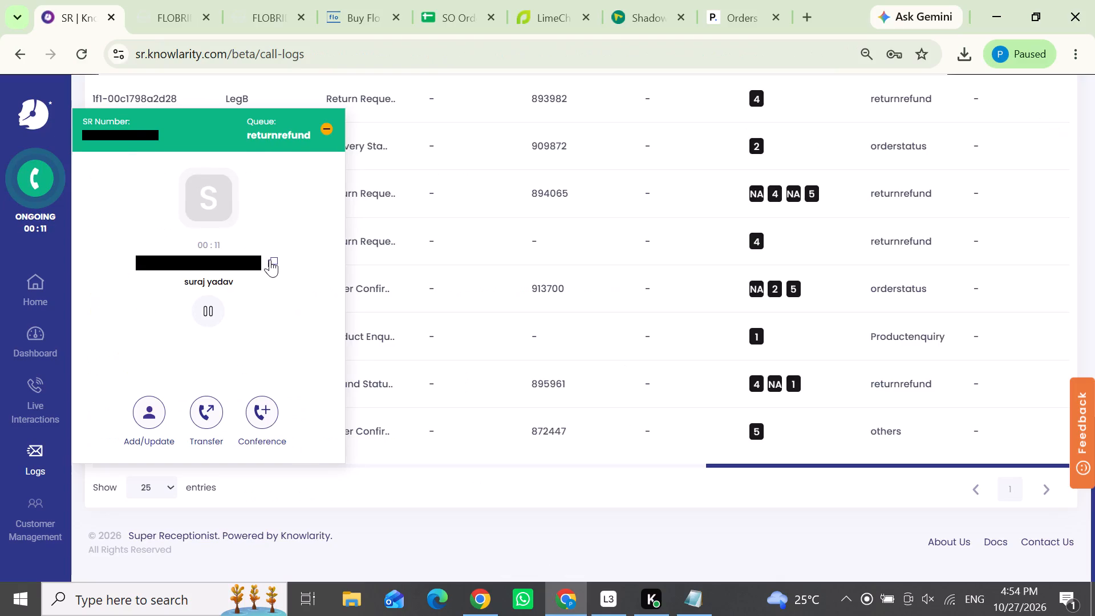
Search FLOBRIDGE orders by the caller's notification mobile number, removing the extra leading digits from the pasted number.
{"action": "left_click", "coordinate": [153, 0]}
{"action": "left_click_drag", "start_coordinate": [475, 151], "coordinate": [301, 137]}
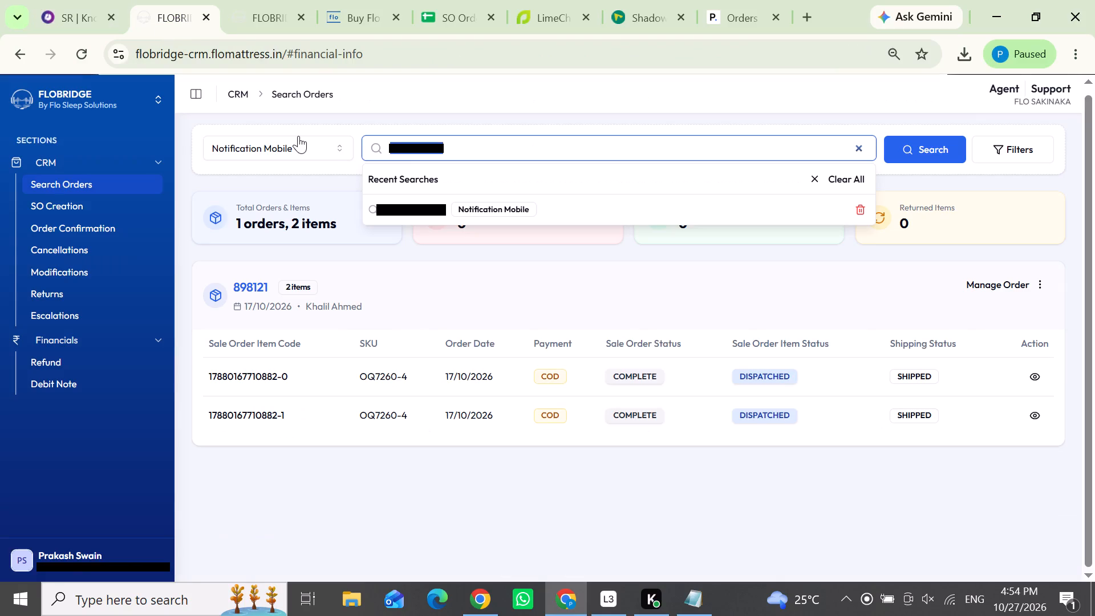
{"action": "key", "text": "ctrl+v"}
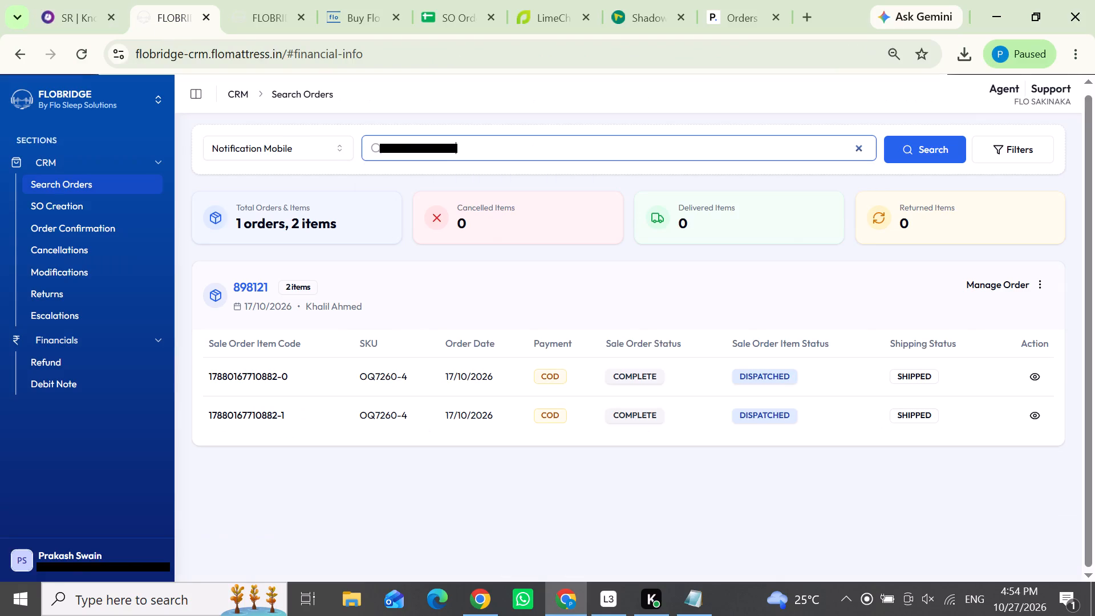
{"action": "left_click_drag", "start_coordinate": [404, 145], "coordinate": [372, 145]}
{"action": "key", "text": "BackSpace"}
{"action": "left_click", "coordinate": [921, 156]}
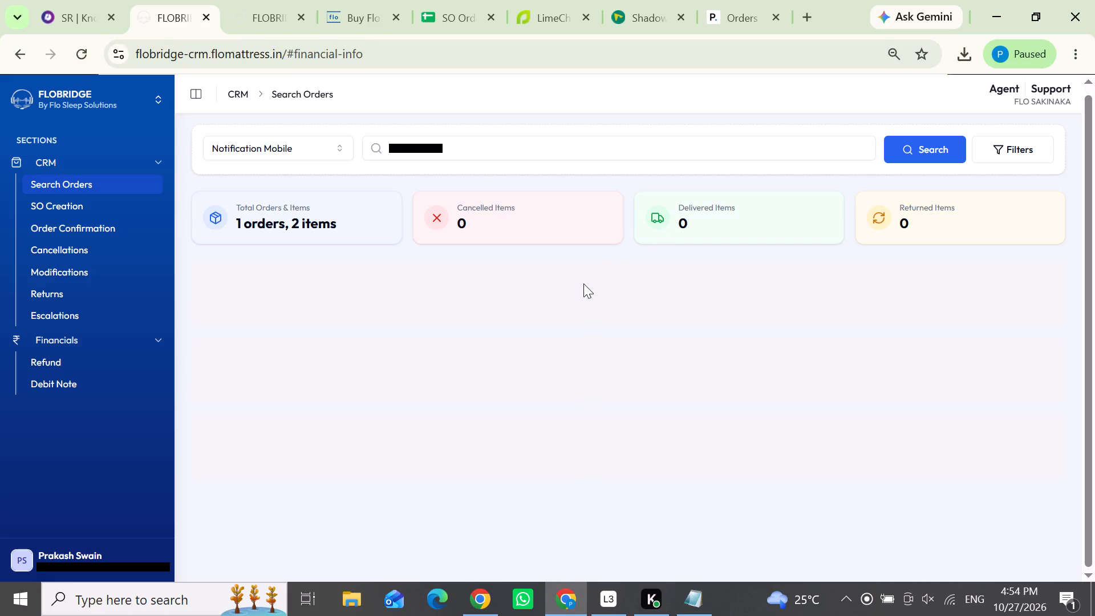
{"action": "triple_click", "coordinate": [932, 154]}
Set the ongoing call's disposition to Return Request in the customer's Add/Update form in the call logs.
{"action": "left_click", "coordinate": [69, 0]}
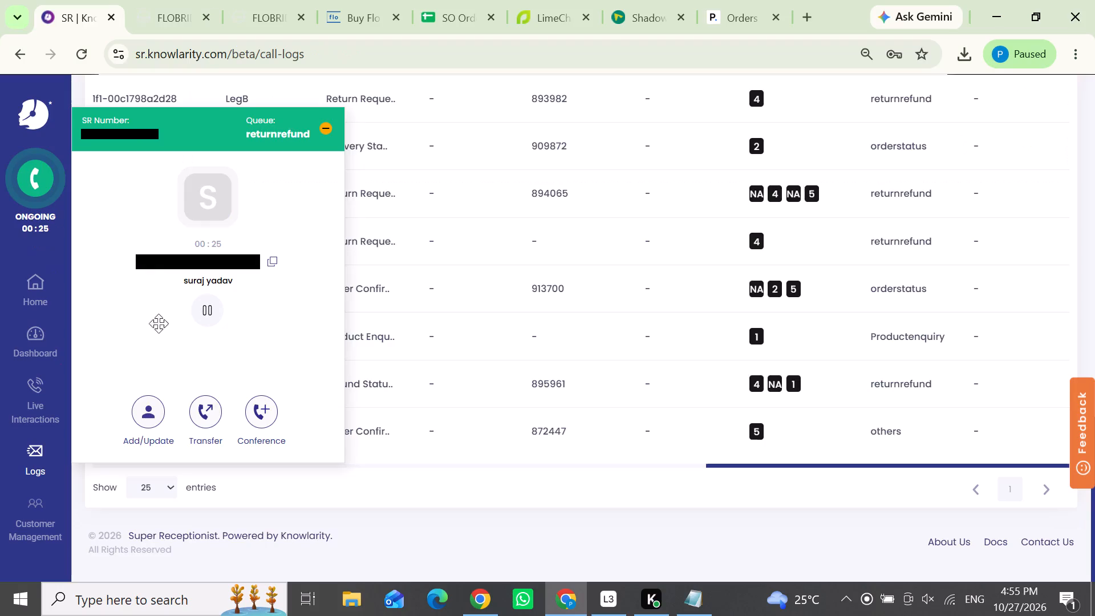
{"action": "left_click", "coordinate": [151, 408]}
{"action": "scroll", "coordinate": [213, 301], "scroll_direction": "down", "scroll_amount": 1}
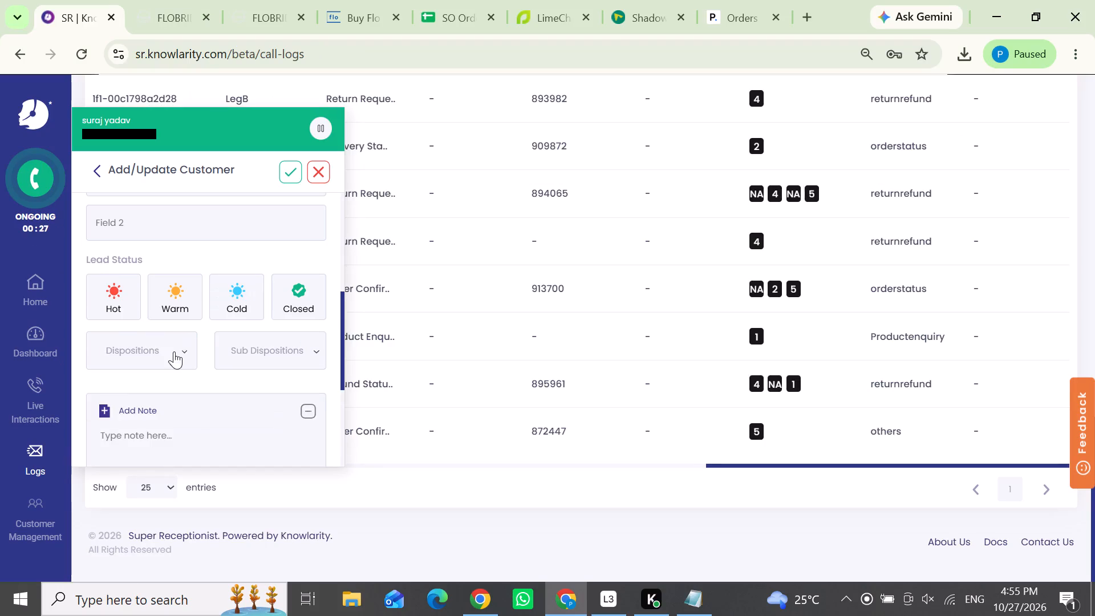
{"action": "left_click", "coordinate": [174, 351]}
{"action": "left_click", "coordinate": [127, 387]}
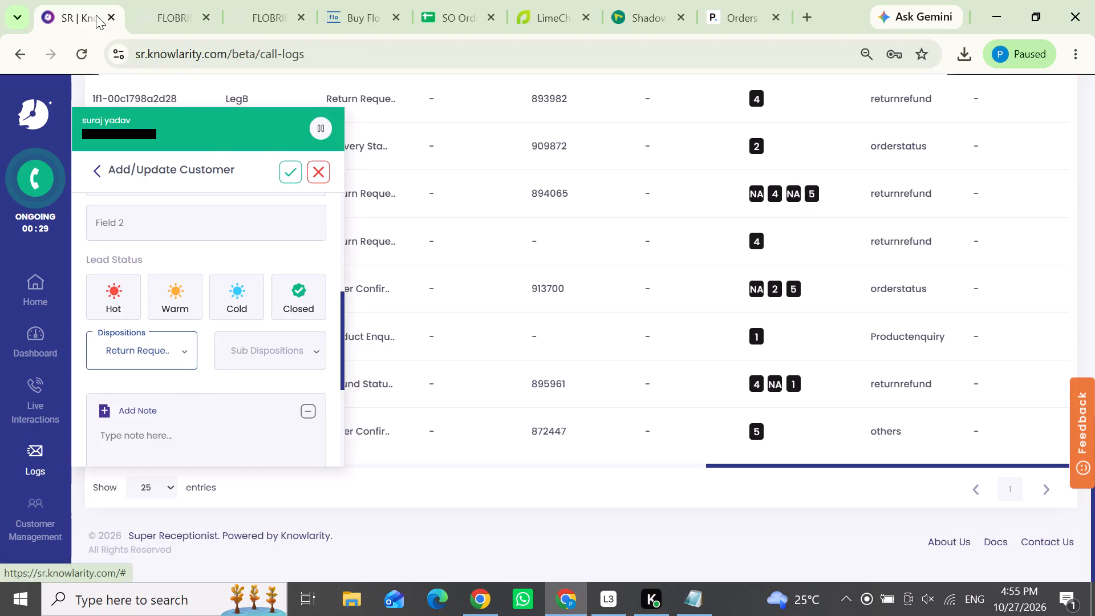
{"action": "left_click", "coordinate": [155, 0]}
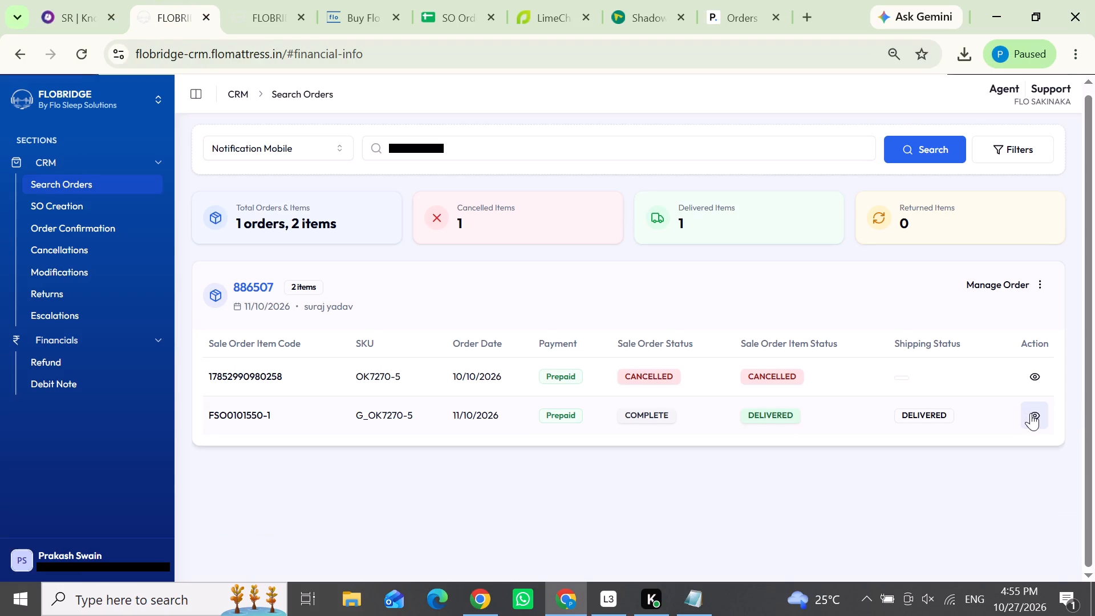
{"action": "left_click", "coordinate": [1031, 413]}
{"action": "left_click", "coordinate": [411, 325]}
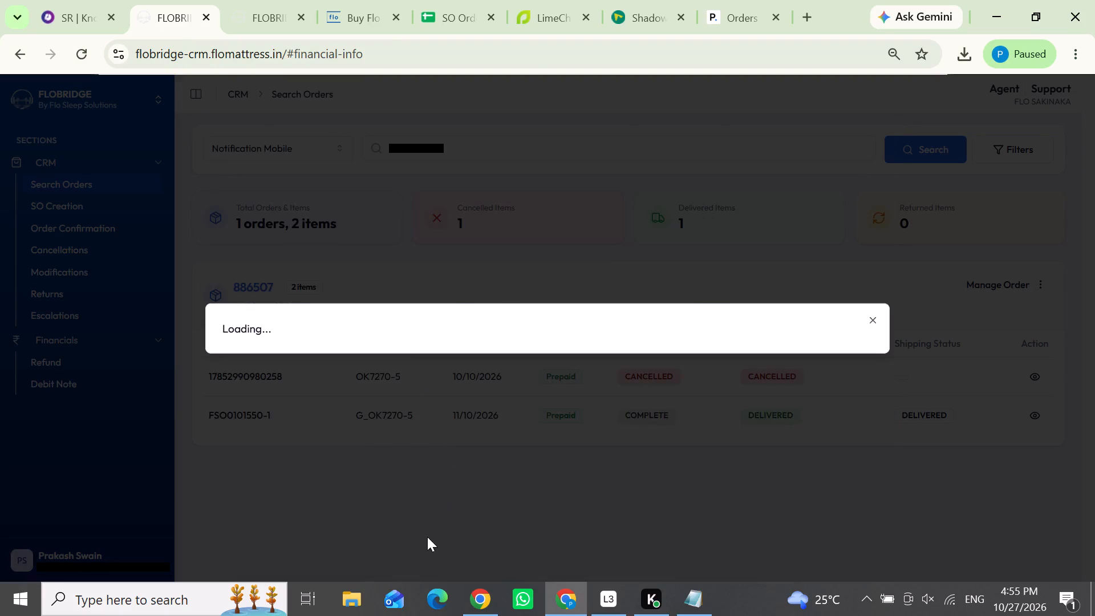
{"action": "left_click", "coordinate": [982, 453]}
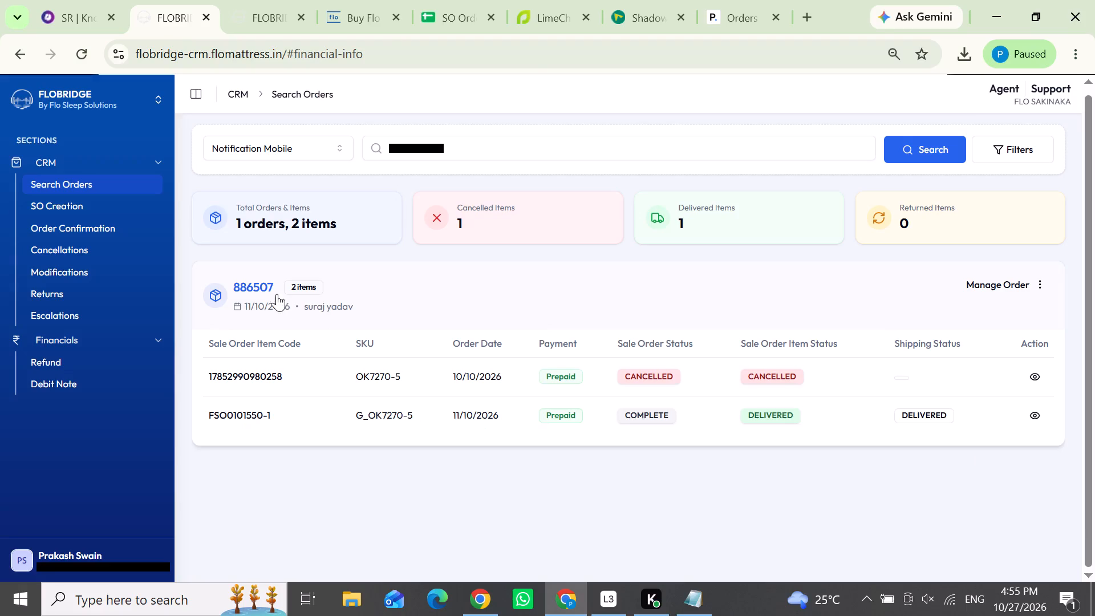
{"action": "left_click_drag", "start_coordinate": [270, 285], "coordinate": [208, 284]}
{"action": "key", "text": "ctrl+c"}
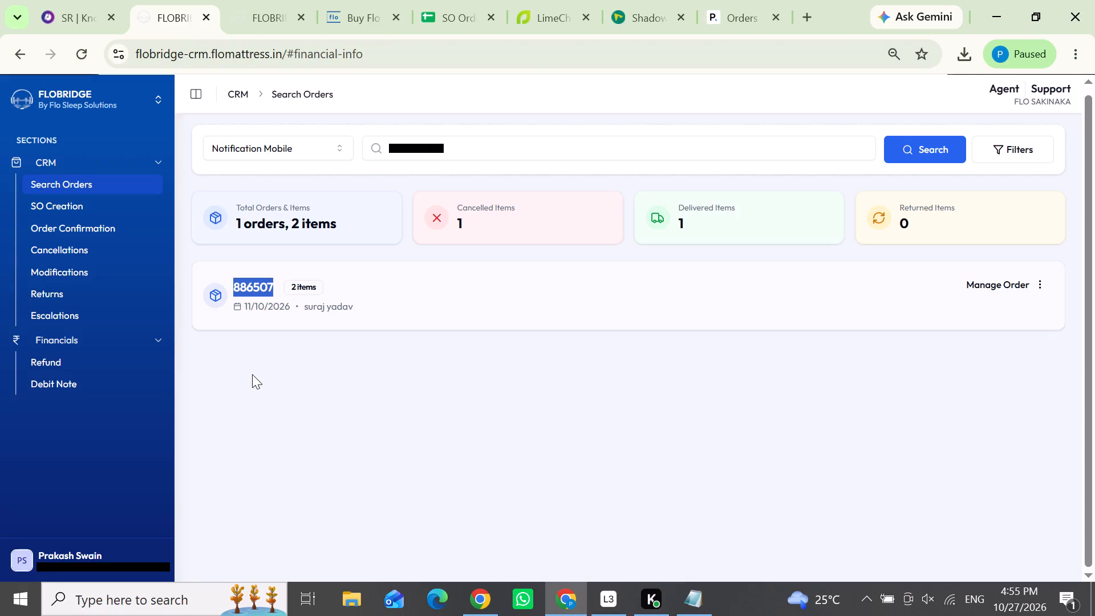
{"action": "left_click", "coordinate": [78, 0]}
{"action": "left_click", "coordinate": [145, 443]}
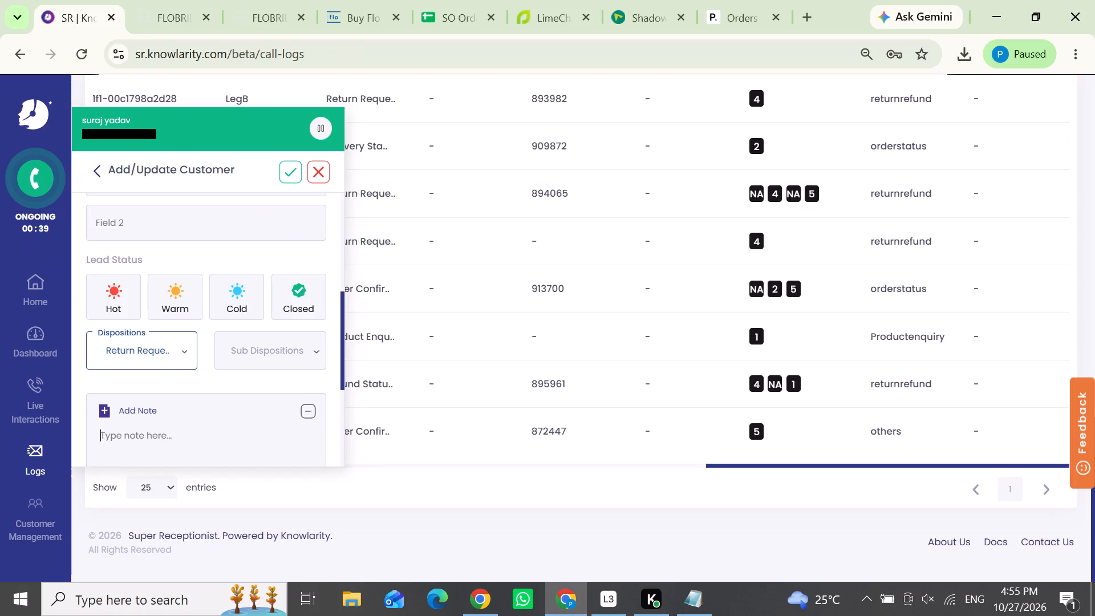
{"action": "key", "text": "ctrl+v"}
{"action": "left_click", "coordinate": [298, 164]}
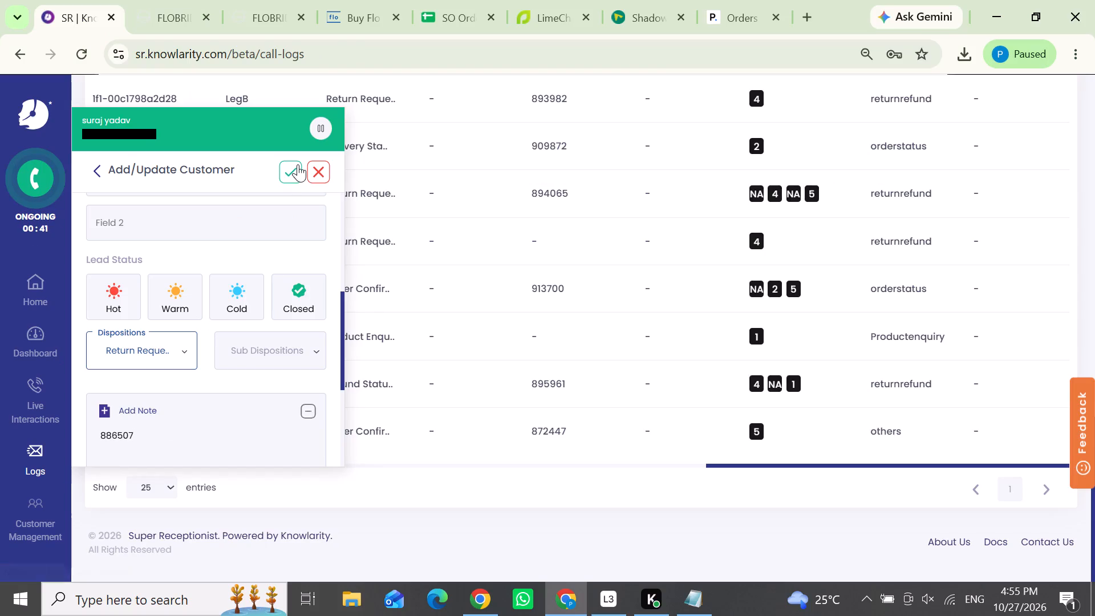
{"action": "left_click", "coordinate": [187, 0]}
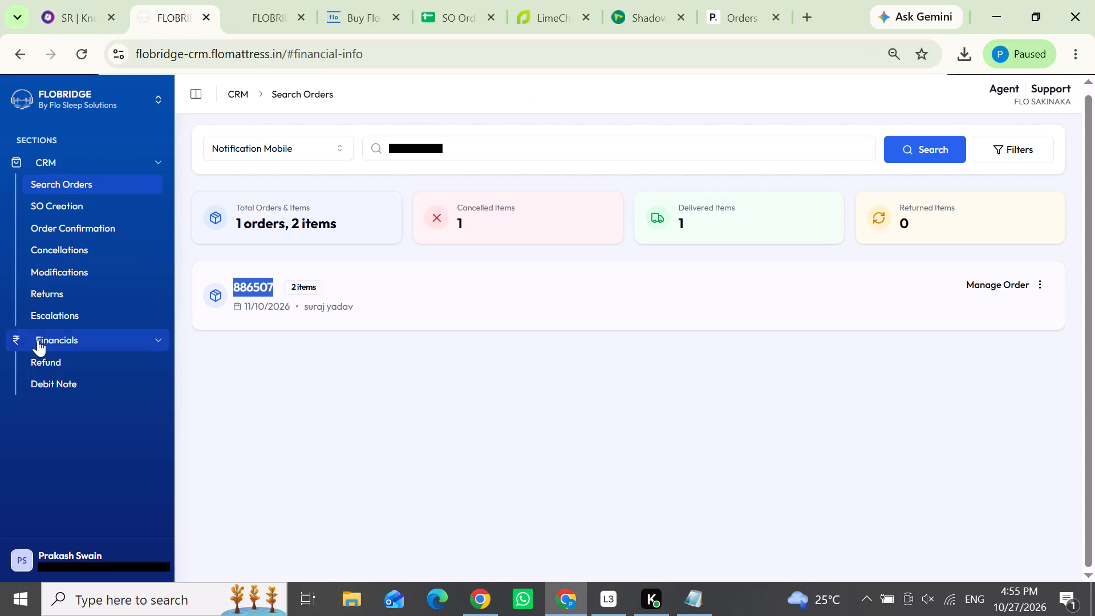
{"action": "left_click", "coordinate": [45, 287]}
{"action": "left_click", "coordinate": [479, 305]}
{"action": "key", "text": "ctrl+v"}
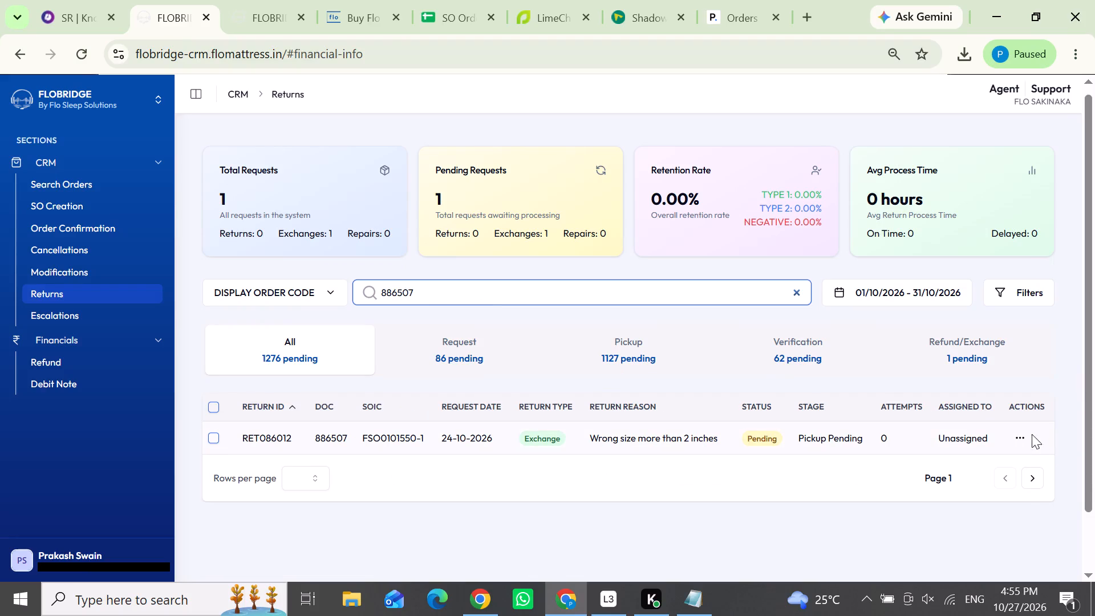
{"action": "left_click", "coordinate": [1019, 439]}
{"action": "left_click", "coordinate": [983, 480]}
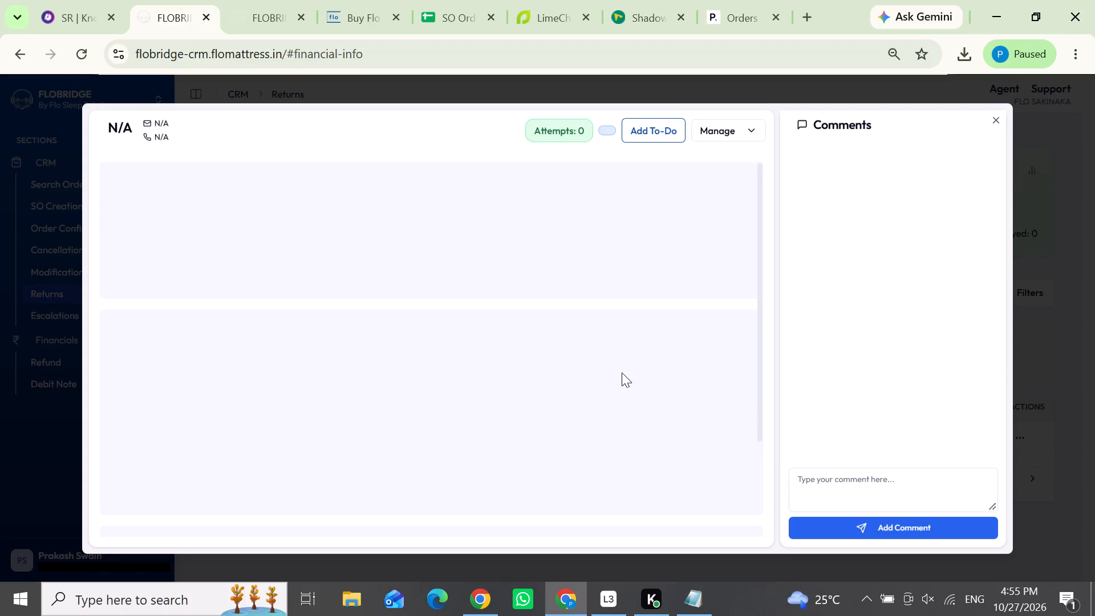
{"action": "scroll", "coordinate": [587, 362], "scroll_direction": "down", "scroll_amount": 3}
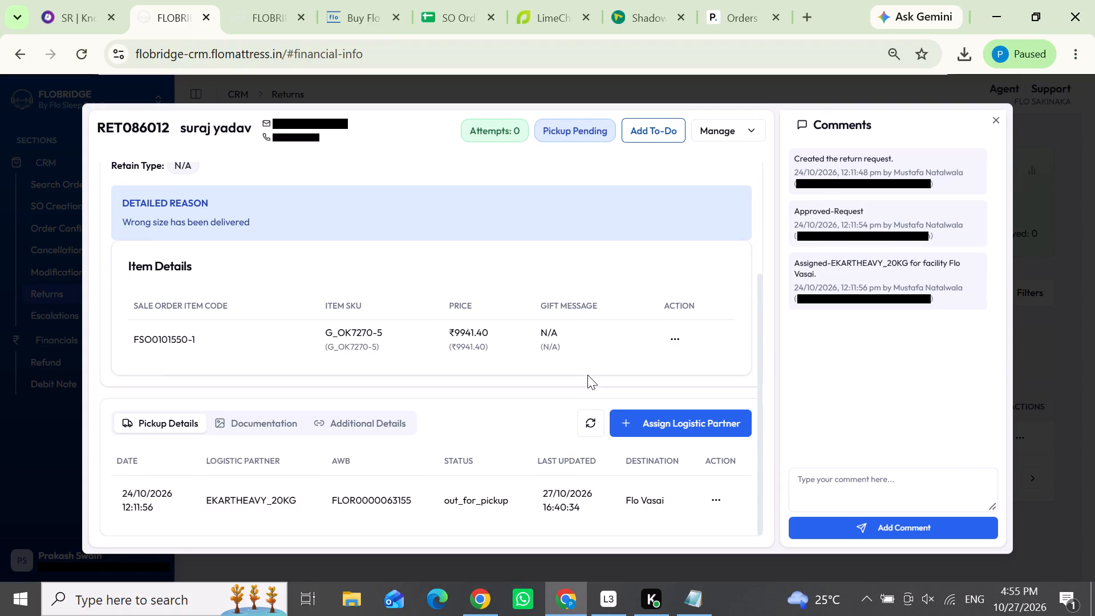
{"action": "scroll", "coordinate": [477, 395], "scroll_direction": "down", "scroll_amount": 3}
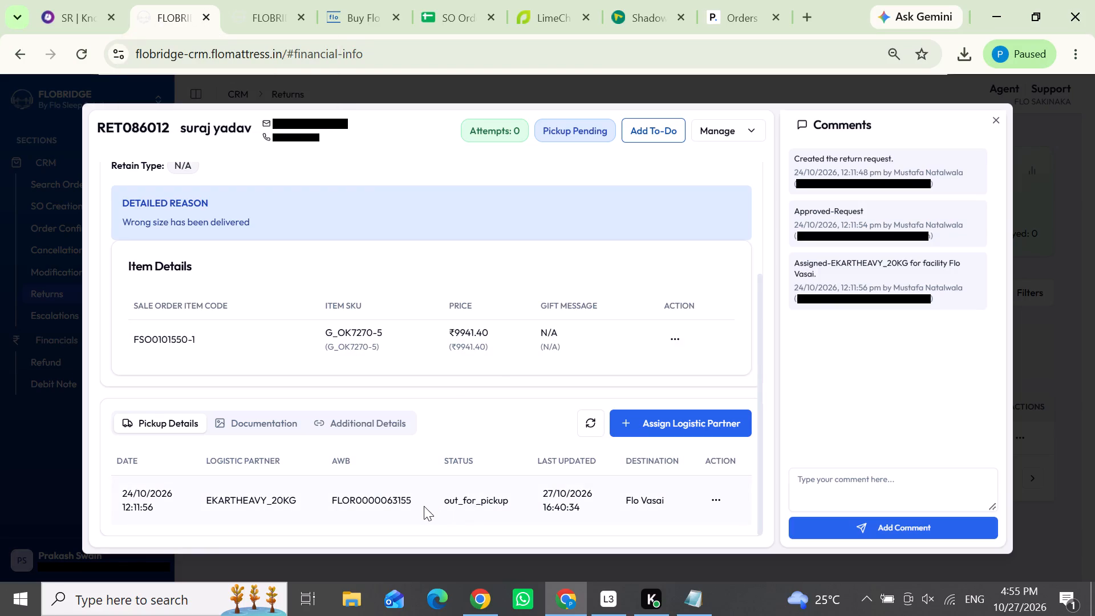
{"action": "left_click", "coordinate": [1094, 396]}
{"action": "left_click_drag", "start_coordinate": [416, 296], "coordinate": [366, 295]}
{"action": "key", "text": "ctrl+c"}
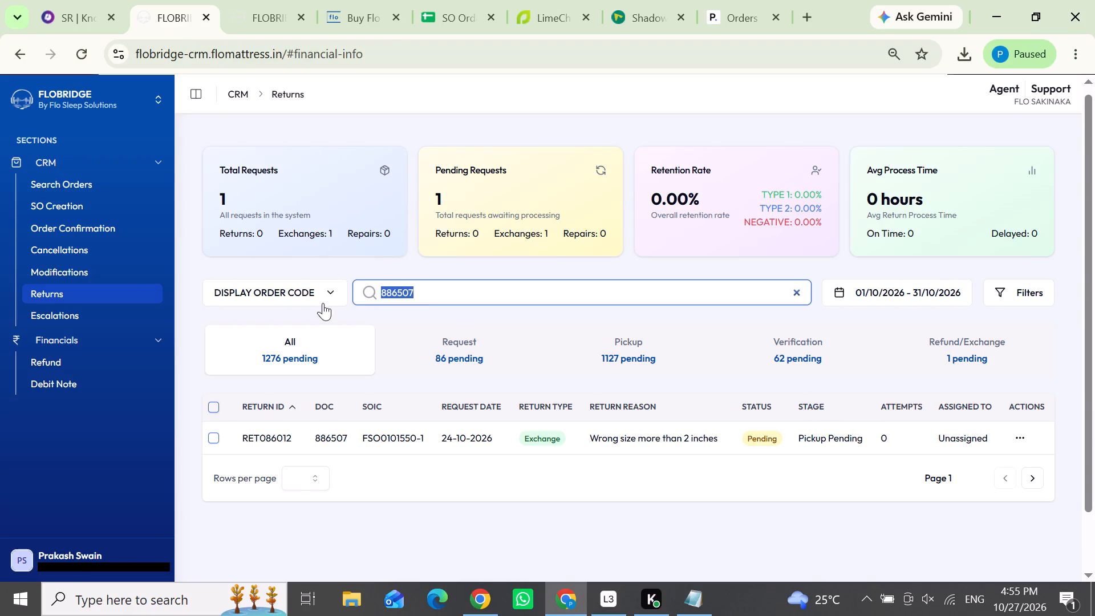
{"action": "left_click", "coordinate": [245, 13]}
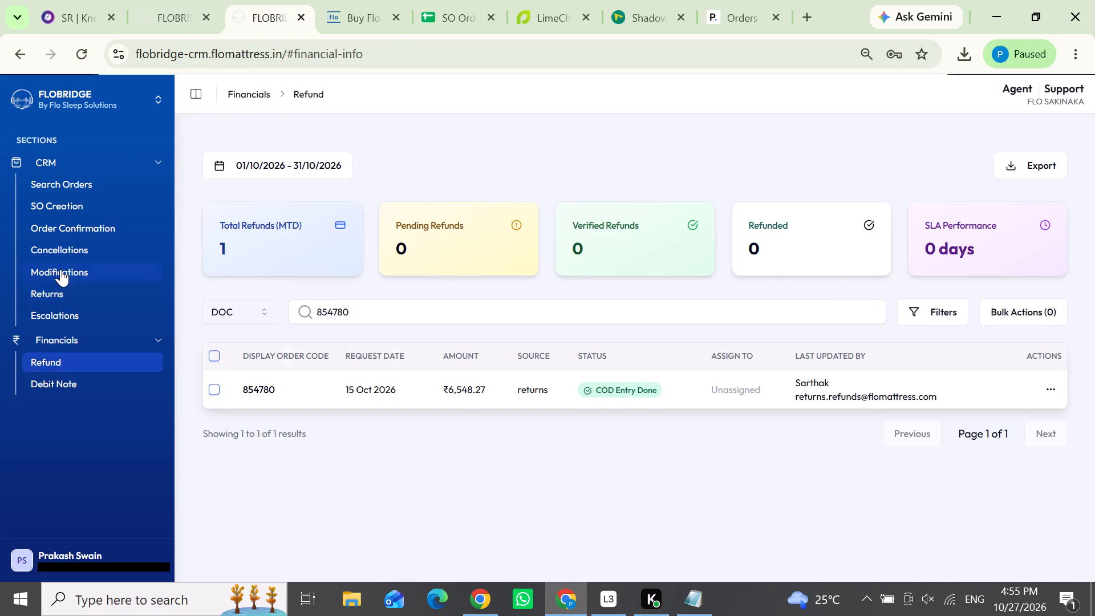
{"action": "left_click", "coordinate": [66, 180]}
{"action": "left_click", "coordinate": [425, 155]}
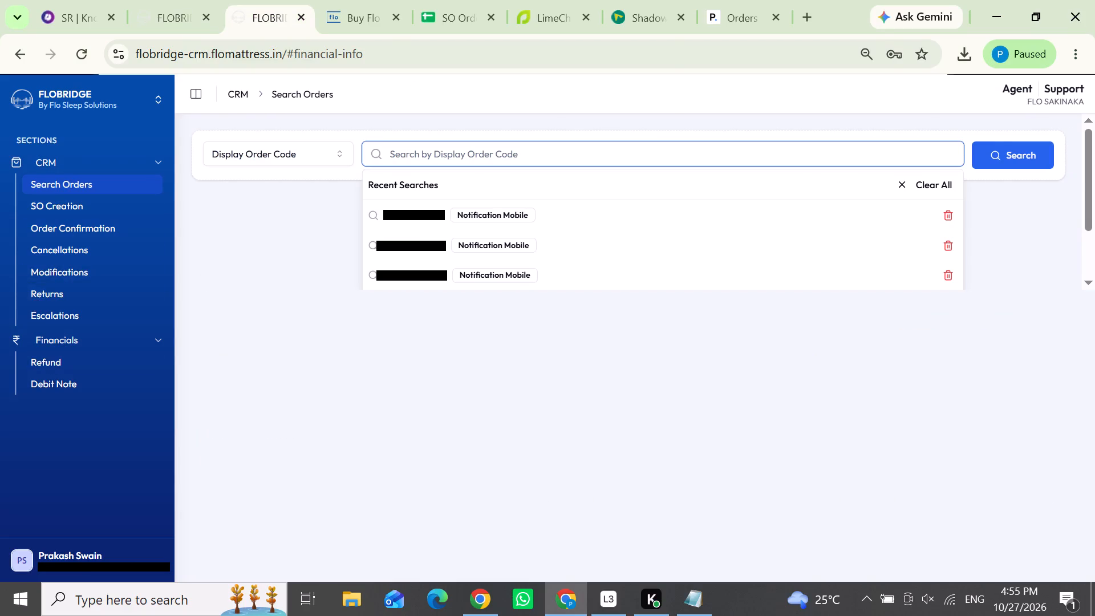
{"action": "key", "text": "ctrl+v"}
{"action": "key", "text": "Return"}
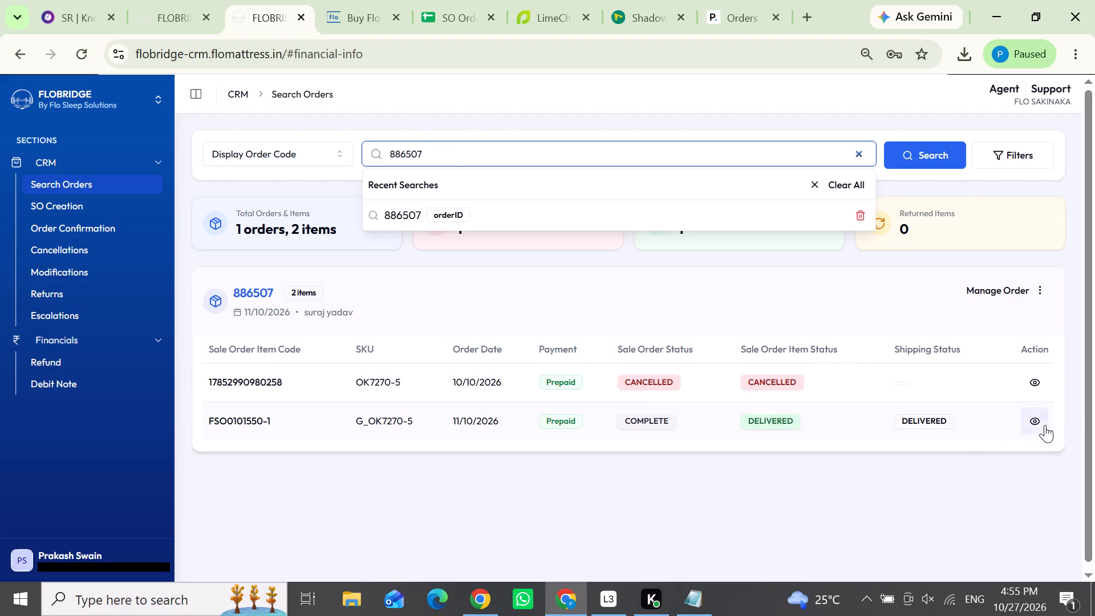
{"action": "left_click", "coordinate": [1045, 425]}
{"action": "left_click", "coordinate": [402, 320]}
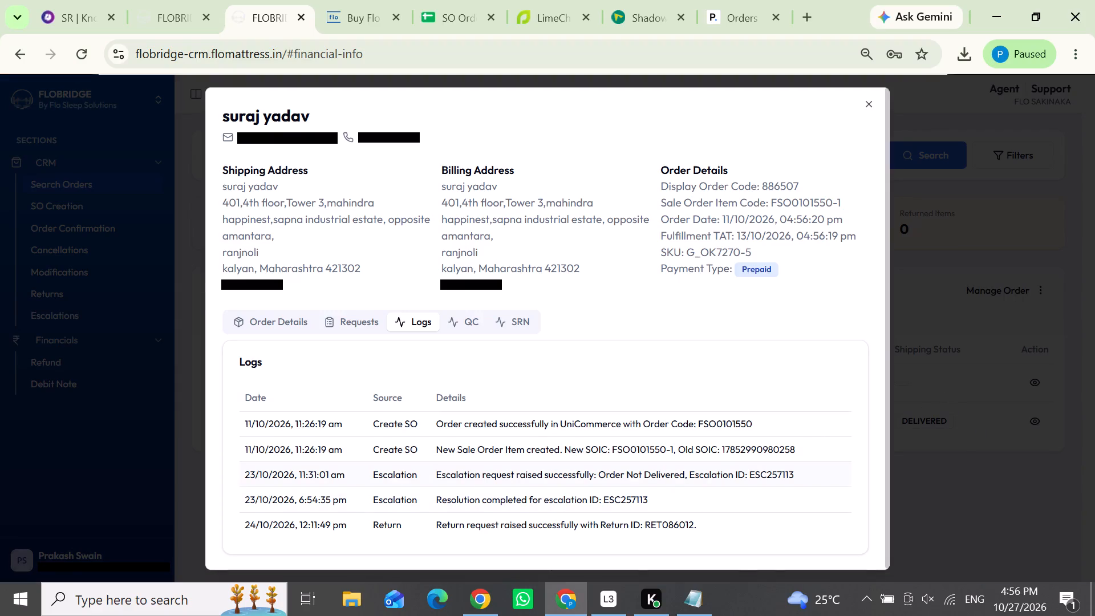
{"action": "left_click", "coordinate": [993, 371]}
{"action": "left_click", "coordinate": [1004, 291]}
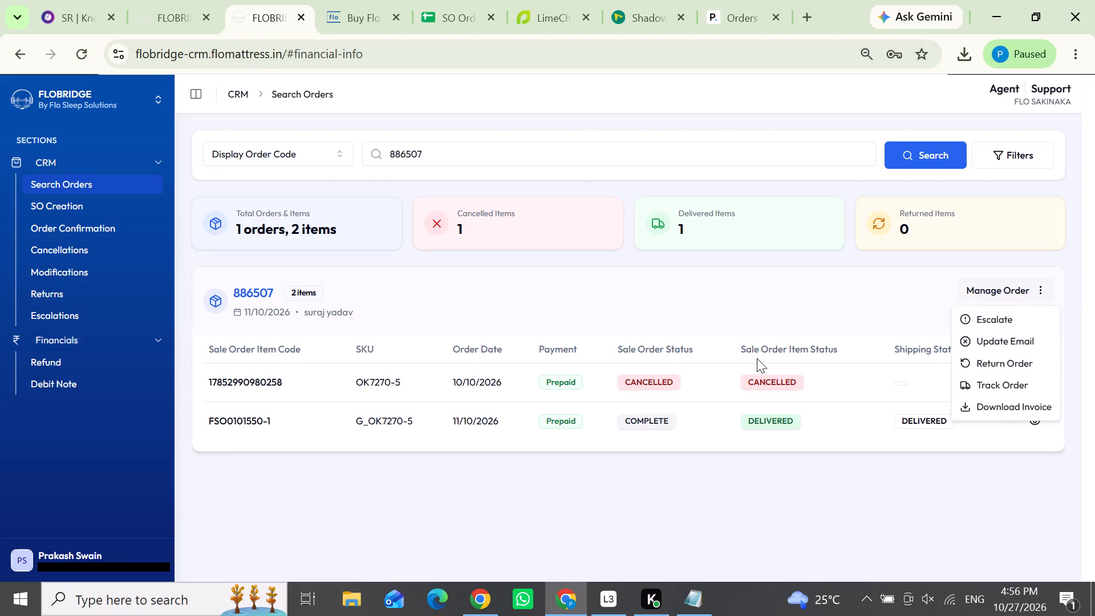
{"action": "left_click", "coordinate": [742, 362]}
{"action": "left_click", "coordinate": [1036, 421]}
{"action": "left_click", "coordinate": [412, 330]}
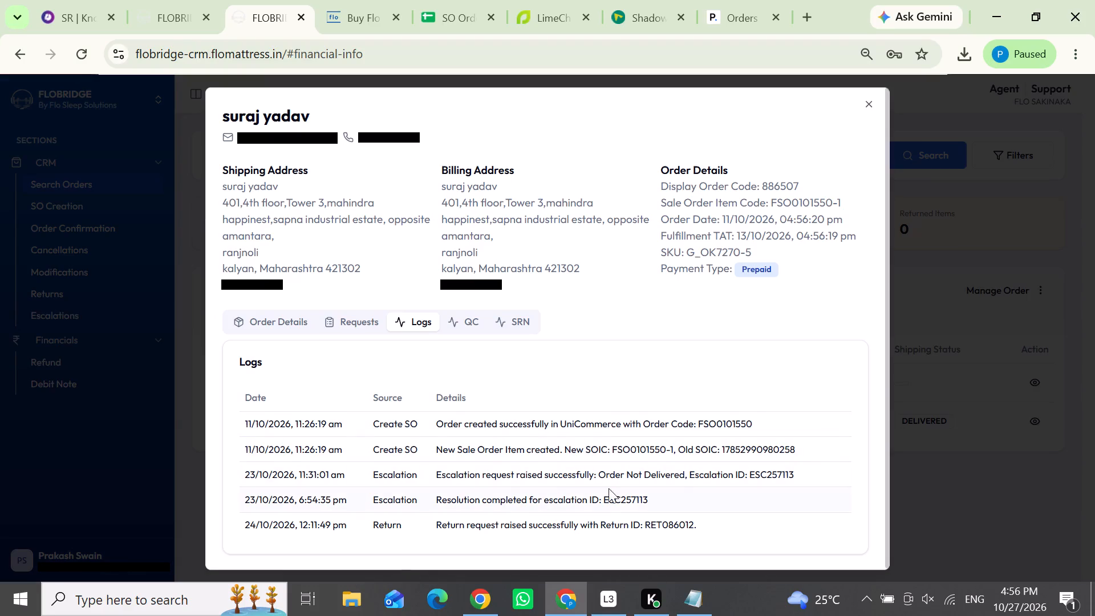
{"action": "left_click", "coordinate": [1027, 457]}
{"action": "left_click", "coordinate": [1009, 294]}
{"action": "left_click", "coordinate": [991, 319]}
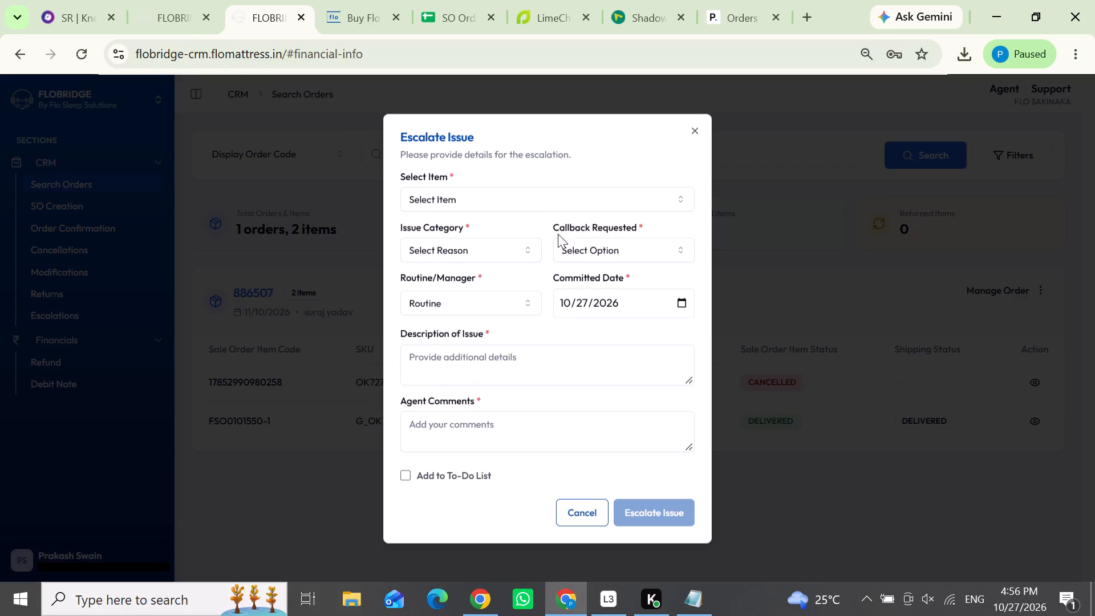
{"action": "left_click", "coordinate": [538, 197]}
{"action": "left_click", "coordinate": [477, 249]}
{"action": "left_click", "coordinate": [469, 252]}
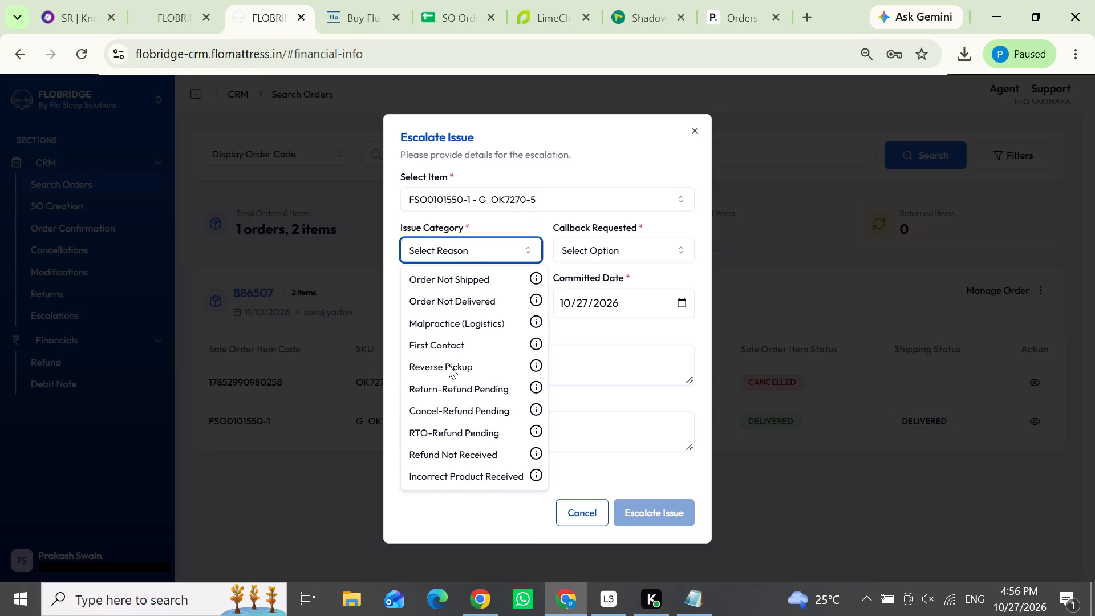
{"action": "left_click", "coordinate": [442, 364]}
{"action": "left_click", "coordinate": [603, 250]}
{"action": "left_click", "coordinate": [573, 301]}
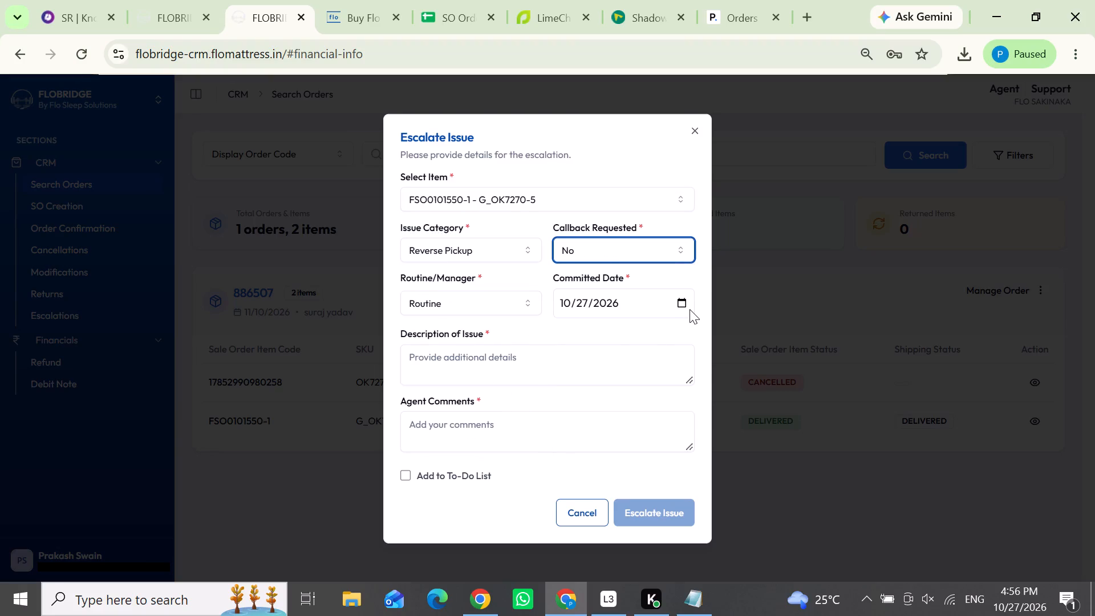
{"action": "left_click", "coordinate": [687, 303]}
{"action": "left_click", "coordinate": [643, 451]}
Describe the issue with Notepad's text "I have escalated this to the concerned team. Your order will be", adding "will do the pick up asap".
{"action": "left_click", "coordinate": [502, 370]}
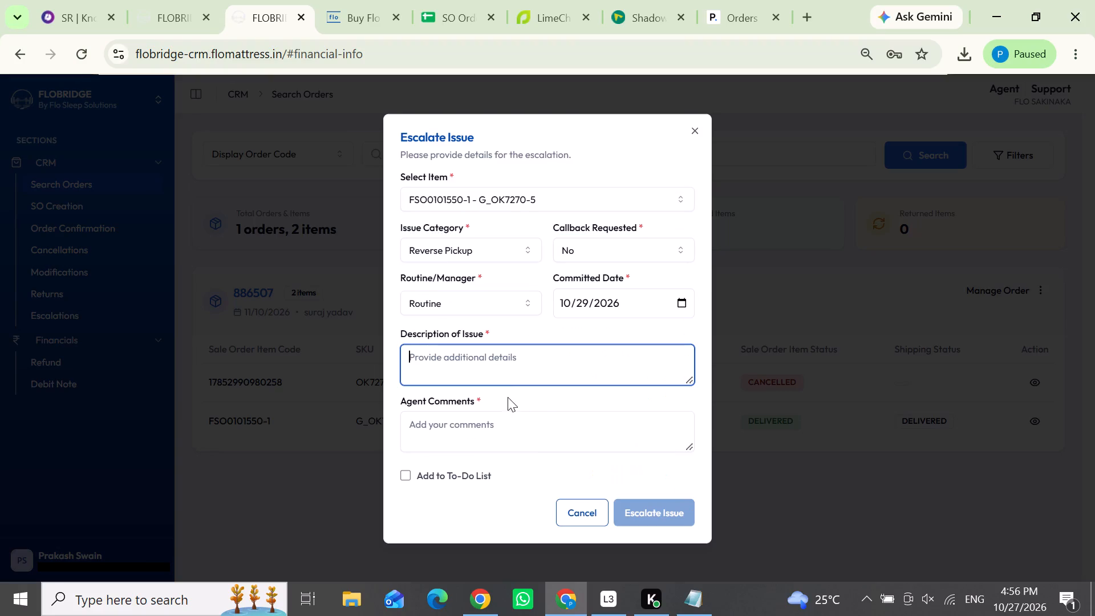
{"action": "left_click", "coordinate": [707, 596]}
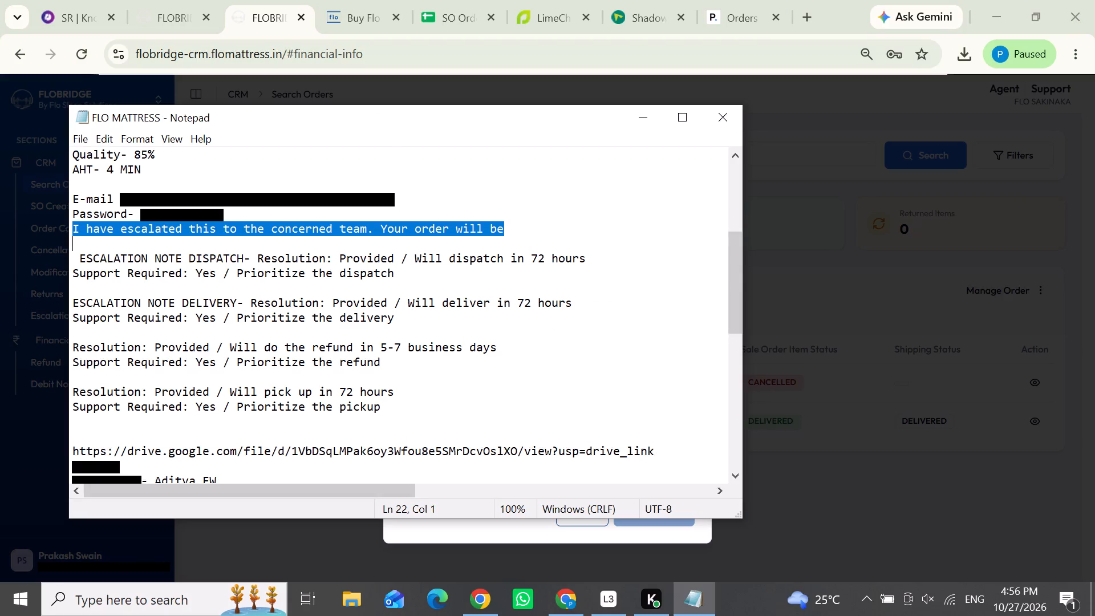
{"action": "key", "text": "ctrl+c"}
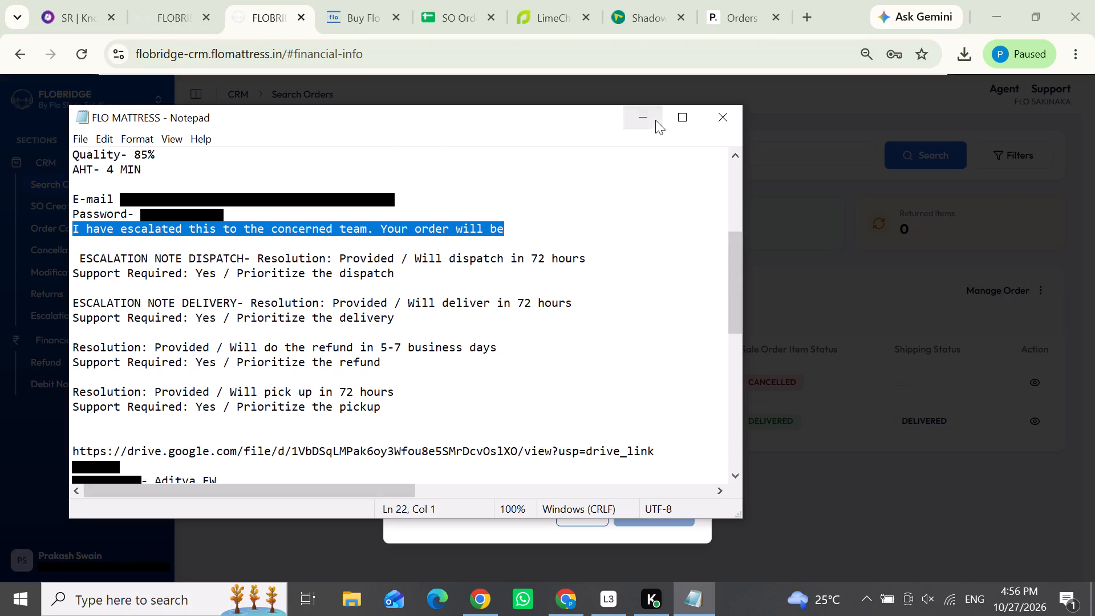
{"action": "left_click", "coordinate": [652, 119]}
{"action": "key", "text": "ctrl+v"}
{"action": "key", "text": "space"}
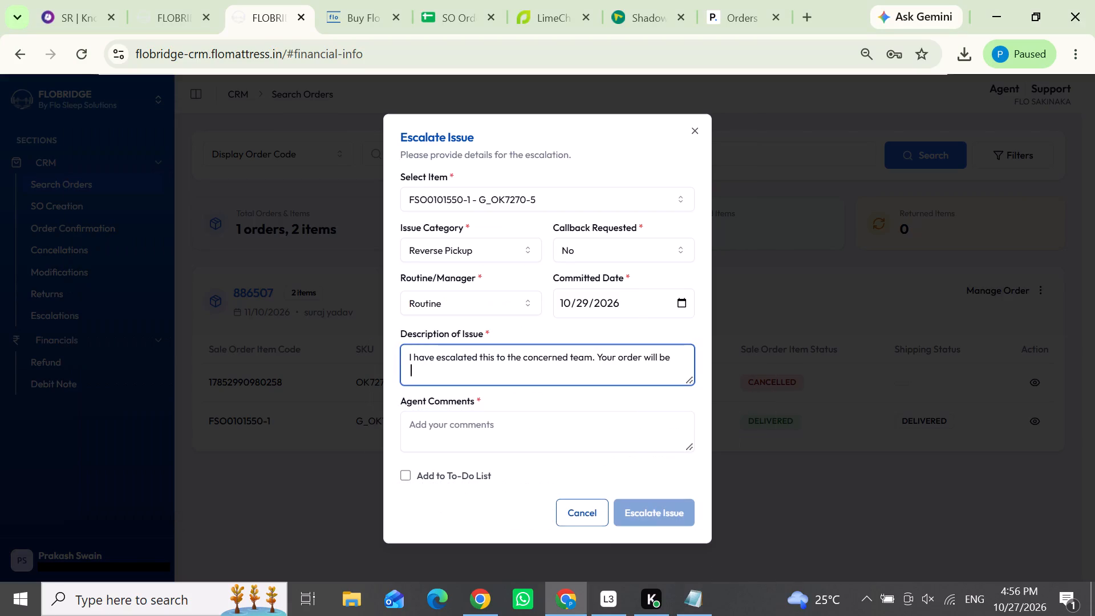
{"action": "type", "text": "will do the pick up asap"}
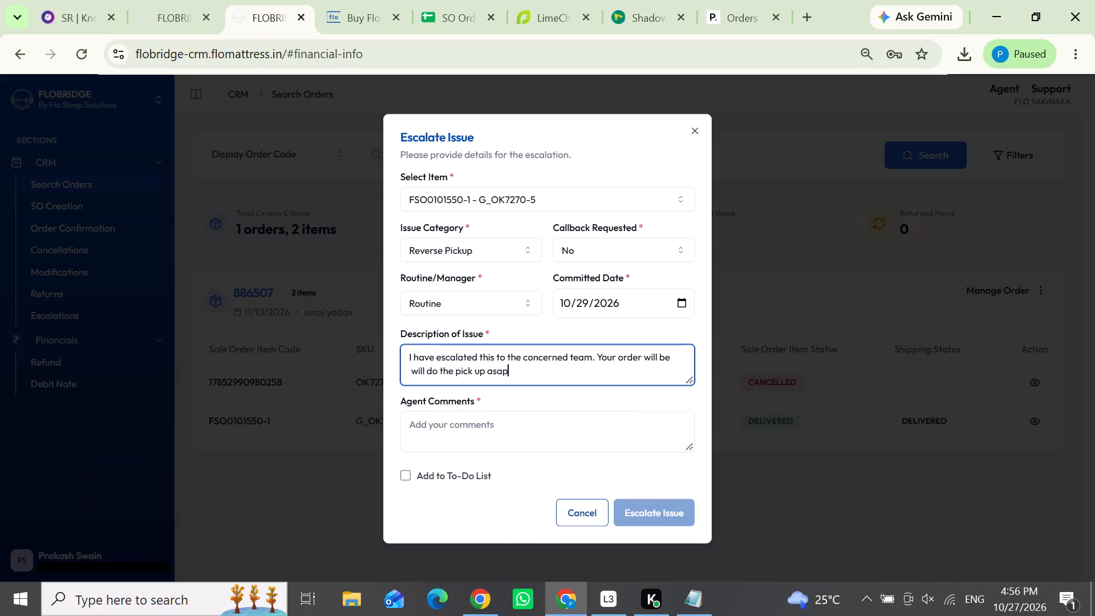
Copy the two-line pickup note, "Resolution: Provided / Will pick up in 72 hours" and "Support Required: Yes / Prioritize the pickup", from Notepad.
{"action": "left_click", "coordinate": [485, 434]}
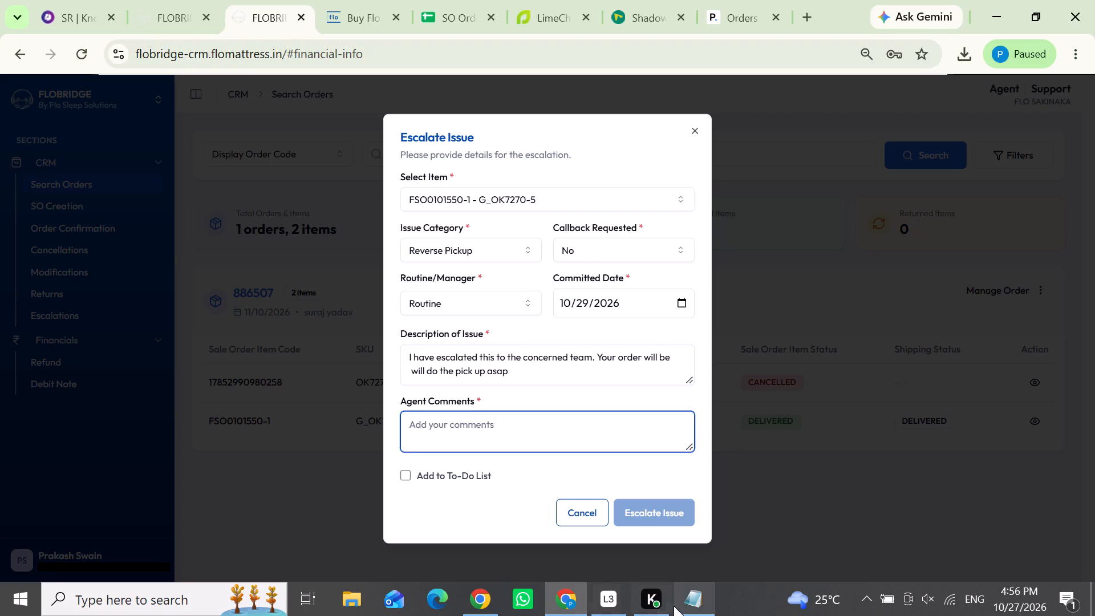
{"action": "left_click", "coordinate": [686, 602]}
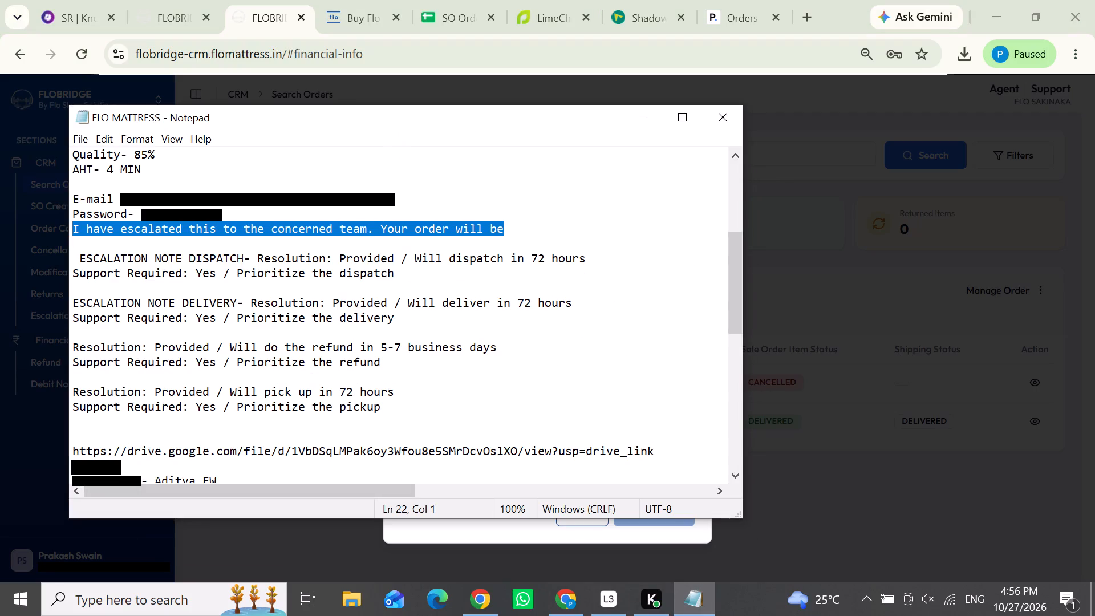
{"action": "left_click_drag", "start_coordinate": [70, 391], "coordinate": [408, 418]}
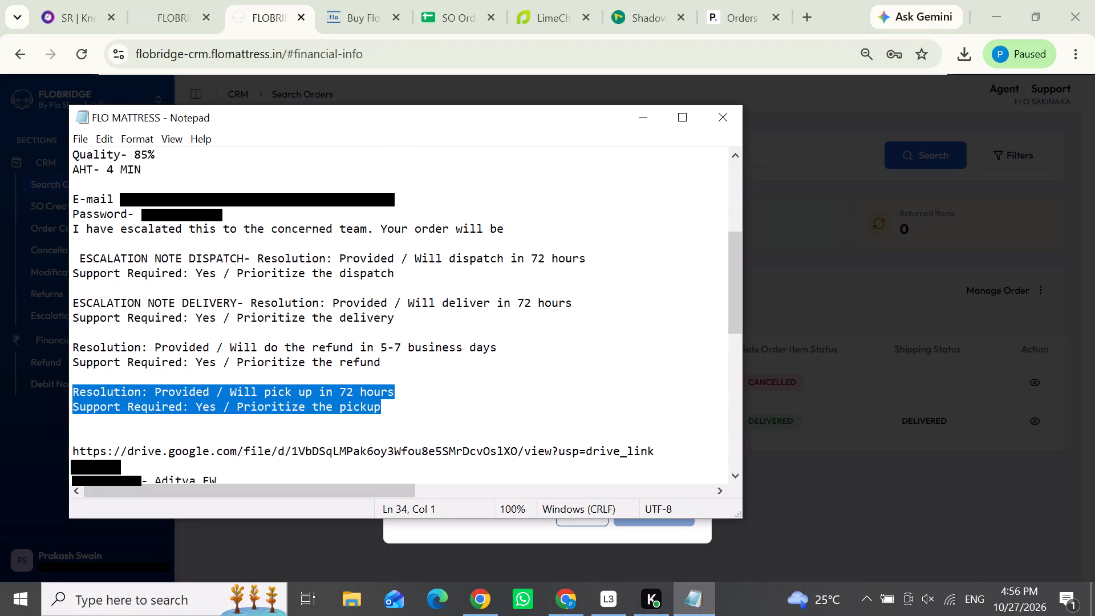
{"action": "key", "text": "ctrl+c"}
{"action": "left_click", "coordinate": [640, 100]}
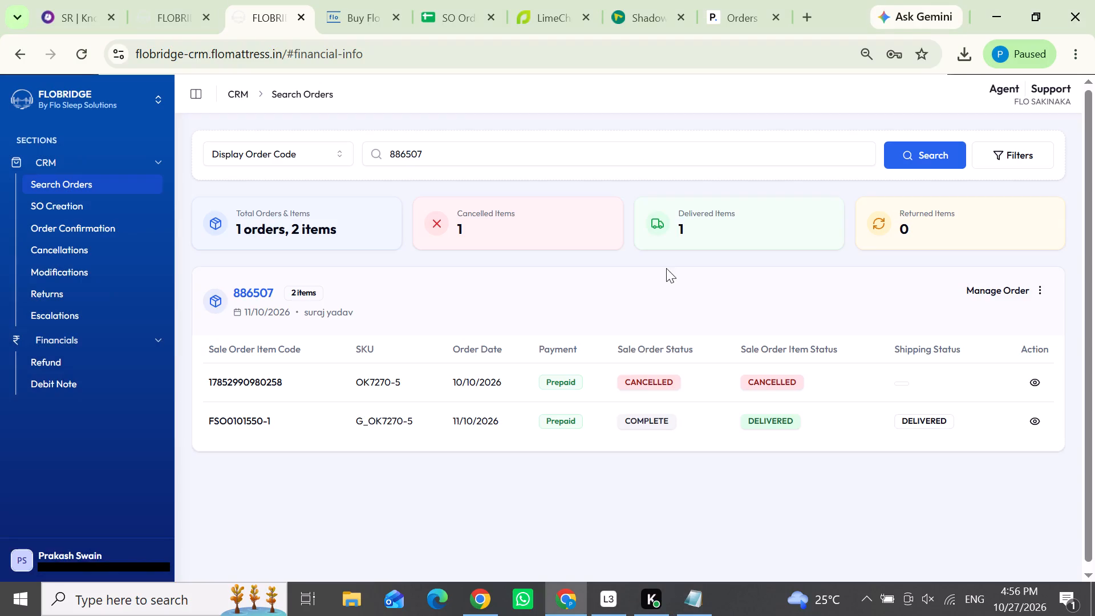
{"action": "left_click", "coordinate": [978, 285]}
{"action": "left_click", "coordinate": [991, 316]}
{"action": "left_click", "coordinate": [607, 192]}
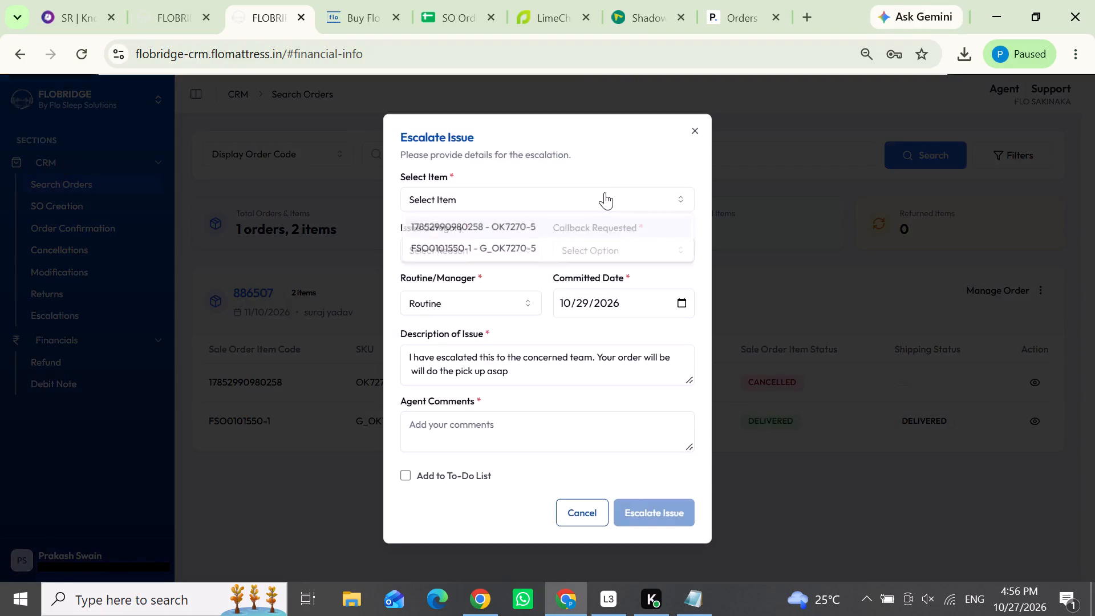
{"action": "left_click", "coordinate": [485, 245]}
{"action": "left_click", "coordinate": [484, 253]}
{"action": "left_click", "coordinate": [457, 278]}
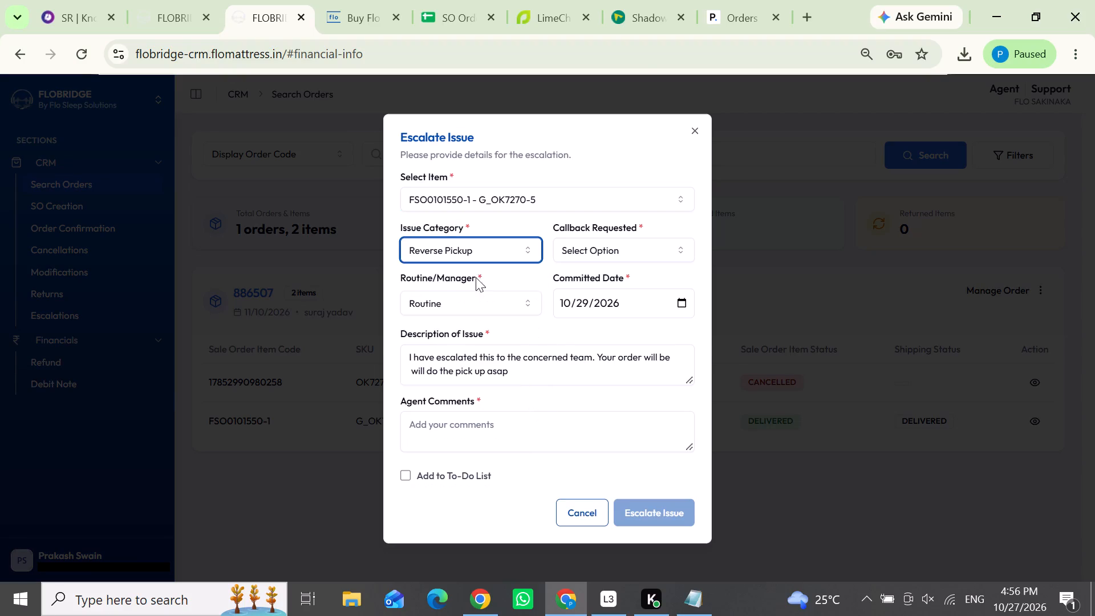
{"action": "left_click", "coordinate": [590, 253]}
{"action": "left_click", "coordinate": [567, 301]}
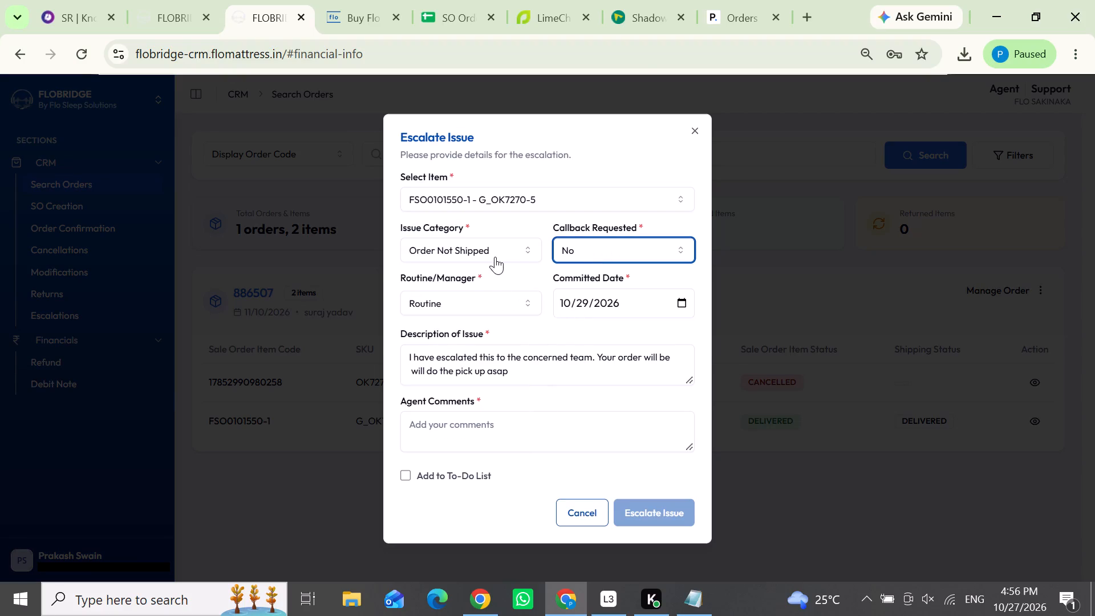
{"action": "left_click", "coordinate": [495, 256]}
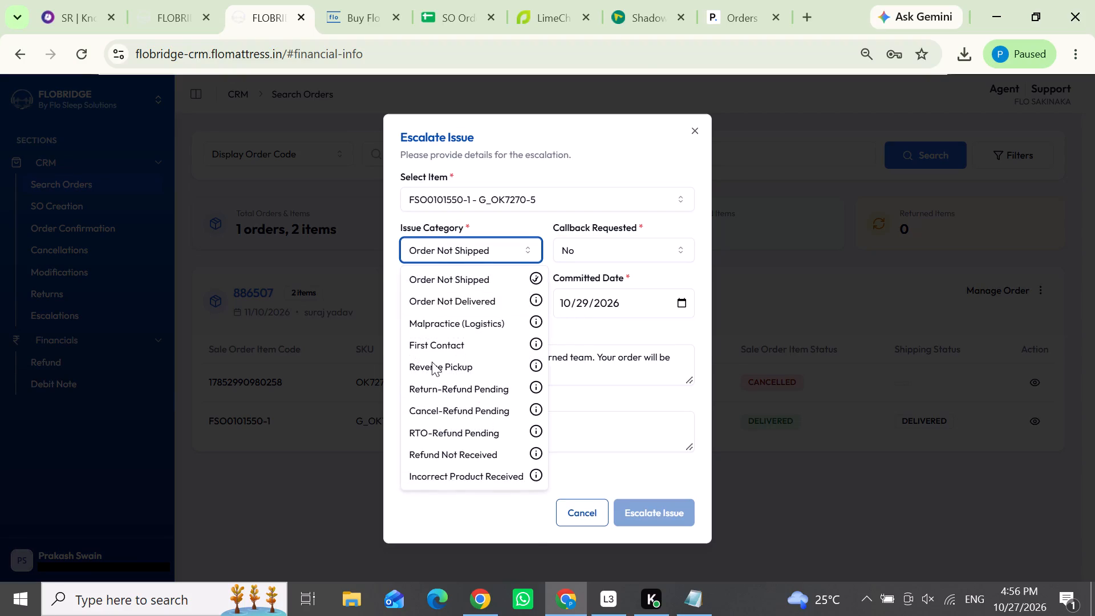
{"action": "left_click", "coordinate": [432, 362]}
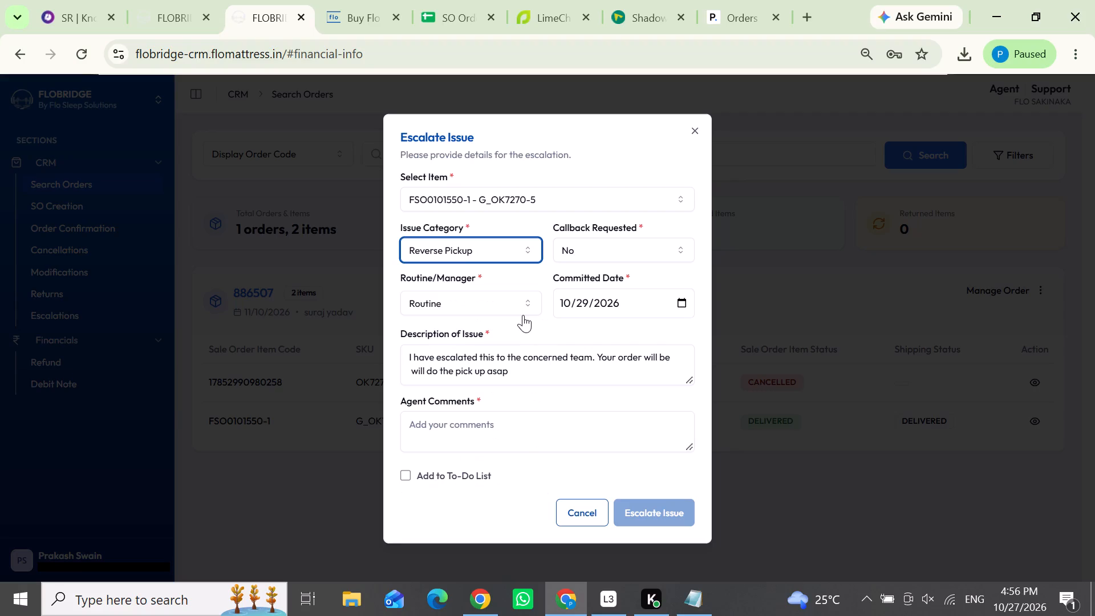
Fill the agent comments with the copied note on pickup within 72 hours and prioritizing the pickup.
{"action": "left_click", "coordinate": [504, 436]}
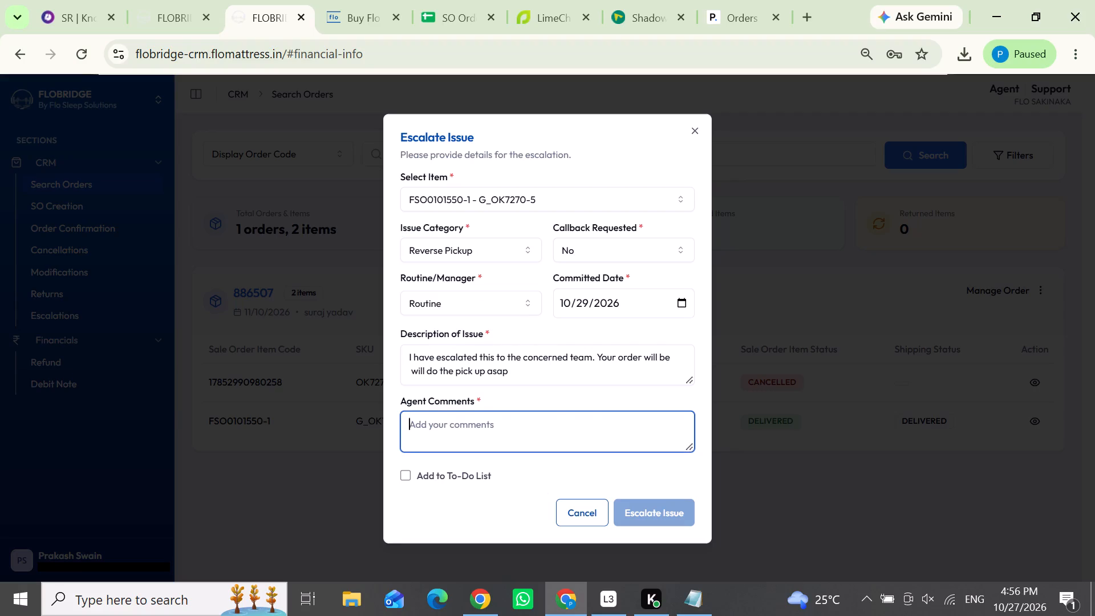
{"action": "key", "text": "ctrl+v"}
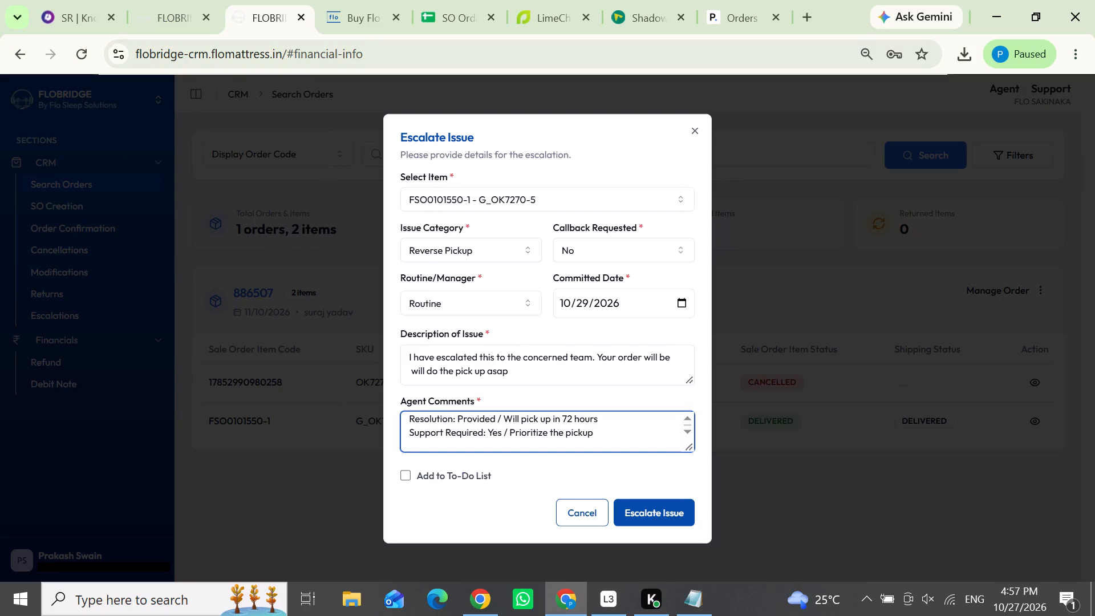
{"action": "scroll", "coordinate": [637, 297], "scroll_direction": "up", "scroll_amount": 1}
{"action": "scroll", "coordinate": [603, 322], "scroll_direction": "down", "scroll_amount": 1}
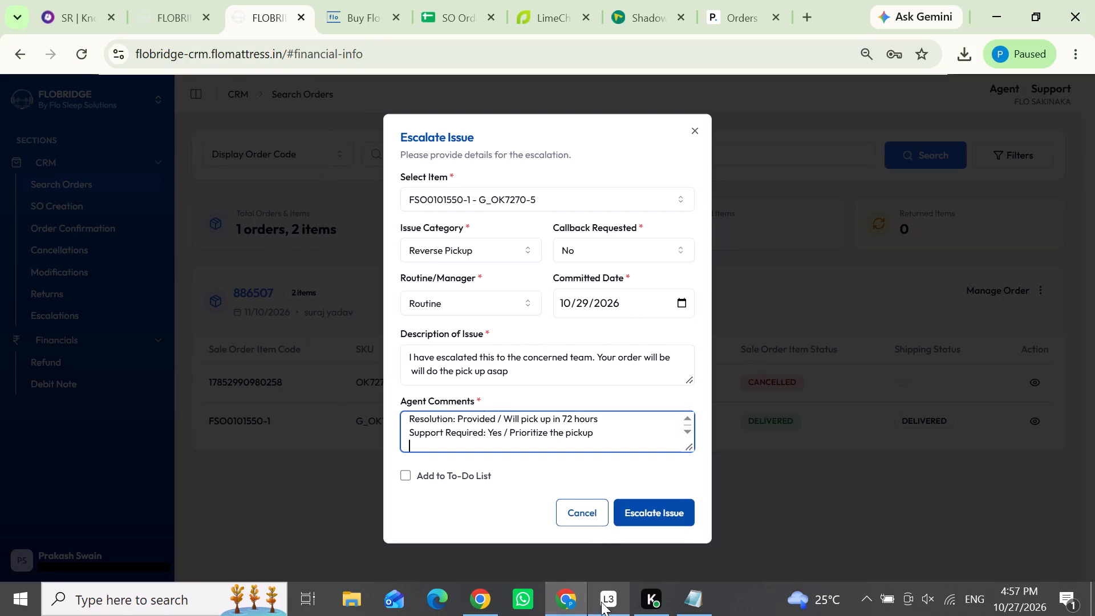
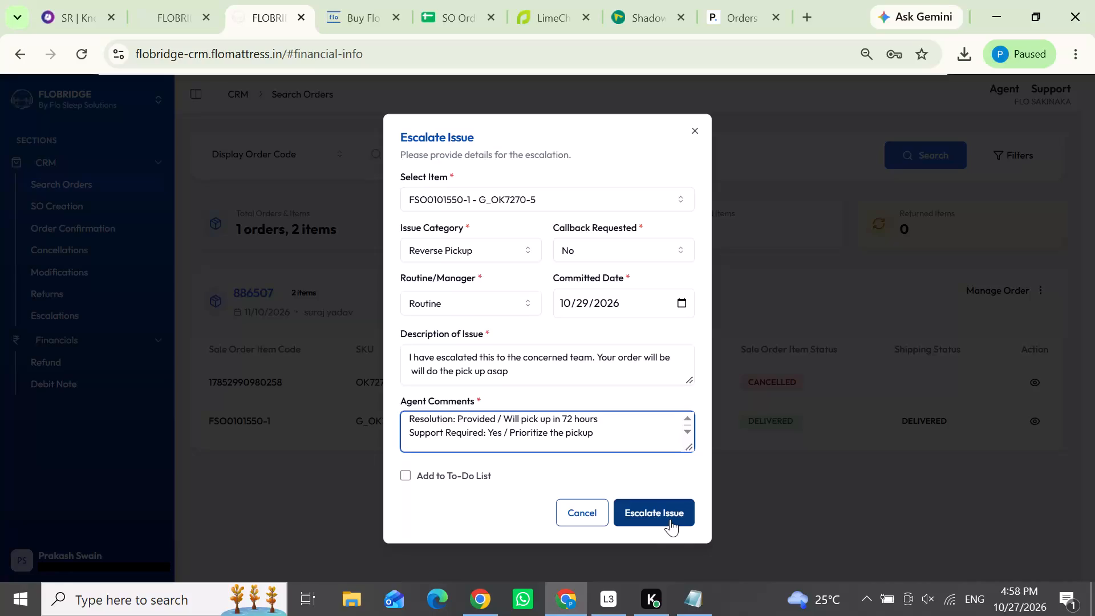
{"action": "left_click", "coordinate": [677, 514]}
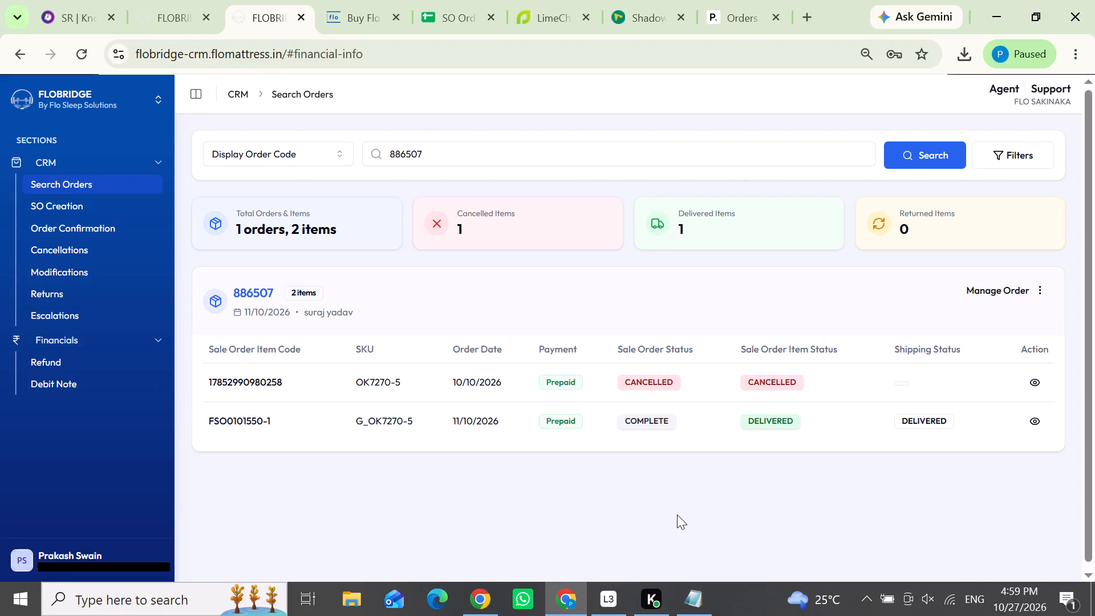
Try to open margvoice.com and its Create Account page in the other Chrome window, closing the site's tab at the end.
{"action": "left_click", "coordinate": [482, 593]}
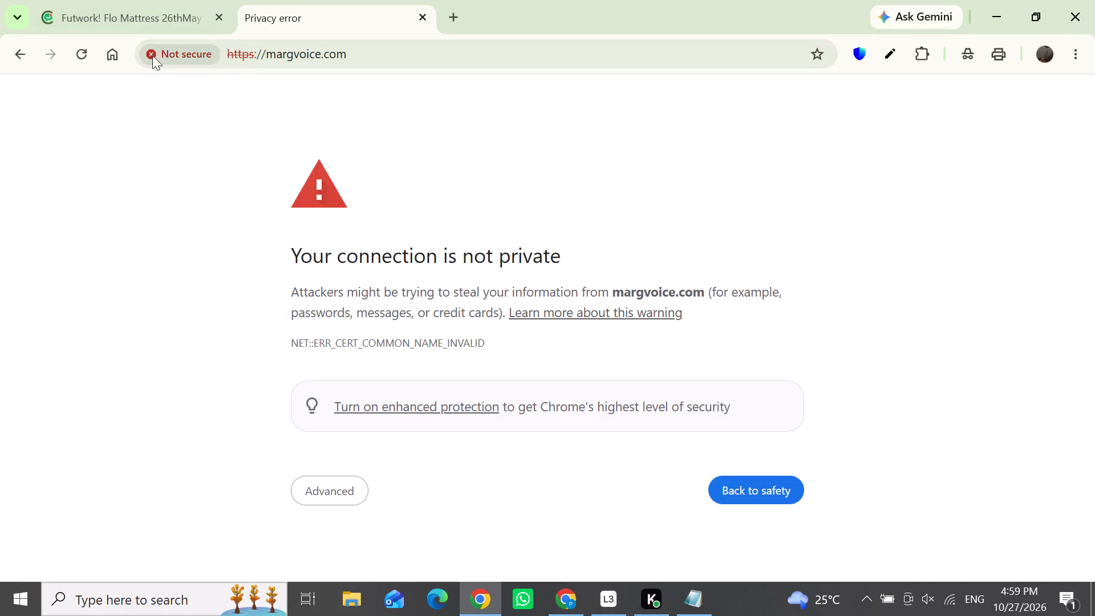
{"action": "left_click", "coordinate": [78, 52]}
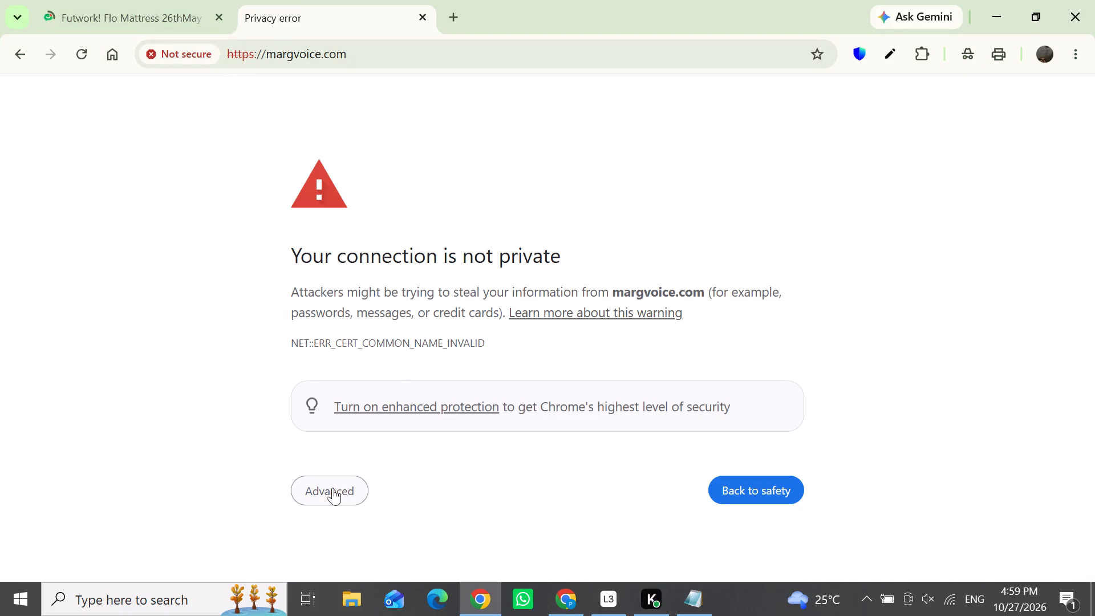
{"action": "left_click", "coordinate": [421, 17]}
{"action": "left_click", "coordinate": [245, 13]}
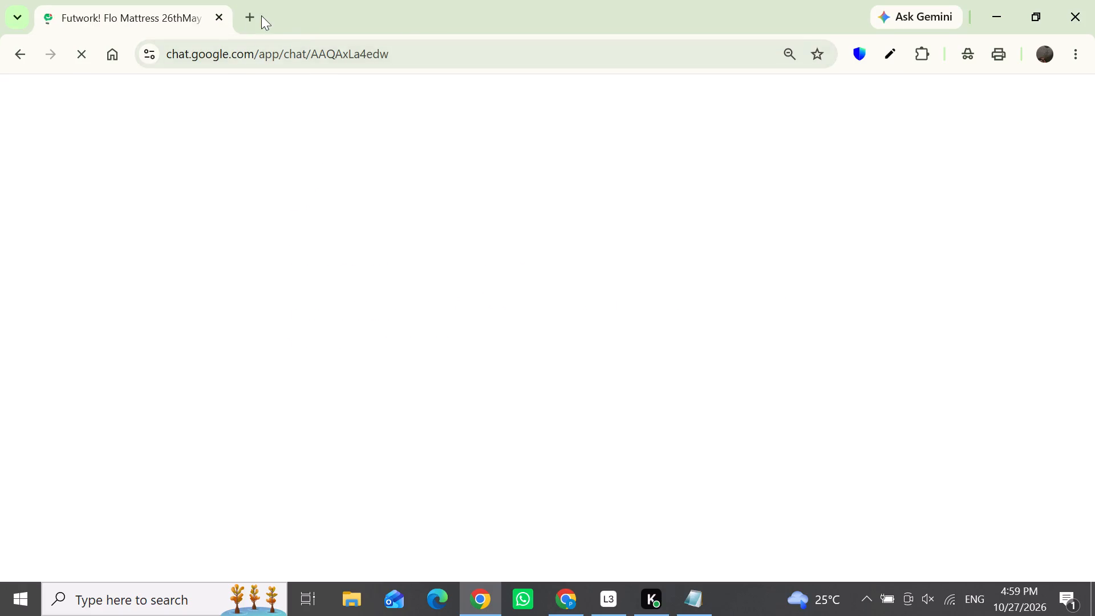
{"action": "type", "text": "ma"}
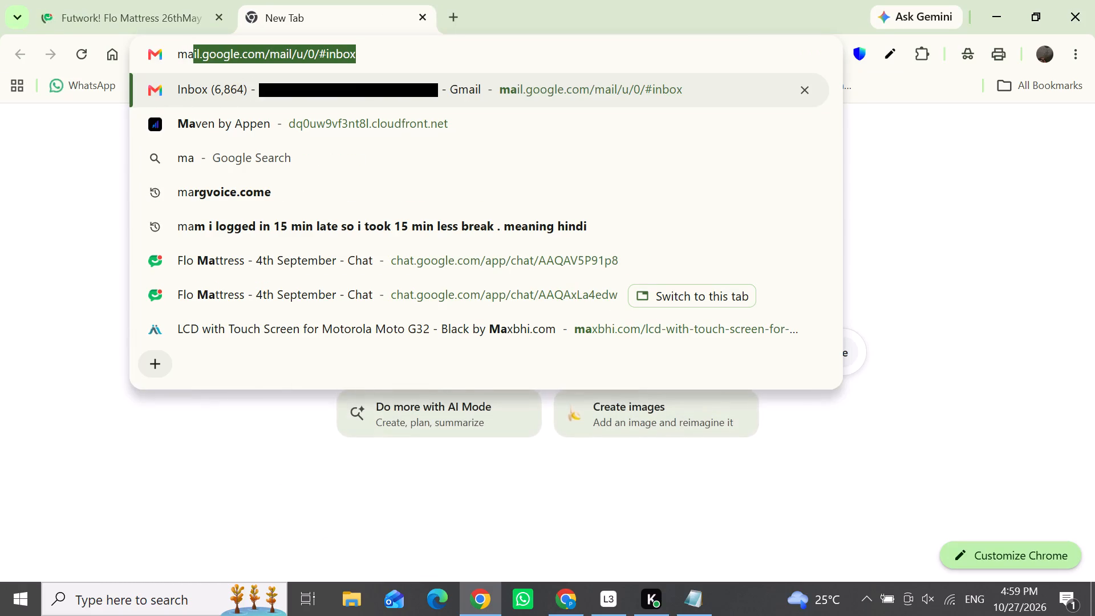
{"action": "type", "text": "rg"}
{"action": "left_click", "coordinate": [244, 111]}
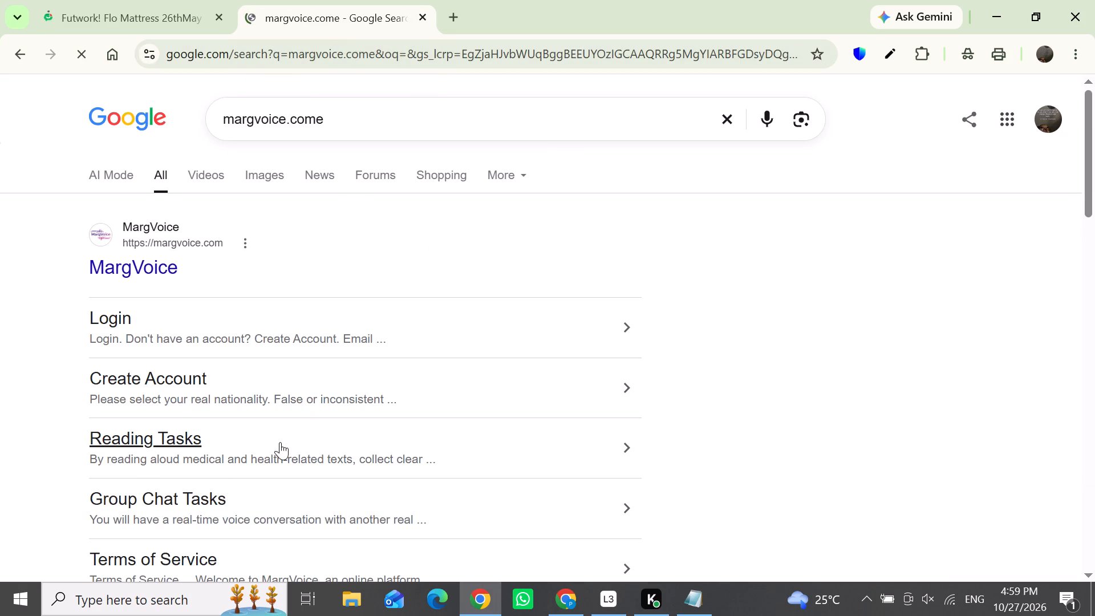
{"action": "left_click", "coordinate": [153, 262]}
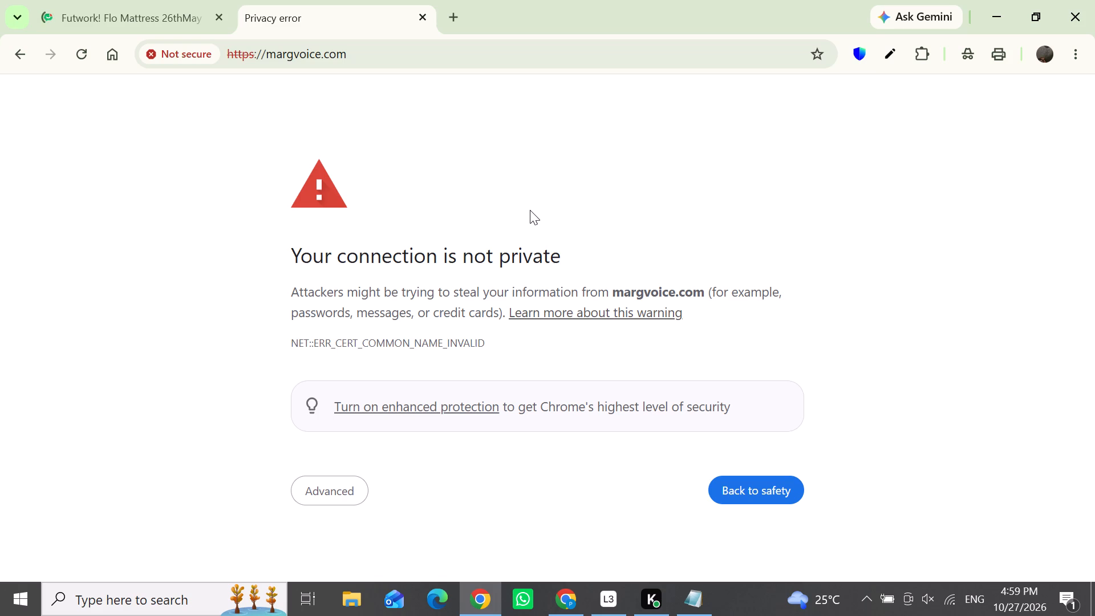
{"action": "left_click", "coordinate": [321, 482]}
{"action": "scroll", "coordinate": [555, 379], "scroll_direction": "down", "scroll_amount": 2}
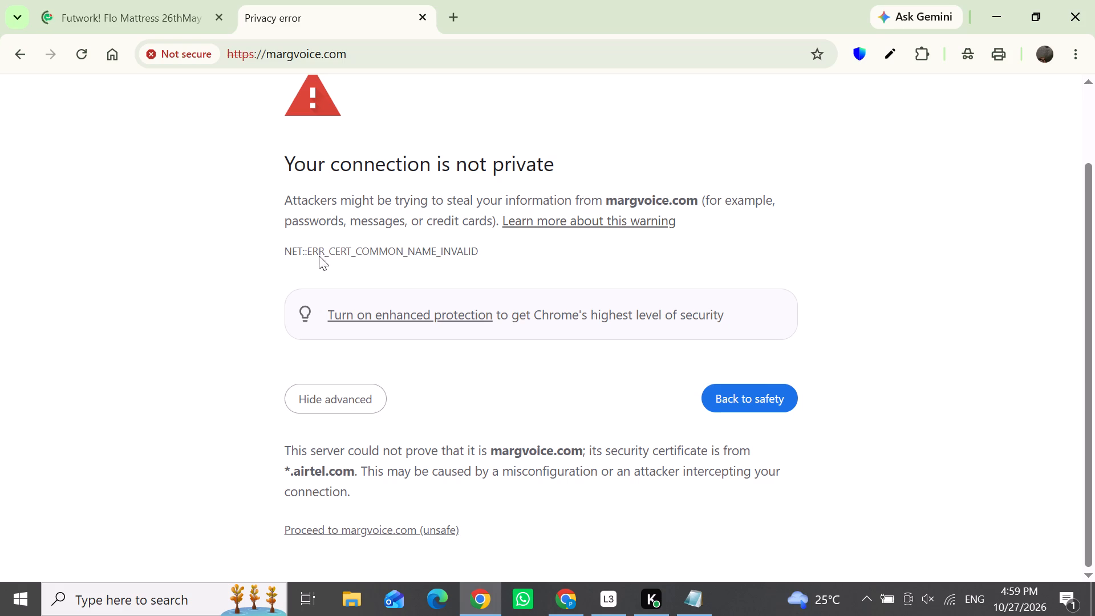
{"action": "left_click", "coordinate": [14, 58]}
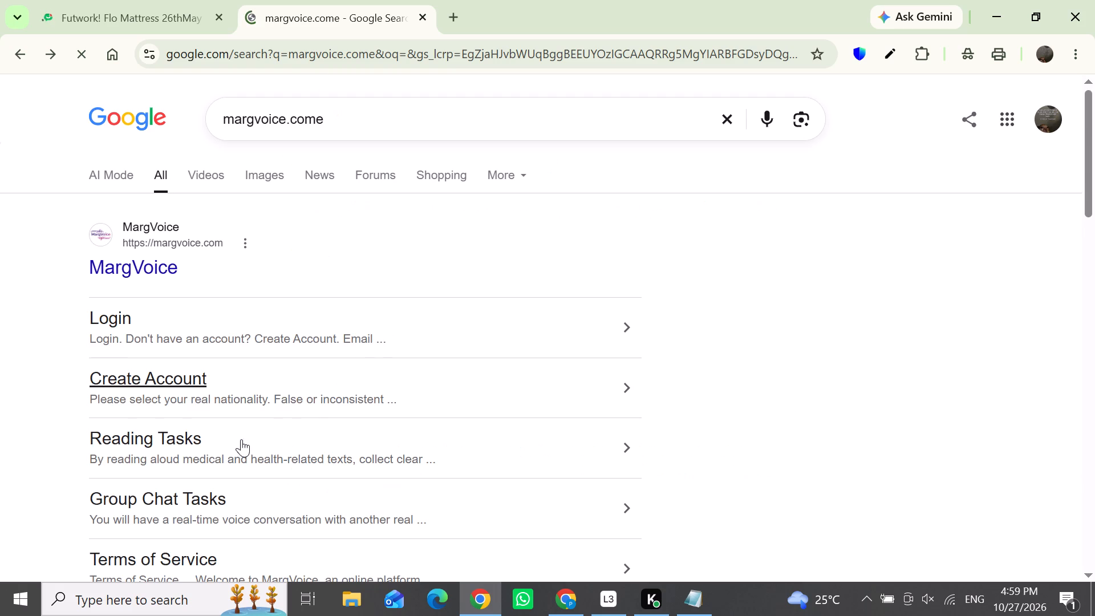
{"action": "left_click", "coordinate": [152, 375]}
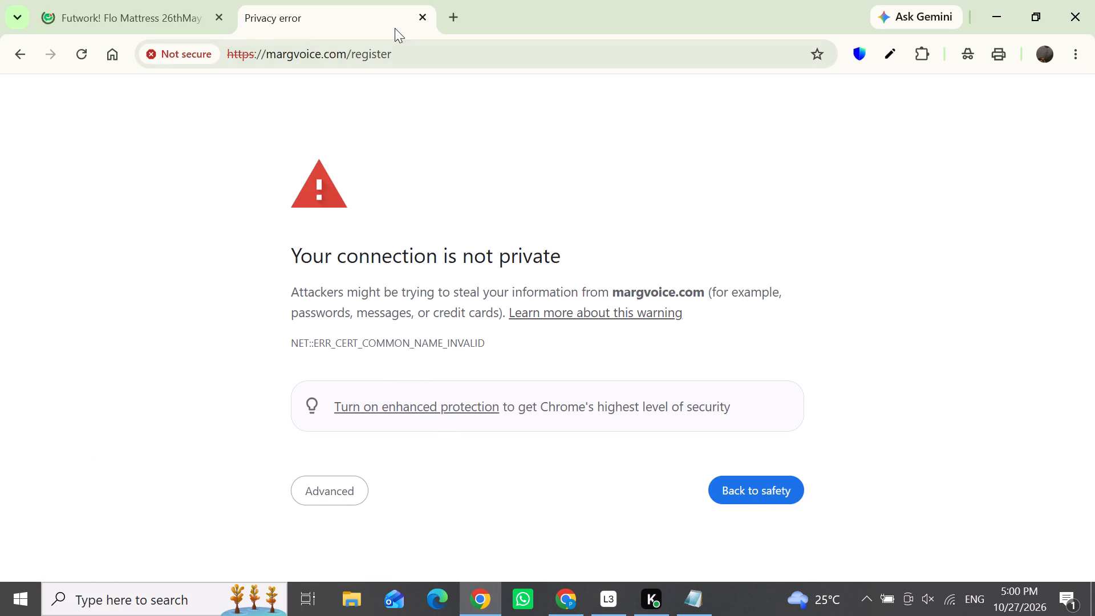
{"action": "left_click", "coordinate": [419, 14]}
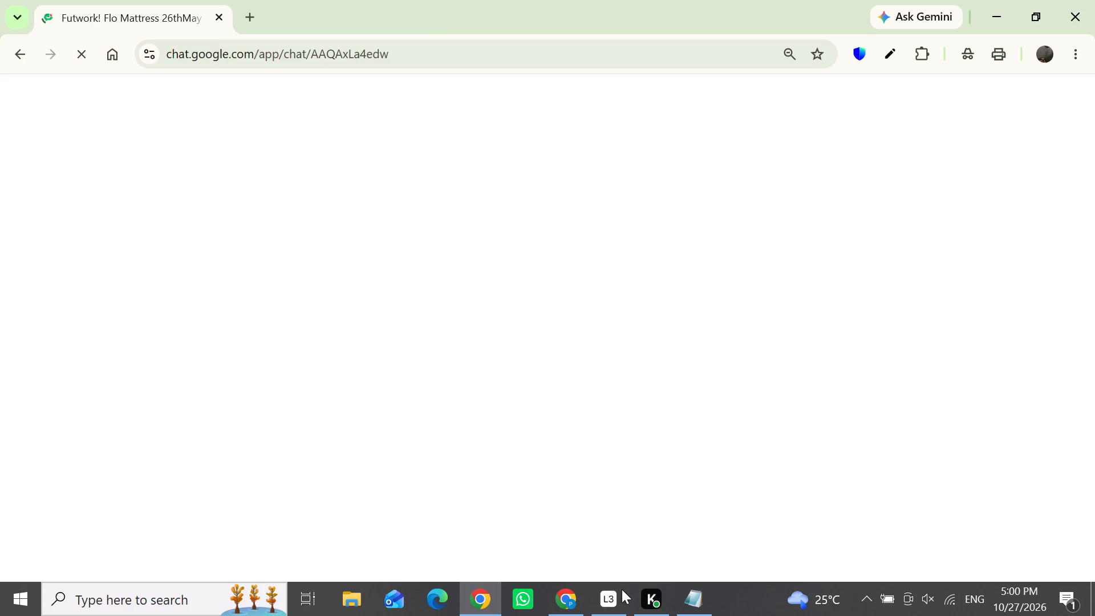
Copy the caller's phone number from the ongoing Knowlarity call and search FLOBRIDGE orders by Notification Mobile, removing the number's leading characters.
{"action": "left_click", "coordinate": [566, 612]}
{"action": "left_click", "coordinate": [54, 0]}
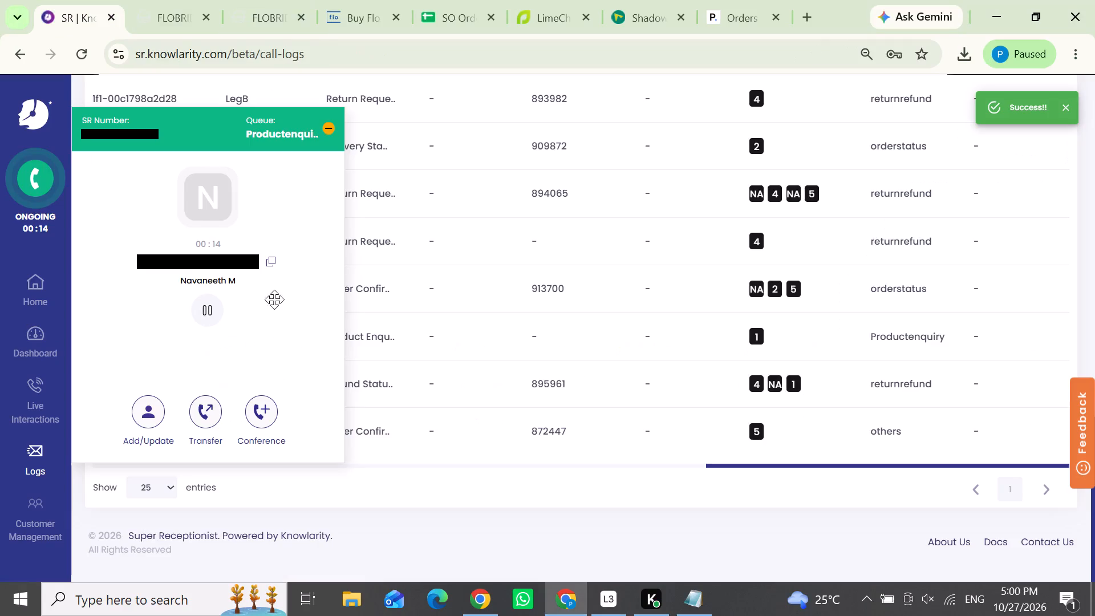
{"action": "left_click", "coordinate": [270, 261]}
{"action": "left_click", "coordinate": [181, 0]}
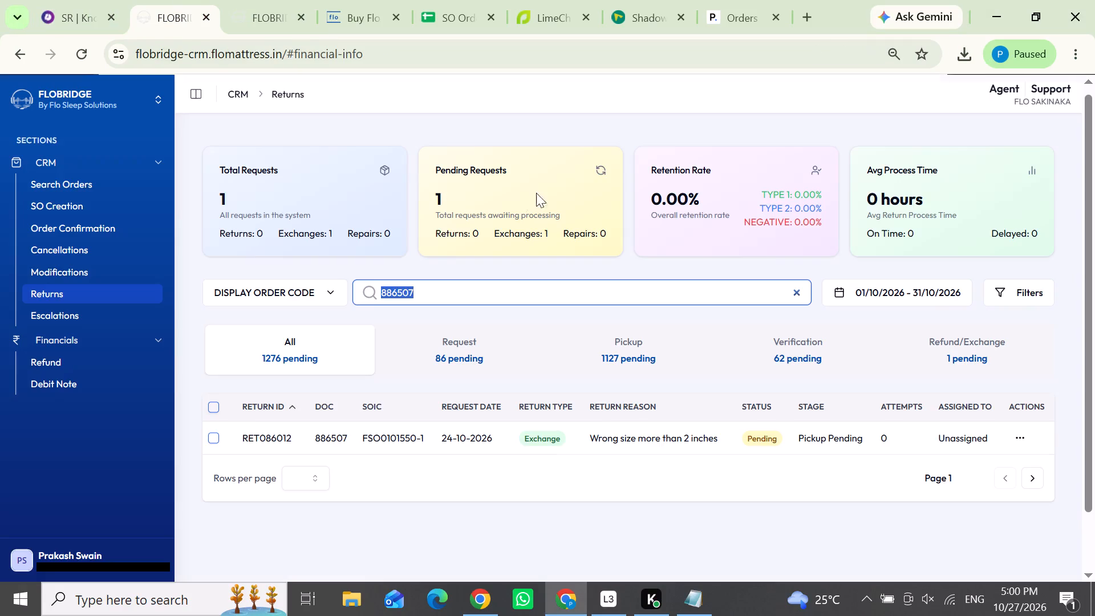
{"action": "left_click", "coordinate": [80, 172]}
{"action": "left_click", "coordinate": [123, 182]}
{"action": "left_click", "coordinate": [325, 141]}
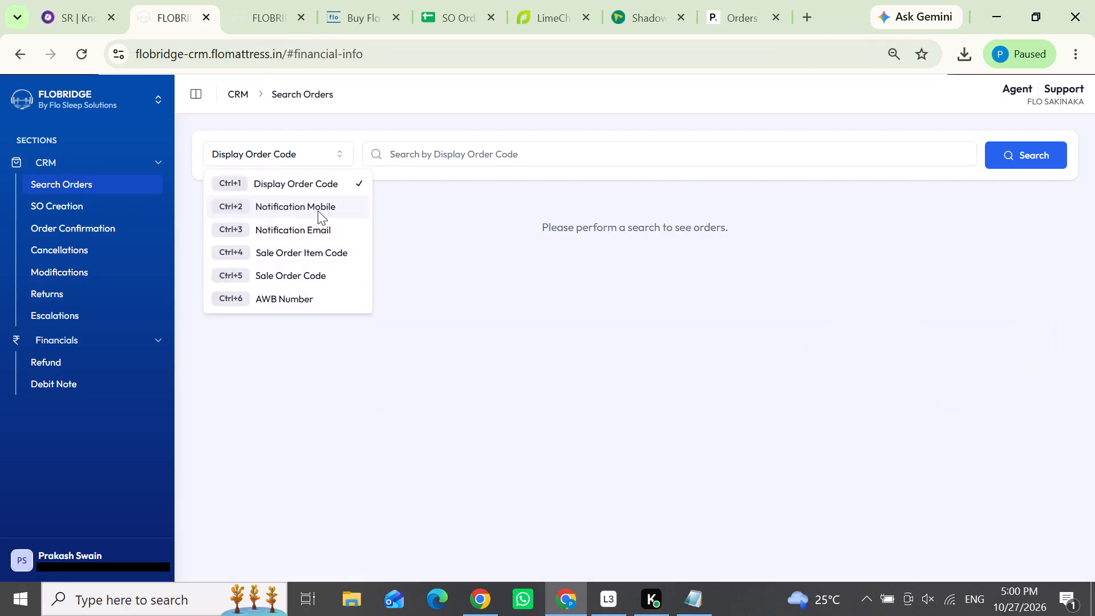
{"action": "left_click", "coordinate": [318, 210]}
{"action": "key", "text": "ctrl+v"}
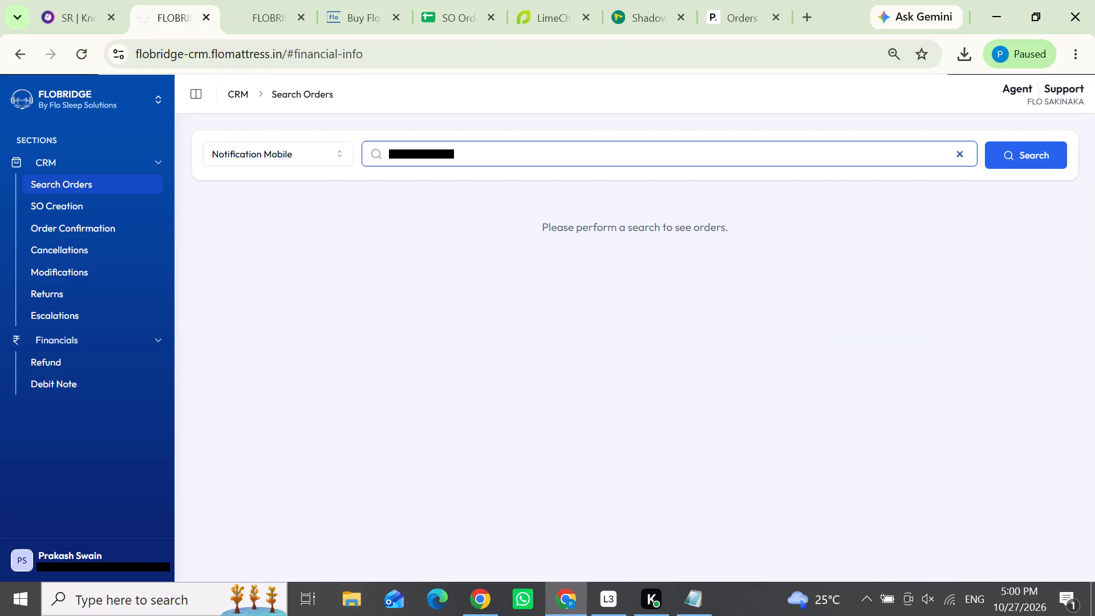
{"action": "left_click_drag", "start_coordinate": [404, 154], "coordinate": [398, 155]}
{"action": "key", "text": "BackSpace"}
{"action": "key", "text": "BackSpace"}
{"action": "key", "text": "BackSpace"}
{"action": "key", "text": "BackSpace"}
{"action": "left_click", "coordinate": [1027, 153]}
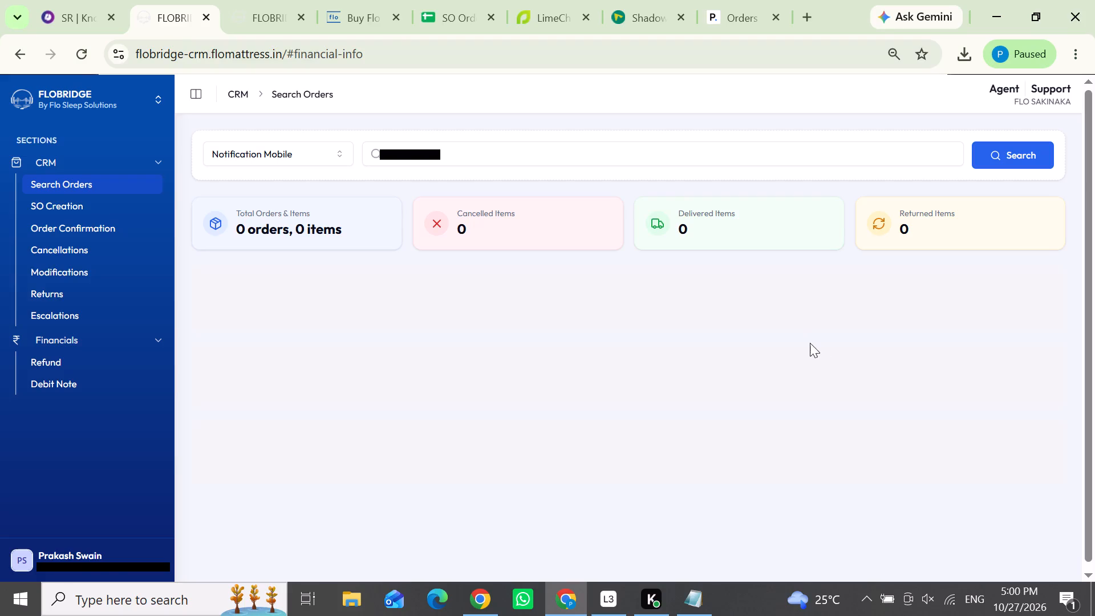
Set the ongoing caller's disposition to "Dispatch sta.." in Knowlarity and save the customer record.
{"action": "left_click", "coordinate": [55, 14]}
{"action": "left_click", "coordinate": [152, 407]}
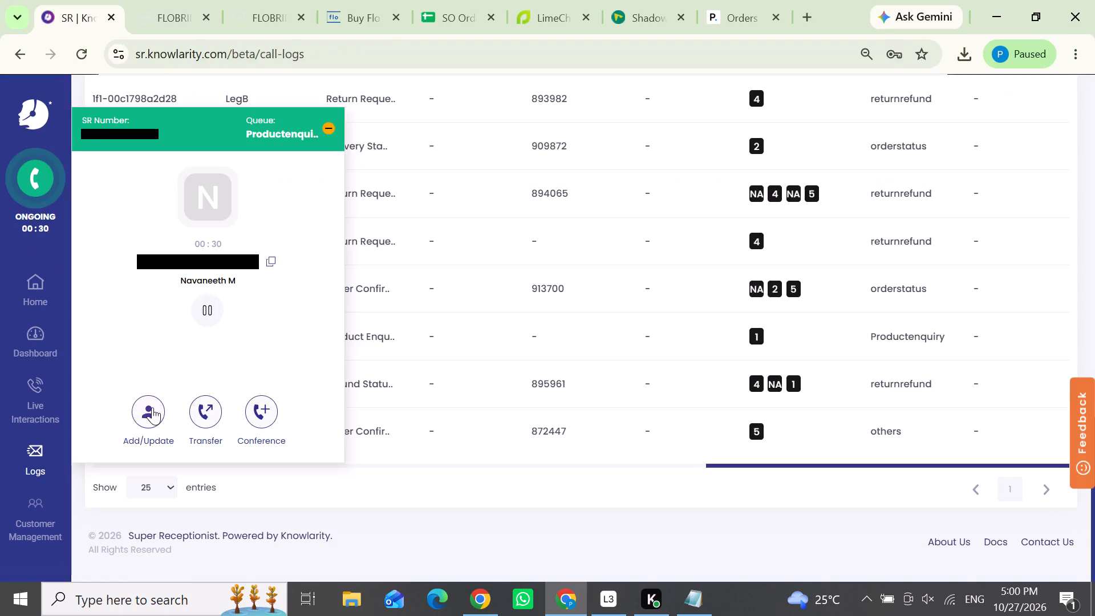
{"action": "scroll", "coordinate": [192, 342], "scroll_direction": "down", "scroll_amount": 1}
{"action": "left_click", "coordinate": [184, 351]}
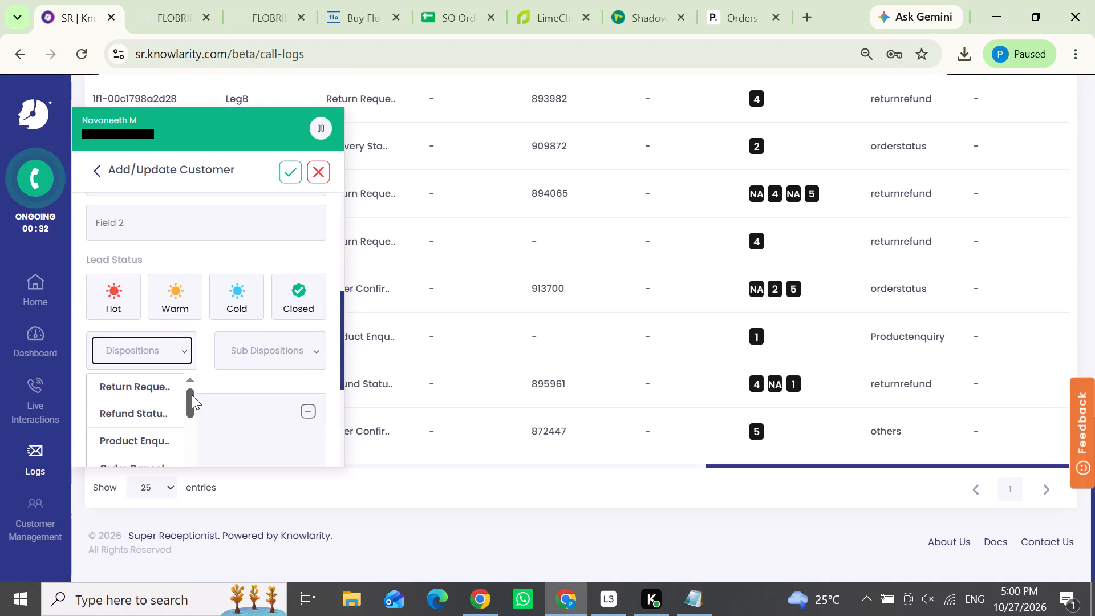
{"action": "left_click_drag", "start_coordinate": [192, 395], "coordinate": [181, 489]}
{"action": "scroll", "coordinate": [276, 325], "scroll_direction": "down", "scroll_amount": 1}
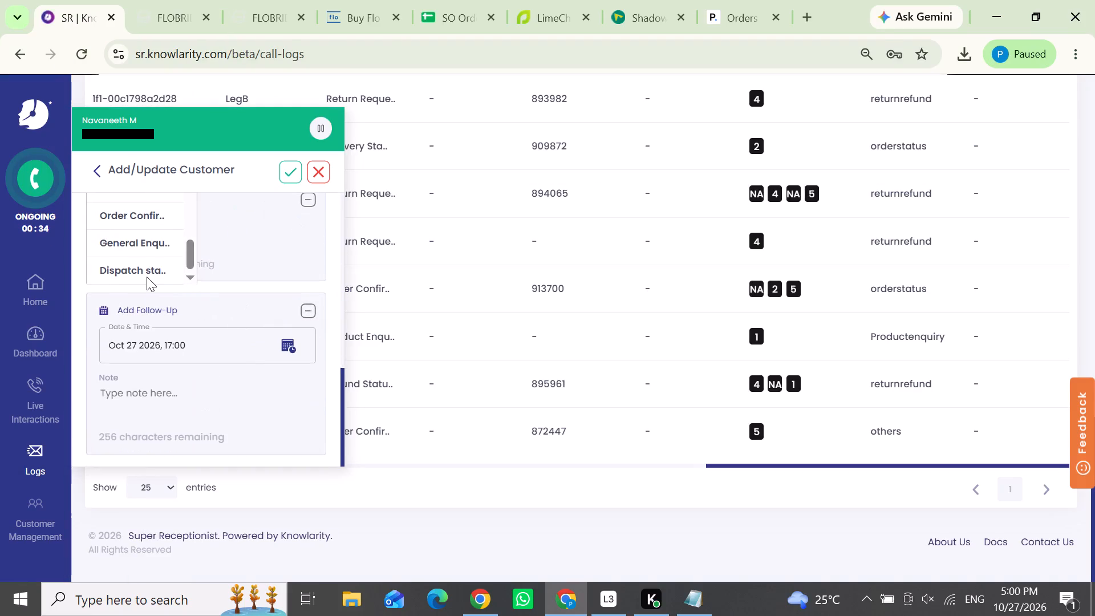
{"action": "left_click", "coordinate": [143, 271]}
{"action": "left_click", "coordinate": [295, 163]}
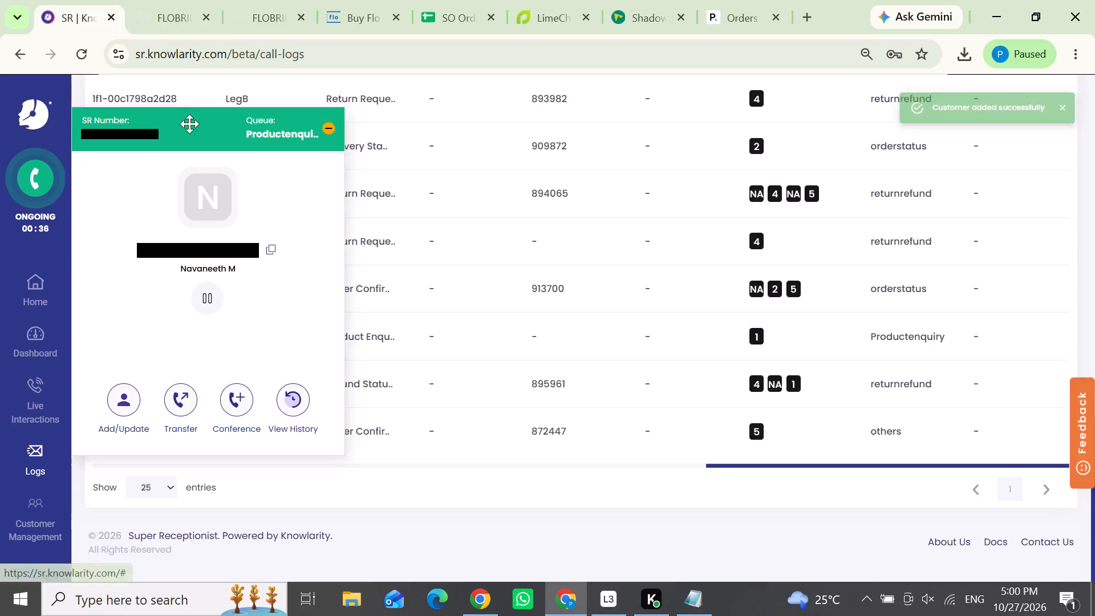
{"action": "left_click", "coordinate": [180, 18]}
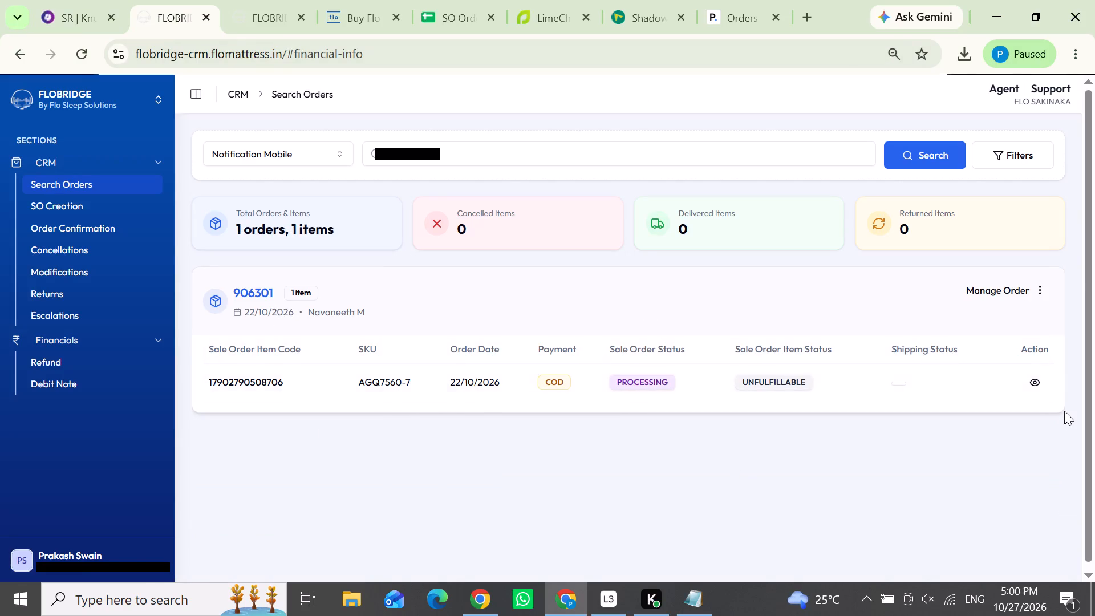
{"action": "left_click", "coordinate": [1013, 293]}
{"action": "left_click", "coordinate": [871, 415]}
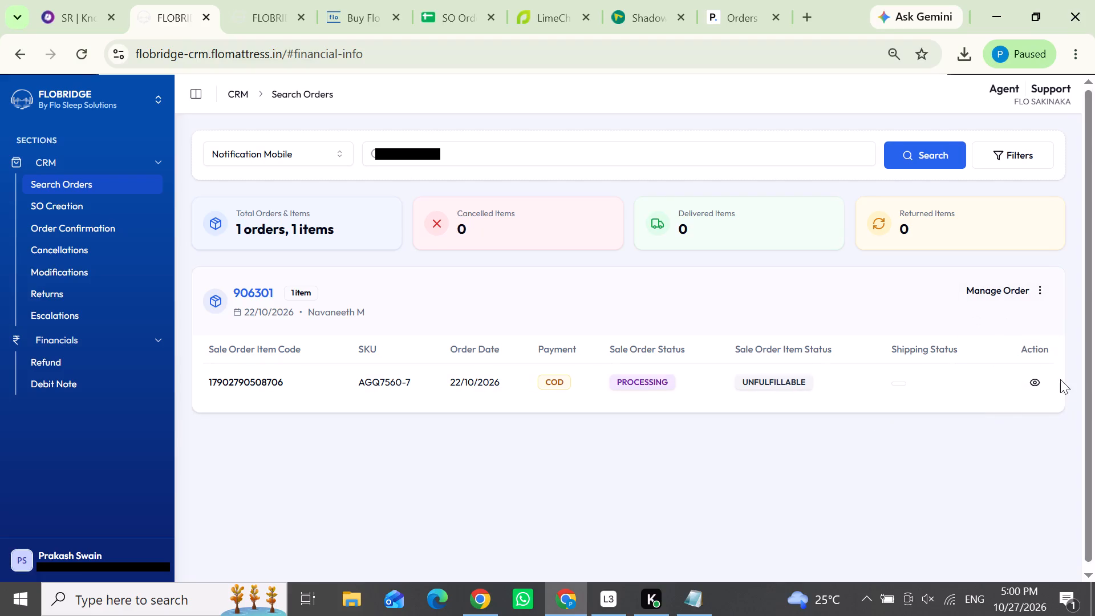
{"action": "left_click", "coordinate": [1038, 381]}
{"action": "left_click", "coordinate": [412, 305]}
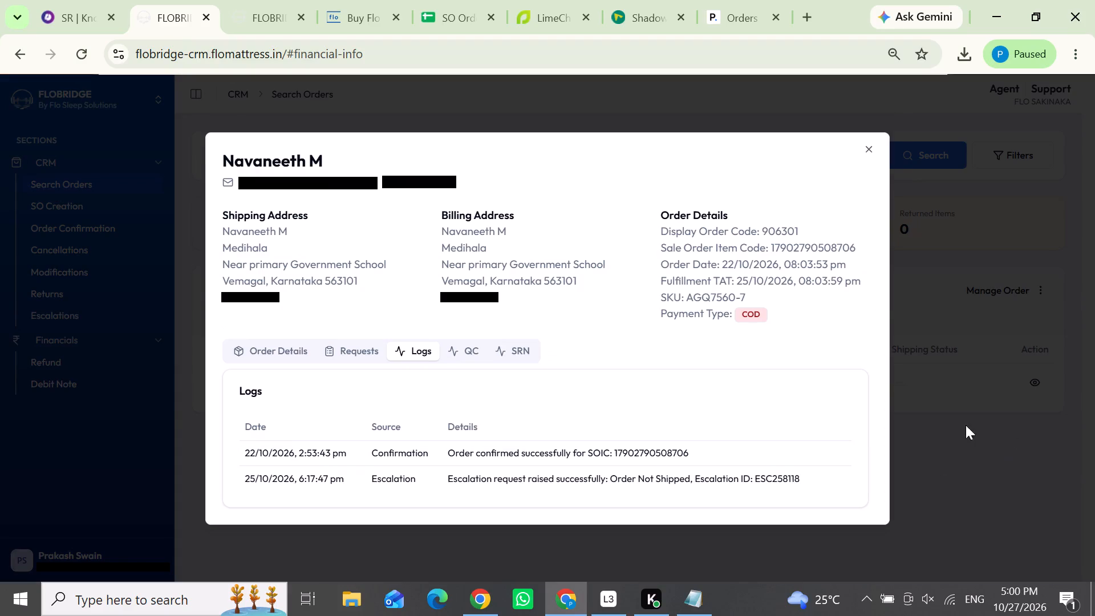
{"action": "left_click", "coordinate": [1001, 484]}
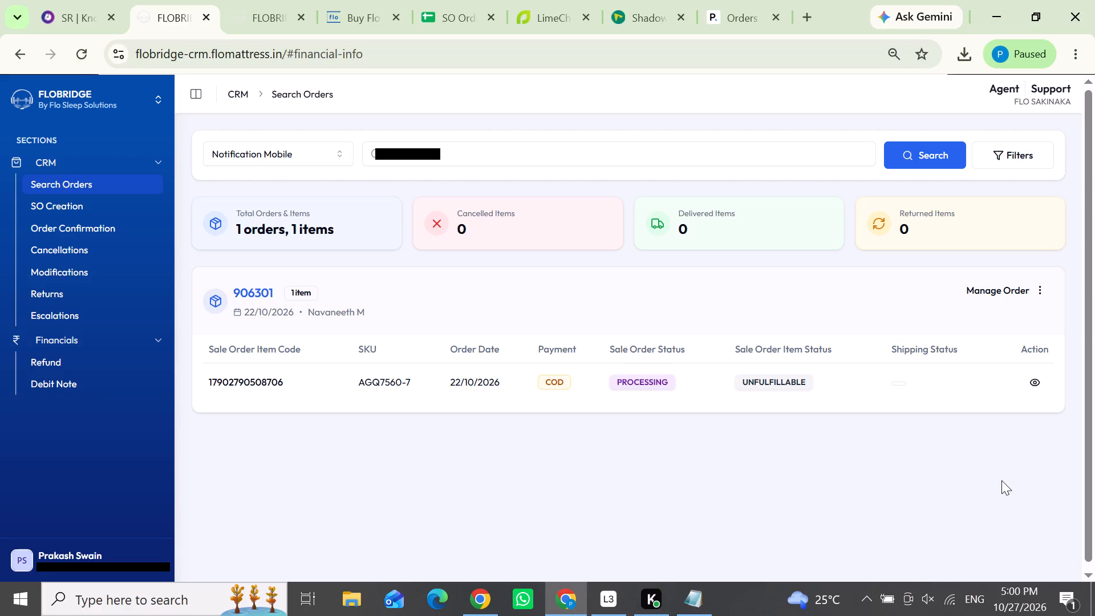
{"action": "left_click_drag", "start_coordinate": [278, 293], "coordinate": [163, 294]}
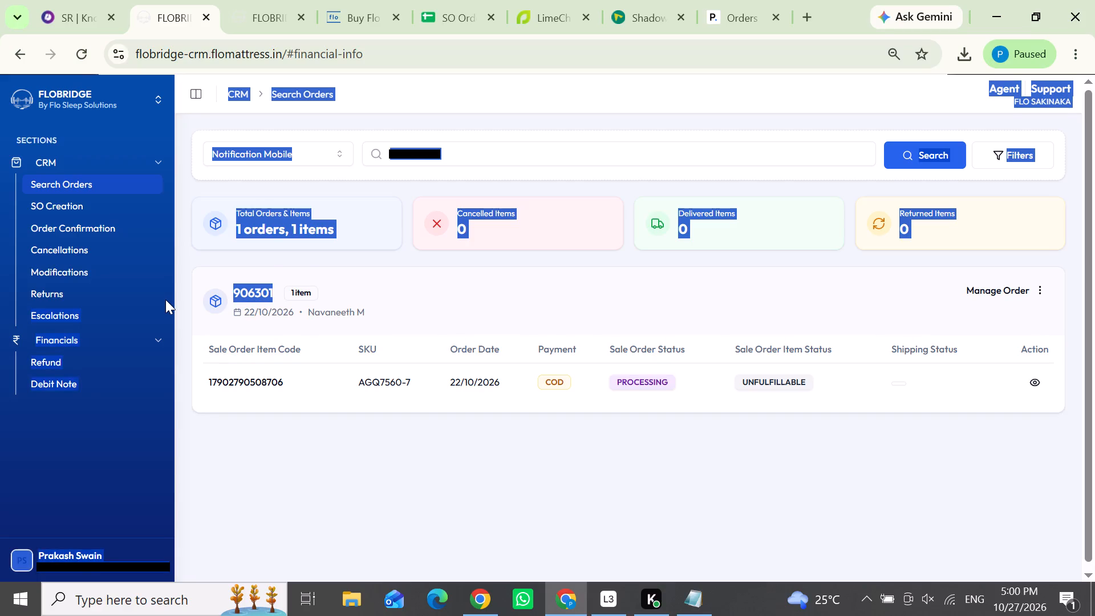
{"action": "double_click", "coordinate": [245, 288]}
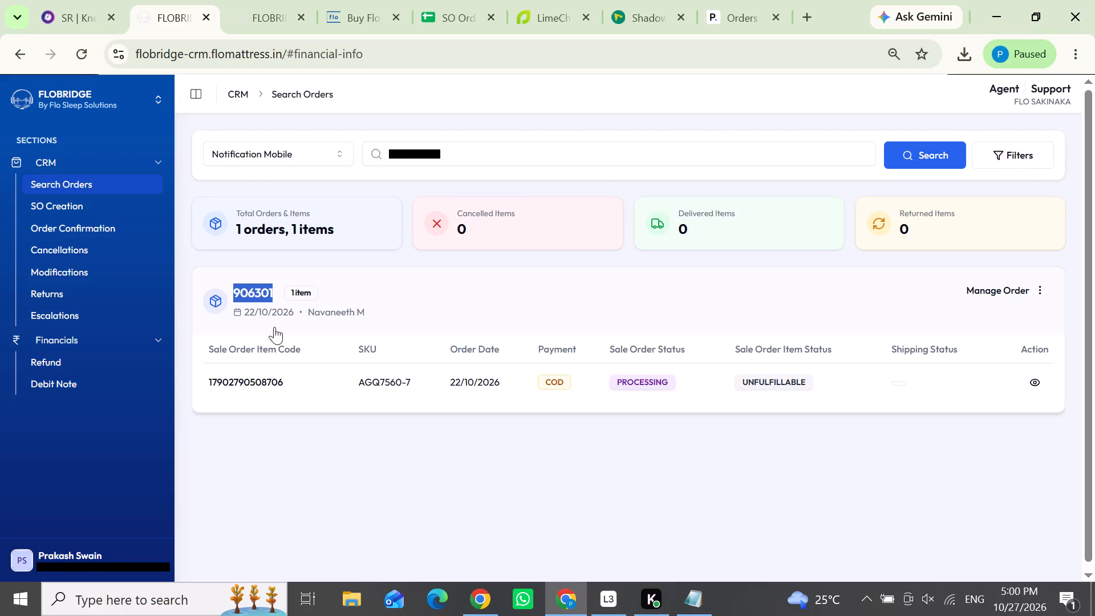
{"action": "key", "text": "ctrl+c"}
{"action": "left_click", "coordinate": [91, 315]}
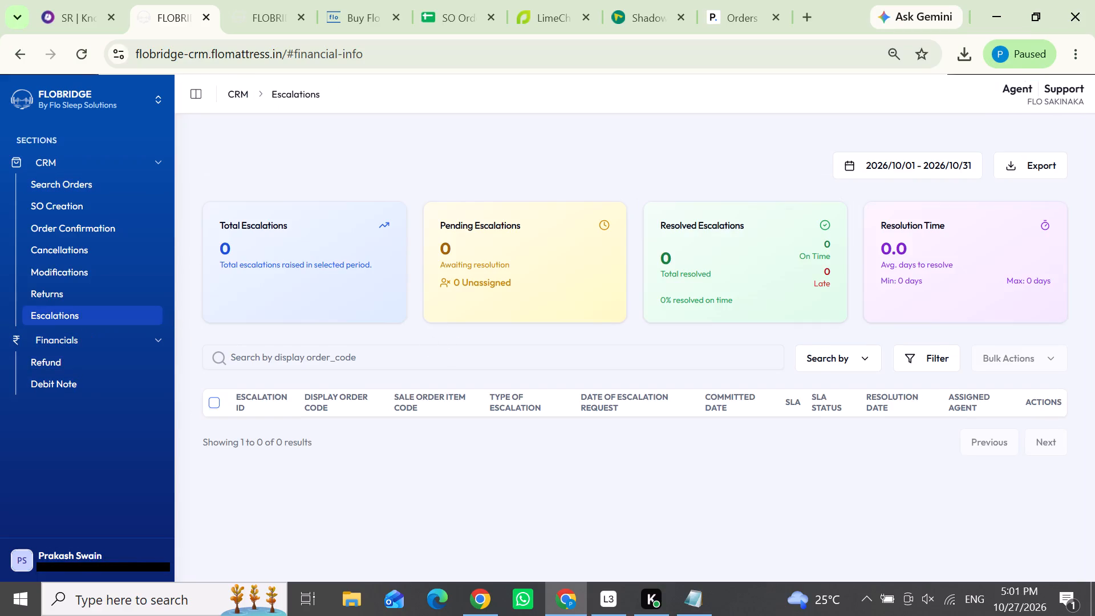
{"action": "left_click", "coordinate": [379, 357]}
{"action": "key", "text": "ctrl+v"}
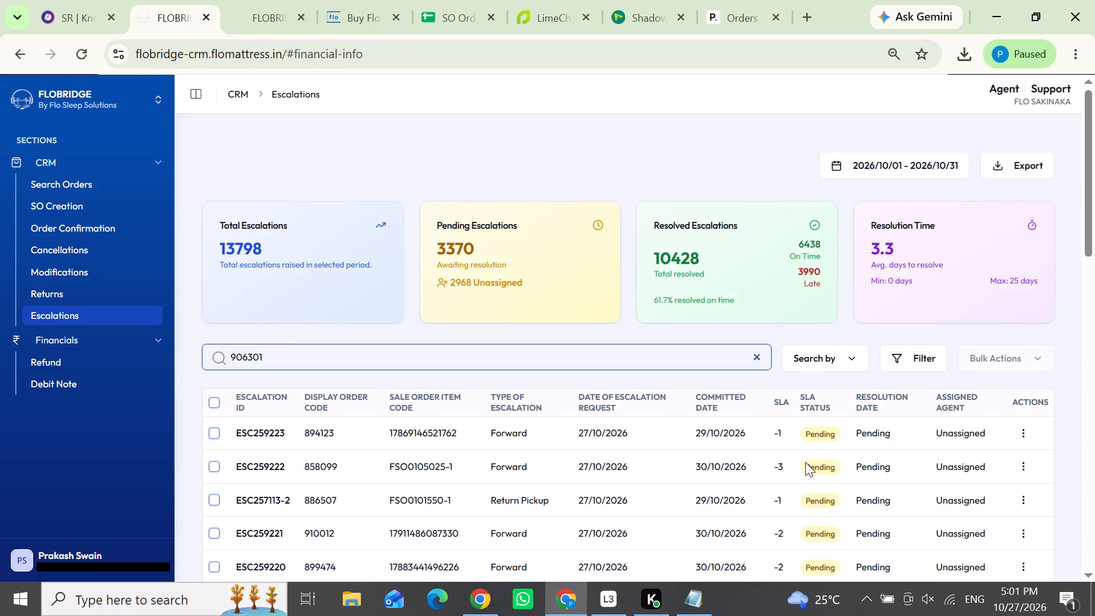
{"action": "key", "text": "Return"}
{"action": "key", "text": "Return"}
{"action": "key", "text": "Return"}
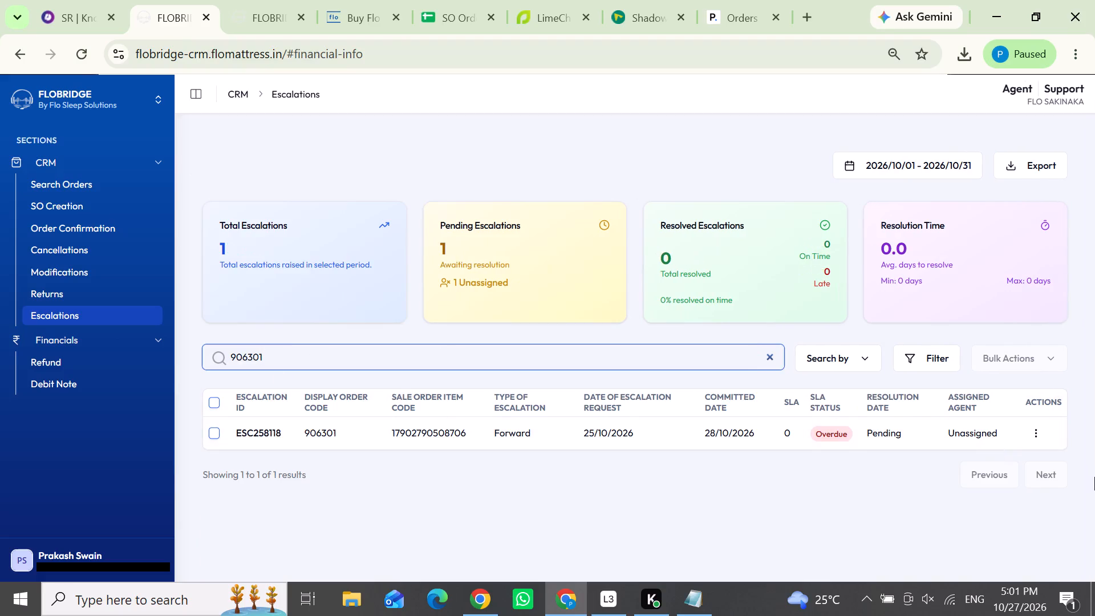
{"action": "left_click", "coordinate": [1035, 430]}
{"action": "left_click", "coordinate": [988, 479]}
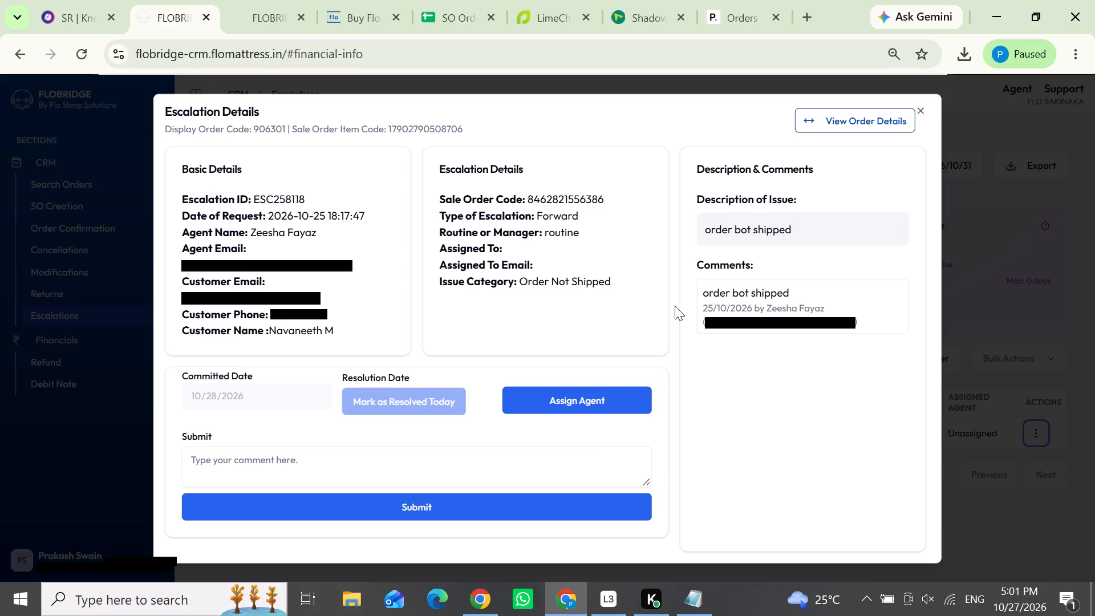
Copy the existing comment "order bot shipped" and submit it as a new comment on escalation ESC258118.
{"action": "left_click_drag", "start_coordinate": [703, 291], "coordinate": [842, 295]}
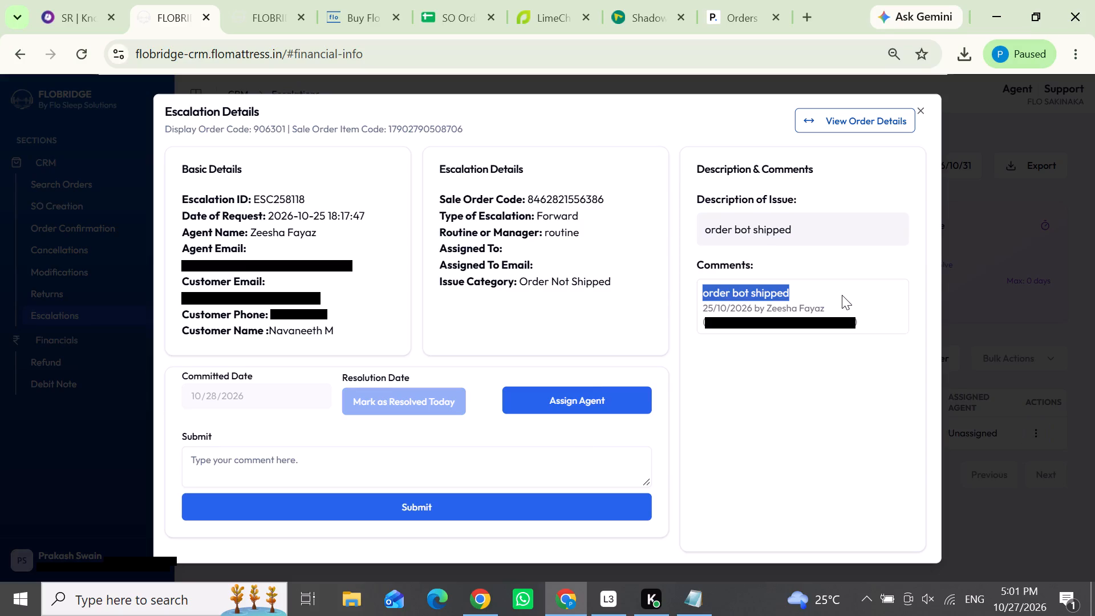
{"action": "key", "text": "ctrl+c"}
{"action": "left_click", "coordinate": [395, 449]}
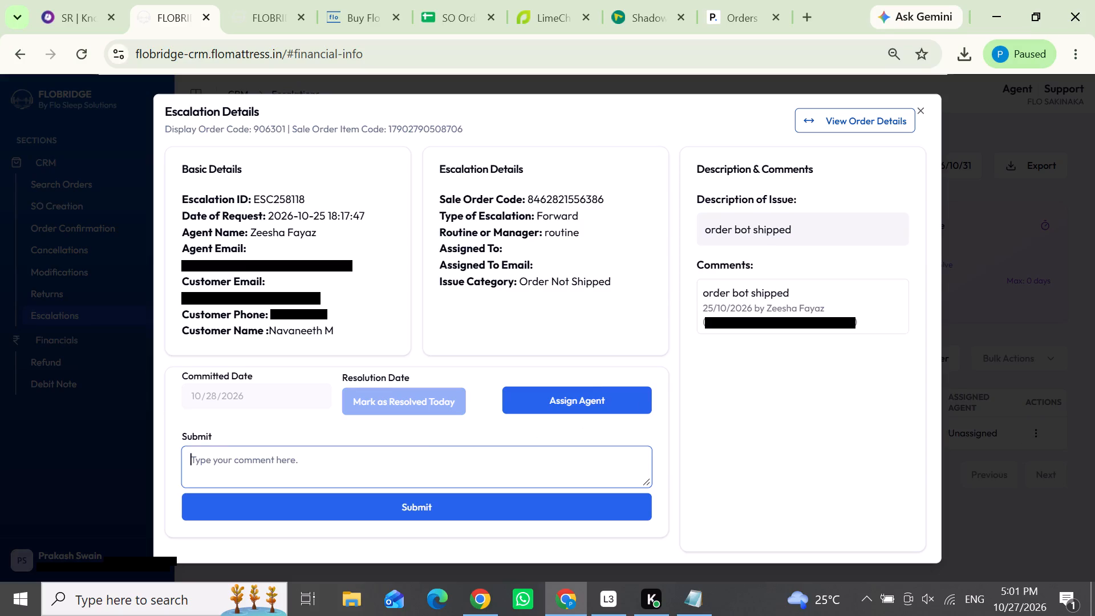
{"action": "key", "text": "ctrl+v"}
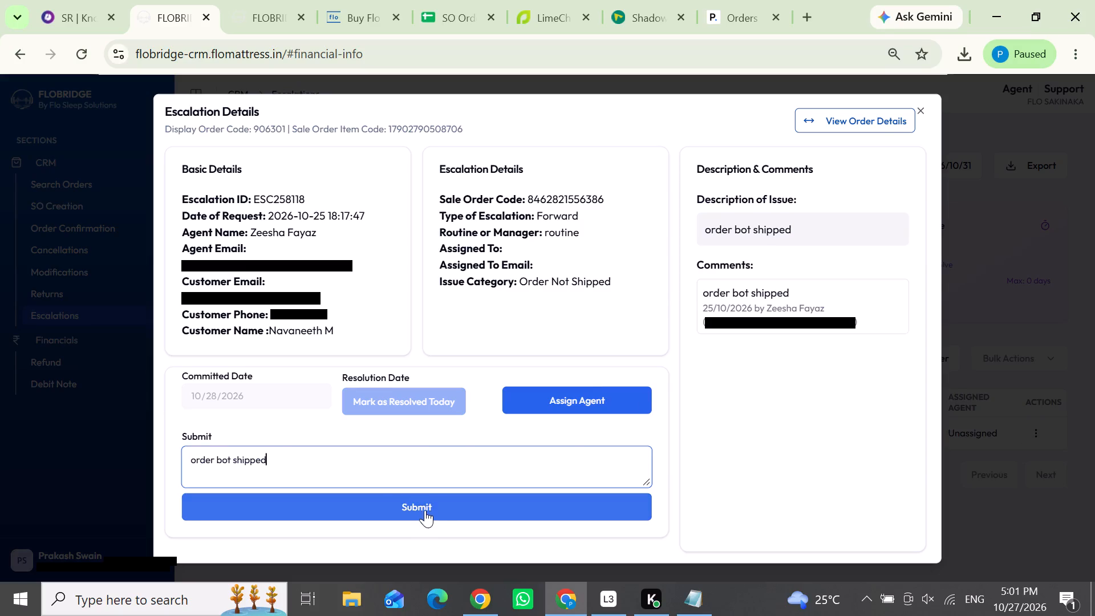
{"action": "left_click", "coordinate": [421, 509]}
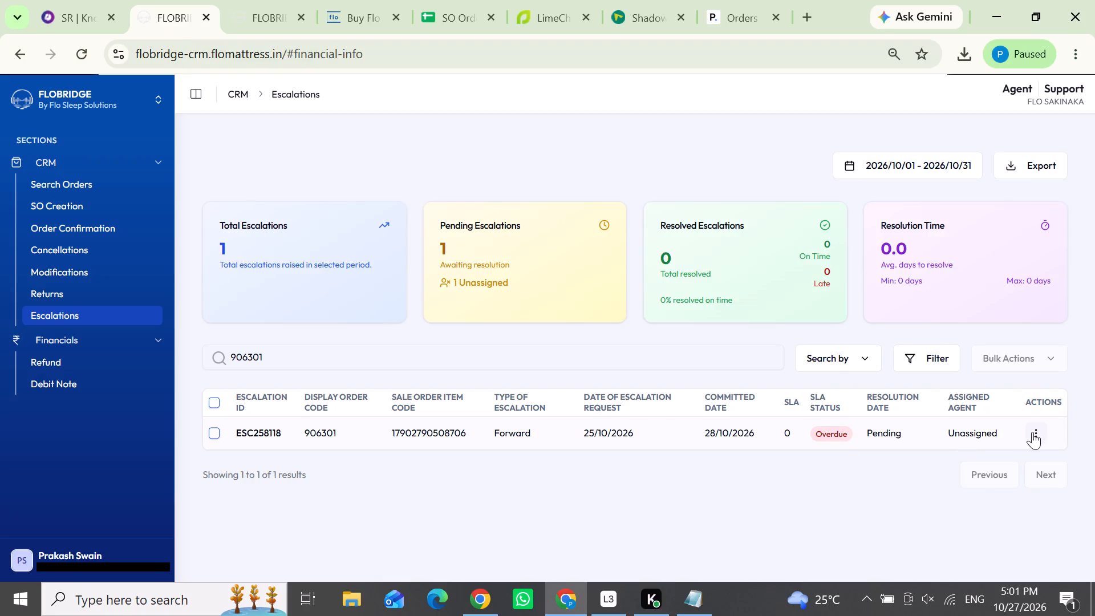
{"action": "left_click", "coordinate": [1032, 432]}
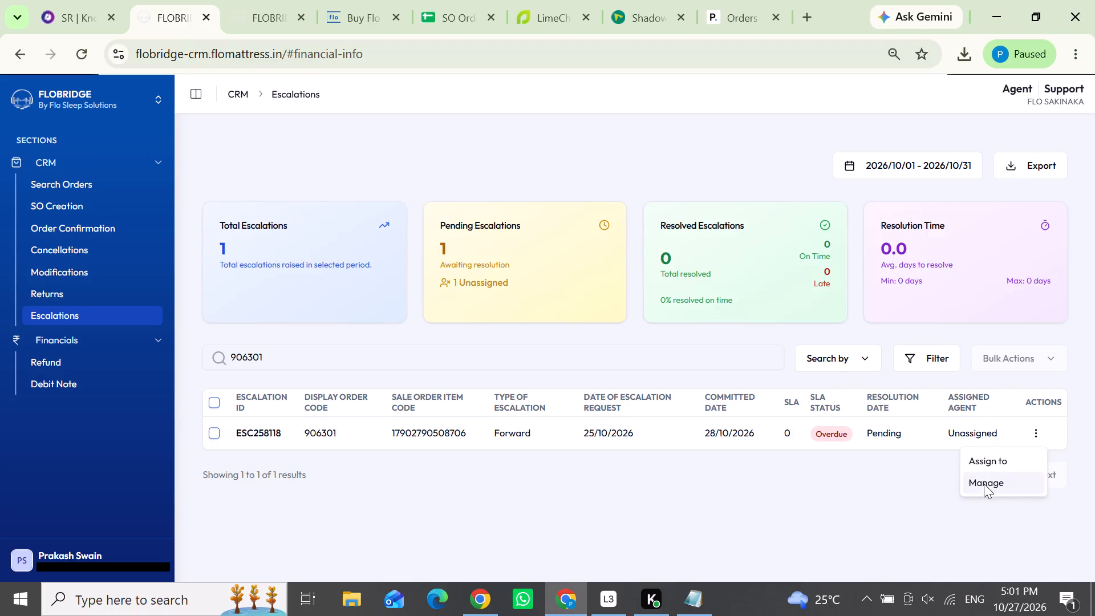
{"action": "left_click", "coordinate": [982, 461]}
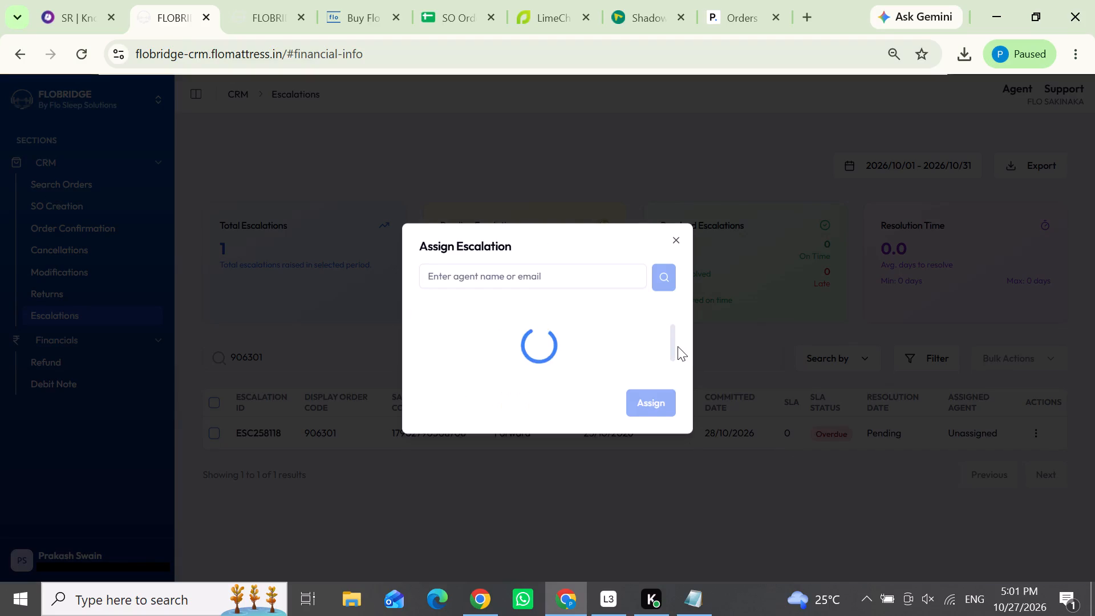
{"action": "left_click", "coordinate": [557, 307]}
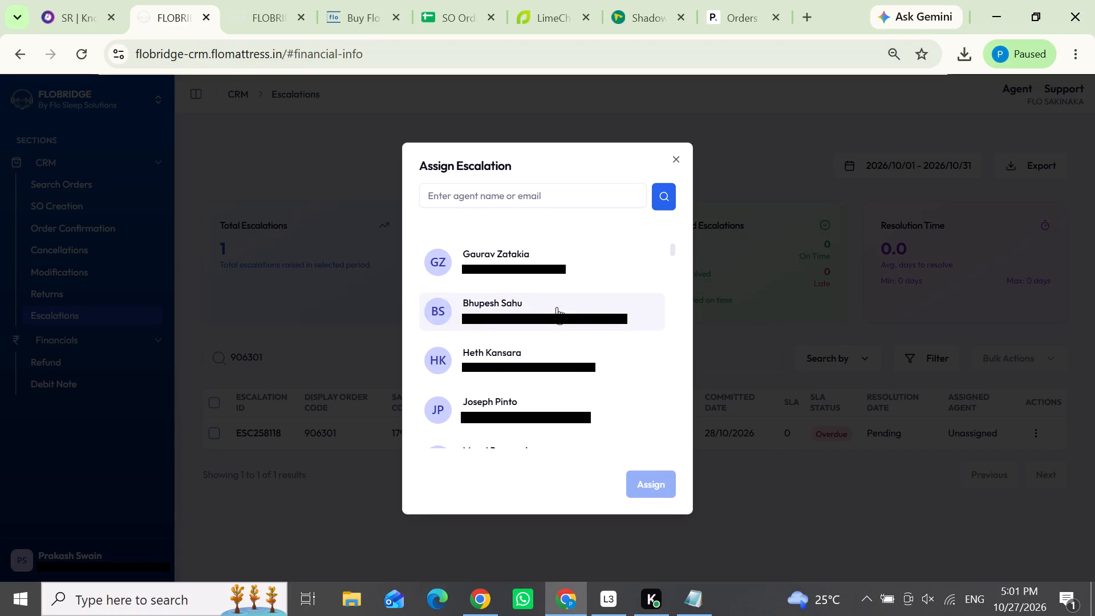
{"action": "left_click", "coordinate": [649, 484]}
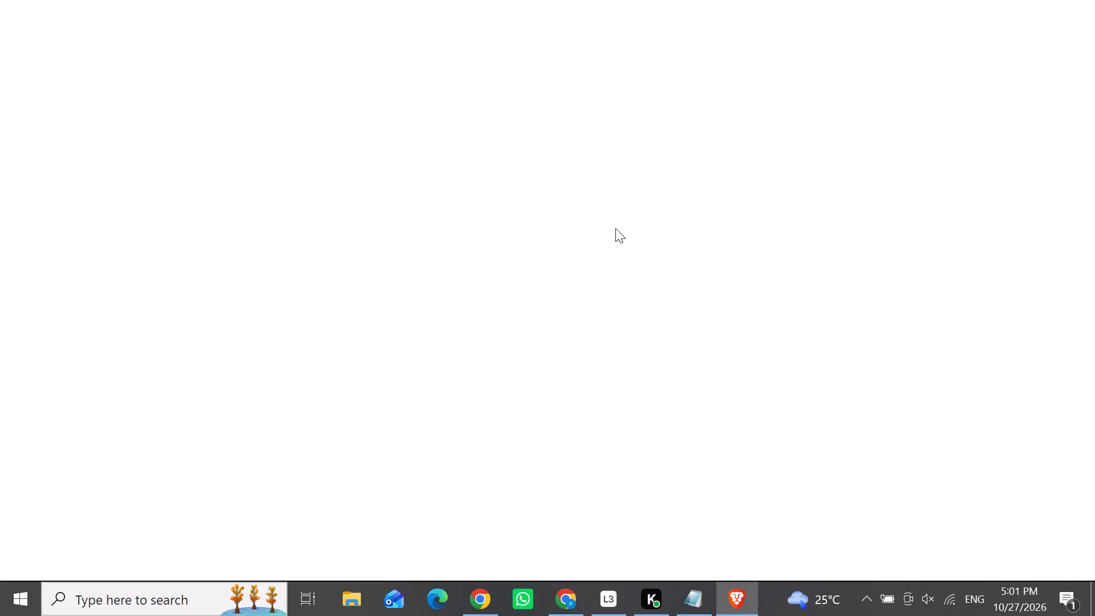
{"action": "left_click", "coordinate": [226, 13]}
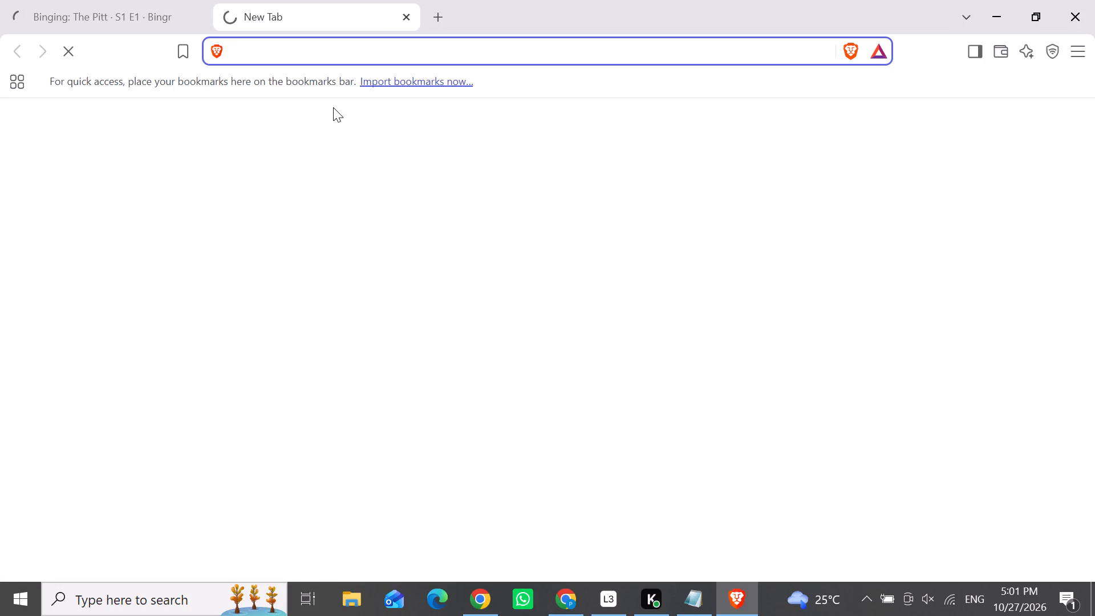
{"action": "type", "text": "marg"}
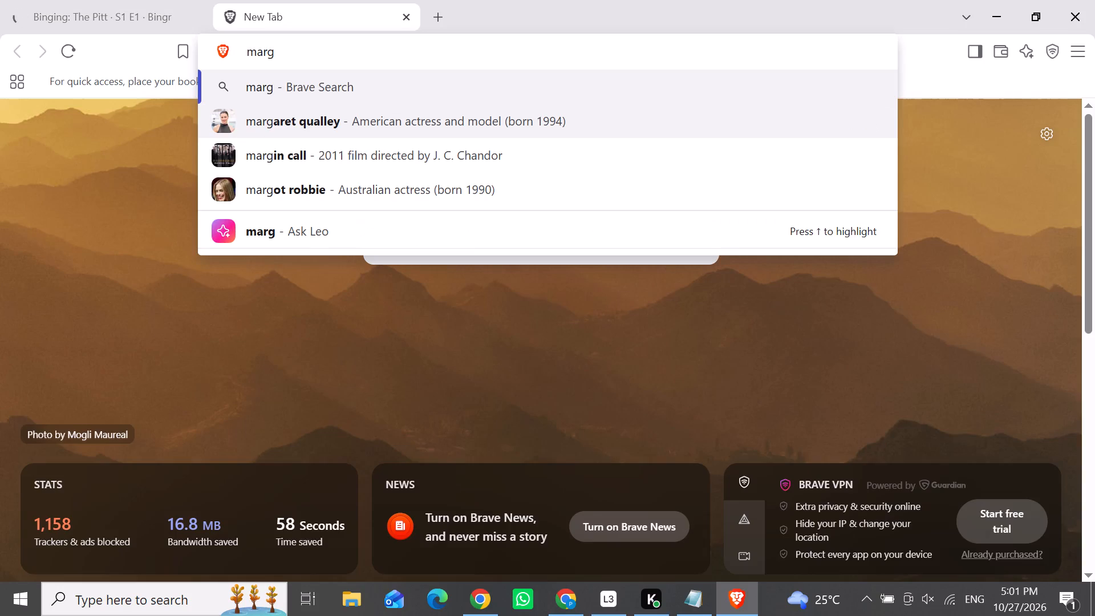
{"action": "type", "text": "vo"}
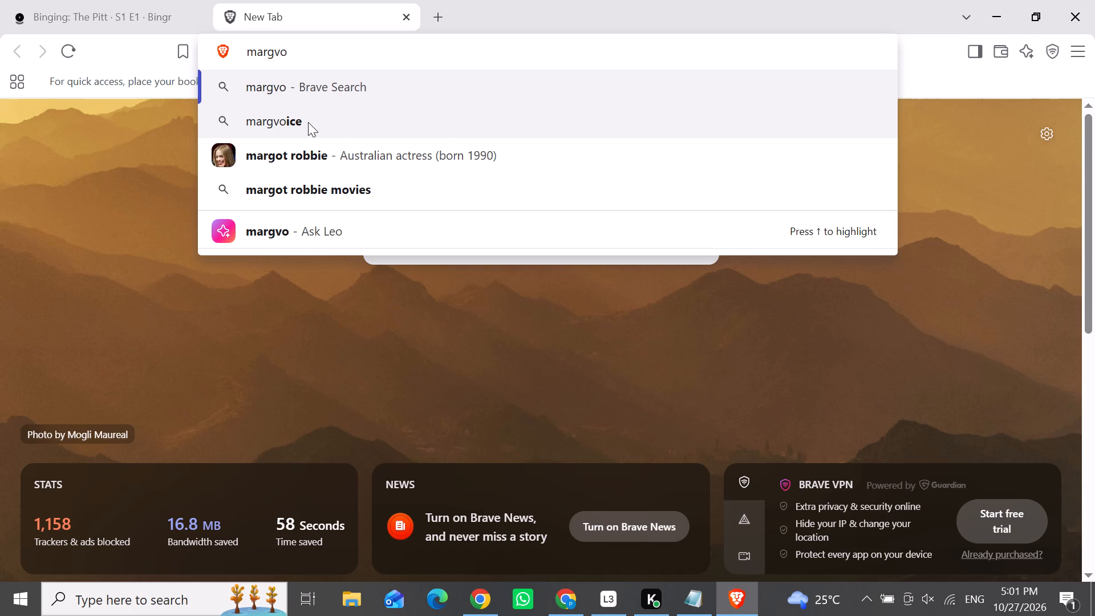
{"action": "left_click", "coordinate": [308, 121]}
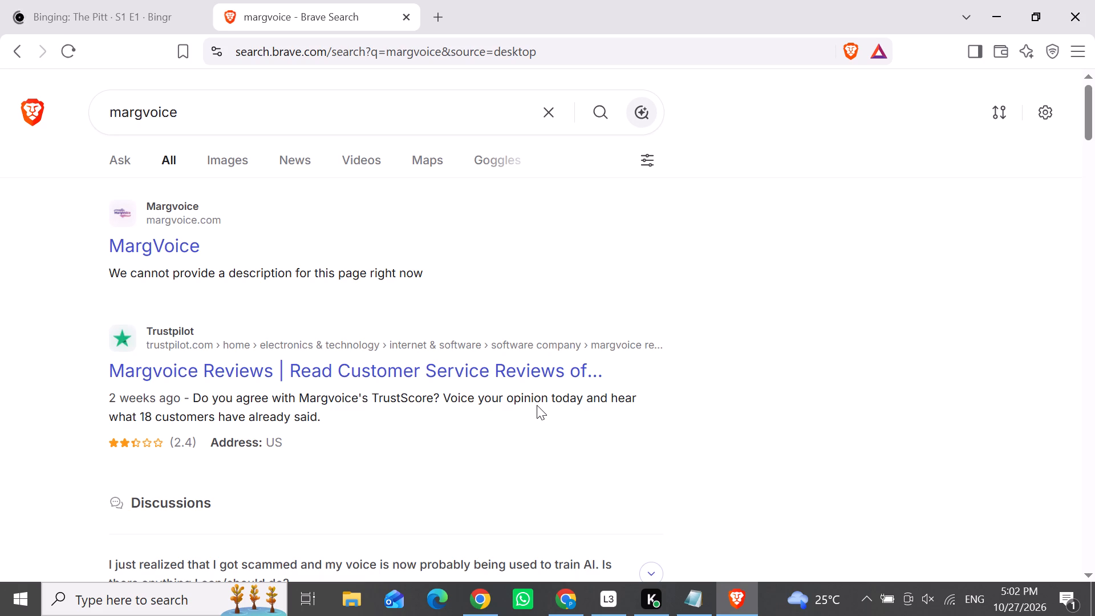
{"action": "left_click", "coordinate": [155, 248]}
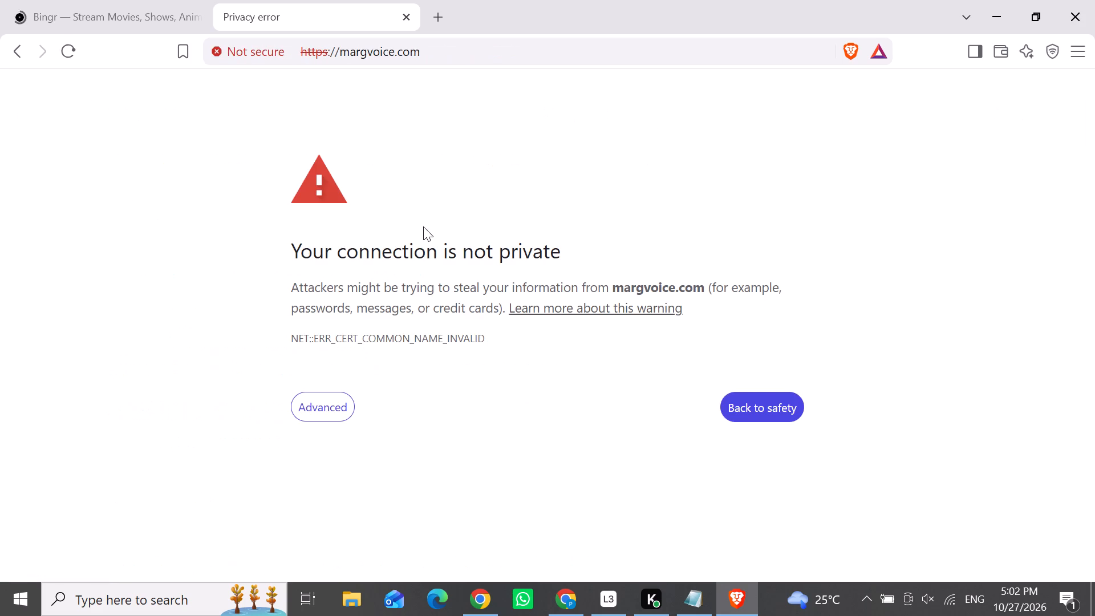
Return to the margvoice search results and read through the Margvoice user reviews on Trustpilot.
{"action": "left_click", "coordinate": [95, 15]}
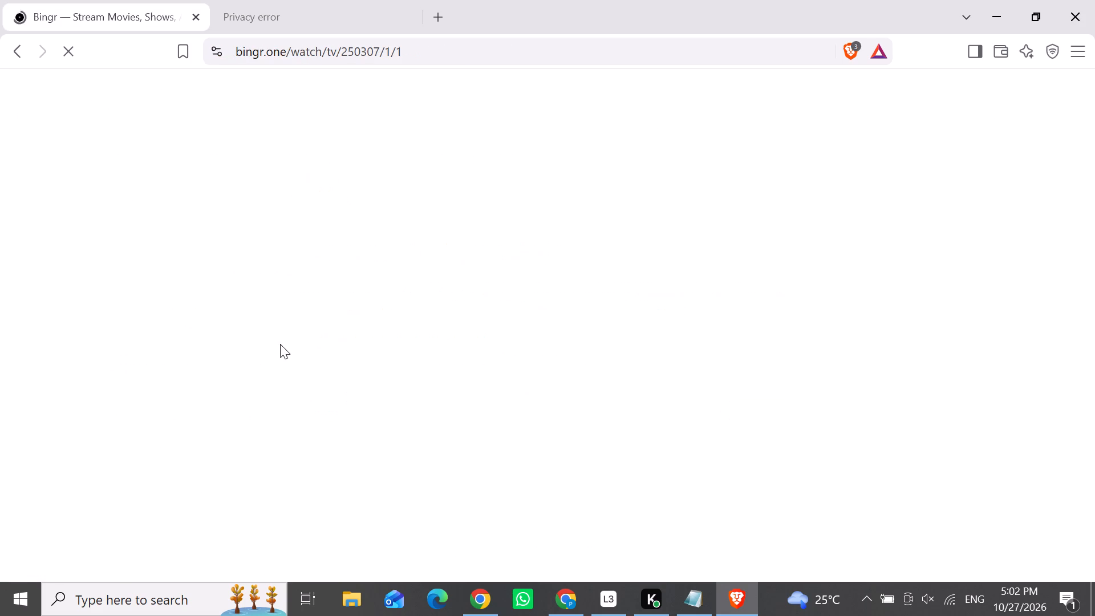
{"action": "left_click", "coordinate": [283, 15]}
{"action": "left_click", "coordinate": [11, 51]}
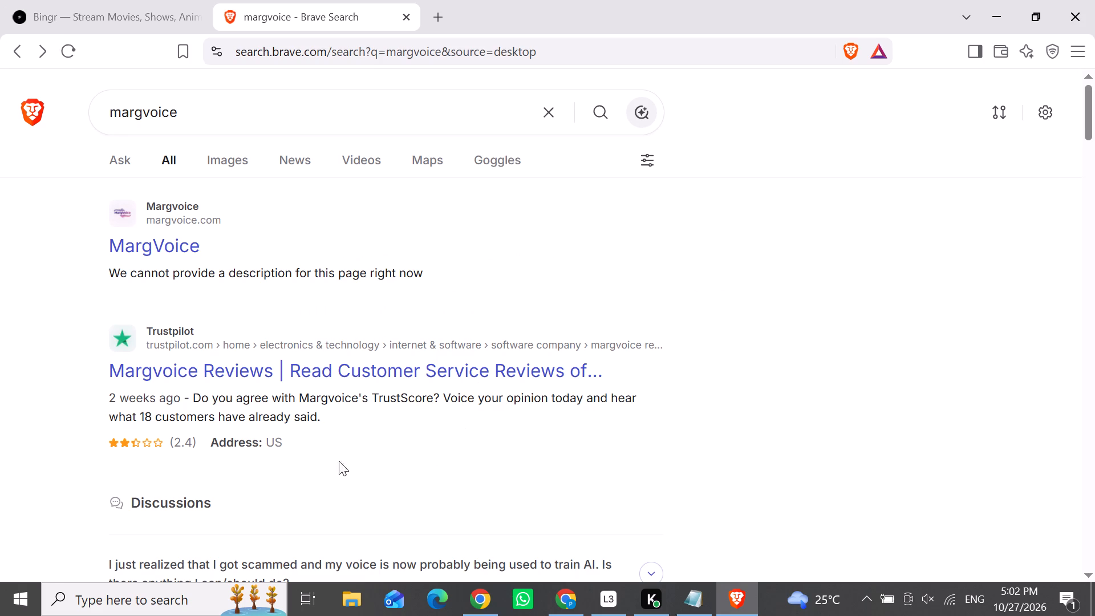
{"action": "left_click", "coordinate": [204, 372]}
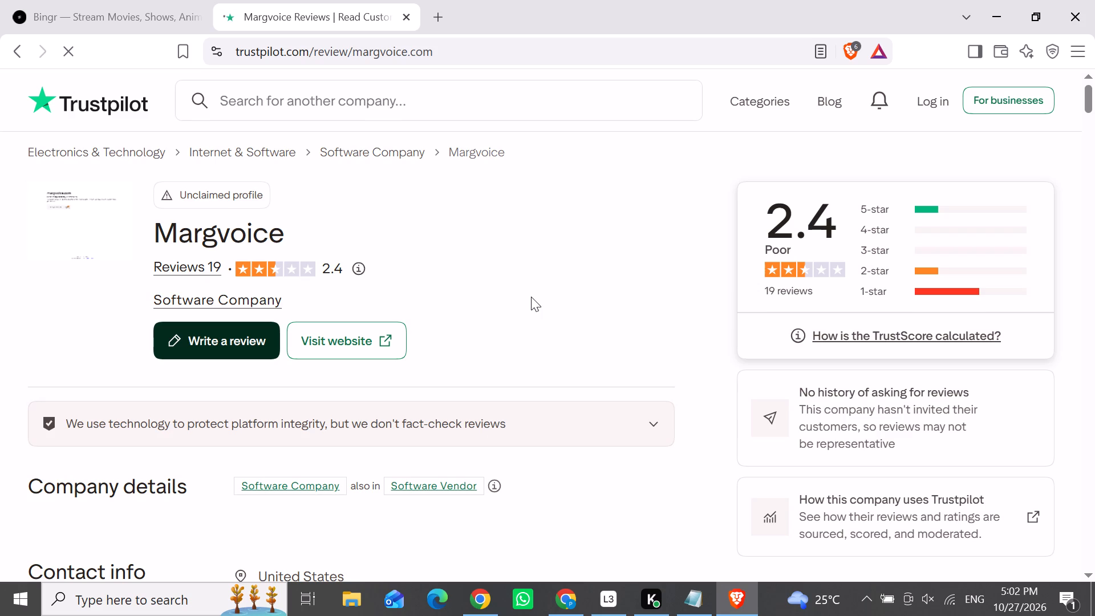
{"action": "scroll", "coordinate": [529, 322], "scroll_direction": "down", "scroll_amount": 1}
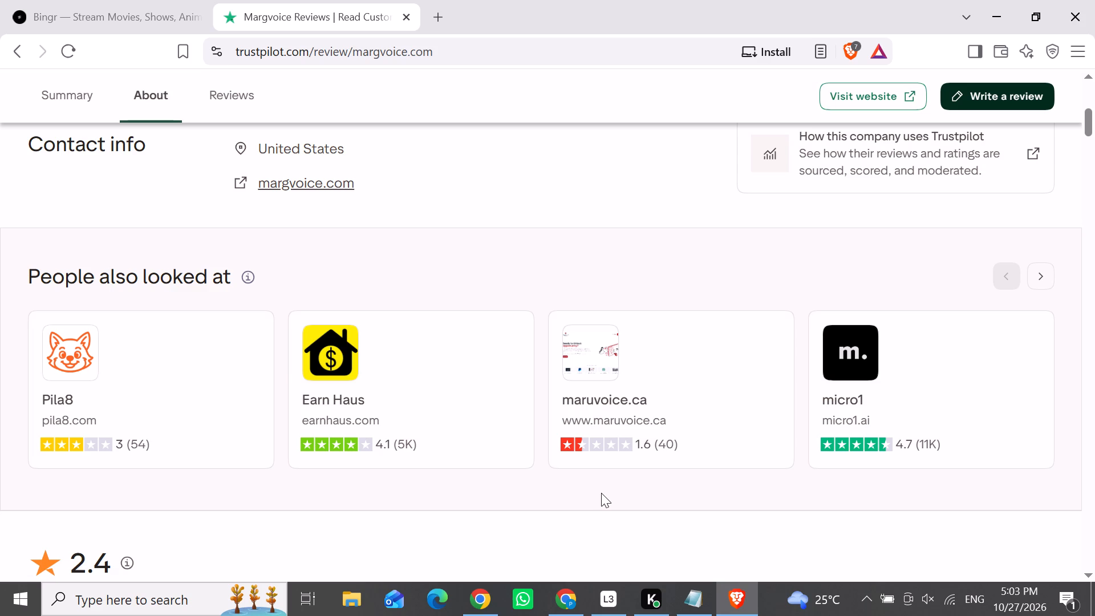
{"action": "scroll", "coordinate": [601, 493], "scroll_direction": "down", "scroll_amount": 1}
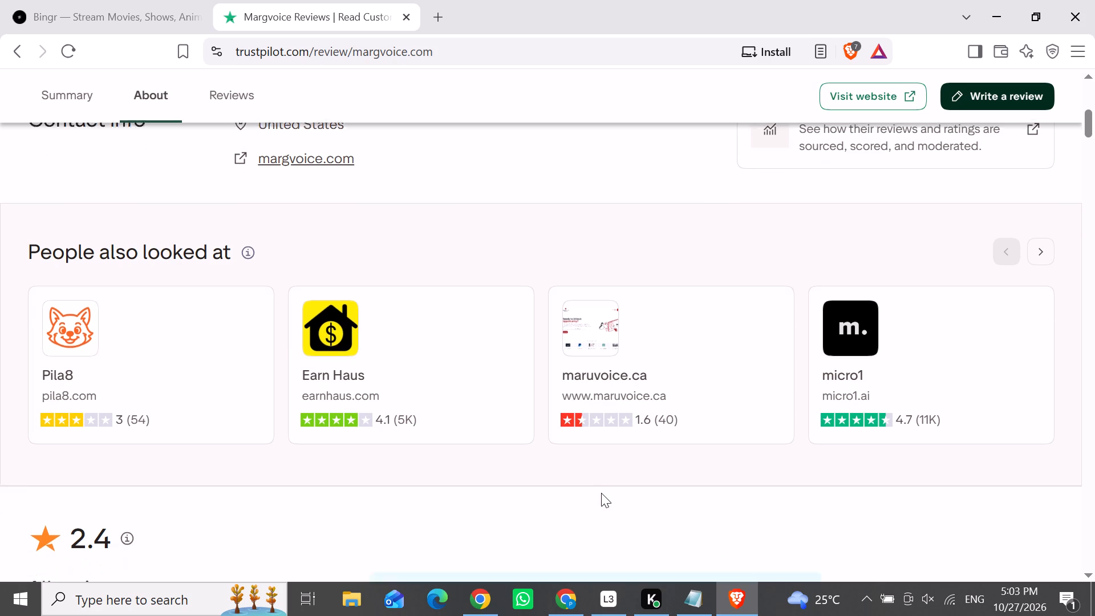
{"action": "scroll", "coordinate": [601, 493], "scroll_direction": "down", "scroll_amount": 1}
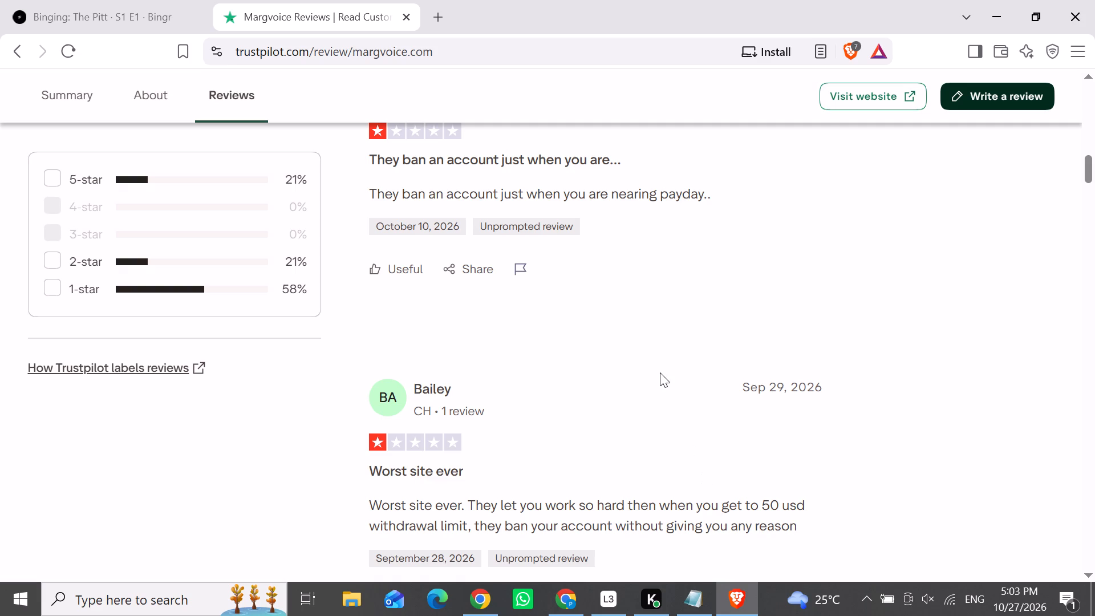
{"action": "scroll", "coordinate": [683, 376], "scroll_direction": "down", "scroll_amount": 1}
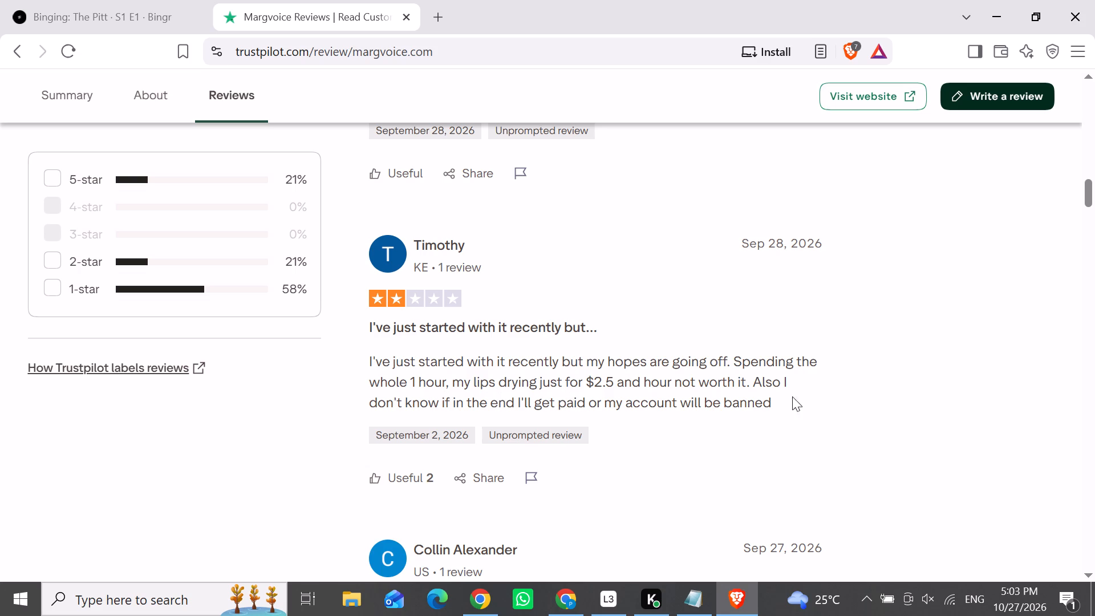
{"action": "scroll", "coordinate": [597, 415], "scroll_direction": "down", "scroll_amount": 1}
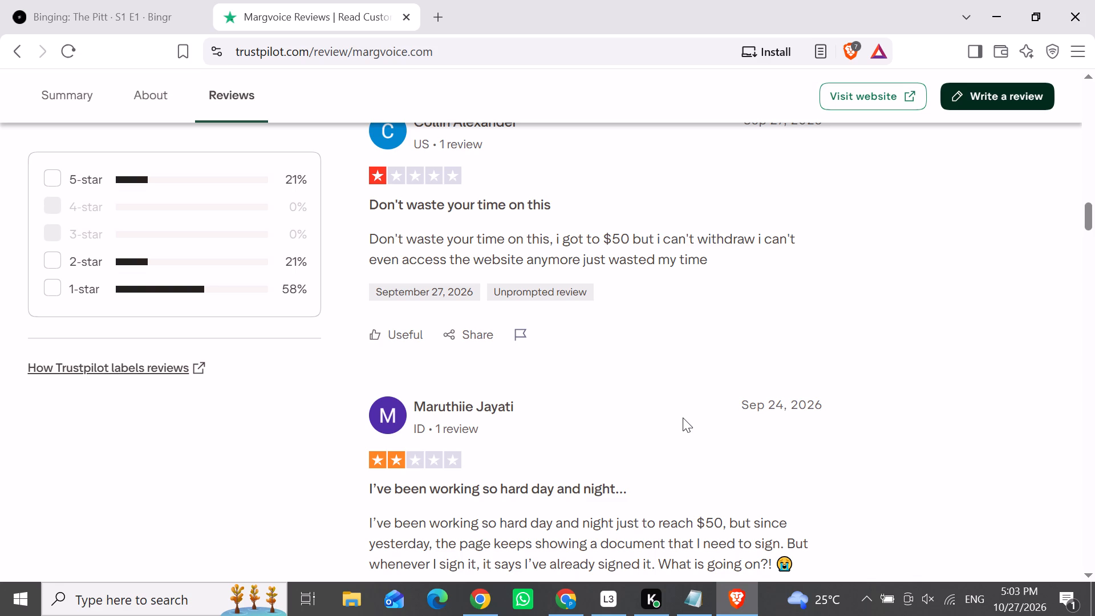
{"action": "scroll", "coordinate": [683, 418], "scroll_direction": "down", "scroll_amount": 1}
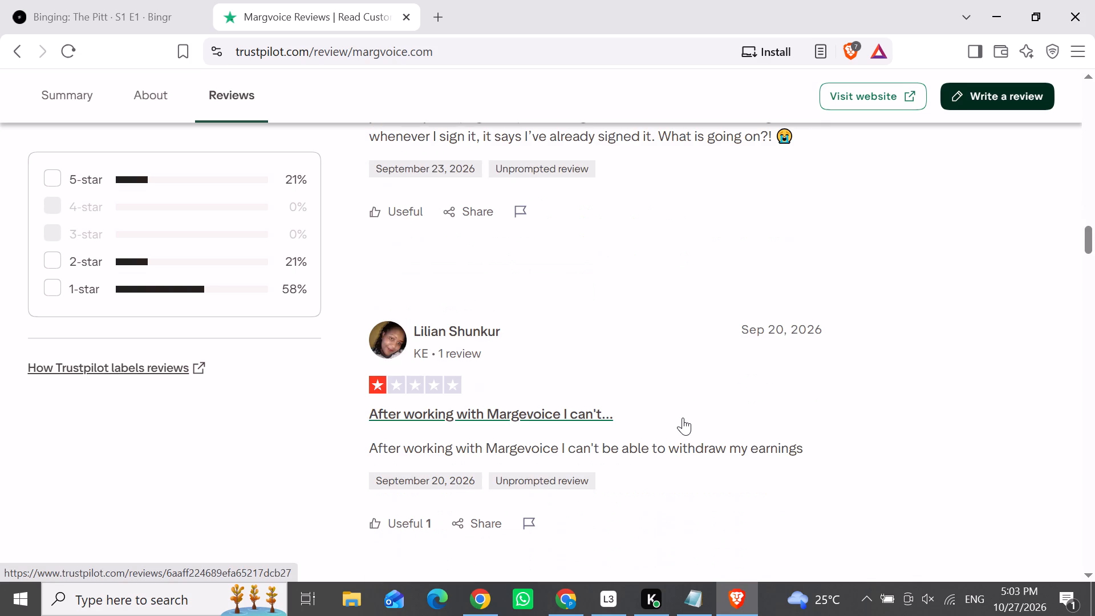
{"action": "scroll", "coordinate": [903, 371], "scroll_direction": "down", "scroll_amount": 1}
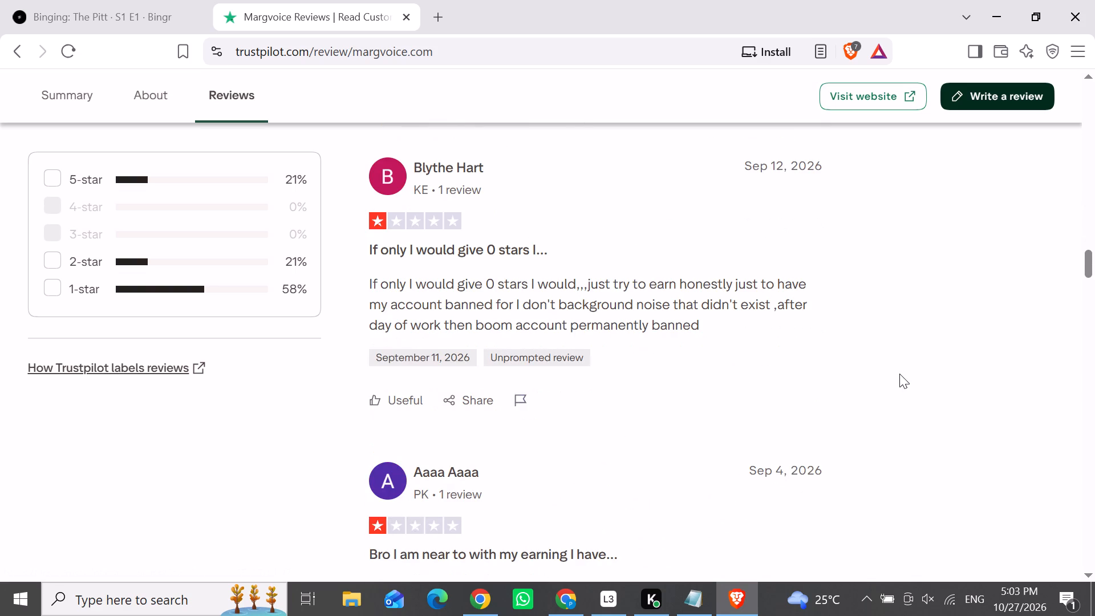
{"action": "scroll", "coordinate": [813, 391], "scroll_direction": "down", "scroll_amount": 4}
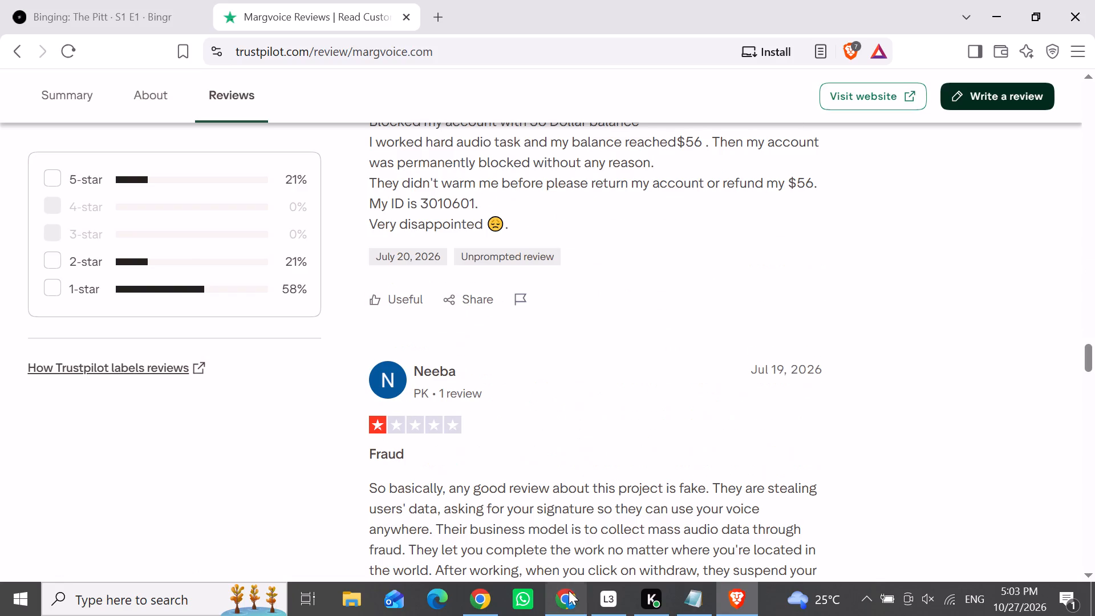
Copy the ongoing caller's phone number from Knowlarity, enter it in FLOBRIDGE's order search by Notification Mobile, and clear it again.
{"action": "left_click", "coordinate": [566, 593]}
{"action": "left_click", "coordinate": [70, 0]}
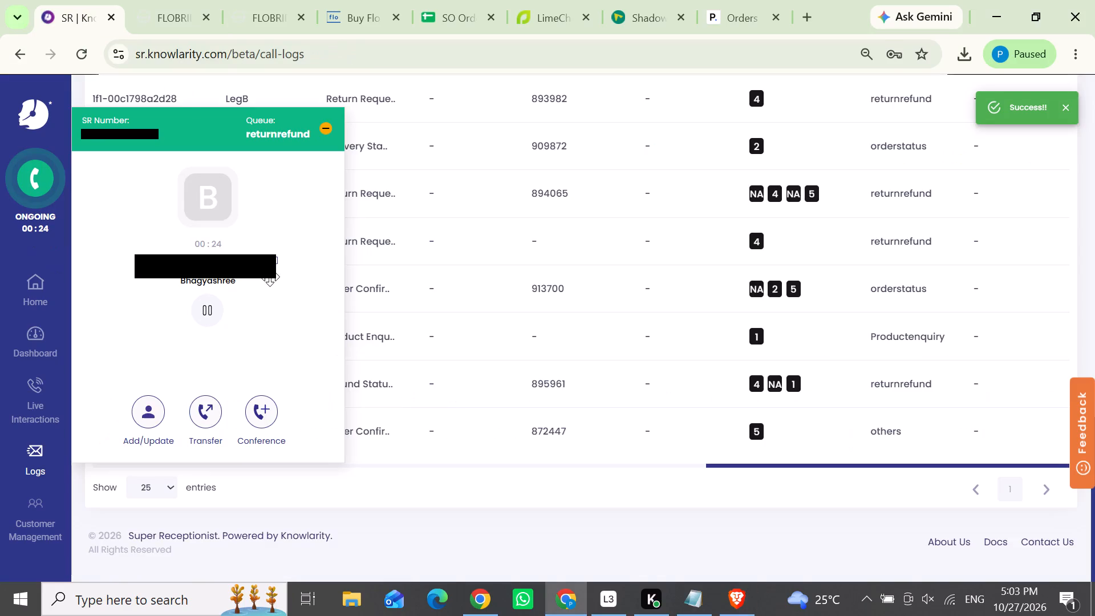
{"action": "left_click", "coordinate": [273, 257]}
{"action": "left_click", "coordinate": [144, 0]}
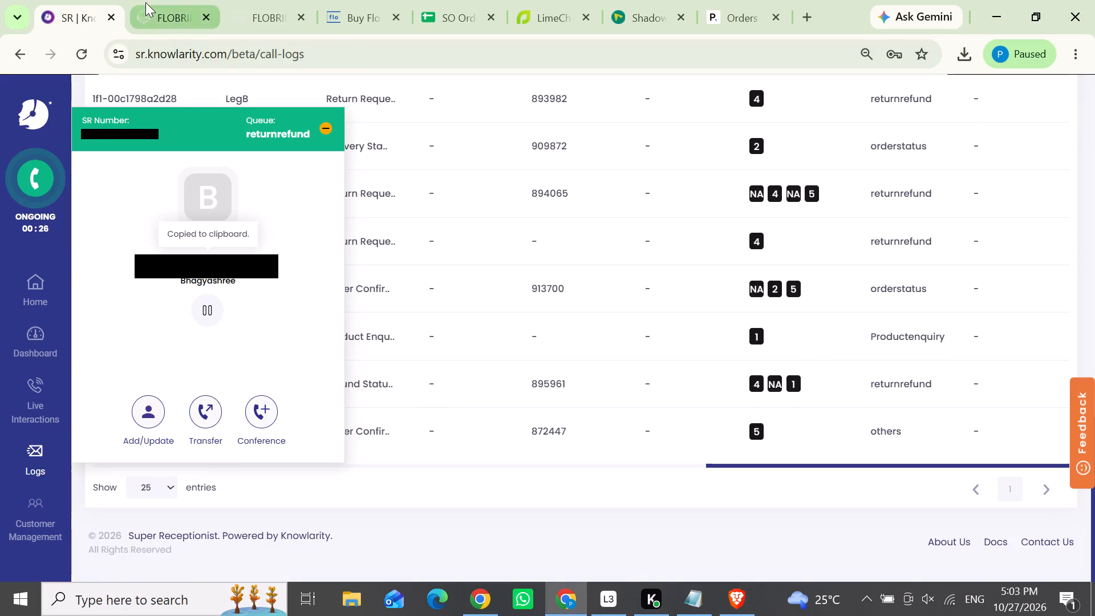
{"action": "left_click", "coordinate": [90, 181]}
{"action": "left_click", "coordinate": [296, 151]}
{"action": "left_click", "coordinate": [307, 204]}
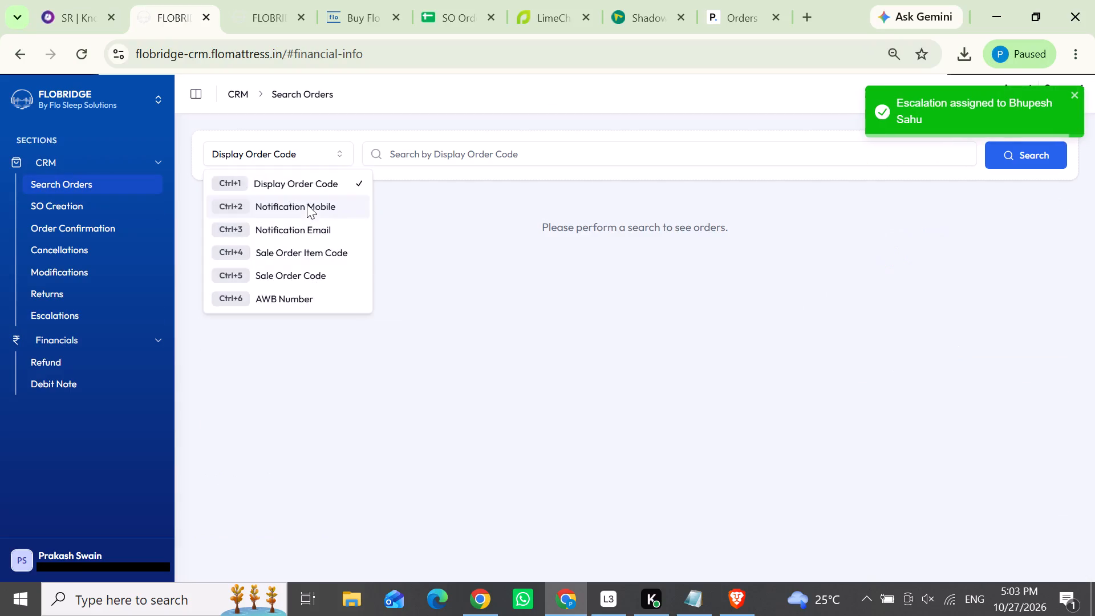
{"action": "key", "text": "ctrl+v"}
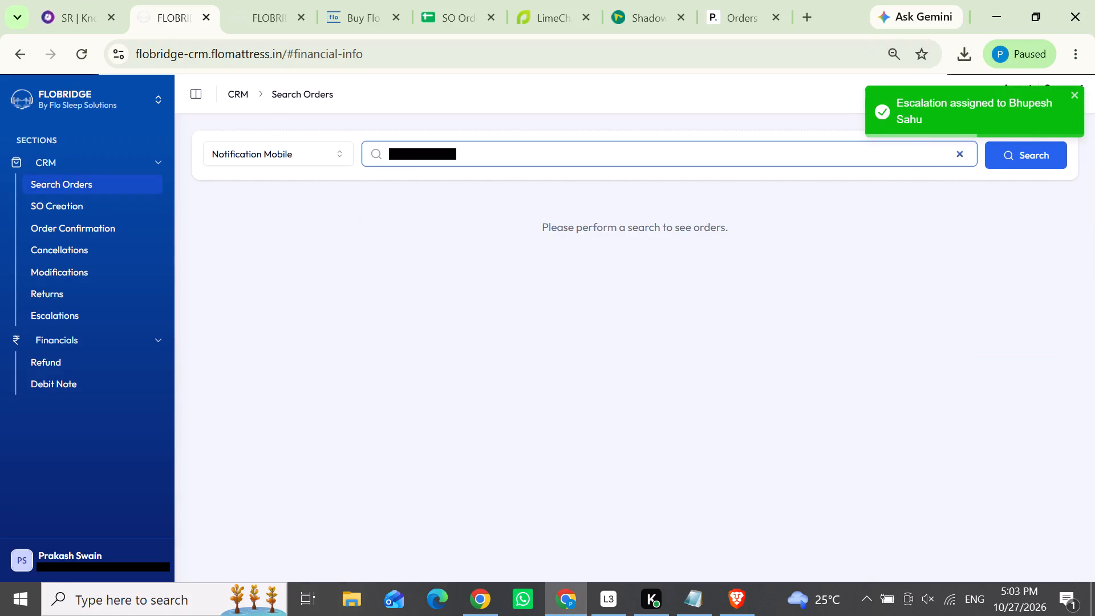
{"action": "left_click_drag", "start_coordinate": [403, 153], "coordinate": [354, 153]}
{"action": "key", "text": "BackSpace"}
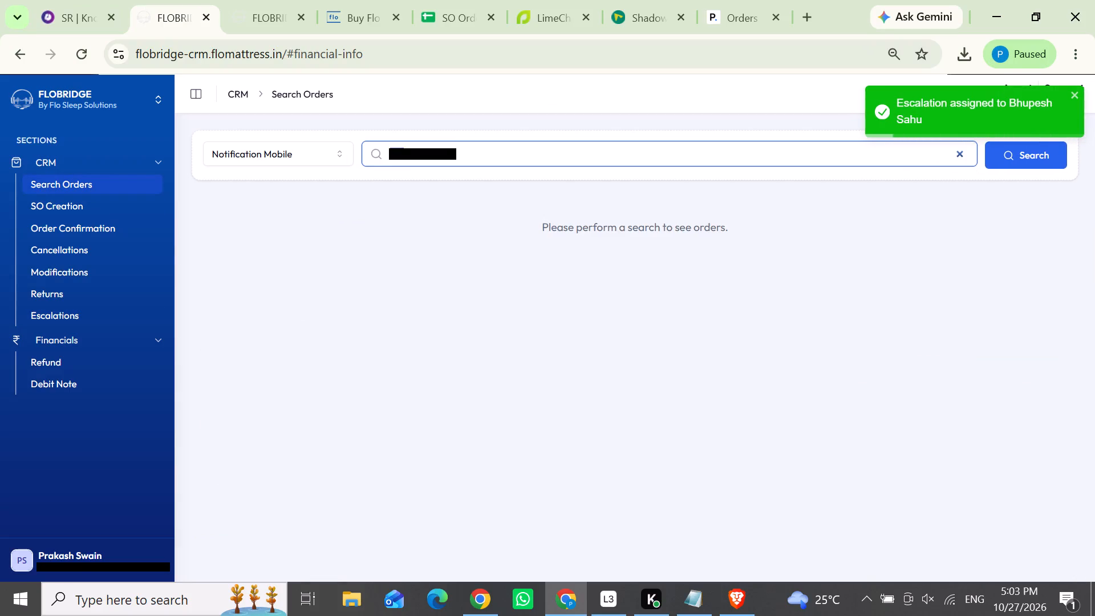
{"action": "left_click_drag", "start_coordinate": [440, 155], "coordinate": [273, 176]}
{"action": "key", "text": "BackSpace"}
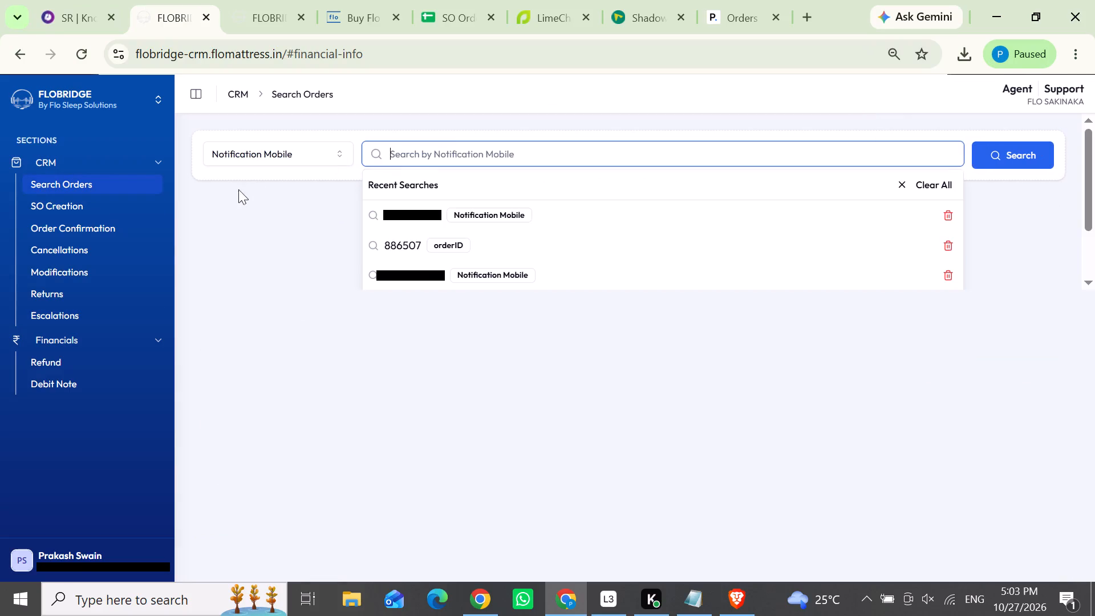
Set the ongoing caller's disposition to "Refund Statu.." in the Knowlarity customer record.
{"action": "left_click", "coordinate": [47, 21]}
{"action": "left_click", "coordinate": [148, 406]}
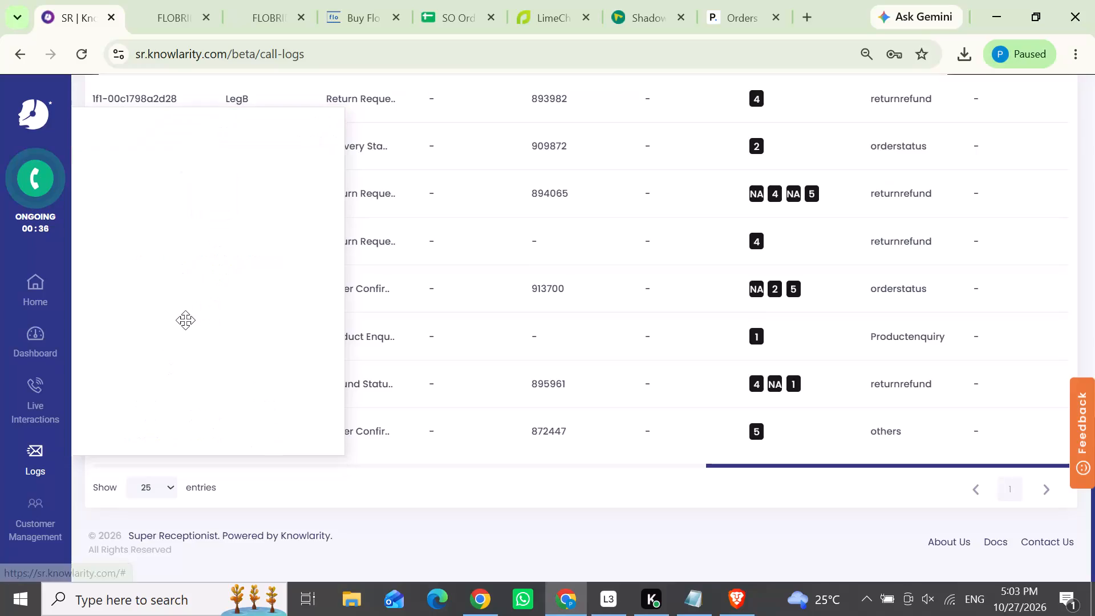
{"action": "scroll", "coordinate": [185, 320], "scroll_direction": "down", "scroll_amount": 1}
{"action": "left_click", "coordinate": [176, 345]}
{"action": "left_click", "coordinate": [152, 410]}
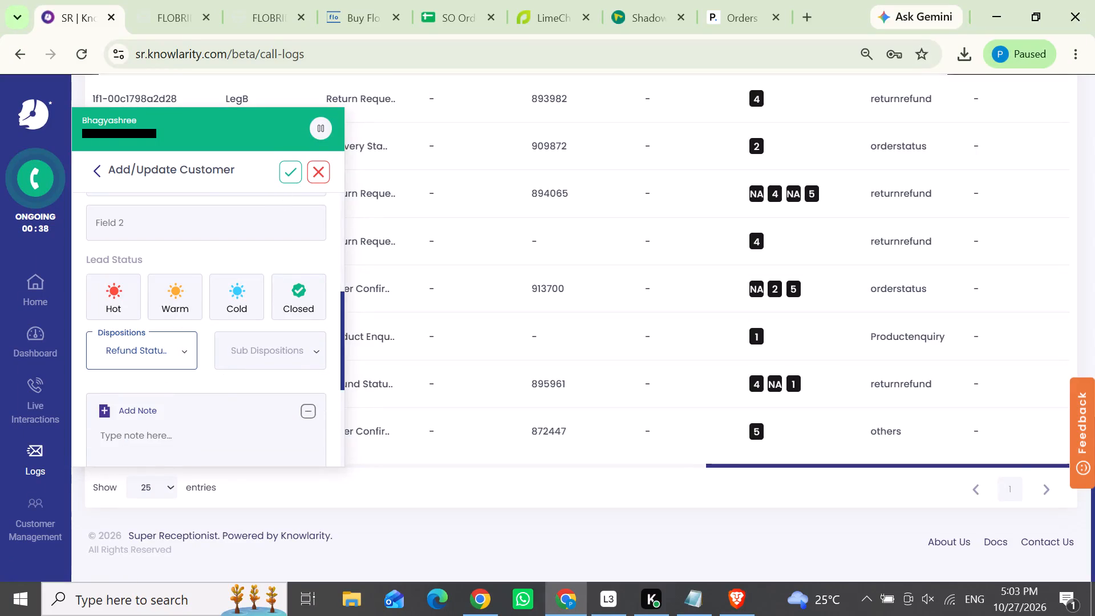
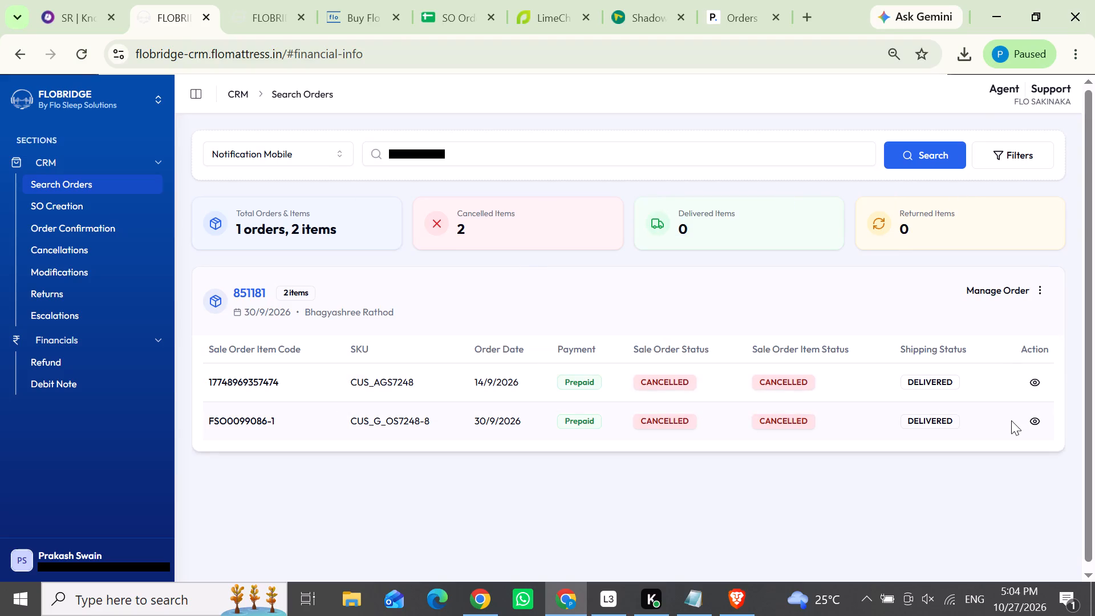
{"action": "left_click", "coordinate": [1036, 418]}
{"action": "left_click", "coordinate": [412, 298]}
{"action": "left_click", "coordinate": [405, 311]}
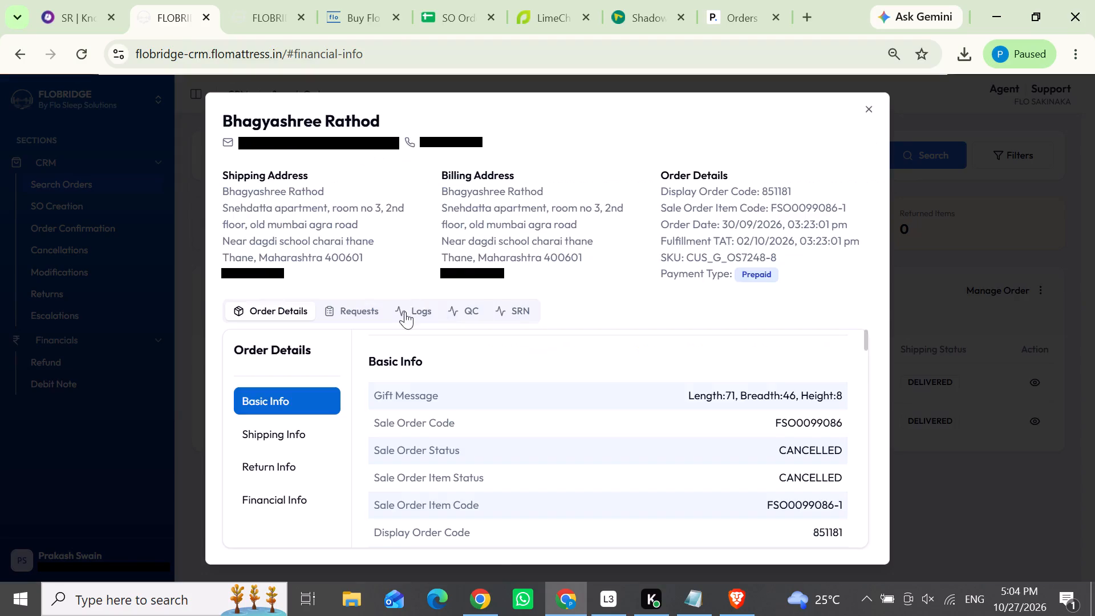
{"action": "scroll", "coordinate": [581, 457], "scroll_direction": "down", "scroll_amount": 1}
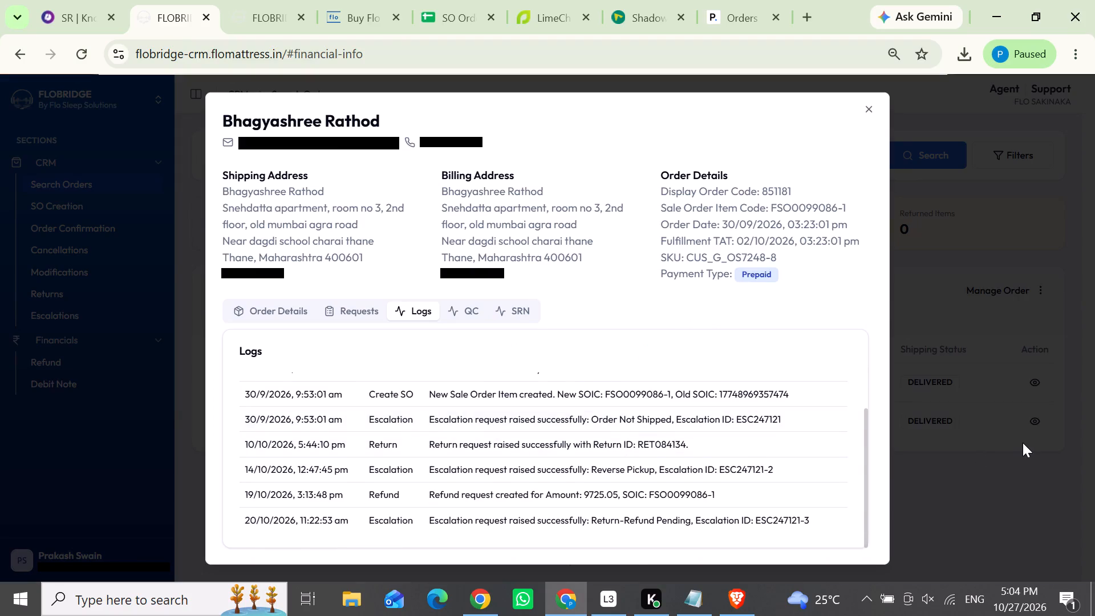
{"action": "left_click", "coordinate": [1016, 445]}
{"action": "left_click", "coordinate": [1037, 383]}
{"action": "left_click", "coordinate": [403, 311]}
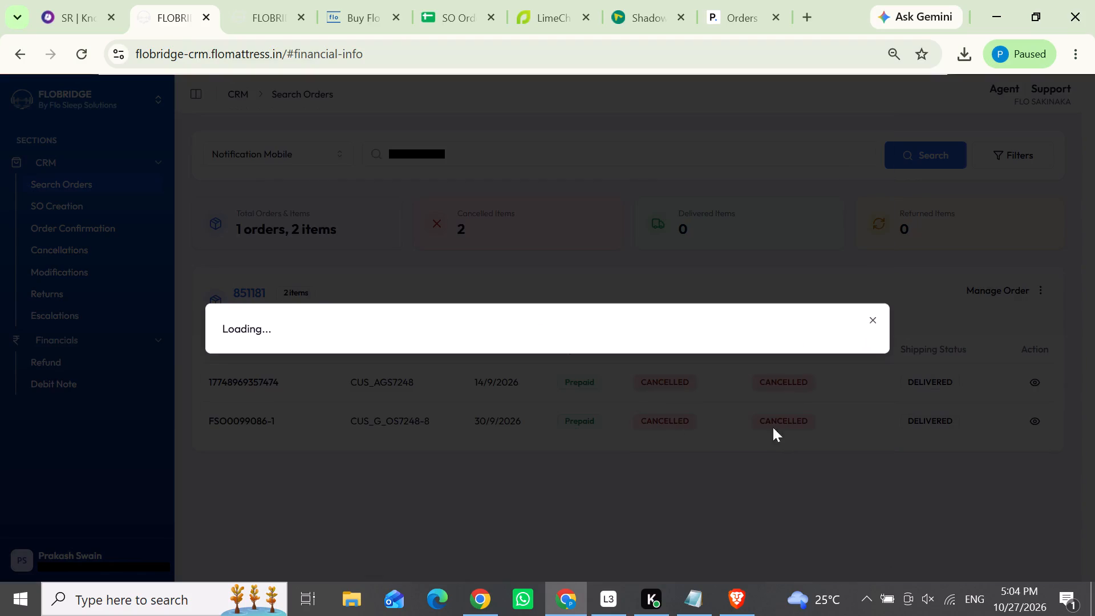
{"action": "scroll", "coordinate": [669, 435], "scroll_direction": "down", "scroll_amount": 1}
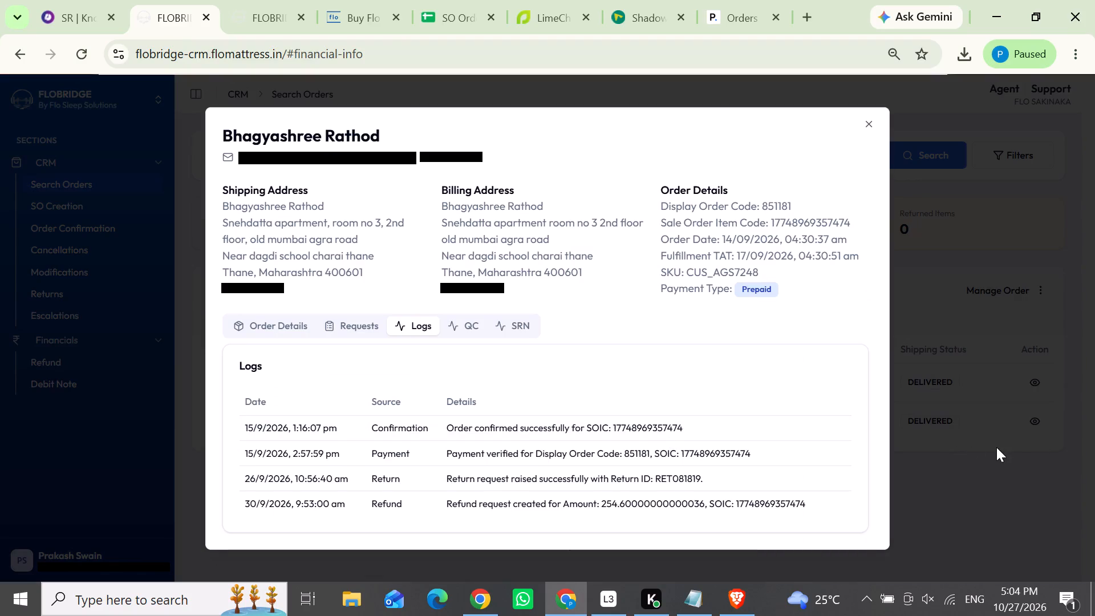
{"action": "left_click", "coordinate": [996, 447]}
{"action": "left_click_drag", "start_coordinate": [271, 289], "coordinate": [205, 290]}
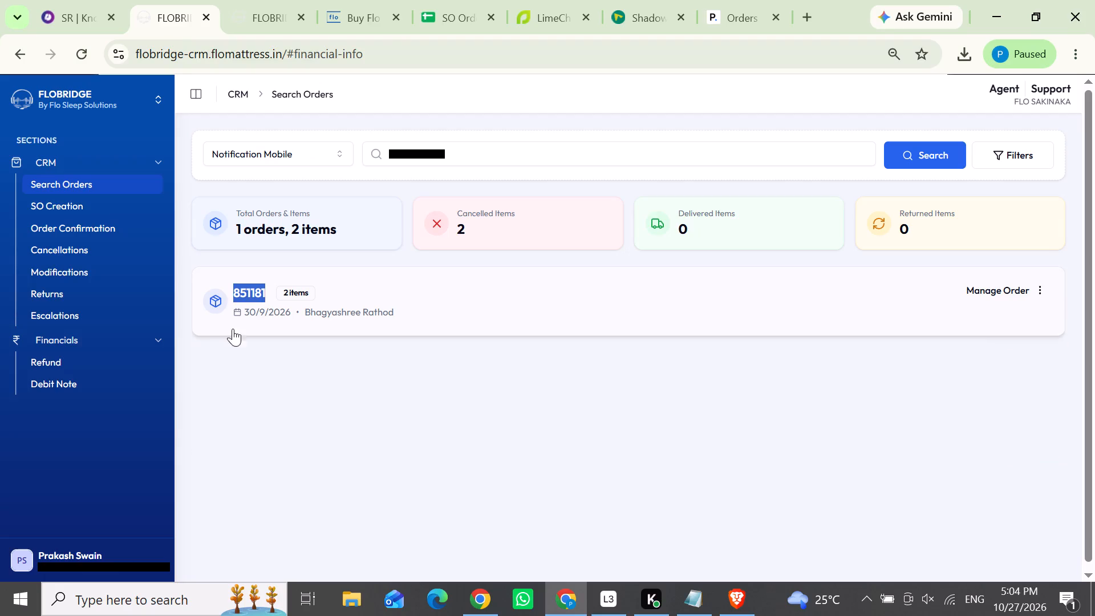
{"action": "key", "text": "ctrl+c"}
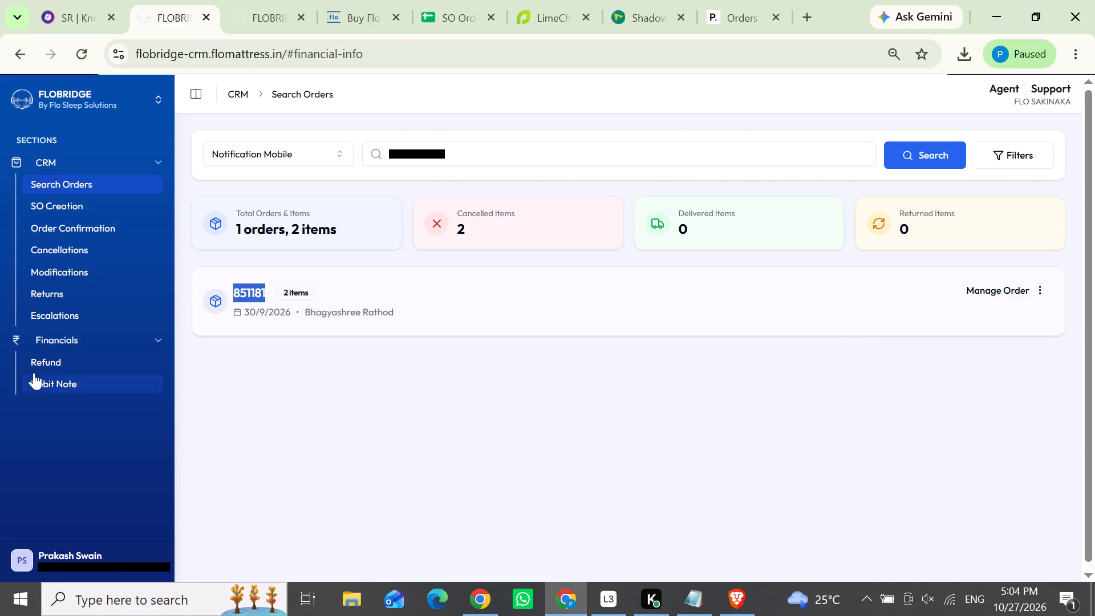
{"action": "left_click", "coordinate": [30, 359]}
{"action": "left_click", "coordinate": [428, 317]}
{"action": "key", "text": "ctrl+v"}
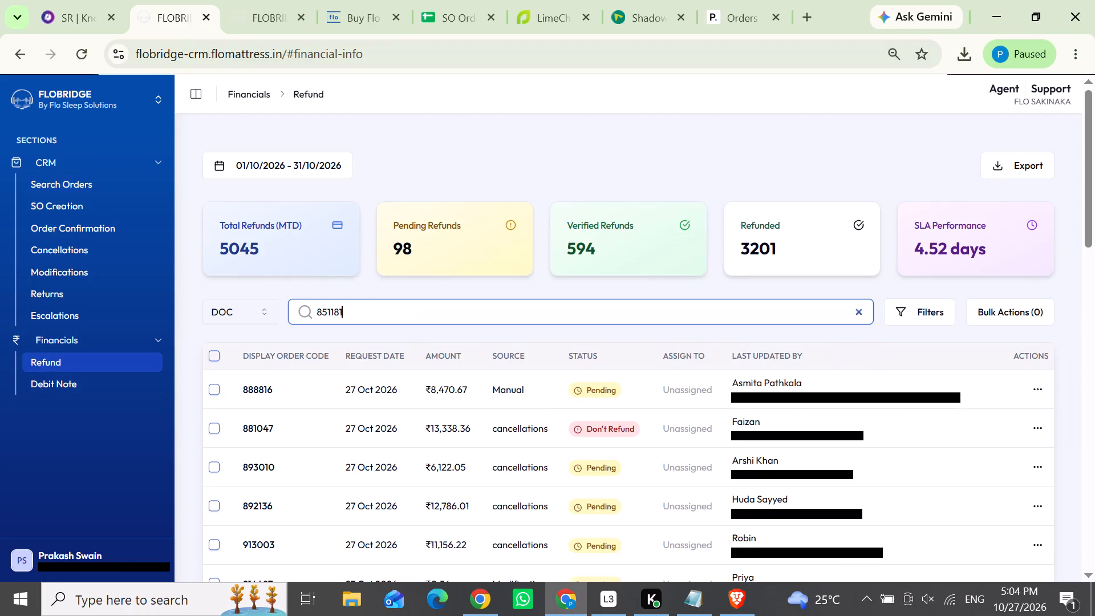
{"action": "key", "text": "Return"}
{"action": "key", "text": "Return"}
{"action": "key", "text": "Return"}
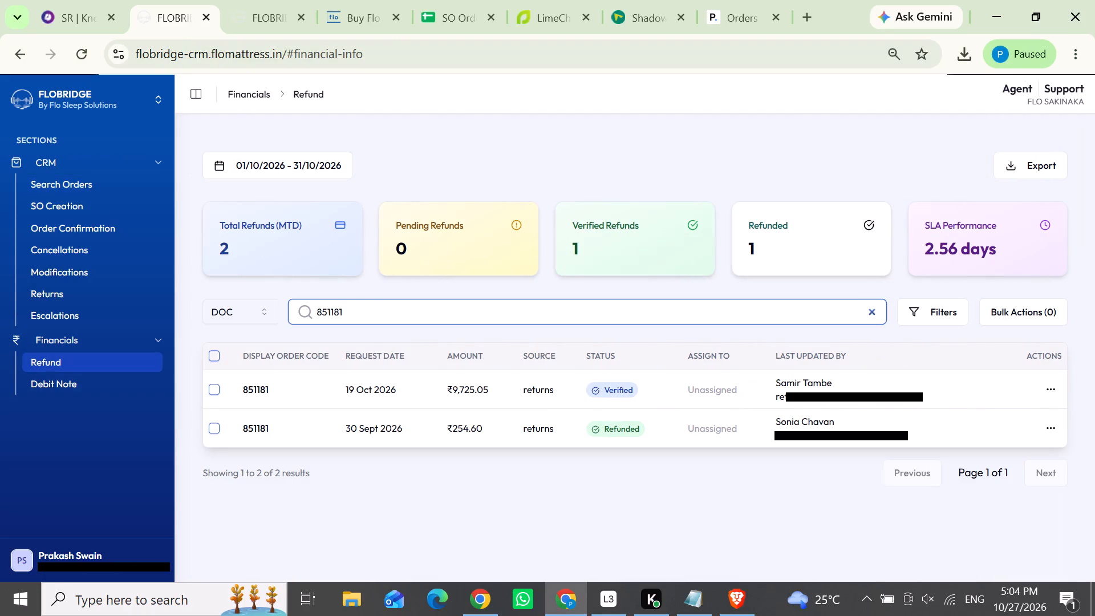
{"action": "left_click", "coordinate": [1056, 382]}
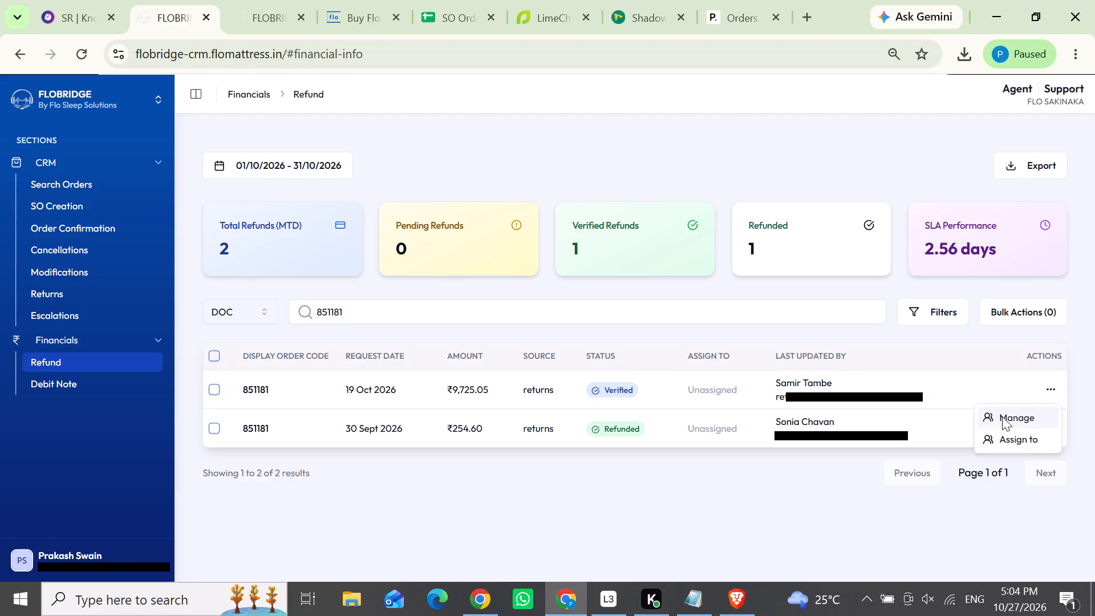
{"action": "left_click", "coordinate": [1002, 416]}
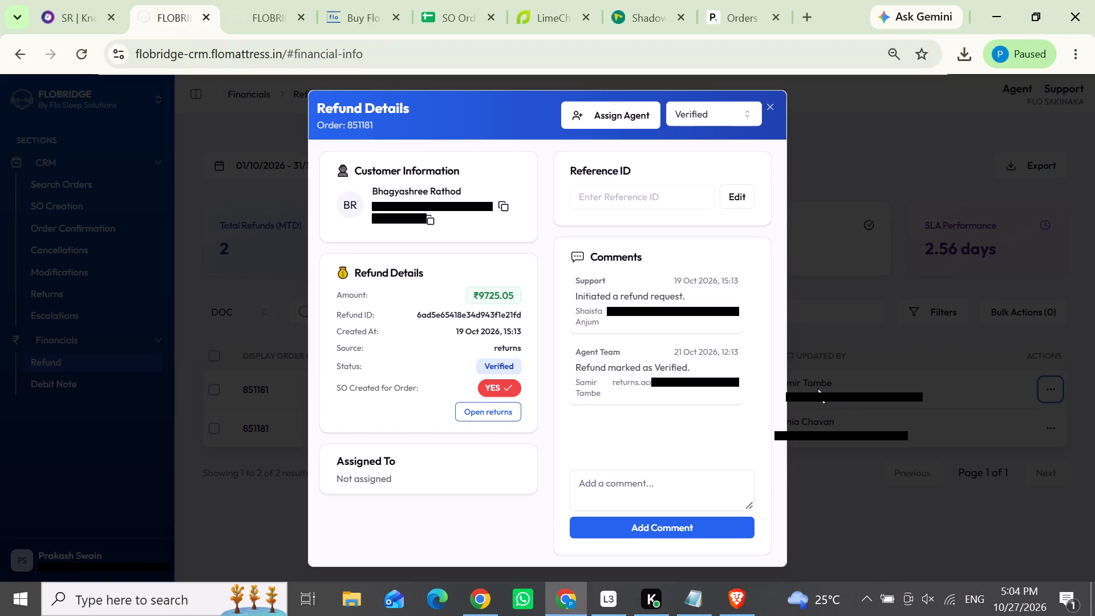
{"action": "scroll", "coordinate": [679, 392], "scroll_direction": "up", "scroll_amount": 1}
{"action": "left_click", "coordinate": [891, 493]}
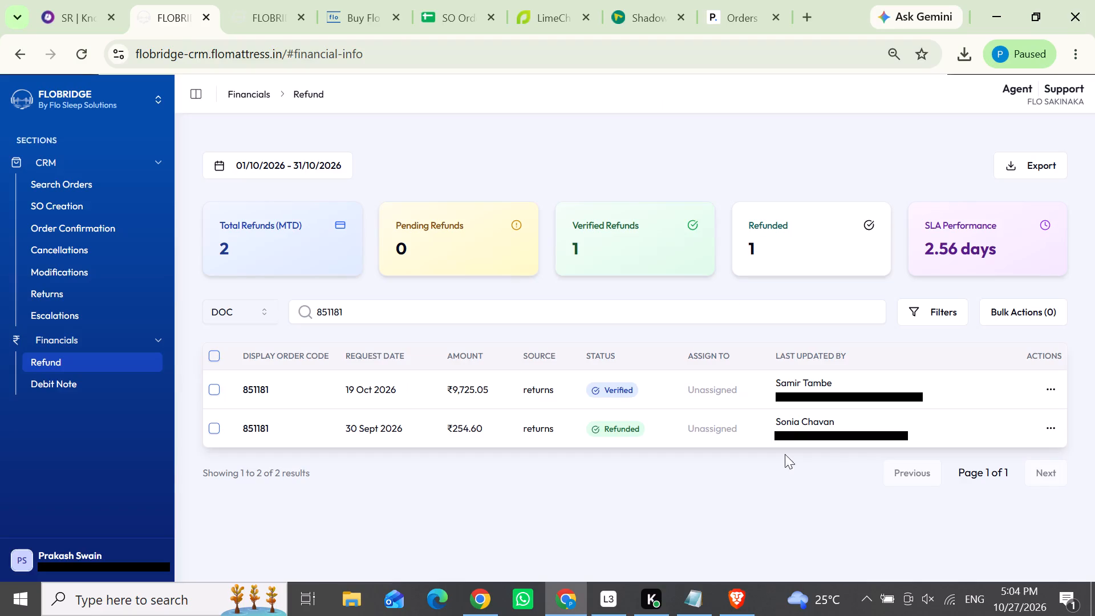
{"action": "left_click_drag", "start_coordinate": [355, 310], "coordinate": [298, 313]}
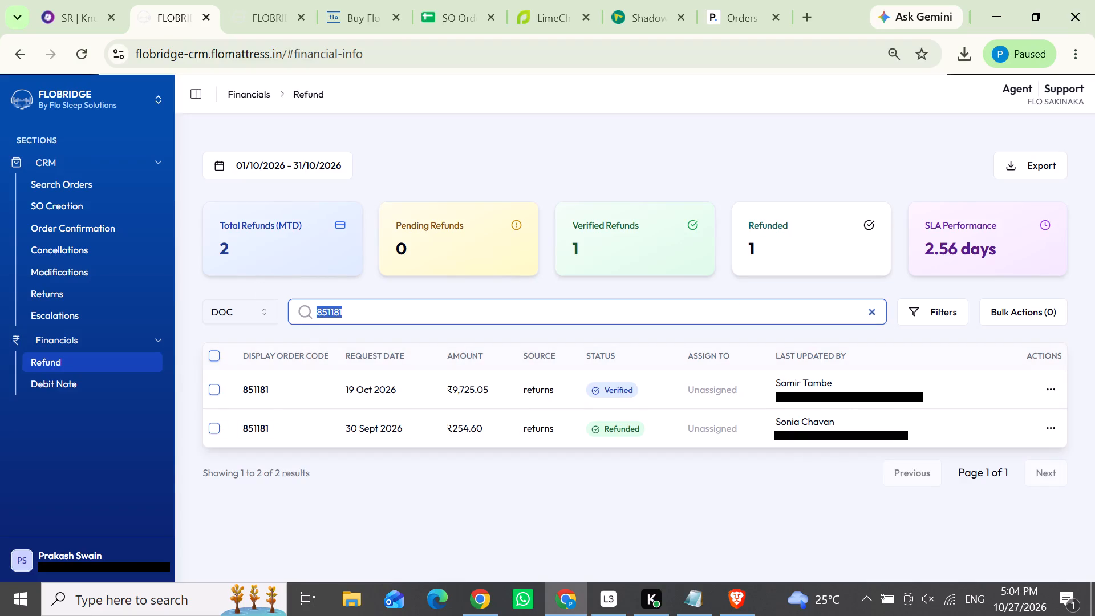
{"action": "key", "text": "ctrl+c"}
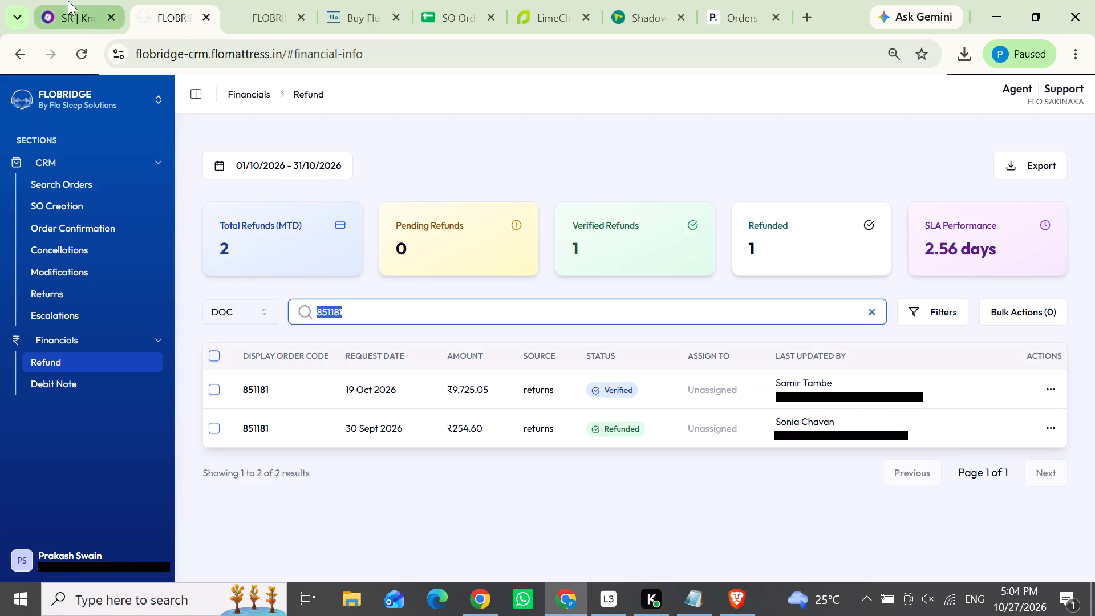
{"action": "left_click", "coordinate": [40, 315]}
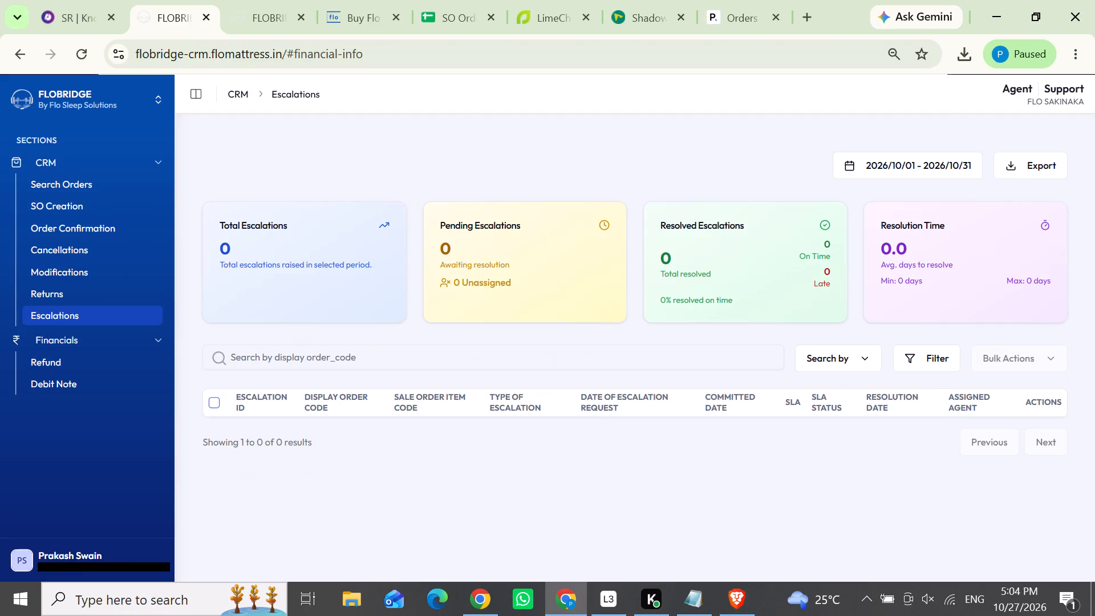
{"action": "left_click", "coordinate": [323, 358]}
{"action": "key", "text": "ctrl+v"}
{"action": "key", "text": "Return"}
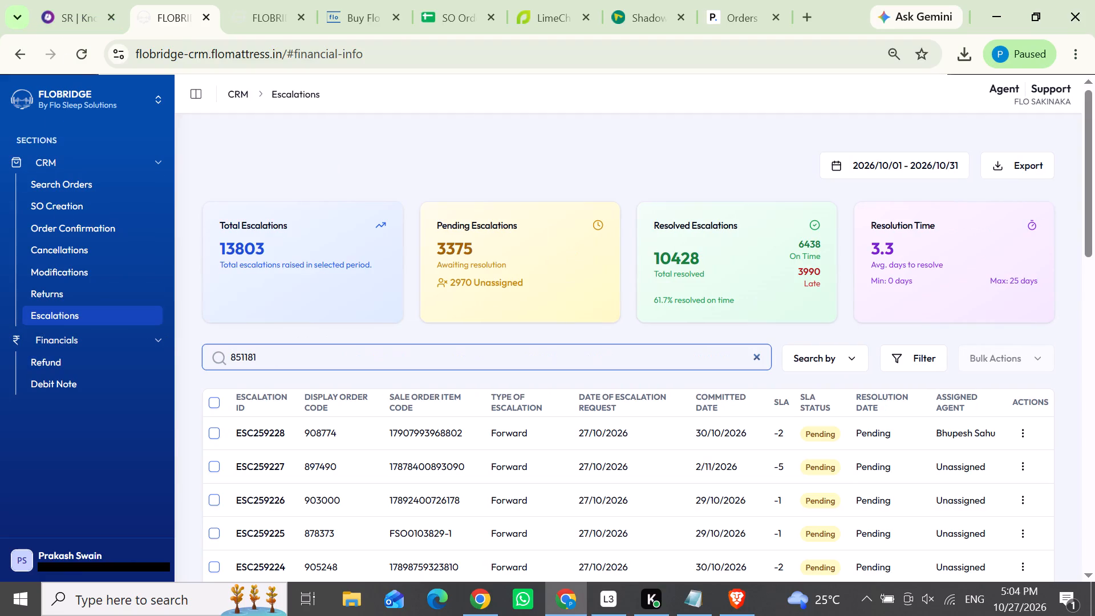
{"action": "key", "text": "Return"}
{"action": "key", "text": "Return"}
{"action": "key", "text": "Return"}
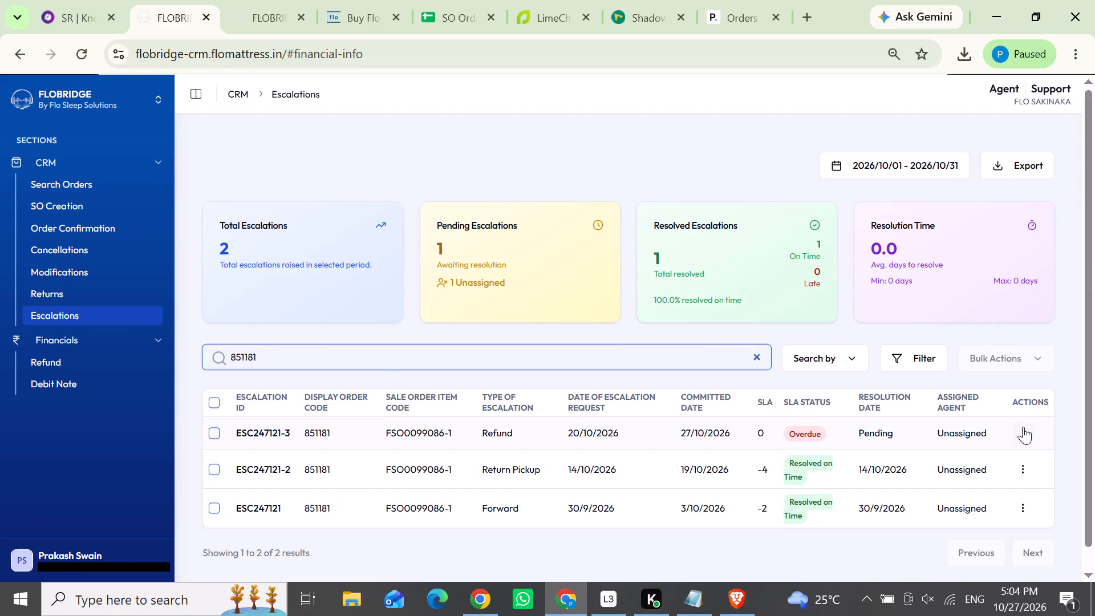
{"action": "left_click", "coordinate": [1024, 427]}
{"action": "left_click", "coordinate": [985, 486]}
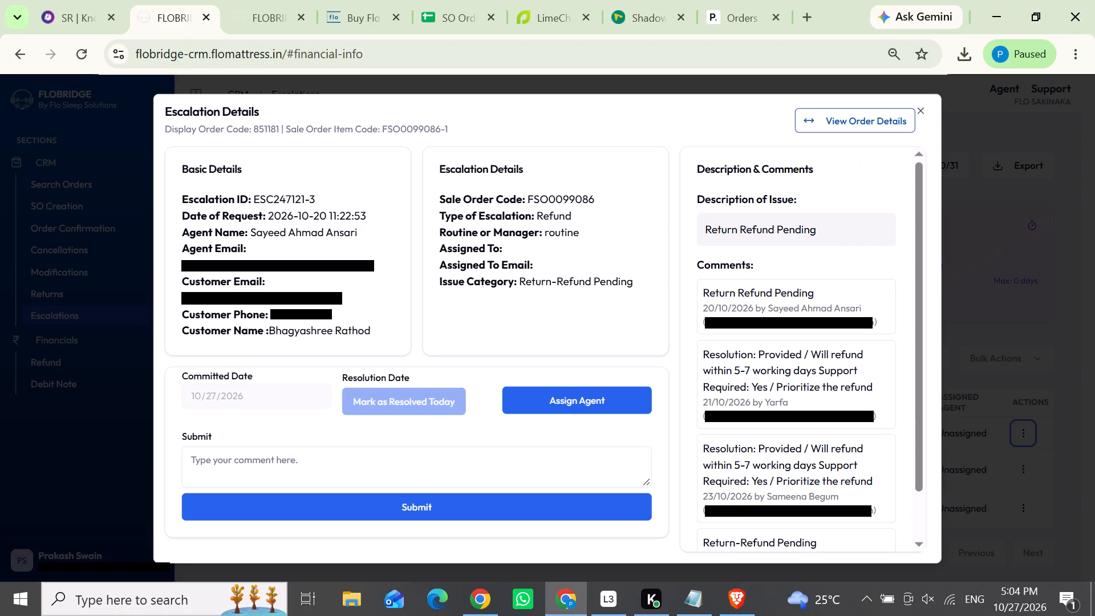
Copy the 21/10/2026 resolution comment and submit it as a new comment: "Resolution: Provided / Will refund within 5-7 working days Support Required: Yes / Prioritize the refund".
{"action": "left_click_drag", "start_coordinate": [703, 354], "coordinate": [871, 386]}
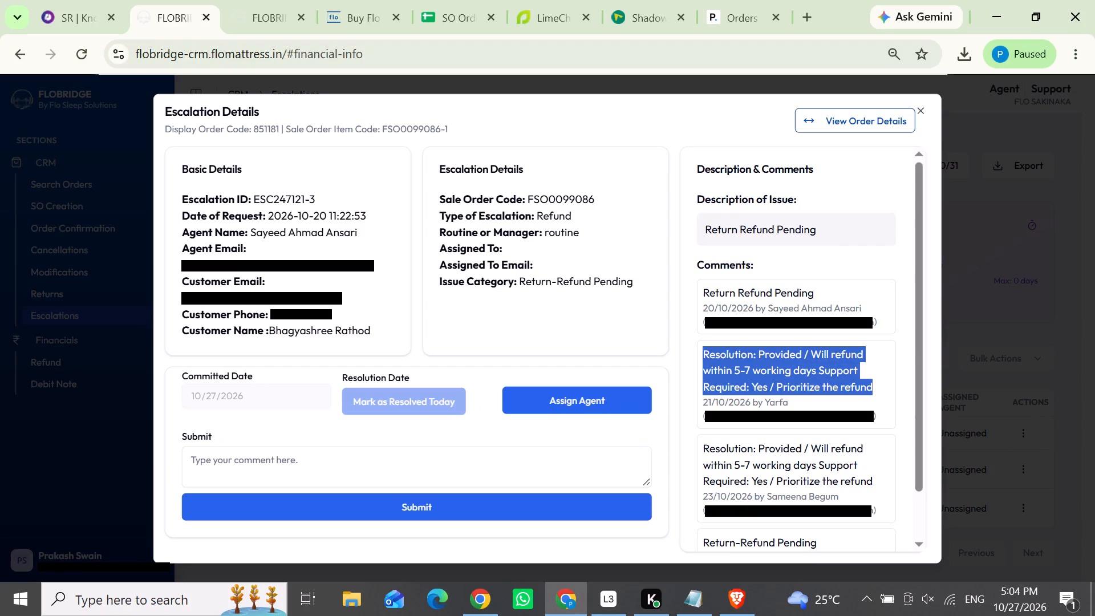
{"action": "key", "text": "ctrl+c"}
{"action": "left_click", "coordinate": [435, 467]}
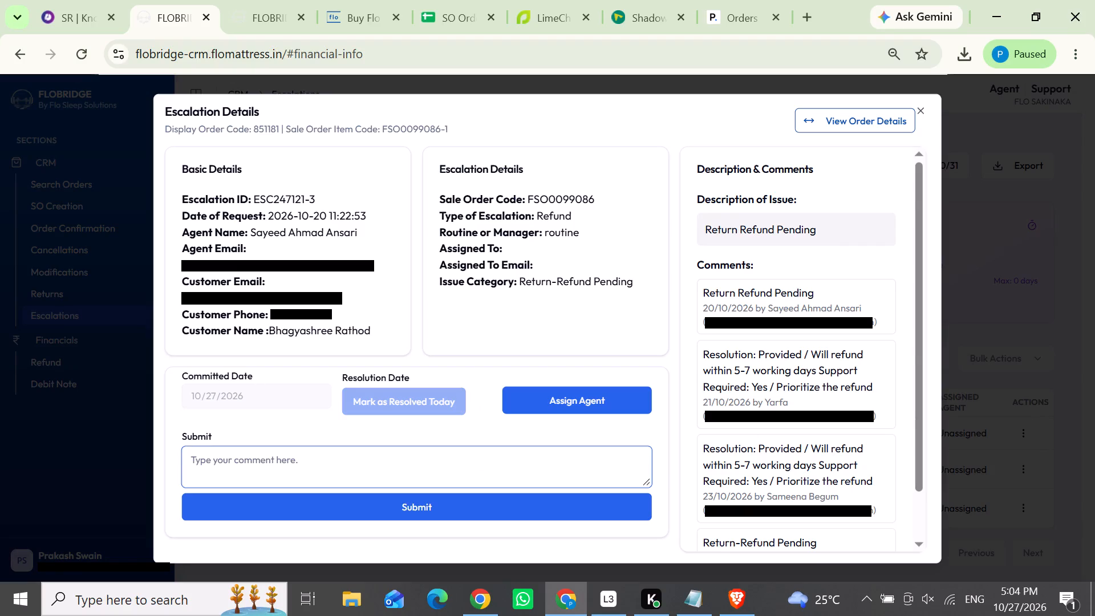
{"action": "key", "text": "ctrl+v"}
{"action": "left_click", "coordinate": [429, 509]}
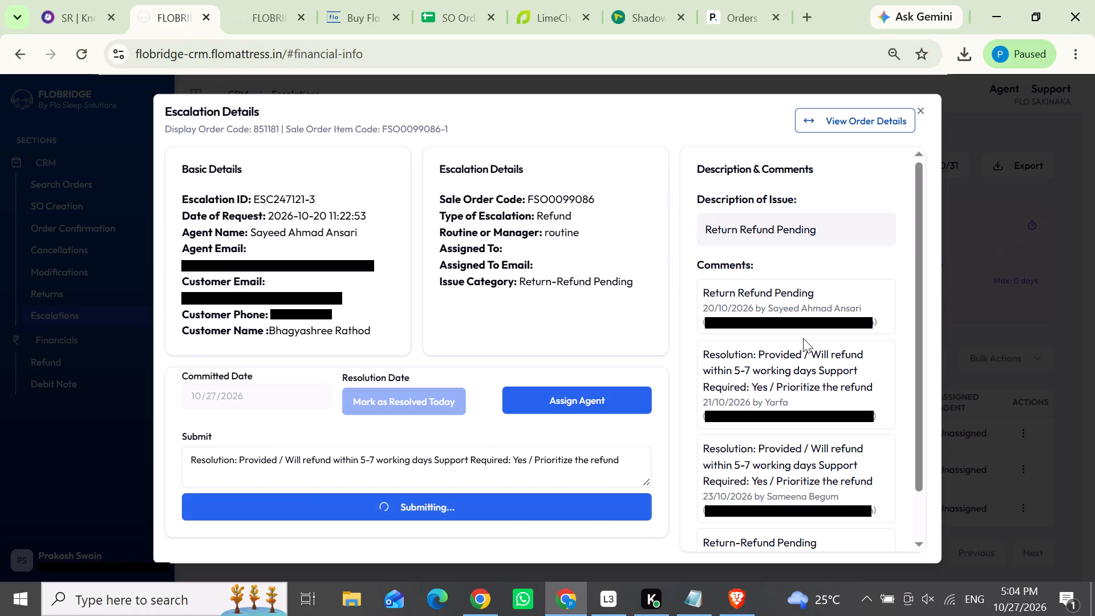
{"action": "scroll", "coordinate": [803, 338], "scroll_direction": "down", "scroll_amount": 3}
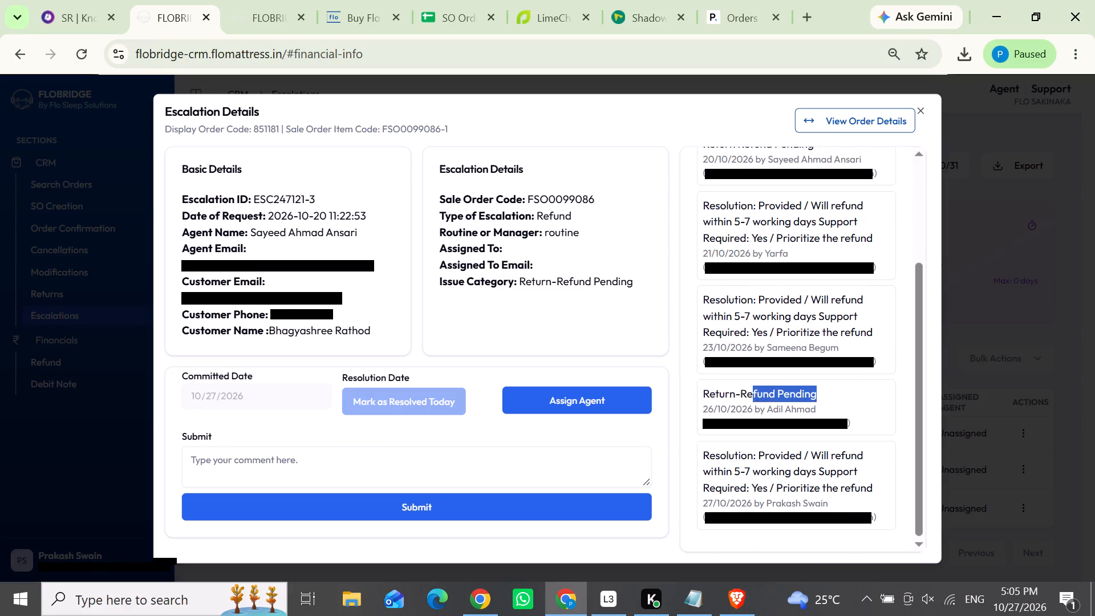
{"action": "left_click_drag", "start_coordinate": [752, 391], "coordinate": [699, 388]}
{"action": "left_click", "coordinate": [856, 473]}
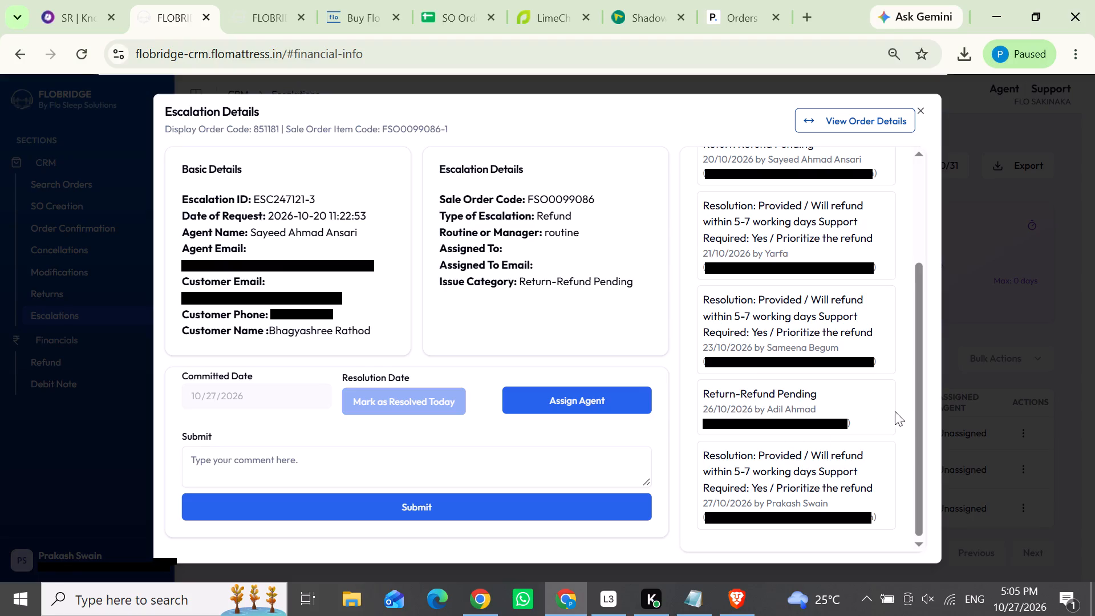
{"action": "left_click_drag", "start_coordinate": [915, 420], "coordinate": [925, 342]}
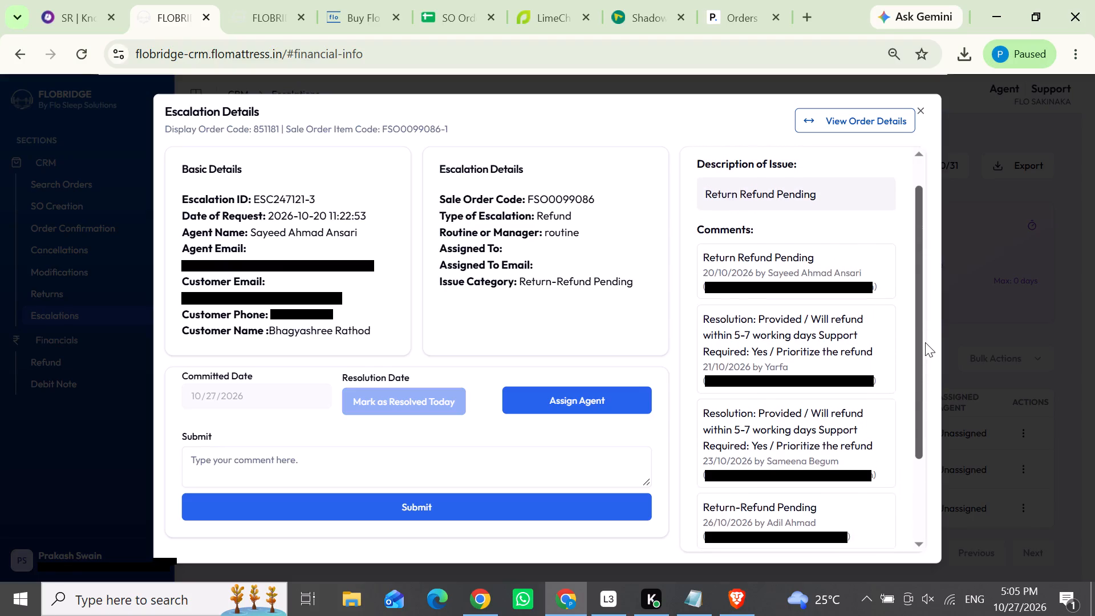
{"action": "left_click_drag", "start_coordinate": [925, 342], "coordinate": [927, 289]}
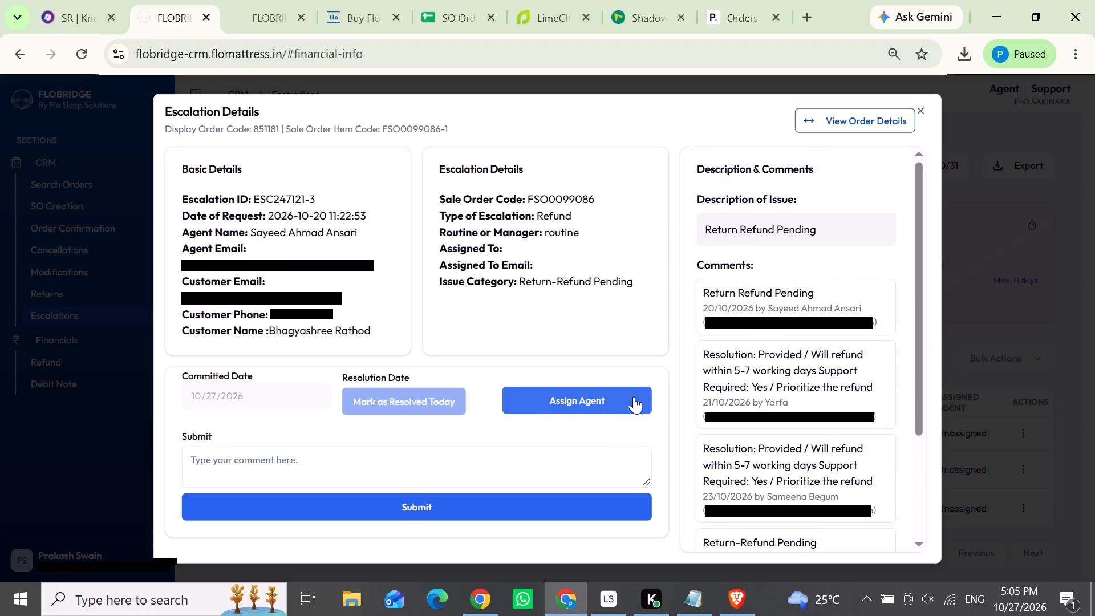
Switch to the Knowlarity call logs and look over the first columns of the call records, including date, customer and agent.
{"action": "left_click", "coordinate": [70, 14]}
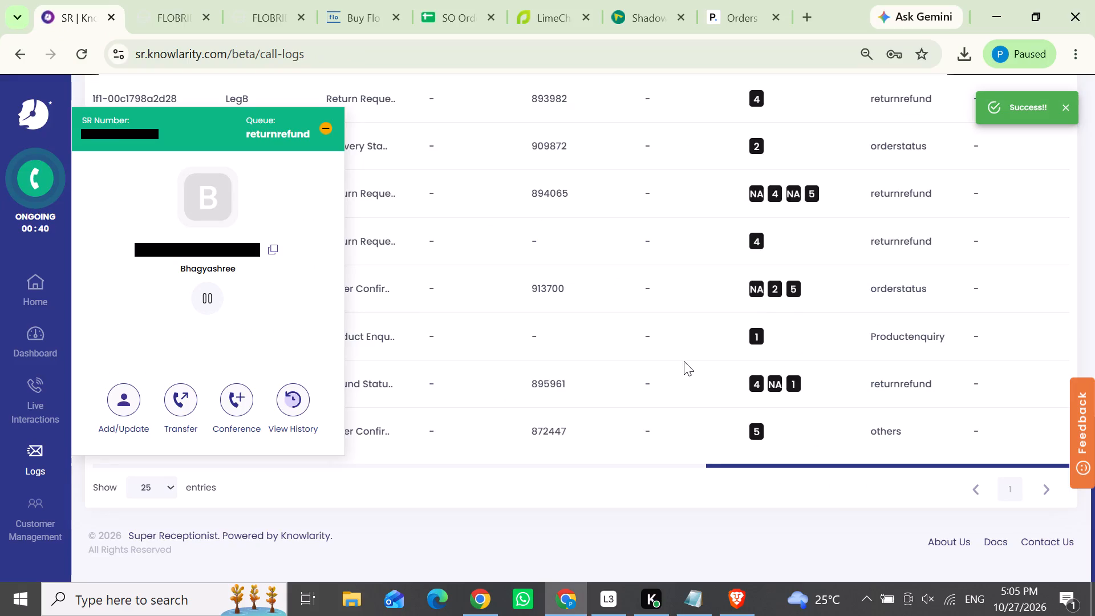
{"action": "left_click", "coordinate": [139, 468]}
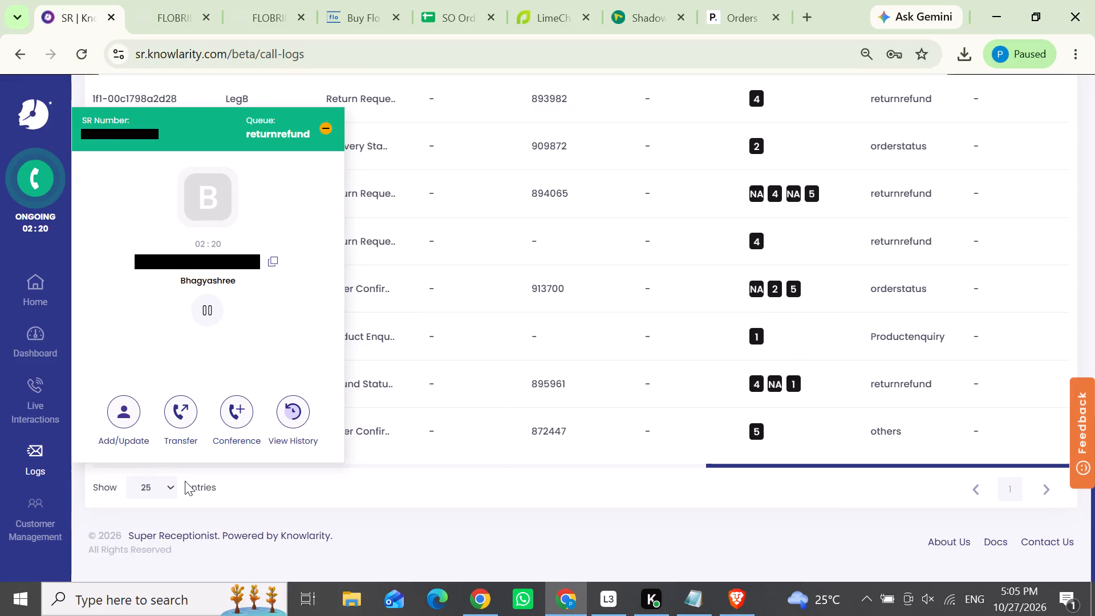
{"action": "left_click_drag", "start_coordinate": [731, 469], "coordinate": [558, 474]}
{"action": "left_click", "coordinate": [432, 461]}
{"action": "left_click", "coordinate": [429, 469]}
{"action": "left_click_drag", "start_coordinate": [717, 465], "coordinate": [714, 465]}
{"action": "left_click_drag", "start_coordinate": [714, 465], "coordinate": [85, 474]}
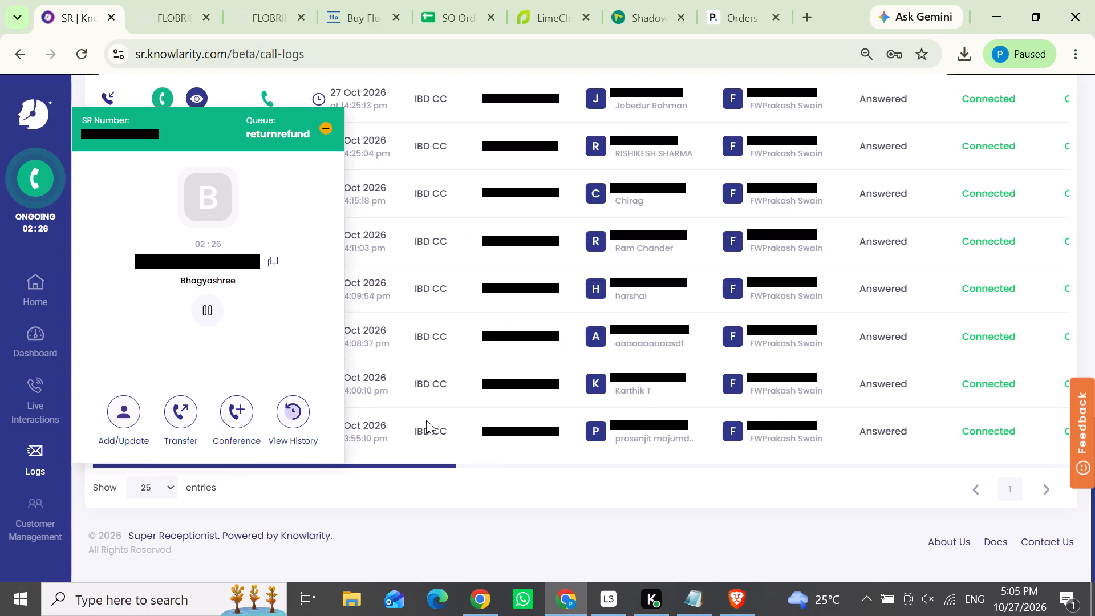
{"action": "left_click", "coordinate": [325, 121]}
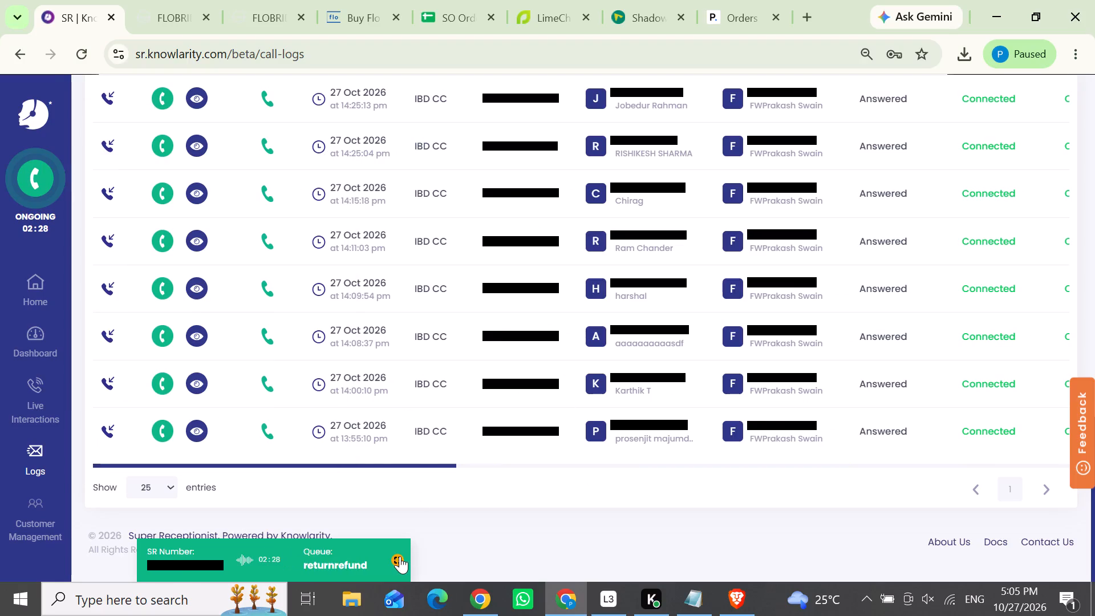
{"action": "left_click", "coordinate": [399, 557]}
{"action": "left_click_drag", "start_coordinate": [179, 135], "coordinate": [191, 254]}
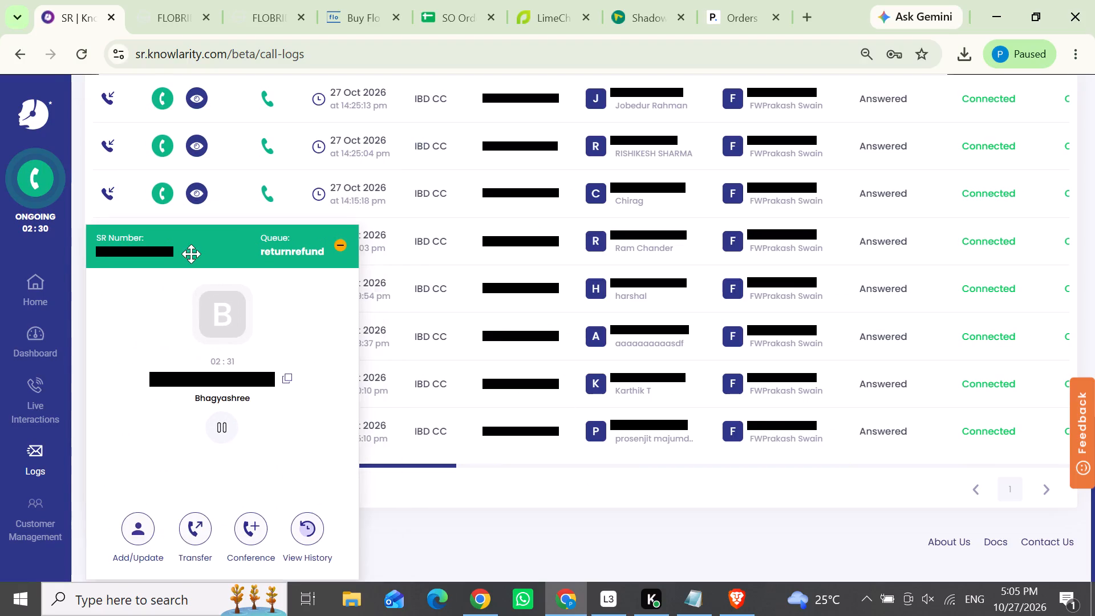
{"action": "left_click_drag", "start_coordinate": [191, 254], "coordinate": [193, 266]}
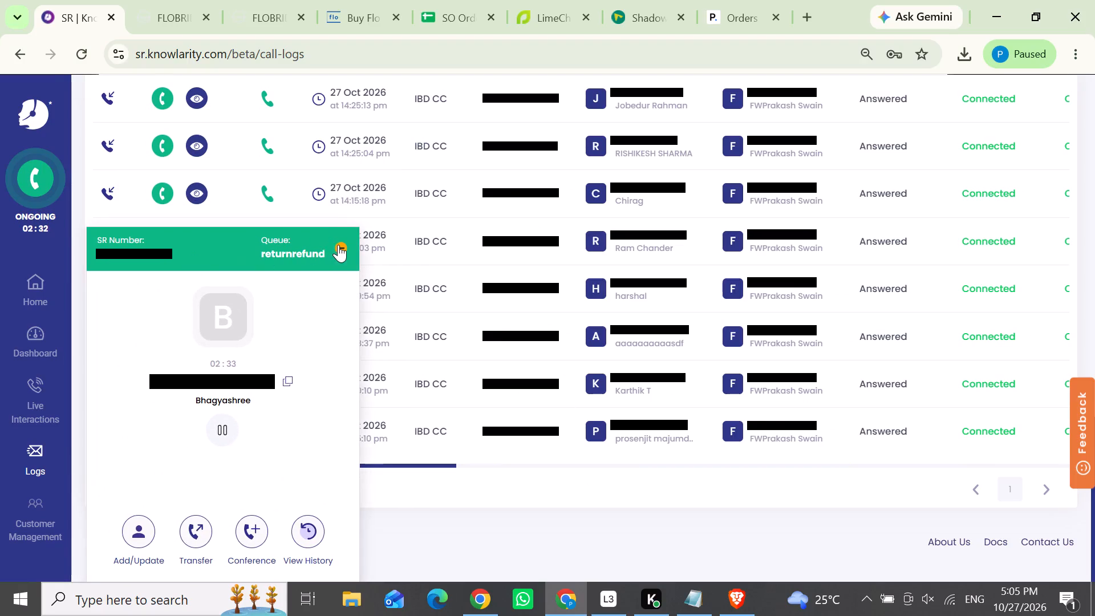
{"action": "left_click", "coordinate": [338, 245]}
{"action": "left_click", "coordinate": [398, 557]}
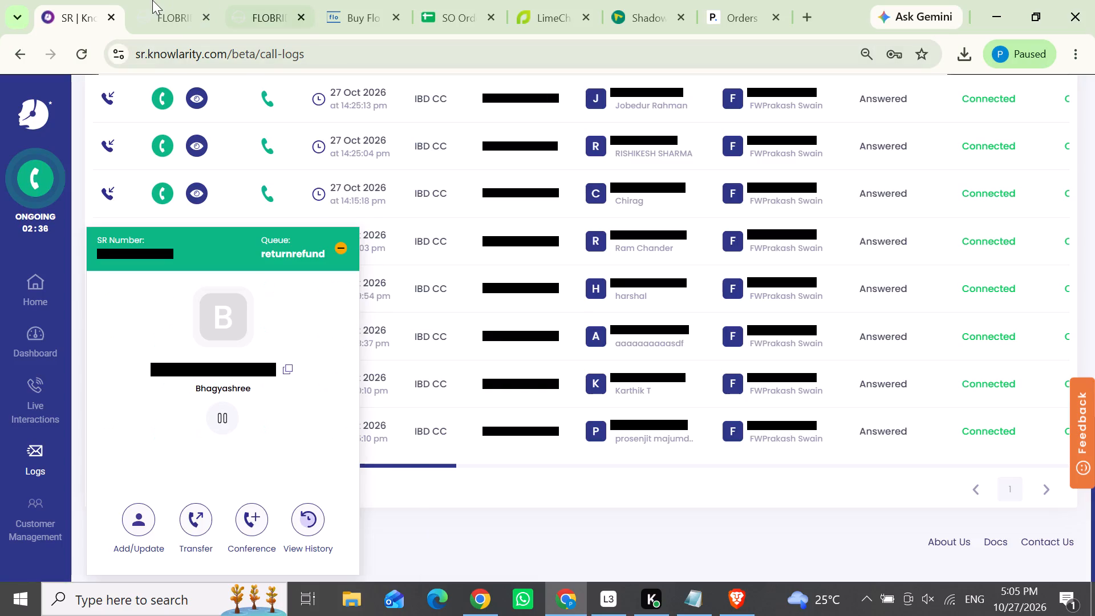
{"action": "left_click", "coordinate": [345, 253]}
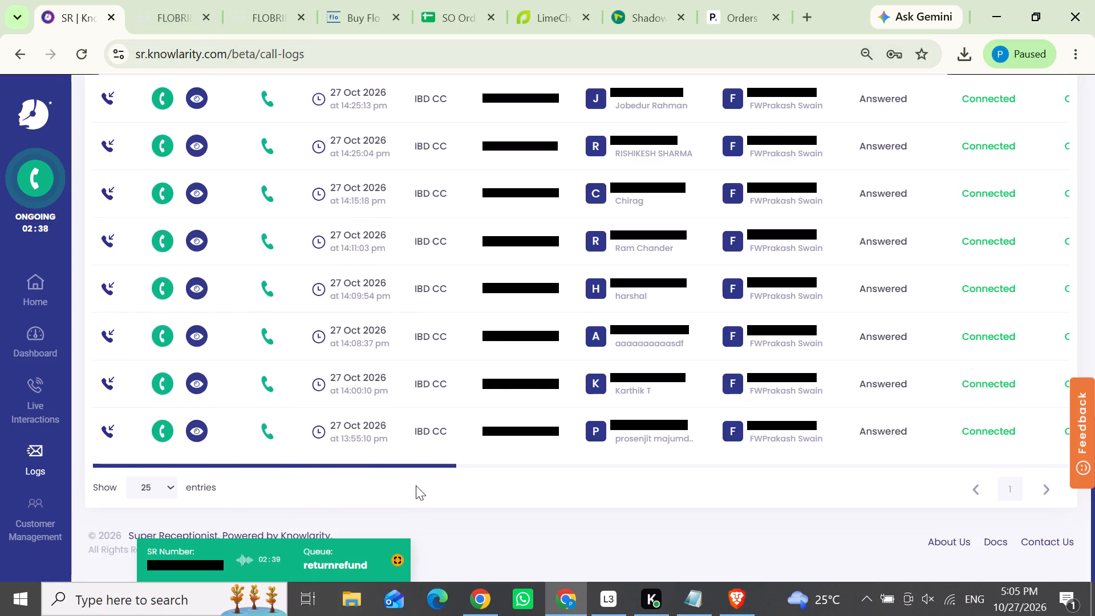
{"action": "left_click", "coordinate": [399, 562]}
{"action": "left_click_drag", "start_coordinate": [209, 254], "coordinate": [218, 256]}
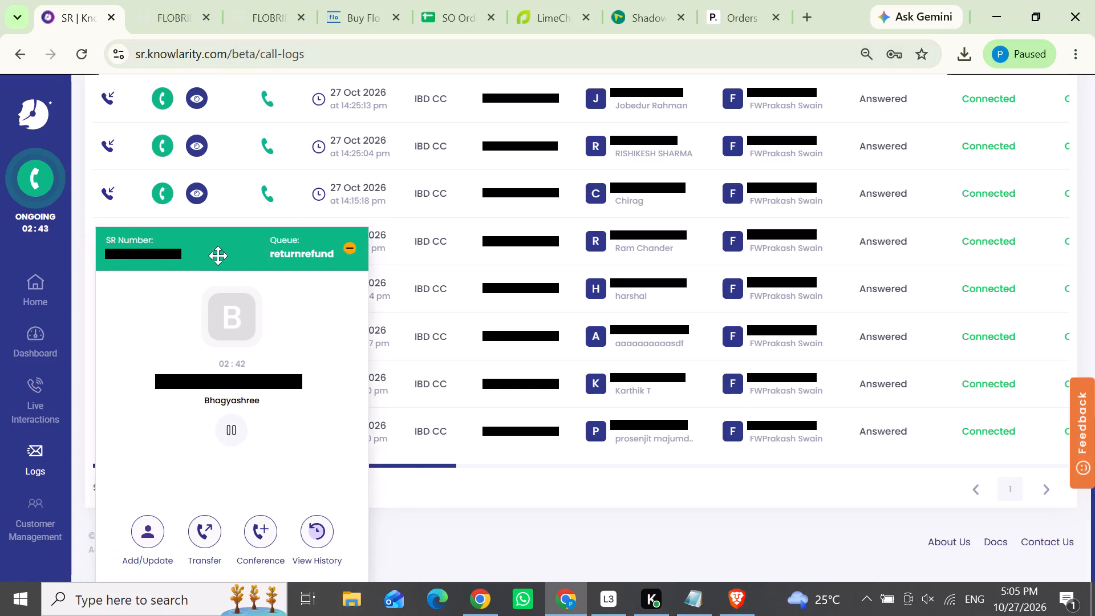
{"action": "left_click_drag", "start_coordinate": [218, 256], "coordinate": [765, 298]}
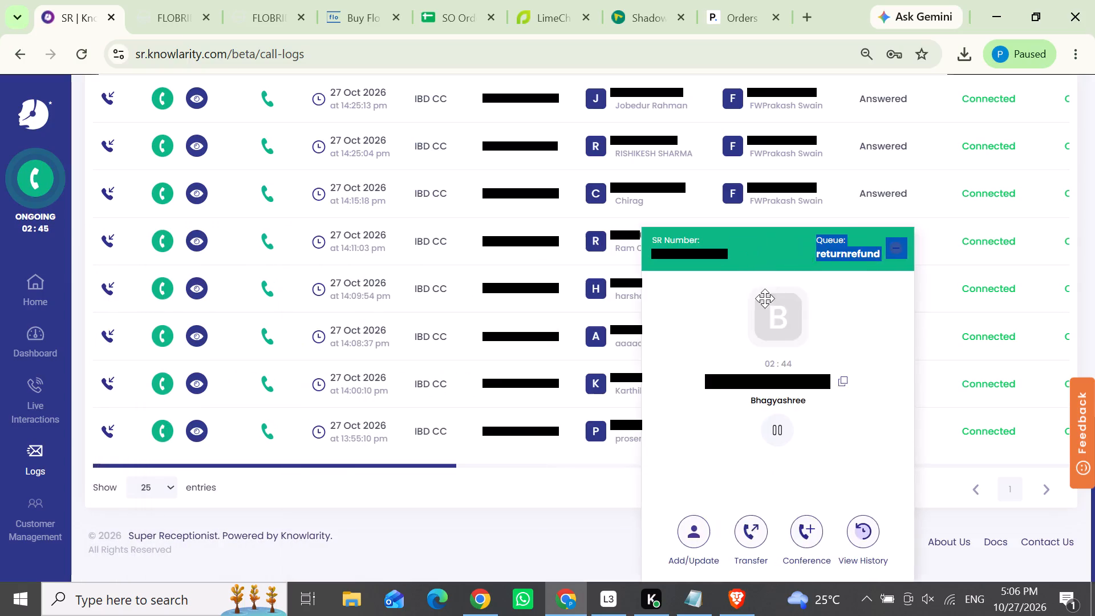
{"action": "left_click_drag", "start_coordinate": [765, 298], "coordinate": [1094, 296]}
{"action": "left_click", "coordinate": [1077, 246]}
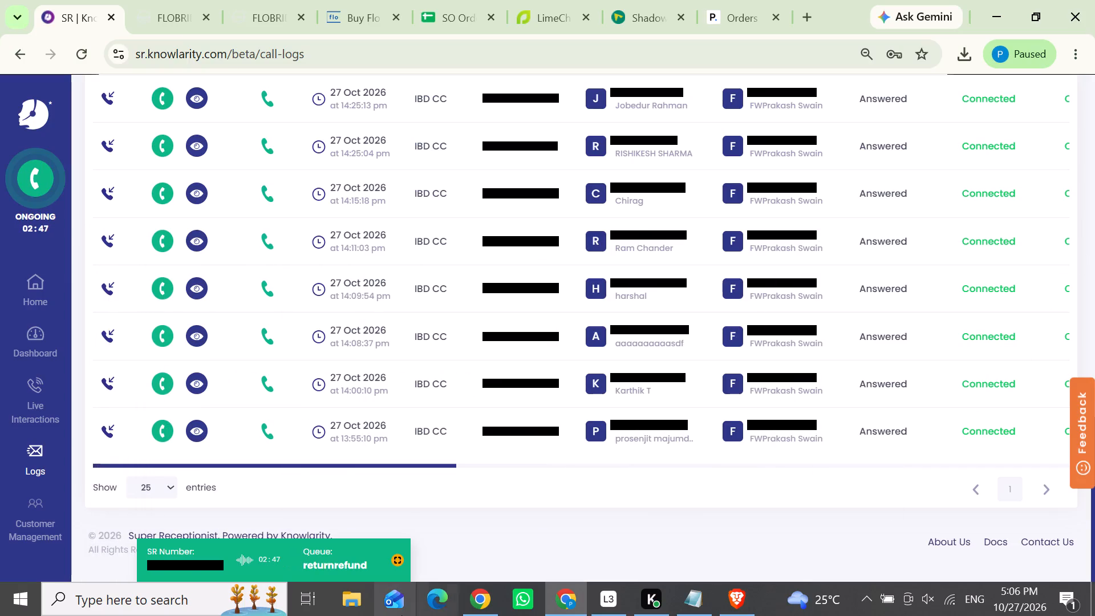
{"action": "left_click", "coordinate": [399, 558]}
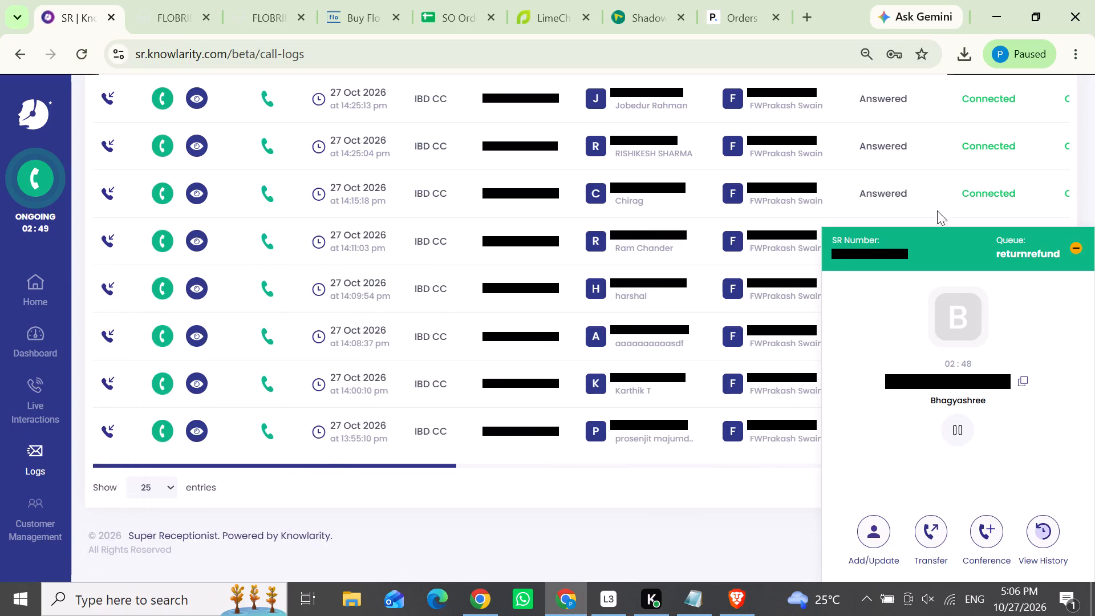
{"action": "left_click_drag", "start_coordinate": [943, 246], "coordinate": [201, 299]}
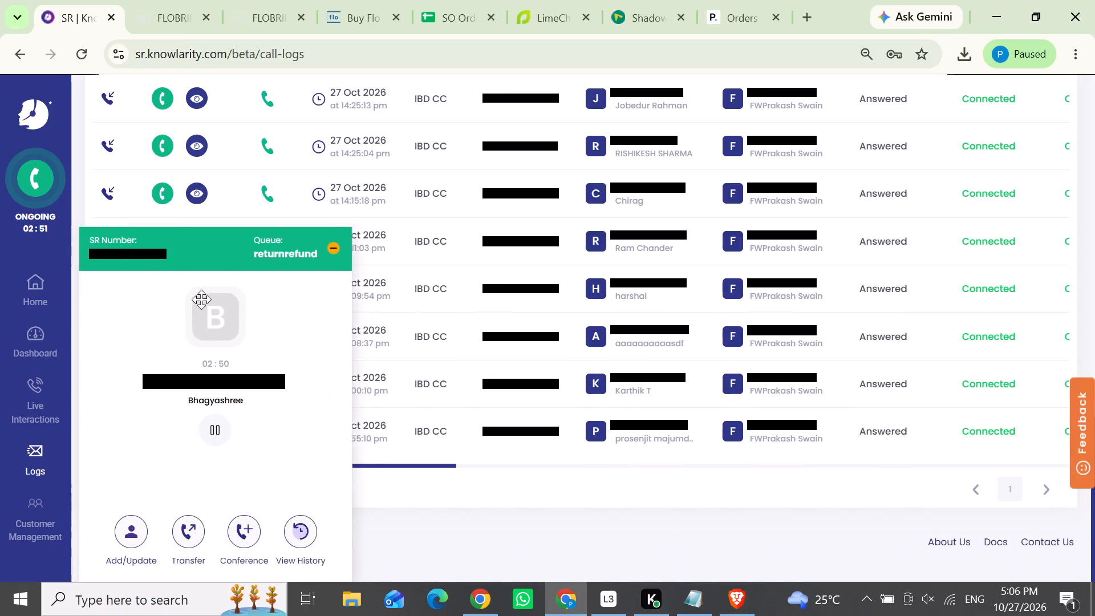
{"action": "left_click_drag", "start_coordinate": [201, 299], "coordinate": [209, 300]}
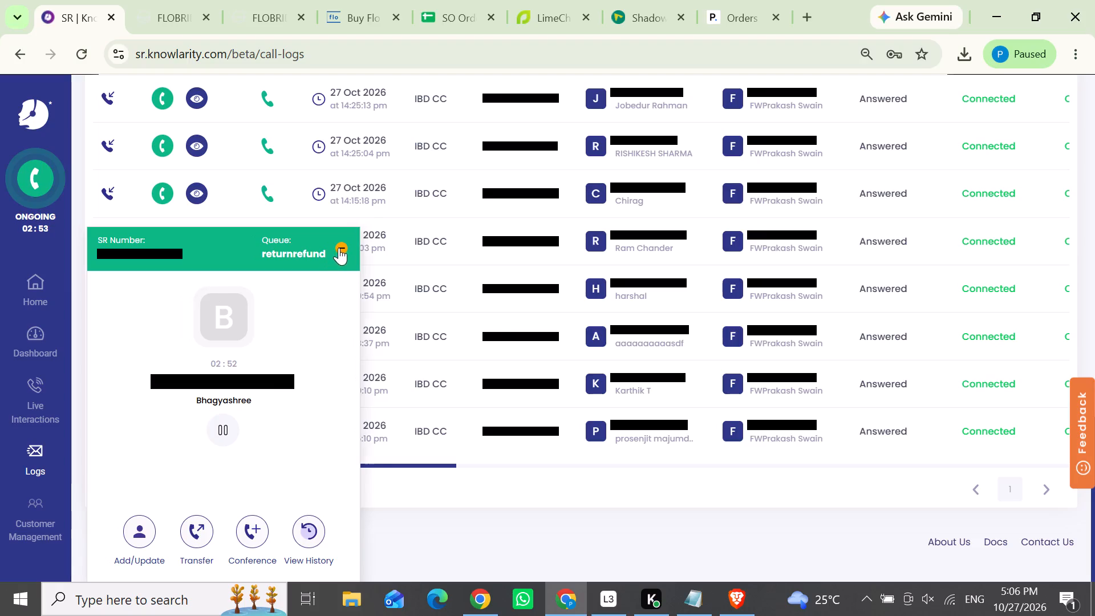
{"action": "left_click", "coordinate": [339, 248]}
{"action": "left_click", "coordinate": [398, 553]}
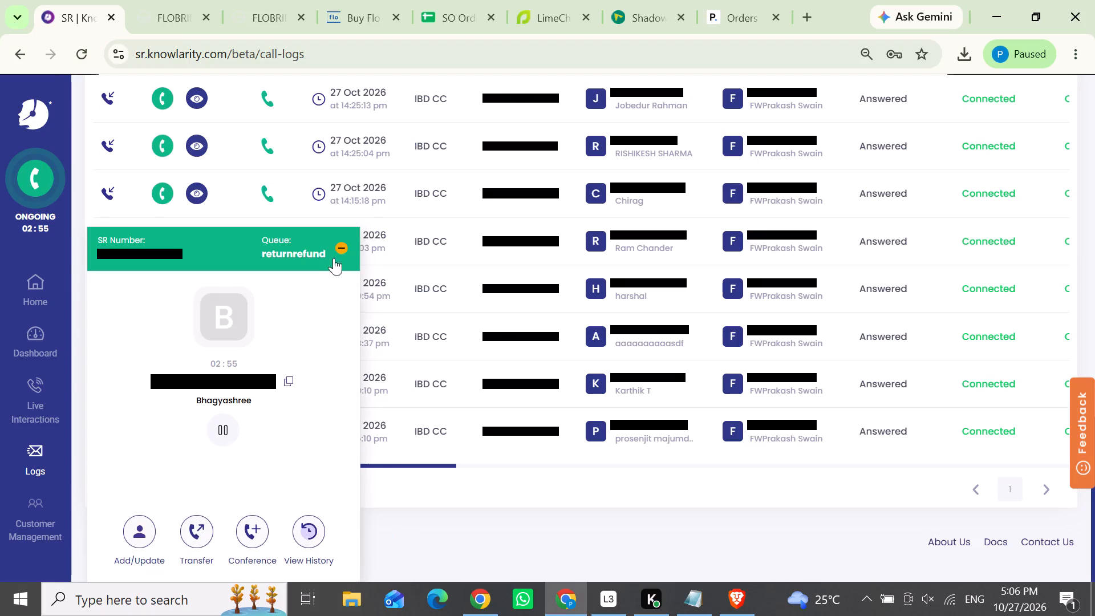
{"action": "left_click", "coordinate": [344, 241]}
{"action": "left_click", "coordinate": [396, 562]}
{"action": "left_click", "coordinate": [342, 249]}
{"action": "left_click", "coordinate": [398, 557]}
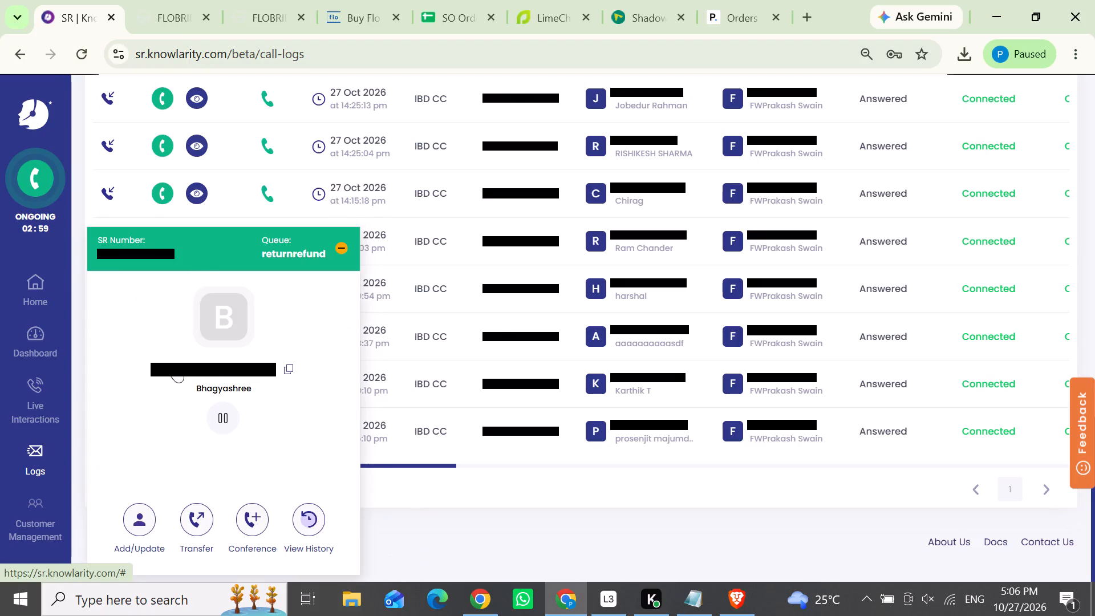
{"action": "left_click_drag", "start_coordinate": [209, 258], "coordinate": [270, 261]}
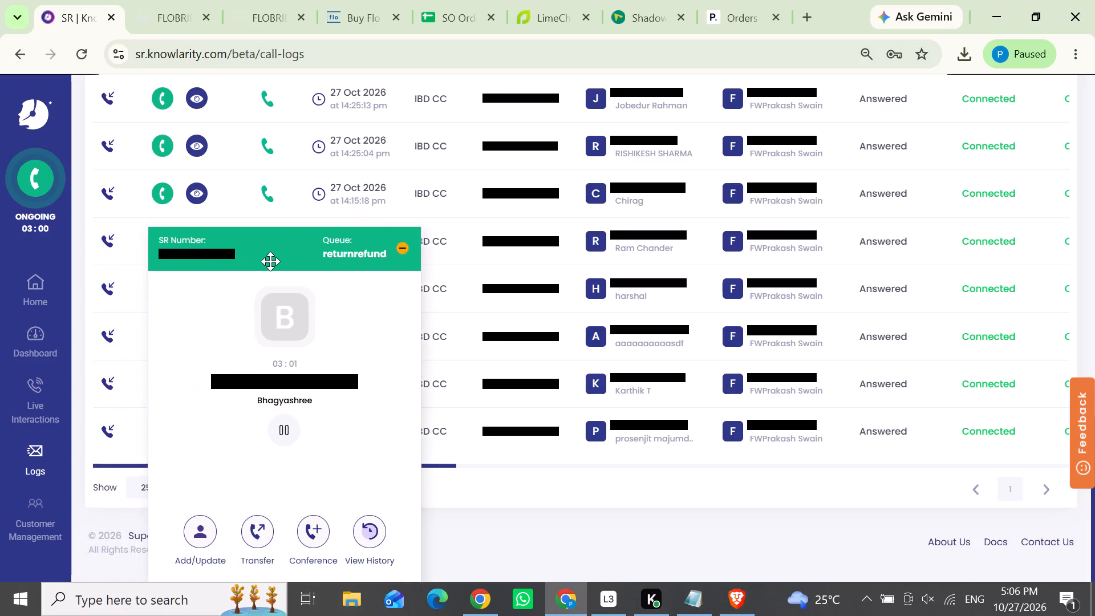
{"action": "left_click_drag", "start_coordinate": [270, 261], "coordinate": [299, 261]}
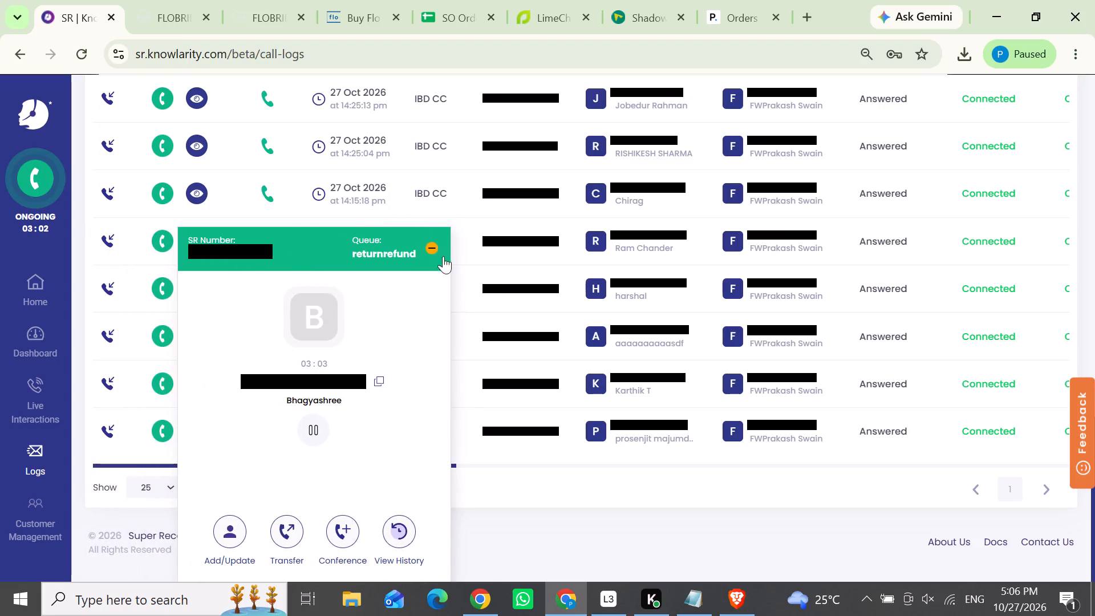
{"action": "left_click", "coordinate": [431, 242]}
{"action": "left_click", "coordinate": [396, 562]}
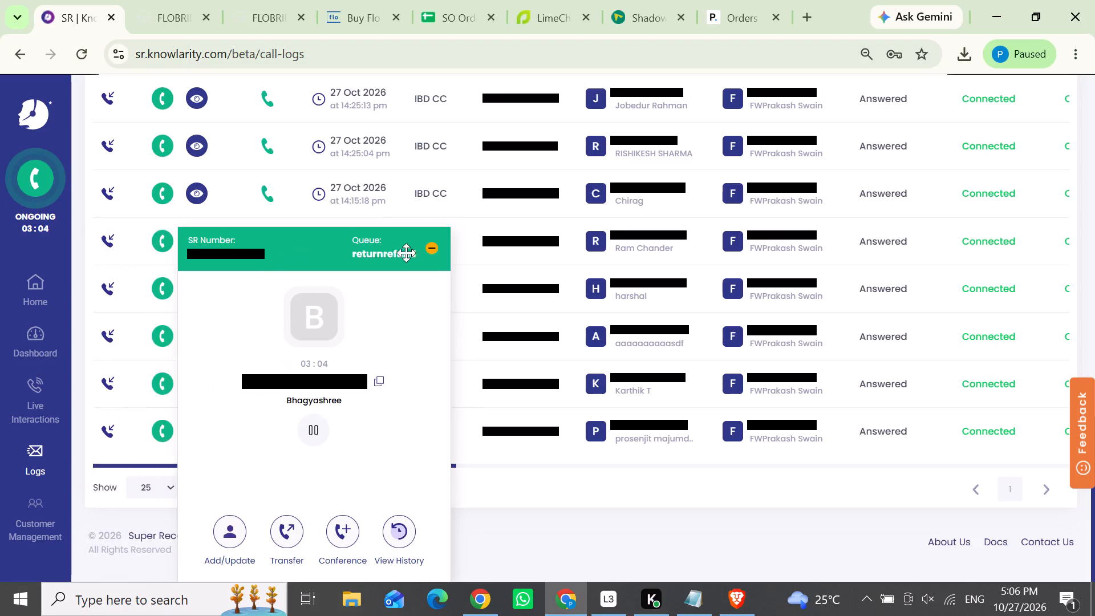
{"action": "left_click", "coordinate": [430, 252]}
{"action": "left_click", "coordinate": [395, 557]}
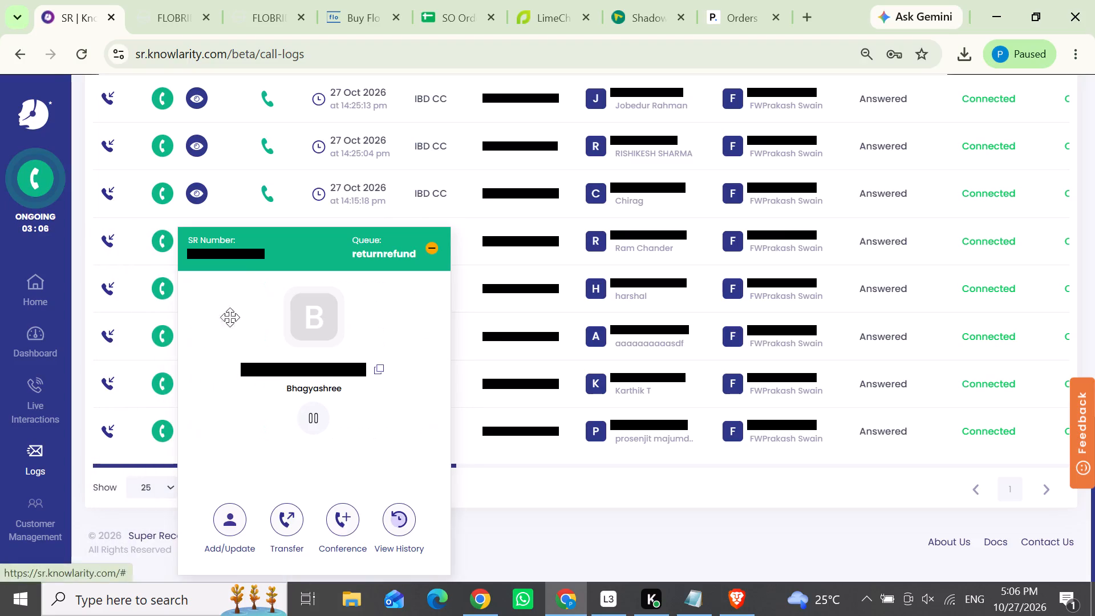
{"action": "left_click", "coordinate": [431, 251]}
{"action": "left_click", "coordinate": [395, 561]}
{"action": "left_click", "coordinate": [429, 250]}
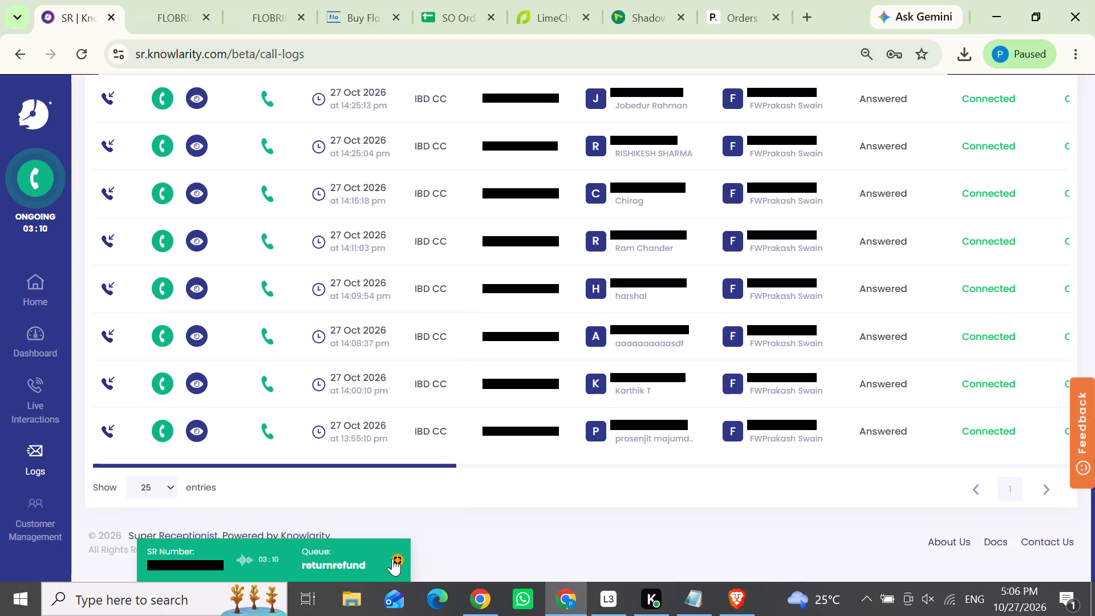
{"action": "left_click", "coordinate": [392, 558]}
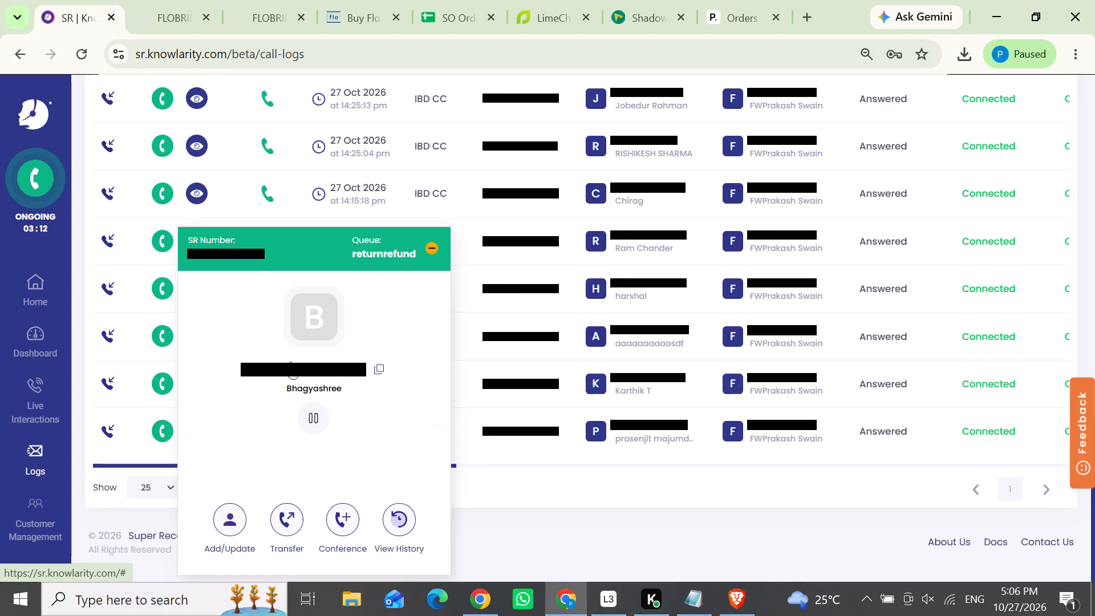
{"action": "left_click", "coordinate": [179, 0]}
{"action": "scroll", "coordinate": [783, 324], "scroll_direction": "down", "scroll_amount": 3}
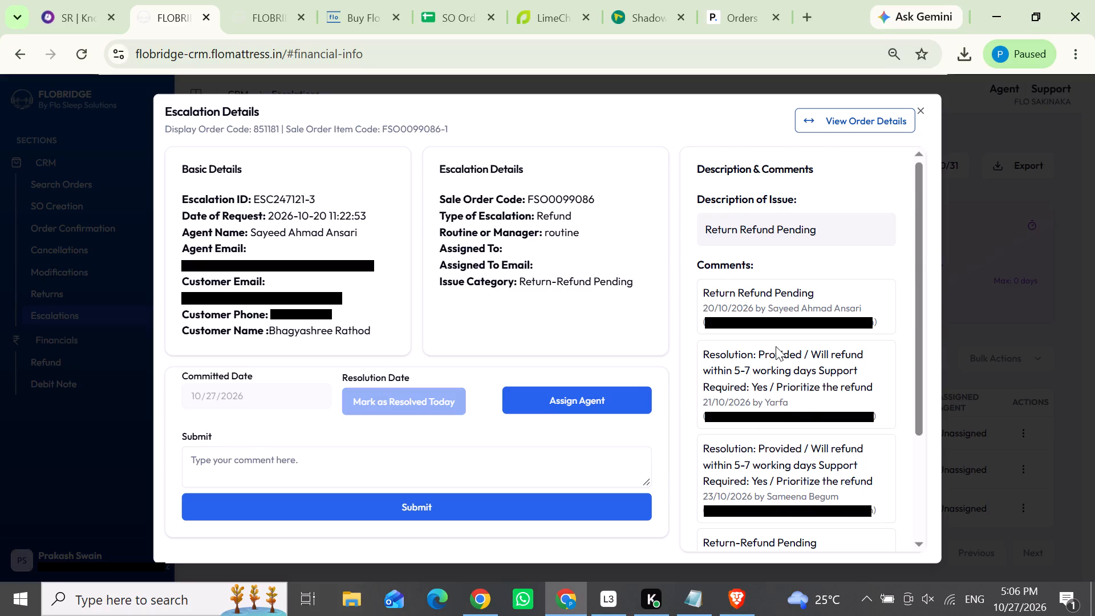
{"action": "scroll", "coordinate": [776, 346], "scroll_direction": "down", "scroll_amount": 1}
{"action": "left_click_drag", "start_coordinate": [697, 453], "coordinate": [864, 481]}
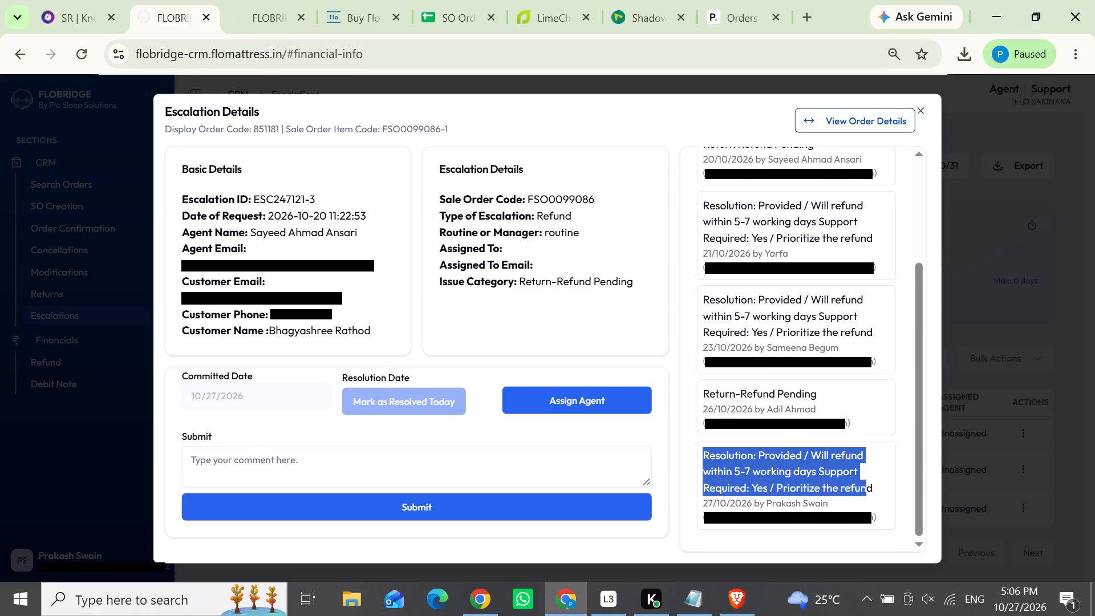
{"action": "left_click_drag", "start_coordinate": [864, 481], "coordinate": [874, 491]}
{"action": "left_click", "coordinate": [845, 512]}
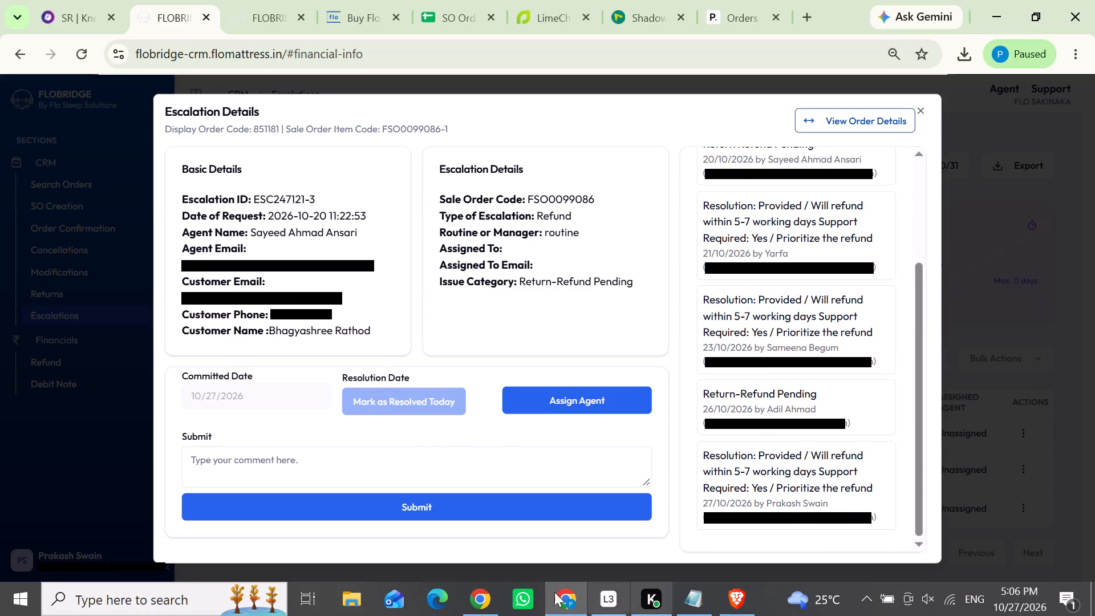
Switch to Brave and look through Margvoice's customer reviews and company summary on Trustpilot.
{"action": "left_click", "coordinate": [725, 597]}
{"action": "scroll", "coordinate": [607, 364], "scroll_direction": "up", "scroll_amount": 3}
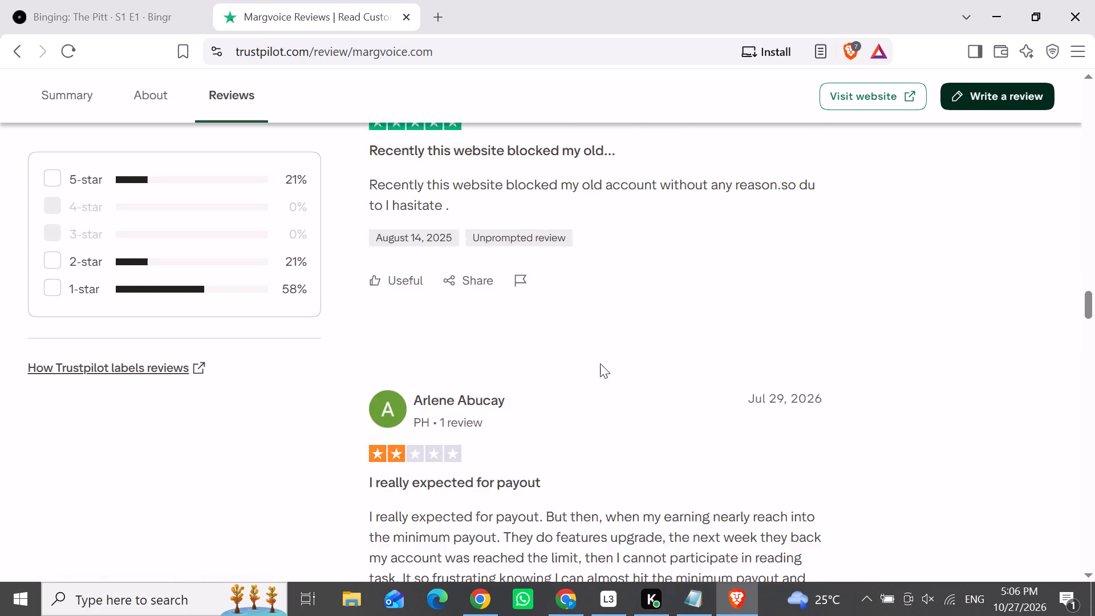
{"action": "scroll", "coordinate": [600, 363], "scroll_direction": "up", "scroll_amount": 1}
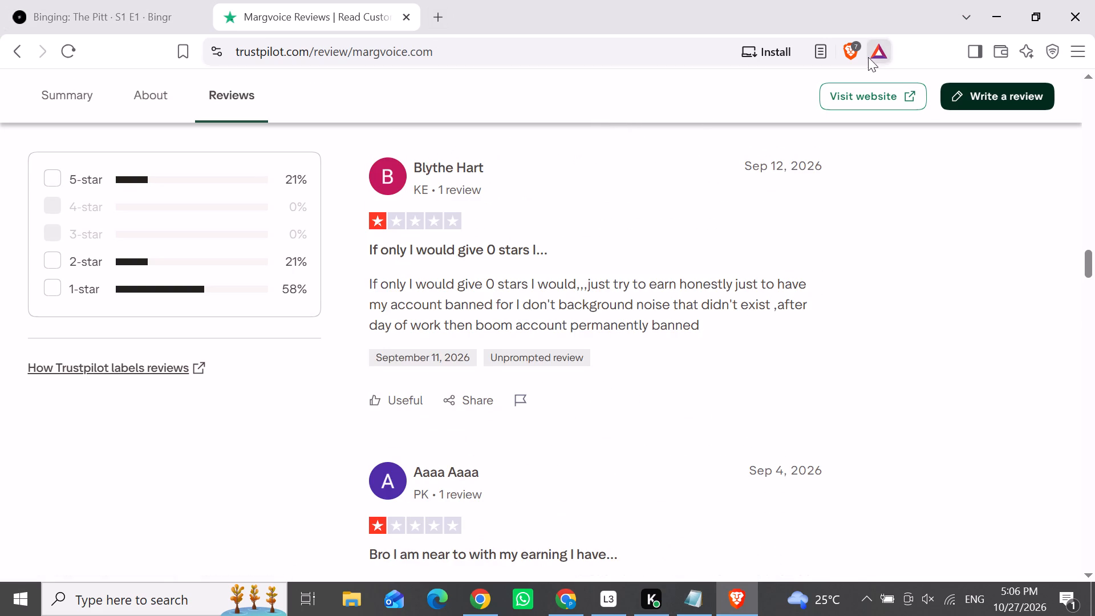
{"action": "left_click", "coordinate": [62, 88]}
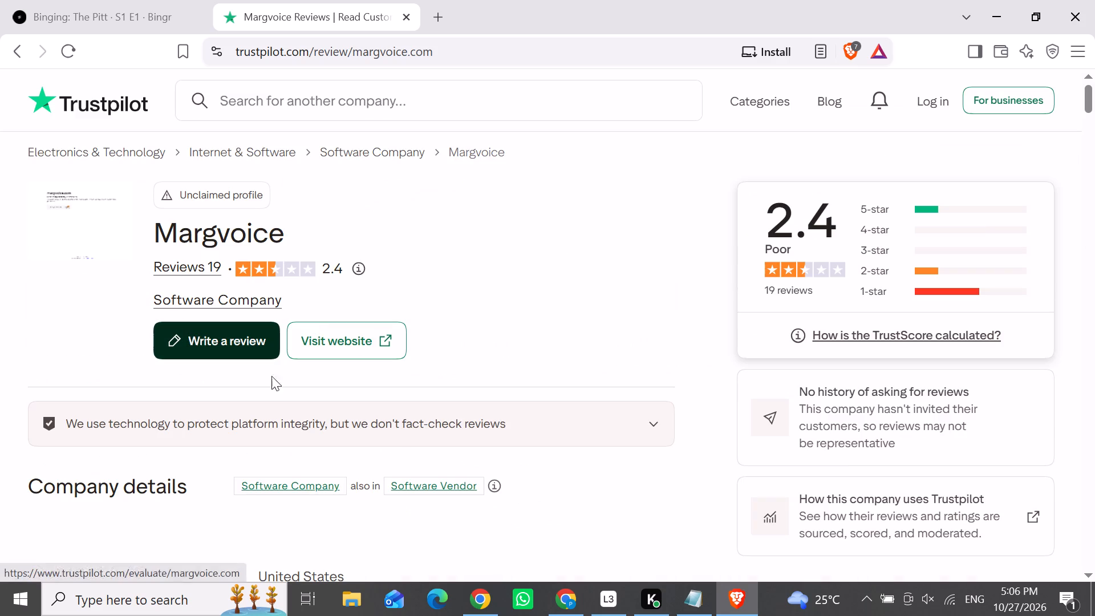
Filter Margvoice's Trustpilot reviews to 5-star ratings and read through them.
{"action": "left_click", "coordinate": [295, 268]}
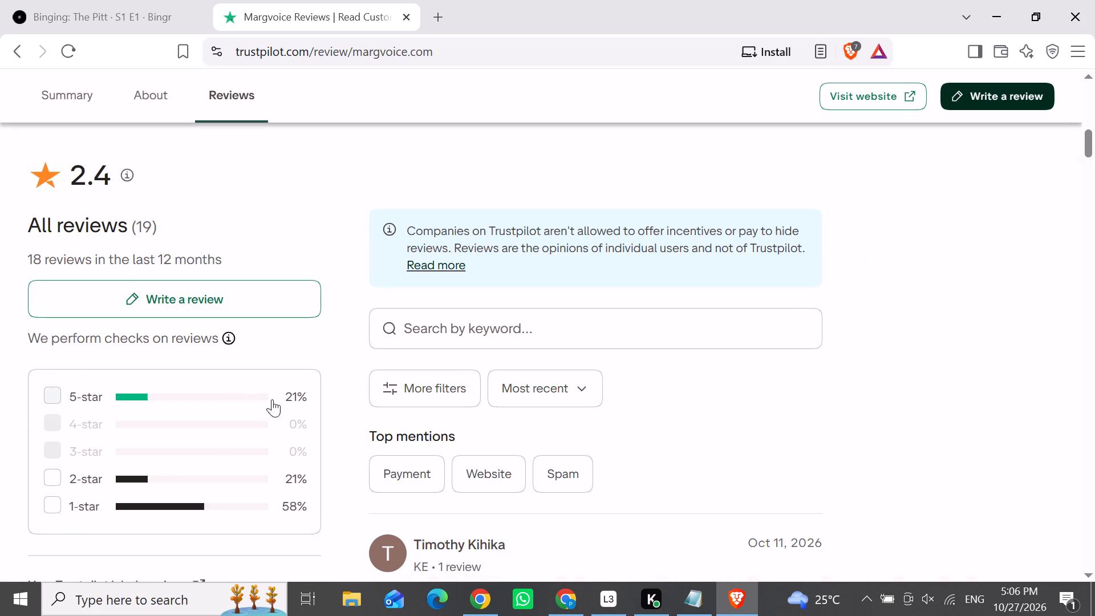
{"action": "left_click", "coordinate": [82, 398]}
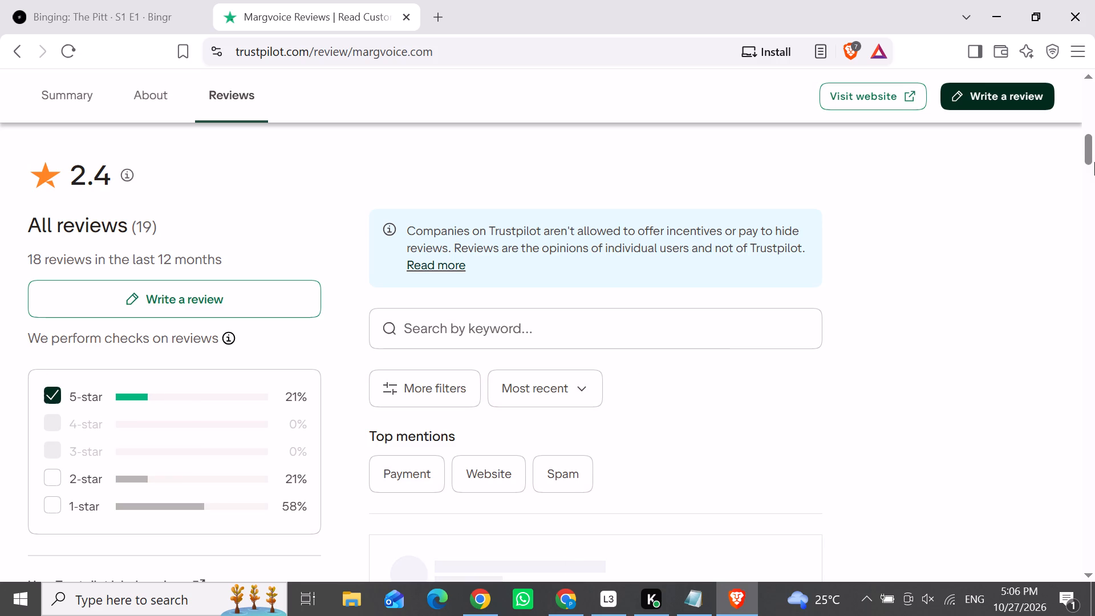
{"action": "scroll", "coordinate": [699, 412], "scroll_direction": "down", "scroll_amount": 1}
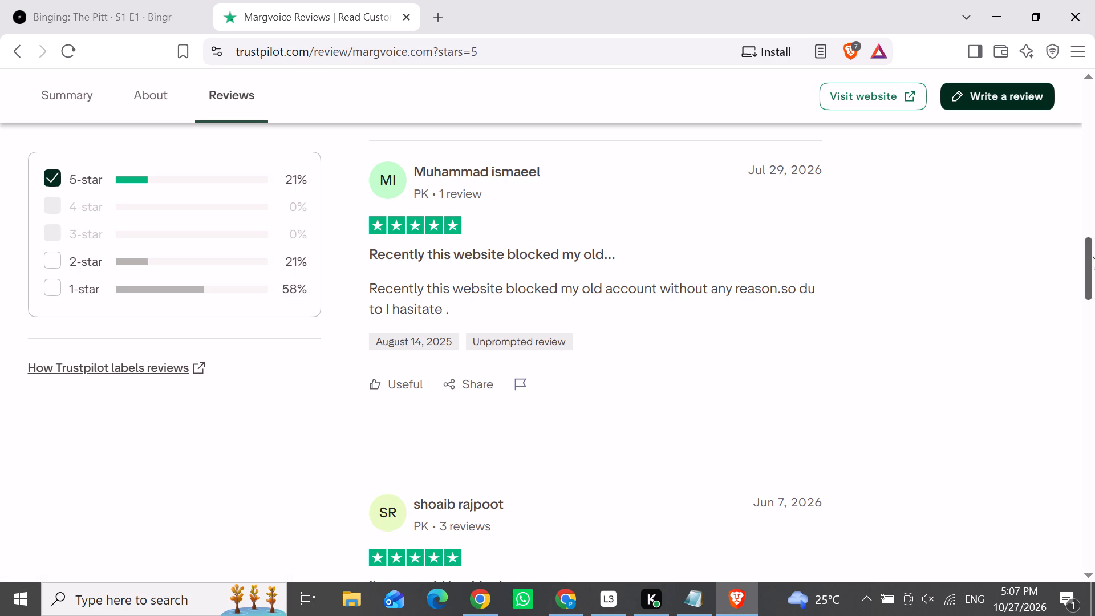
Open the 5-star Margvoice review titled "Recently this website blocked my old..." and return from it.
{"action": "left_click", "coordinate": [413, 249]}
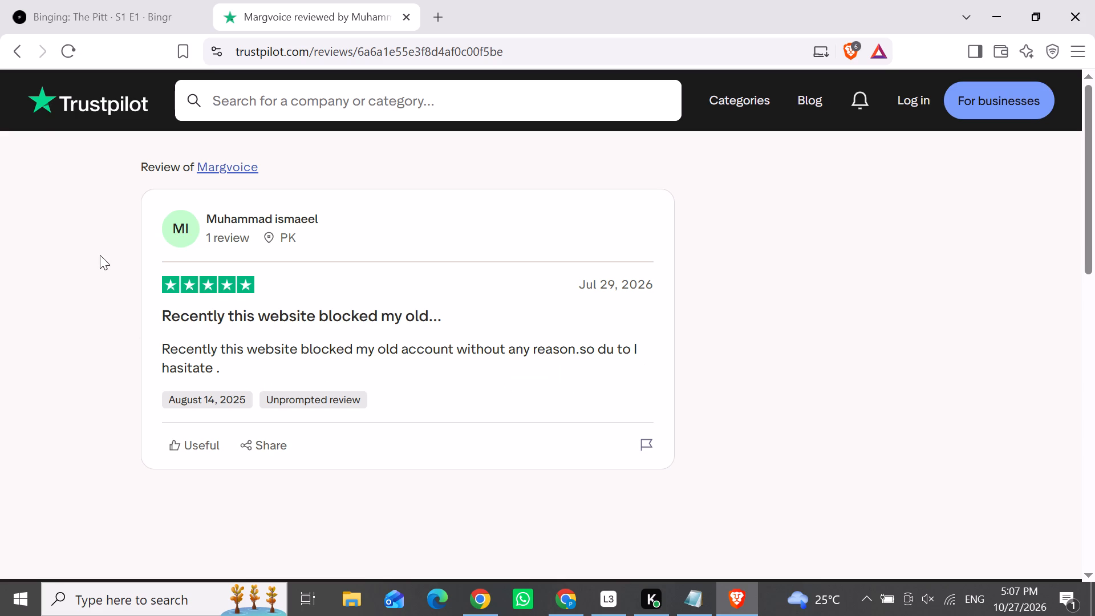
{"action": "left_click", "coordinate": [16, 53]}
Return to the Brave Search results for margvoice and look through the listed discussions, videos and site results.
{"action": "left_click", "coordinate": [16, 45]}
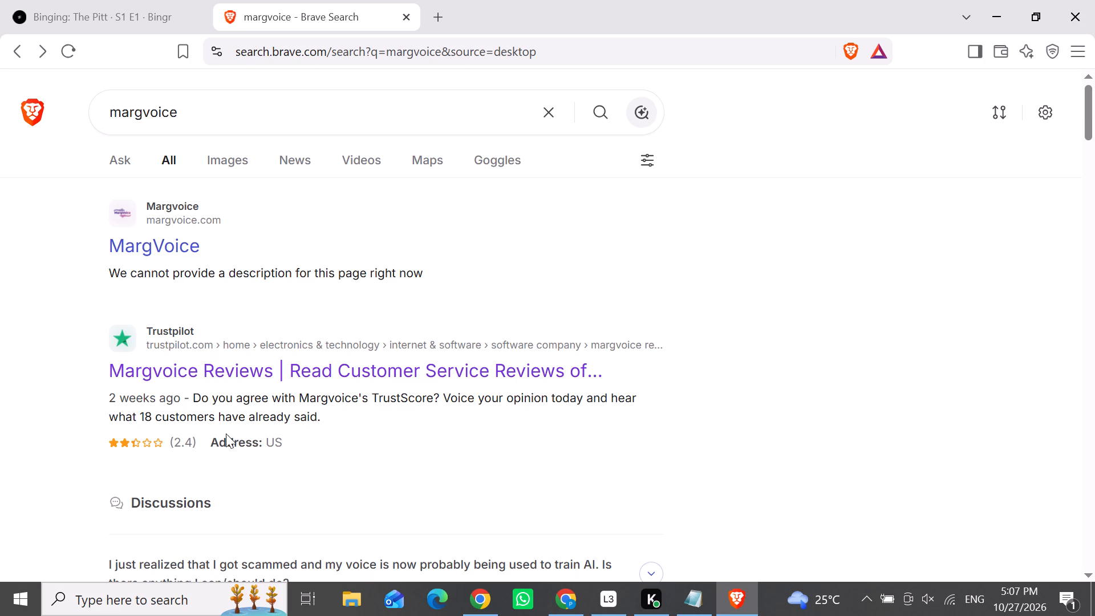
{"action": "scroll", "coordinate": [599, 362], "scroll_direction": "down", "scroll_amount": 2}
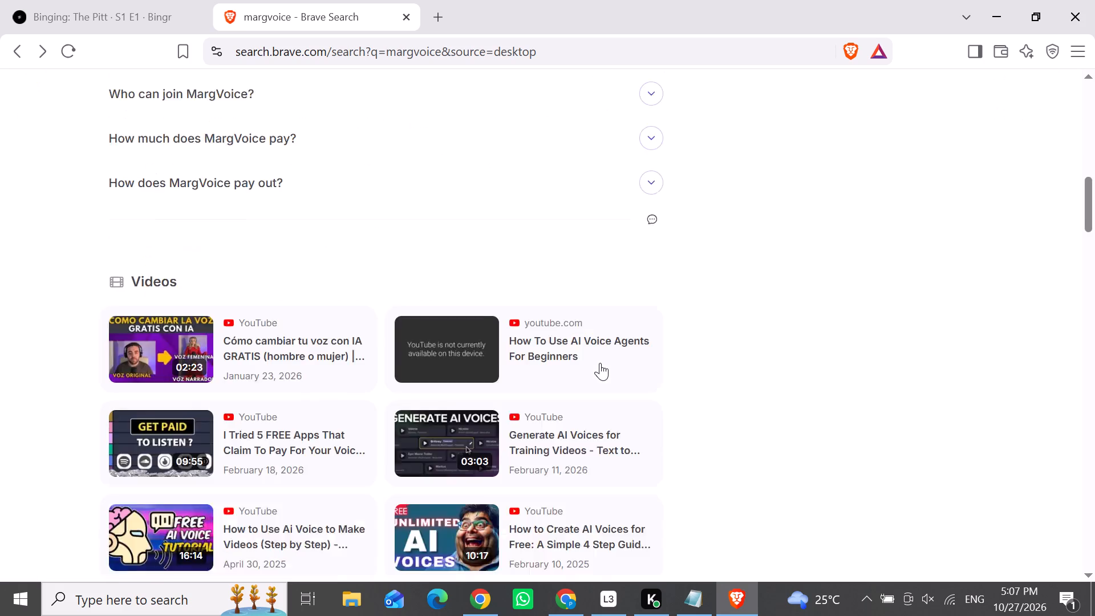
{"action": "scroll", "coordinate": [600, 363], "scroll_direction": "down", "scroll_amount": 1}
{"action": "scroll", "coordinate": [600, 363], "scroll_direction": "up", "scroll_amount": 2}
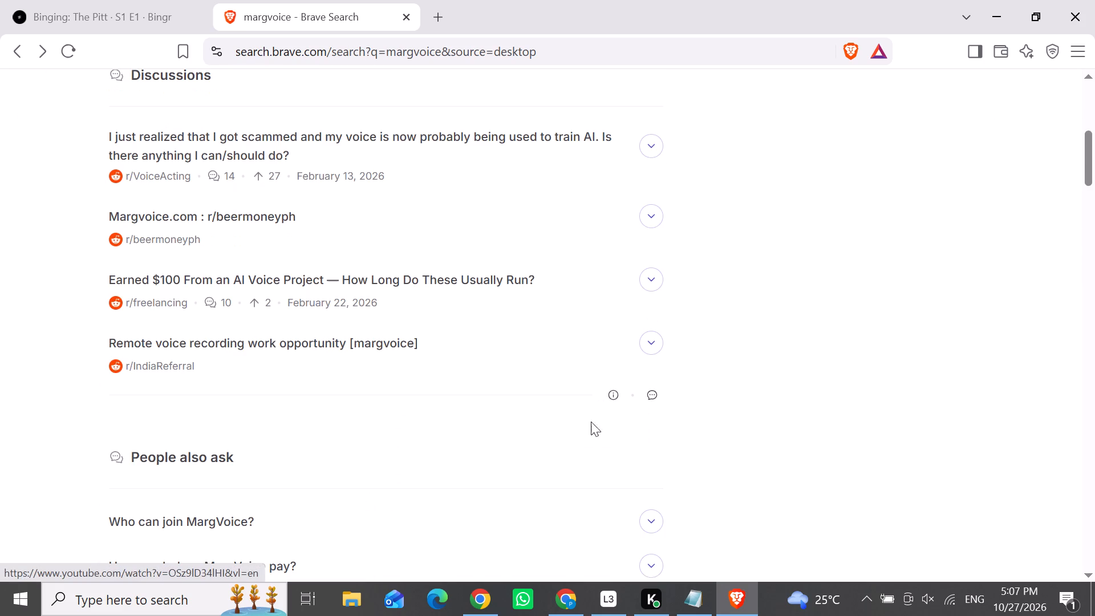
{"action": "scroll", "coordinate": [588, 434], "scroll_direction": "up", "scroll_amount": 1}
{"action": "scroll", "coordinate": [587, 436], "scroll_direction": "down", "scroll_amount": 3}
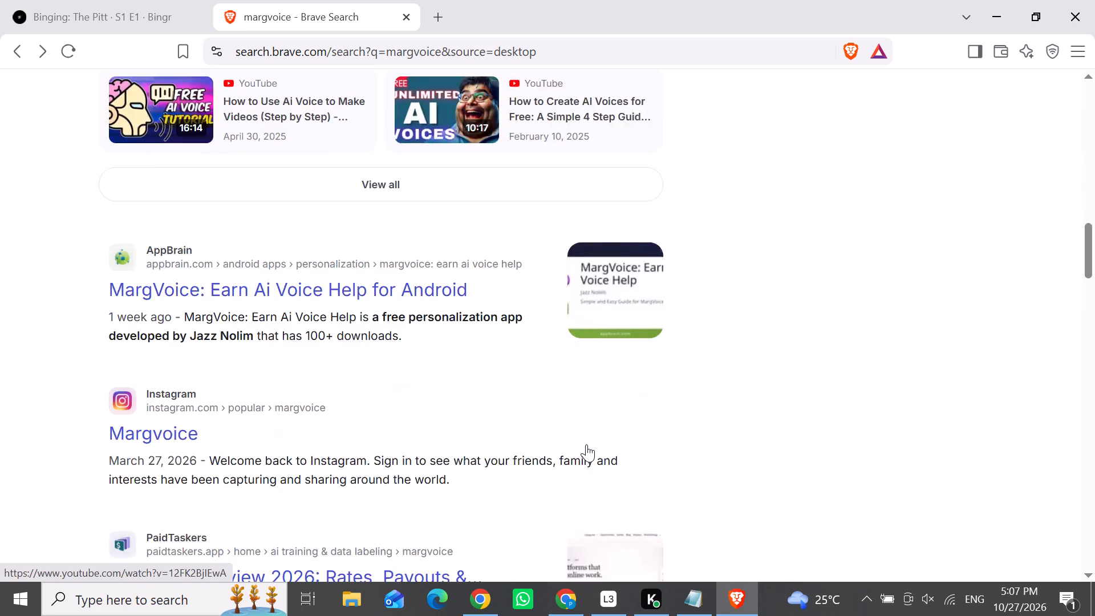
{"action": "scroll", "coordinate": [586, 444], "scroll_direction": "down", "scroll_amount": 7}
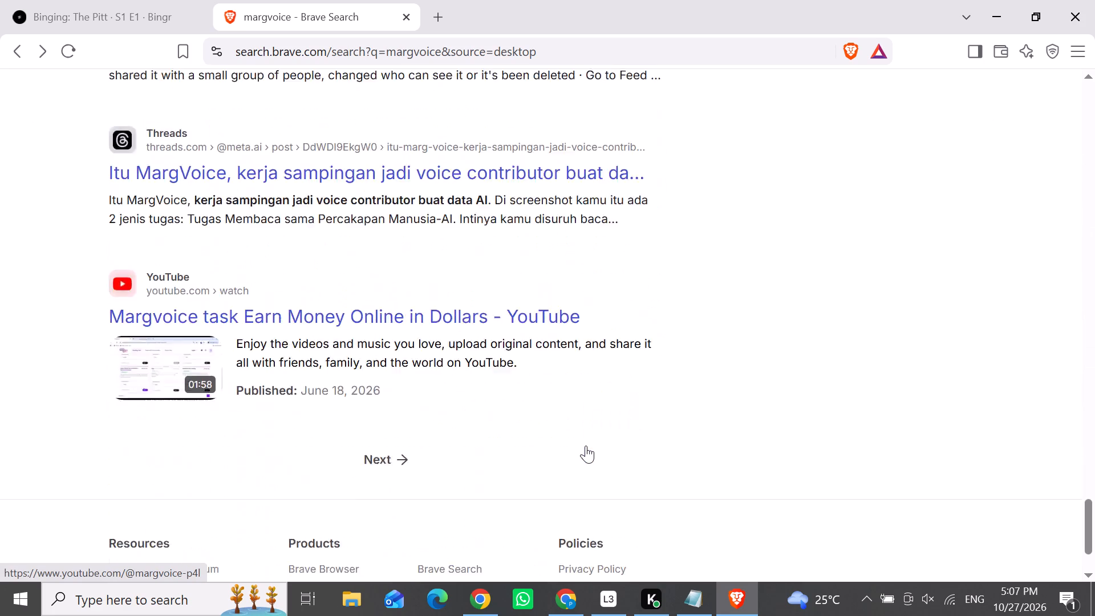
{"action": "scroll", "coordinate": [586, 445], "scroll_direction": "down", "scroll_amount": 3}
{"action": "scroll", "coordinate": [586, 445], "scroll_direction": "up", "scroll_amount": 4}
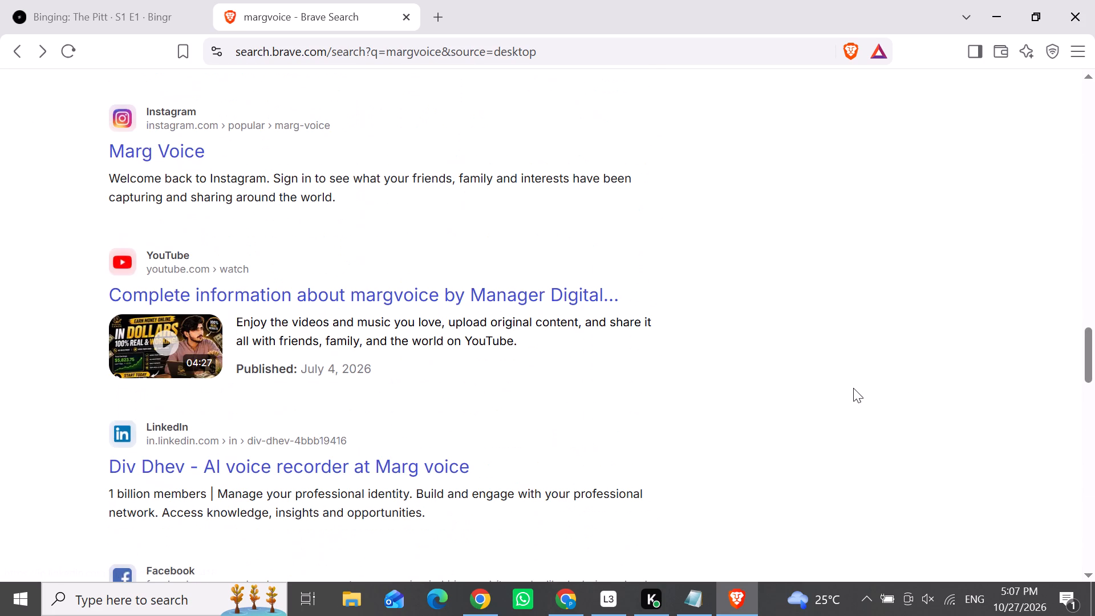
{"action": "scroll", "coordinate": [848, 392], "scroll_direction": "up", "scroll_amount": 3}
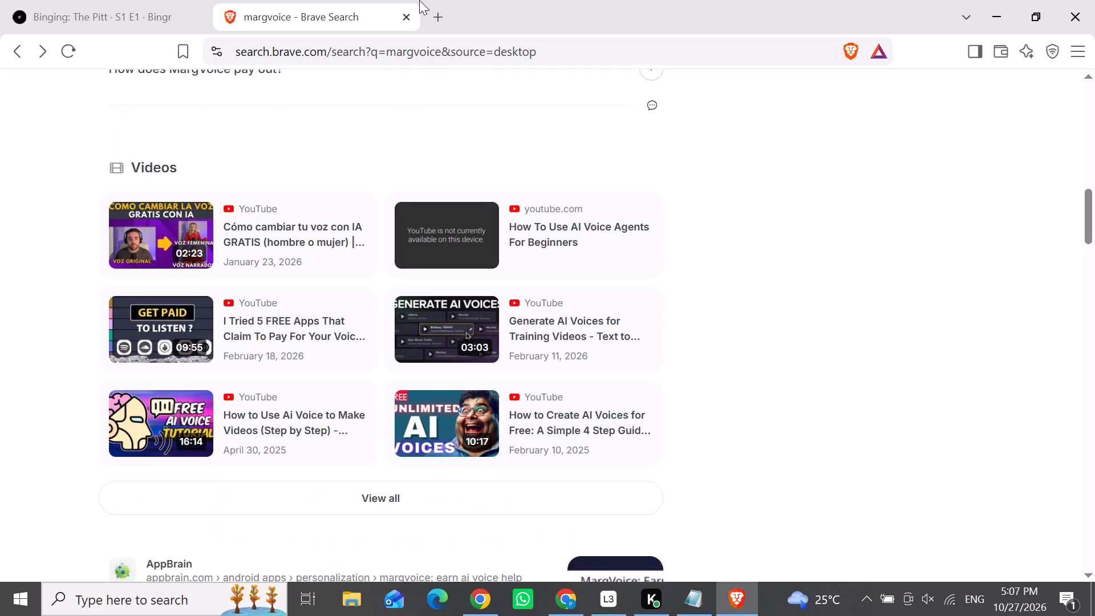
Open a new browser tab and enter "marg" in the address bar.
{"action": "left_click", "coordinate": [439, 15]}
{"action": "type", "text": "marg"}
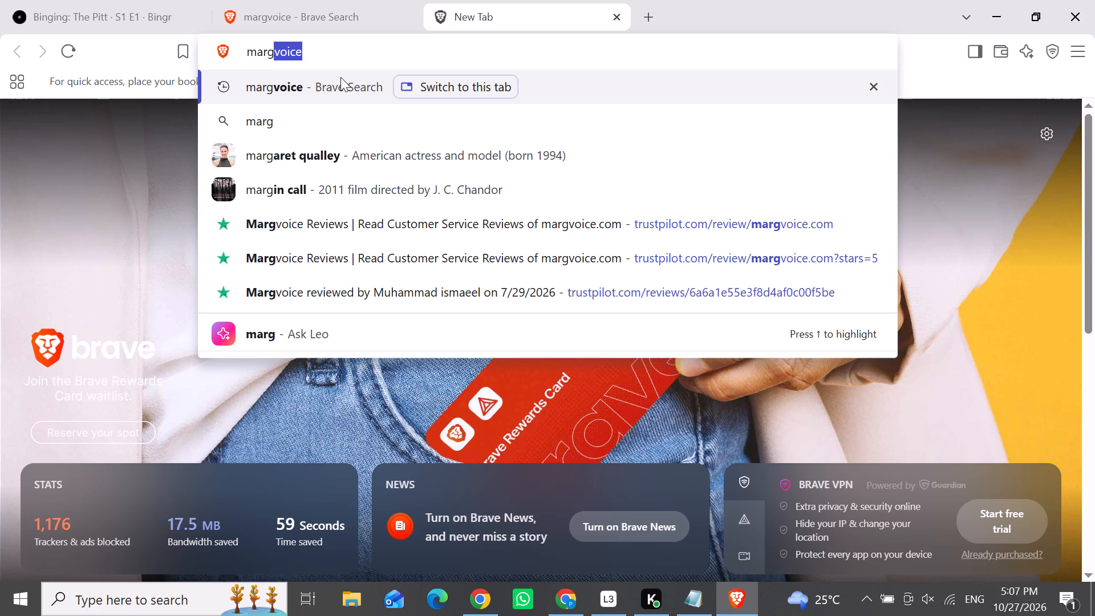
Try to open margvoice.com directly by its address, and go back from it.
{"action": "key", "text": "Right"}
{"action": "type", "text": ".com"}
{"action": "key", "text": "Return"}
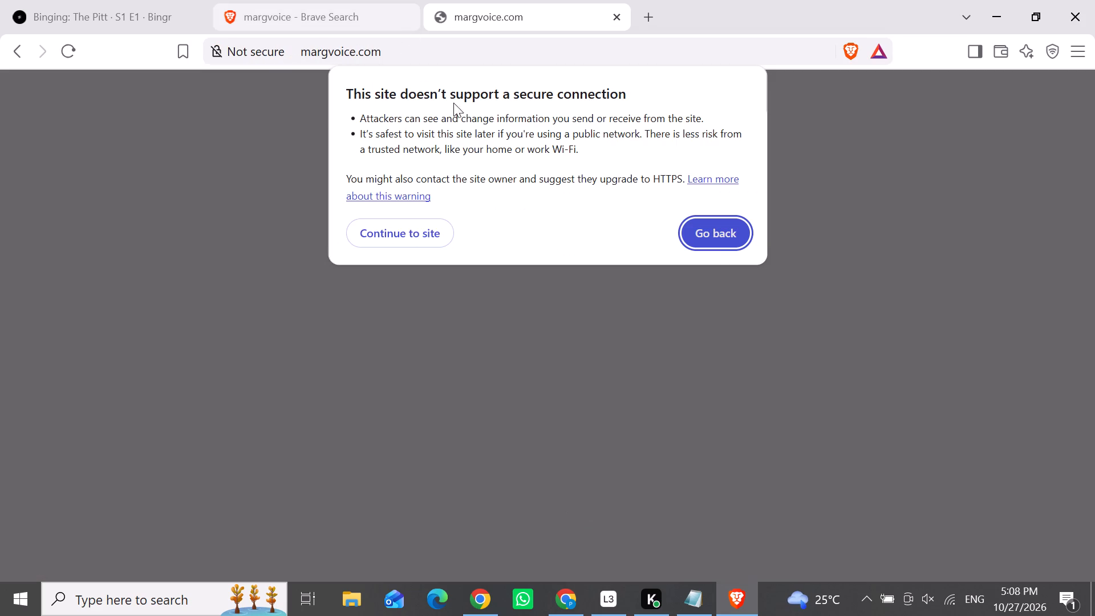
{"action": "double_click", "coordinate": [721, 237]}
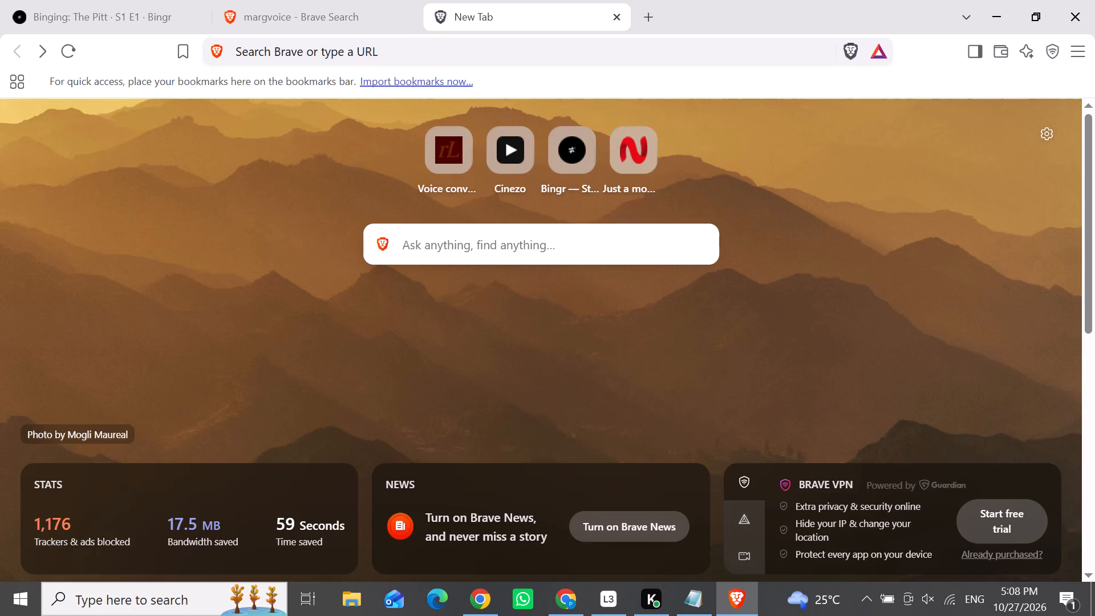
Search the web for margvoice, open the MargVoice website result, and close the older search tab.
{"action": "left_click", "coordinate": [302, 51]}
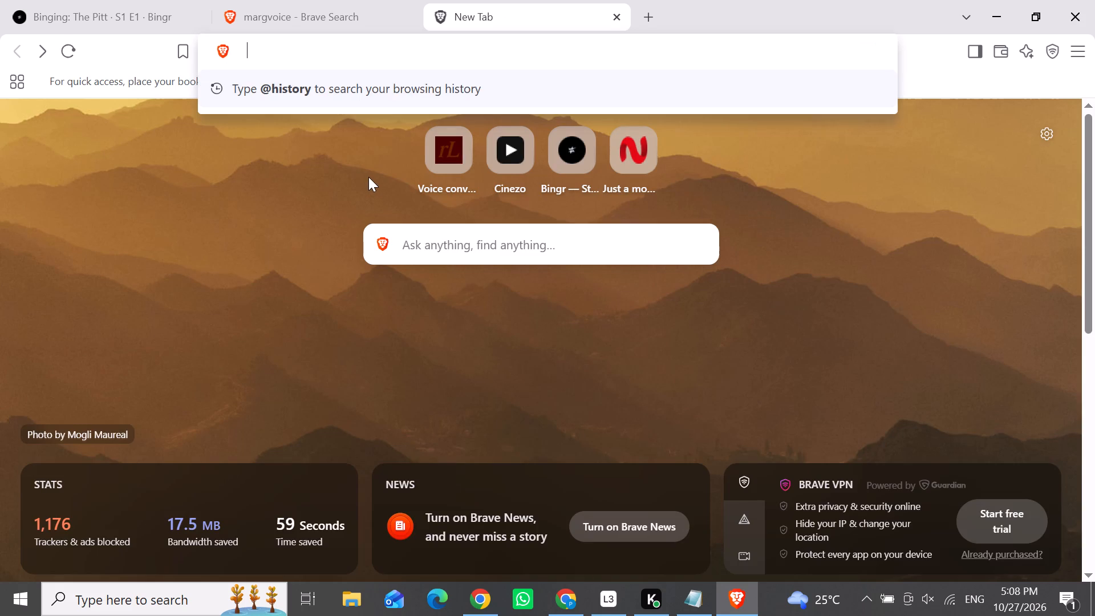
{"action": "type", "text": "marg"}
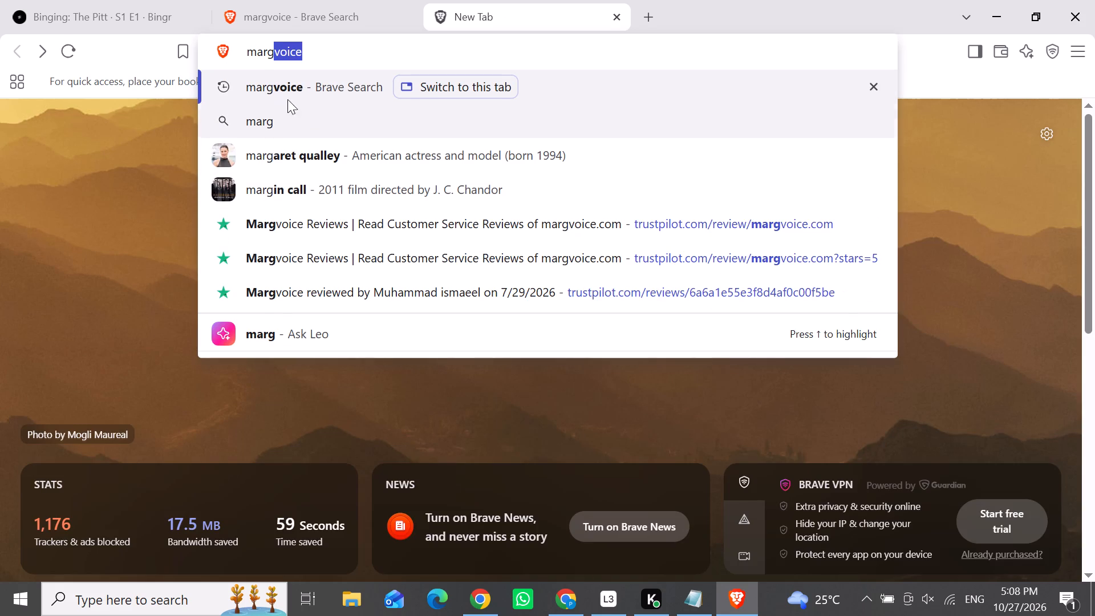
{"action": "left_click", "coordinate": [275, 88]}
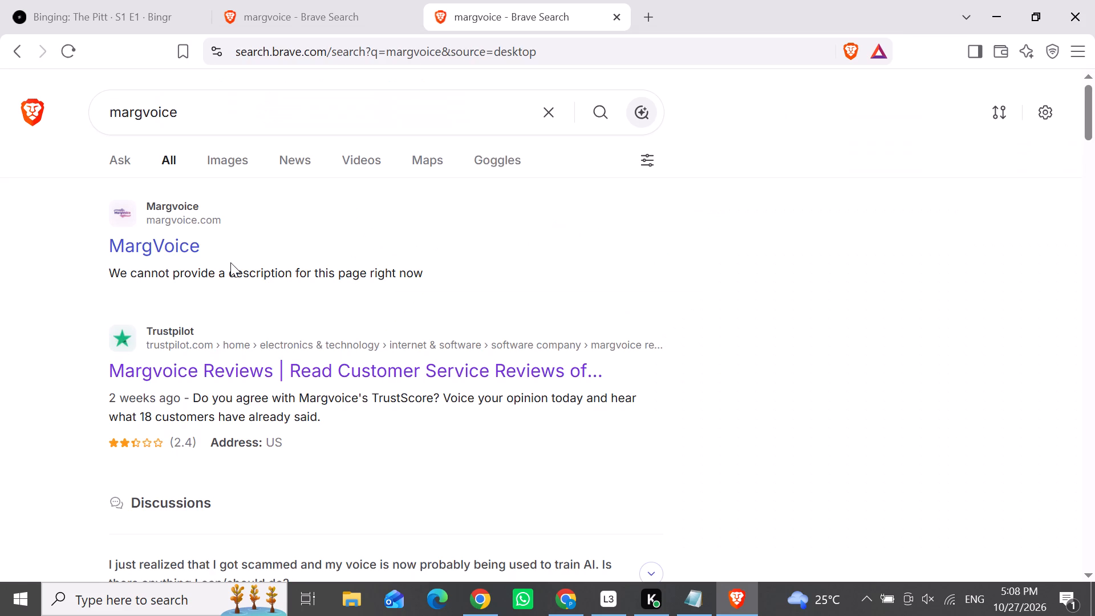
{"action": "left_click", "coordinate": [167, 248]}
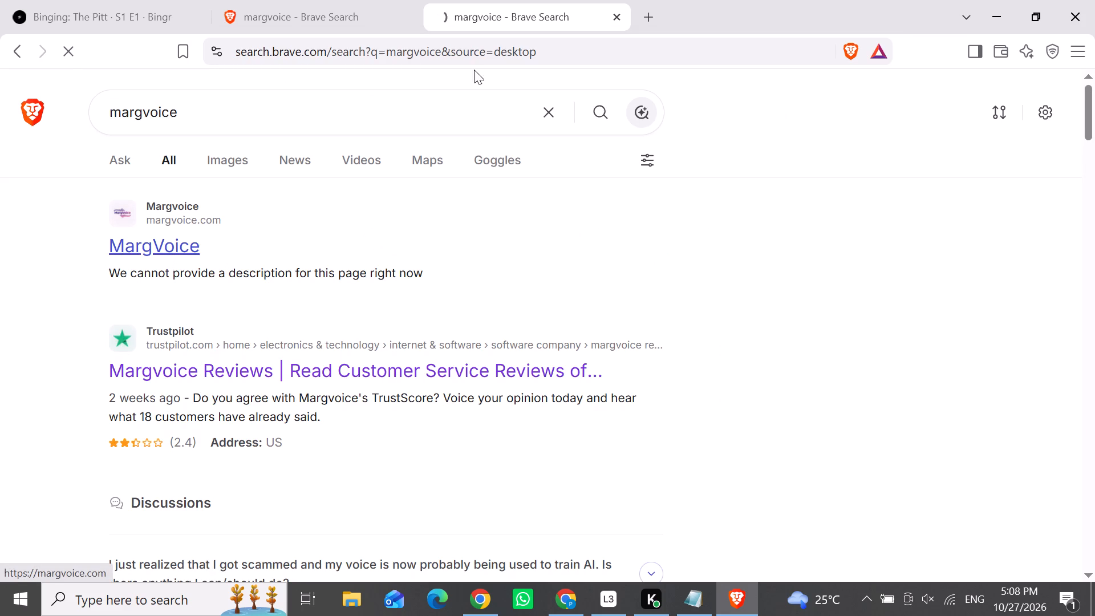
{"action": "left_click", "coordinate": [405, 17]}
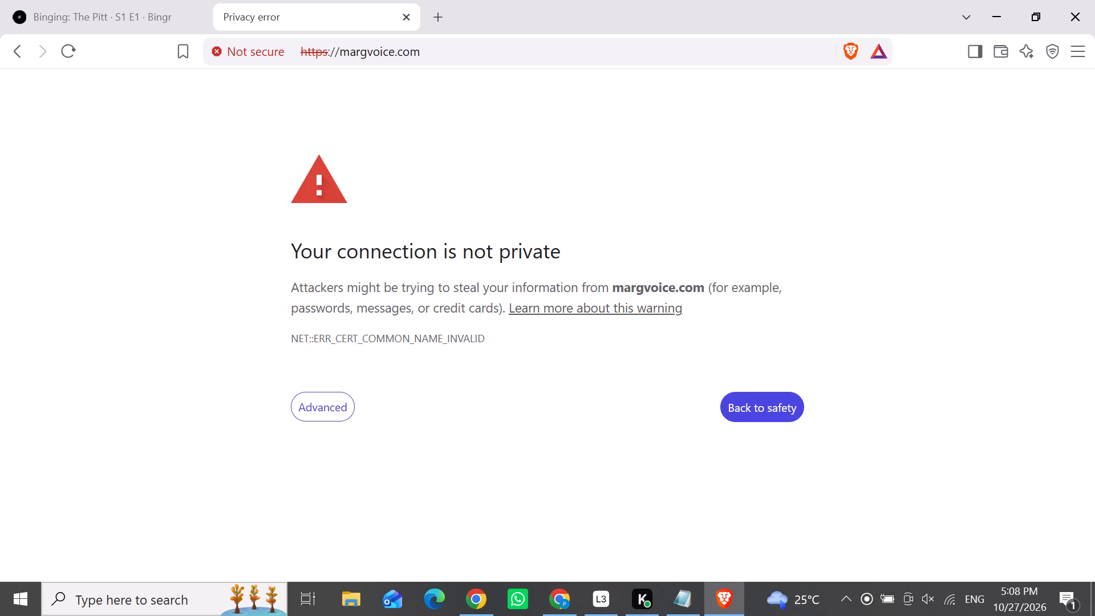
Show the advanced details of the privacy error, proceed to margvoice.com and look over the page that loads.
{"action": "left_click", "coordinate": [325, 403]}
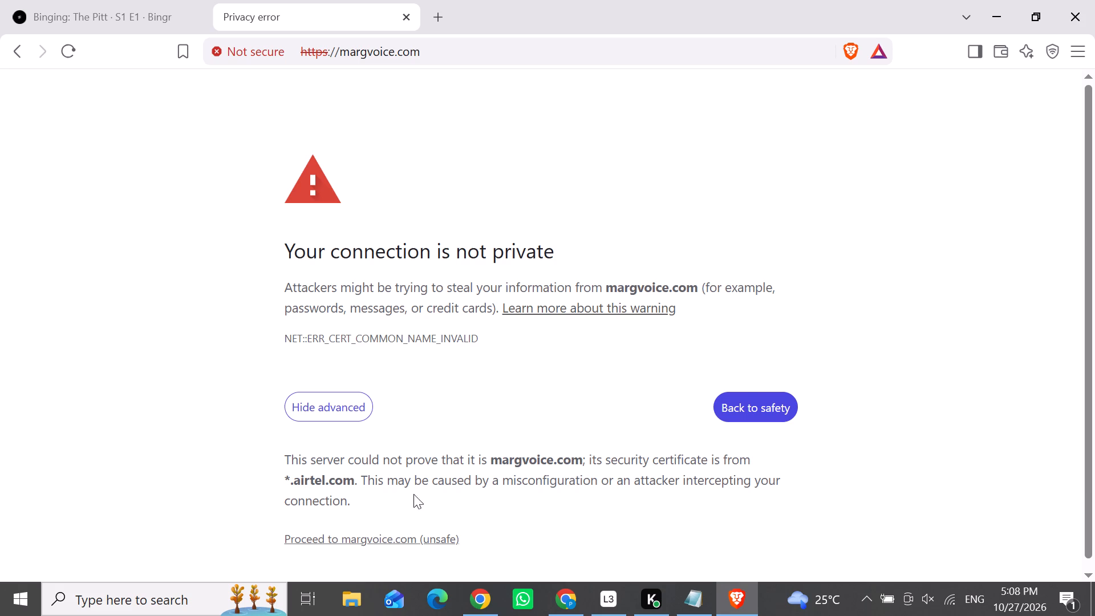
{"action": "scroll", "coordinate": [646, 486], "scroll_direction": "down", "scroll_amount": 2}
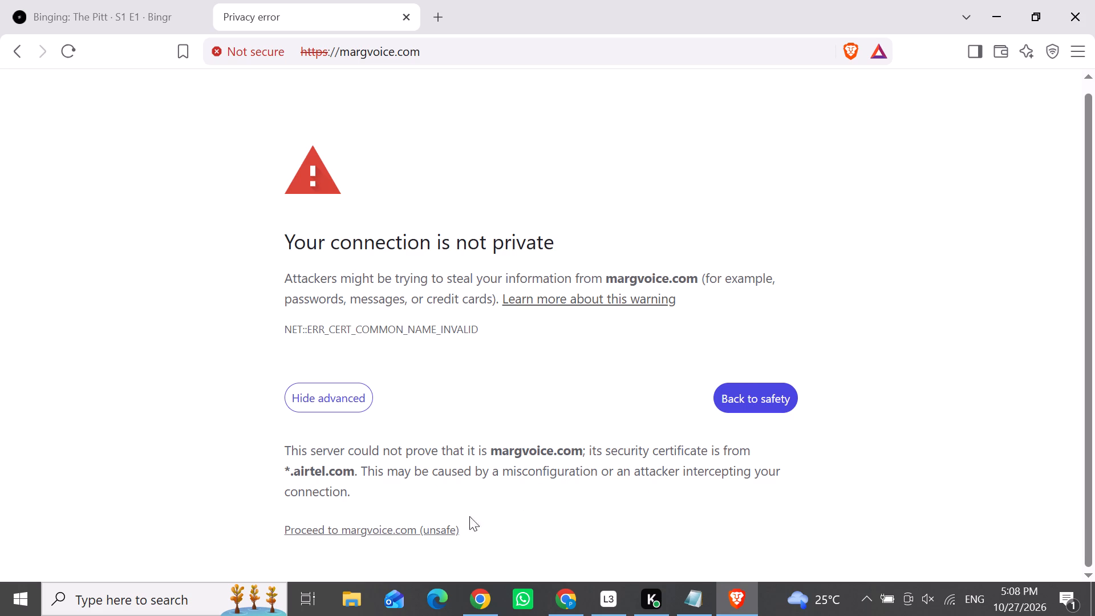
{"action": "left_click", "coordinate": [360, 527]}
{"action": "left_click", "coordinate": [381, 533]}
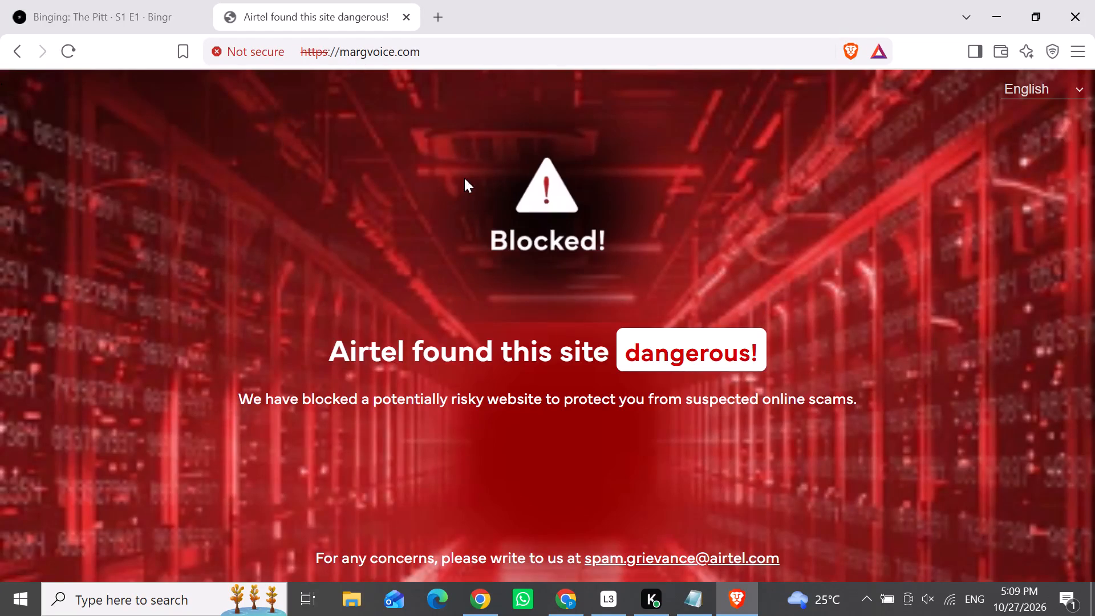
{"action": "scroll", "coordinate": [514, 325], "scroll_direction": "down", "scroll_amount": 1}
{"action": "scroll", "coordinate": [540, 428], "scroll_direction": "down", "scroll_amount": 1}
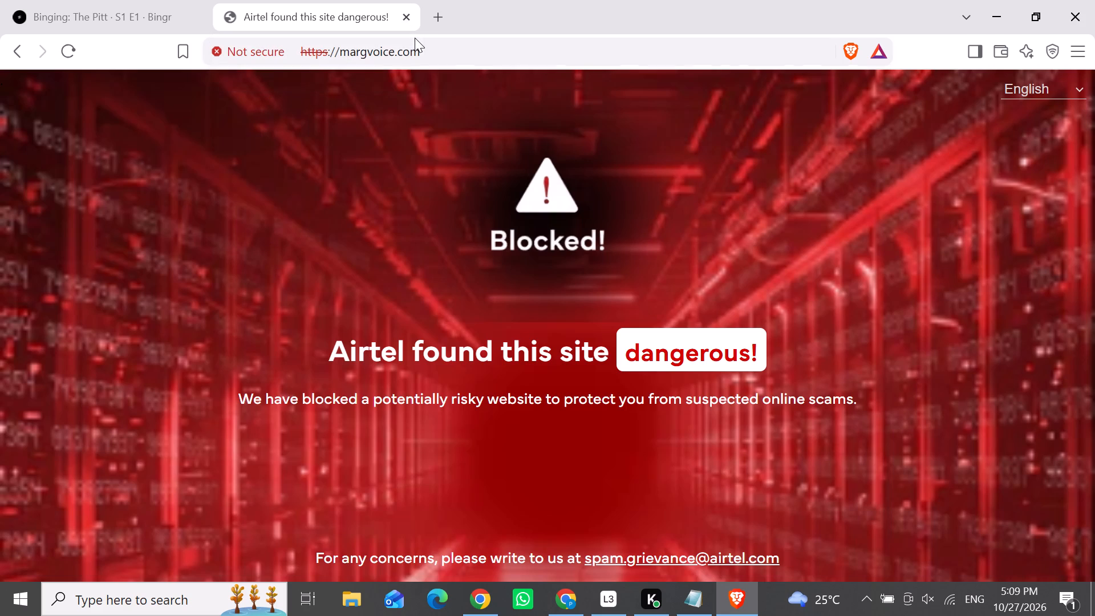
Close the margvoice.com page and the whole Brave window.
{"action": "left_click", "coordinate": [404, 19]}
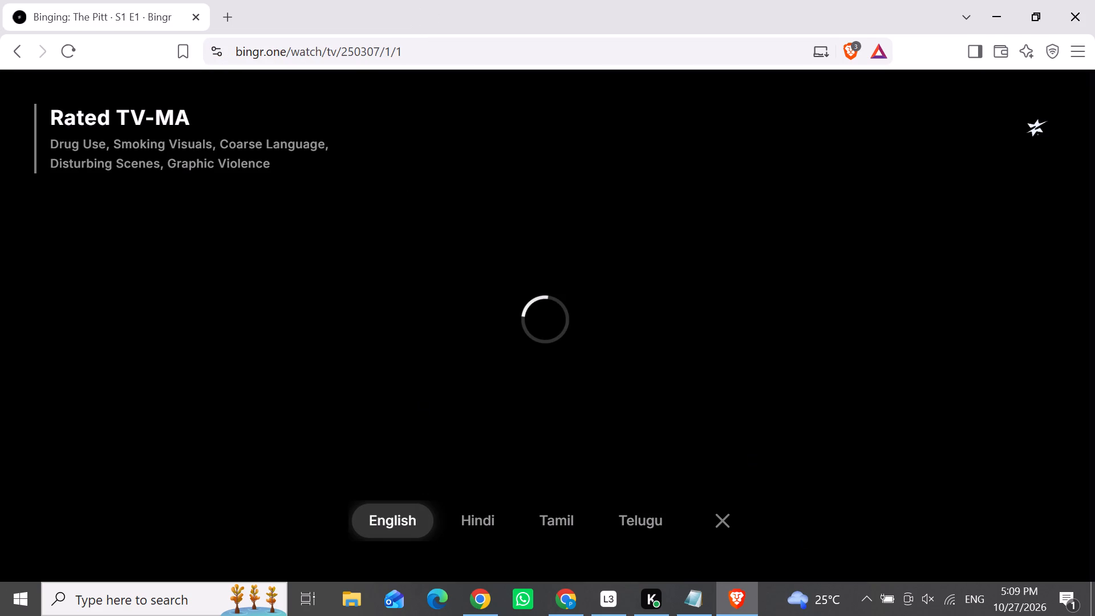
{"action": "left_click", "coordinate": [1070, 0]}
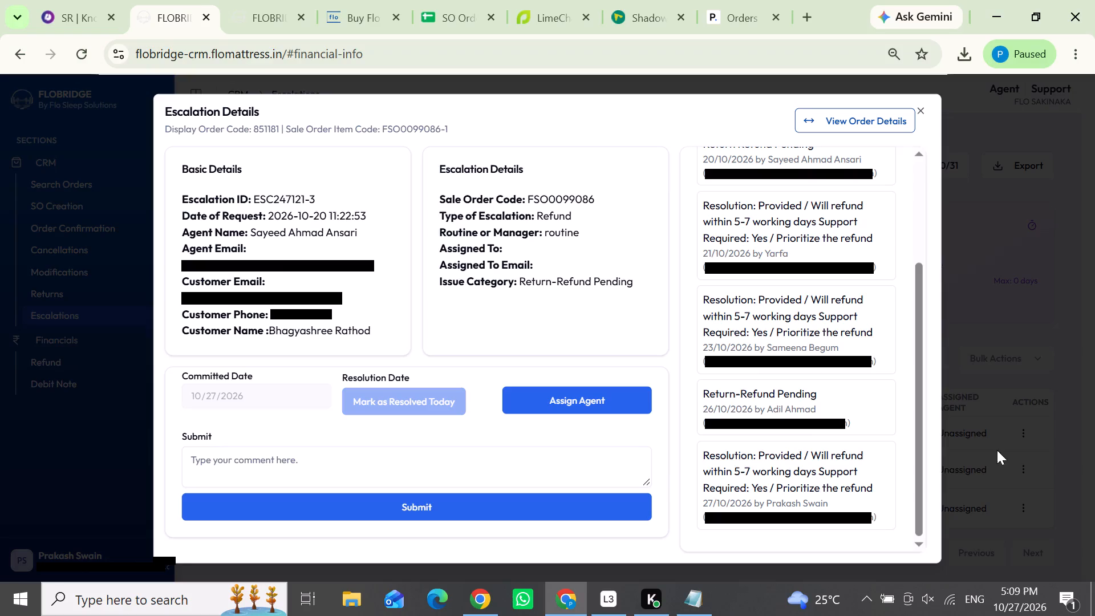
Copy the ongoing caller's number from Knowlarity and search FLOBRIDGE orders by Notification Mobile with it, removing its leading prefix.
{"action": "left_click", "coordinate": [69, 0]}
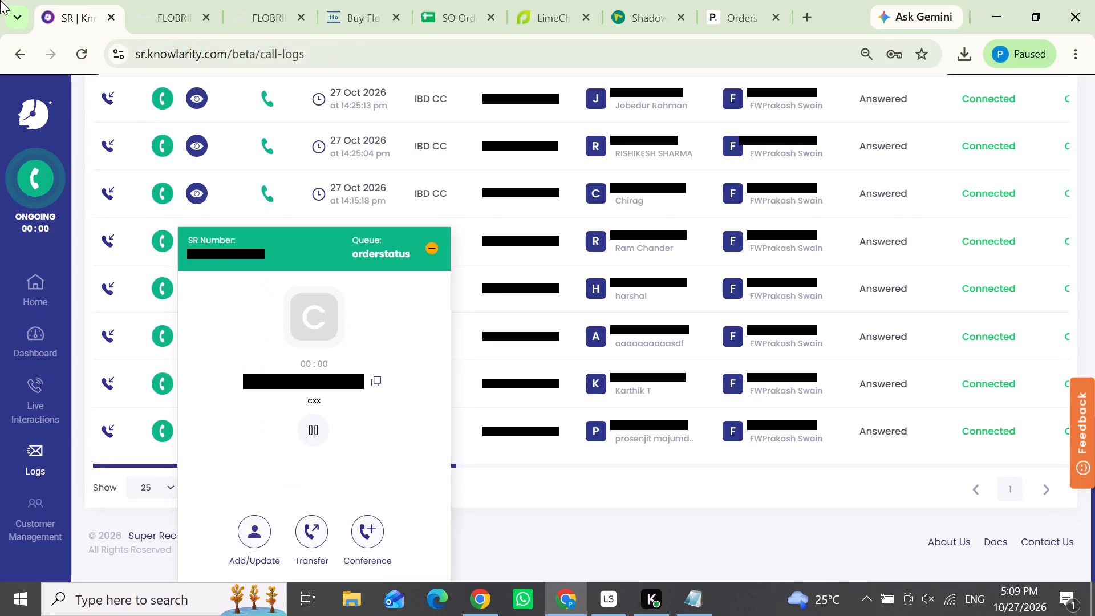
{"action": "left_click", "coordinate": [379, 379]}
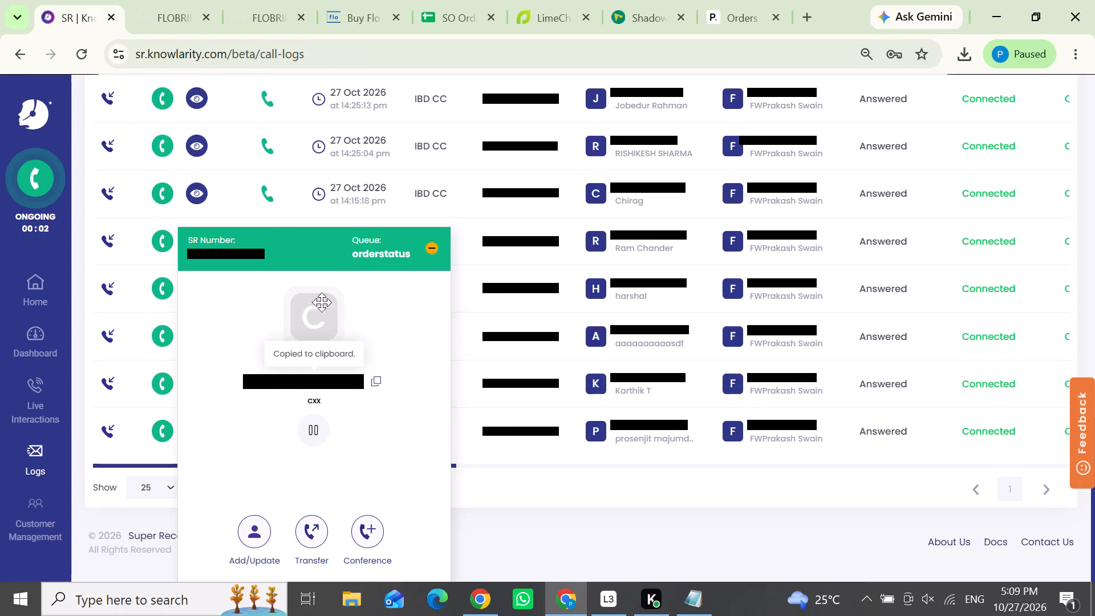
{"action": "left_click", "coordinate": [143, 7]}
{"action": "left_click", "coordinate": [21, 234]}
{"action": "left_click", "coordinate": [79, 177]}
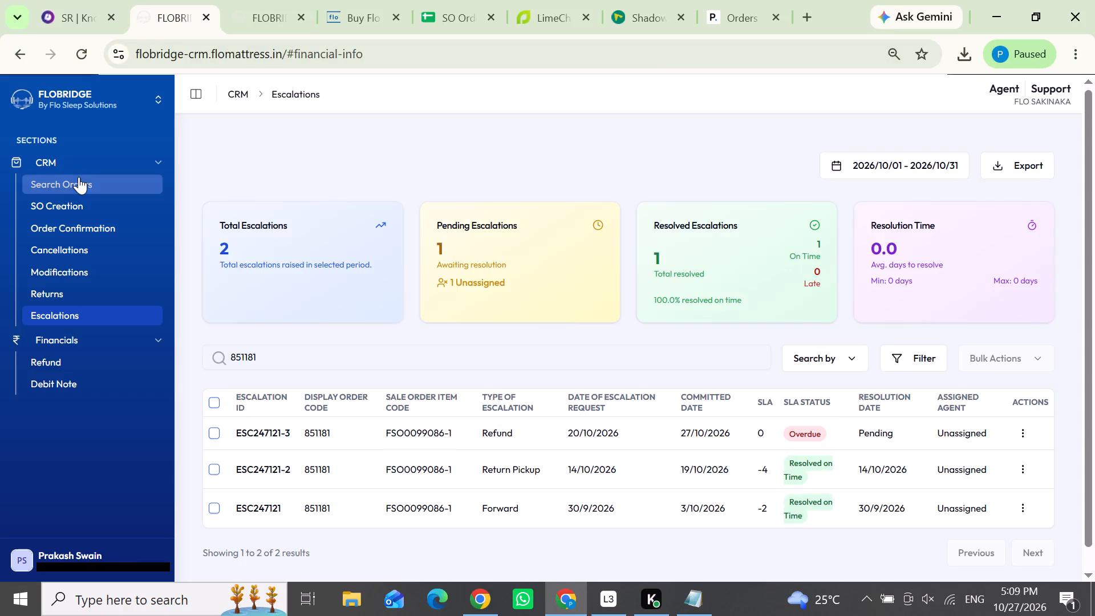
{"action": "left_click", "coordinate": [306, 154]}
{"action": "left_click", "coordinate": [318, 213]}
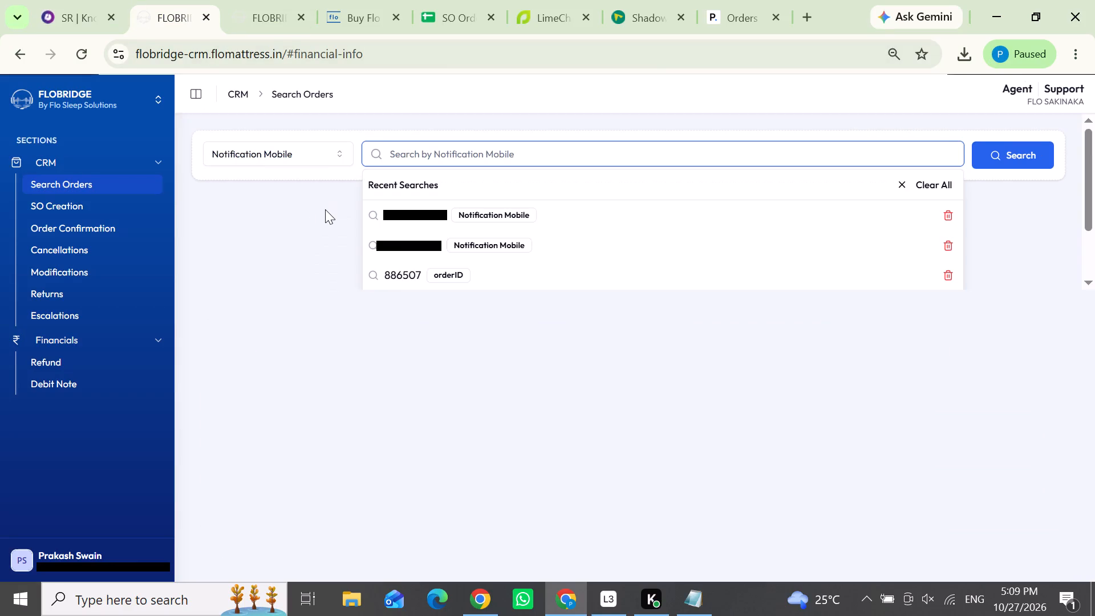
{"action": "key", "text": "ctrl+v"}
{"action": "left_click_drag", "start_coordinate": [406, 153], "coordinate": [371, 147]}
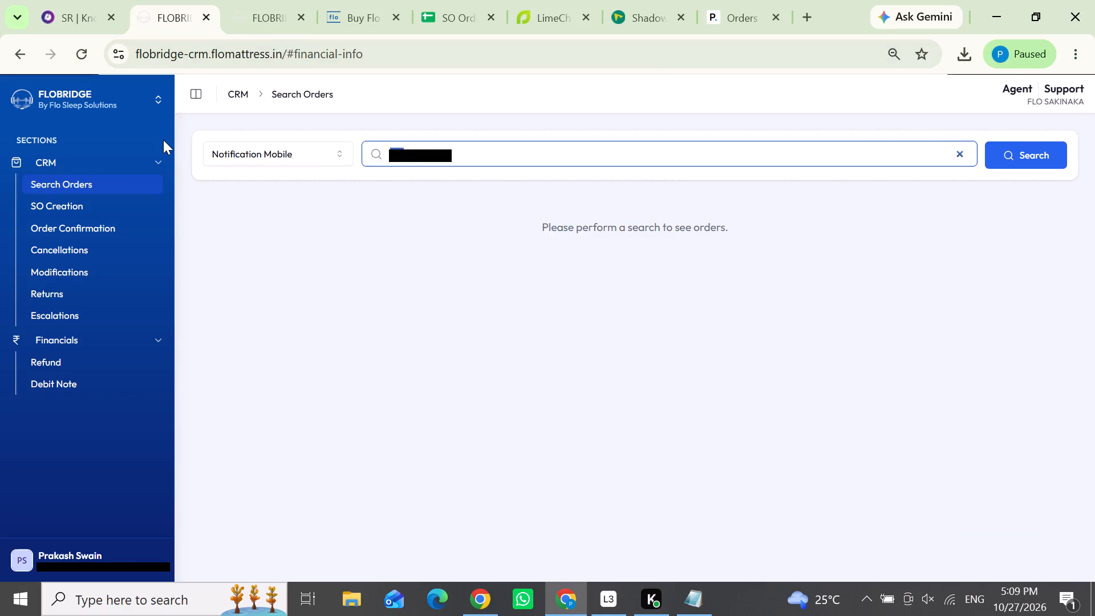
{"action": "key", "text": "BackSpace"}
{"action": "left_click", "coordinate": [1023, 151]}
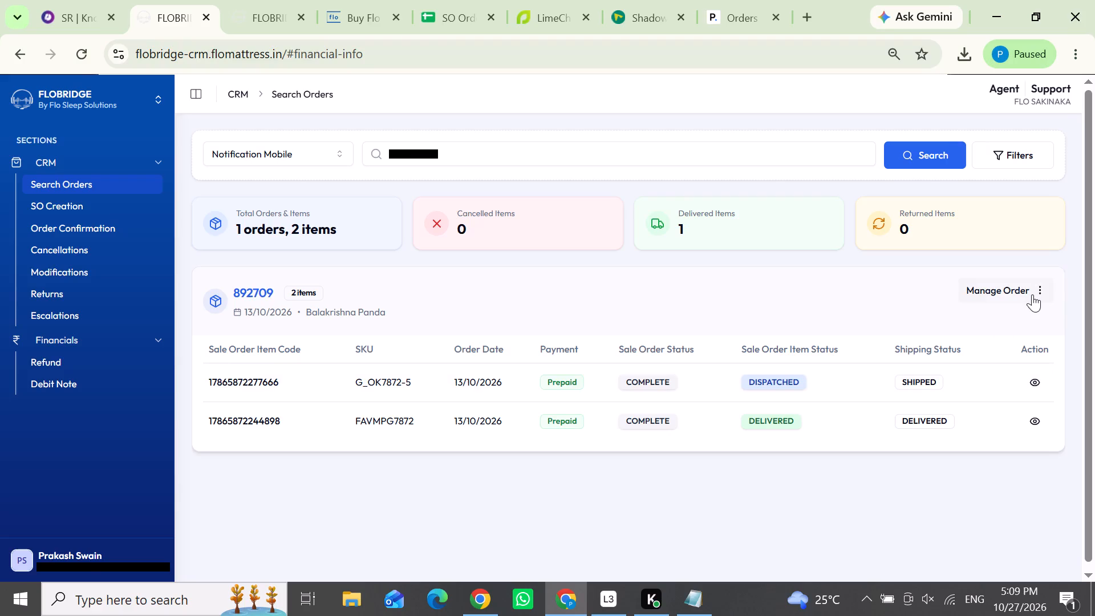
{"action": "left_click", "coordinate": [1032, 294]}
{"action": "left_click", "coordinate": [974, 431]}
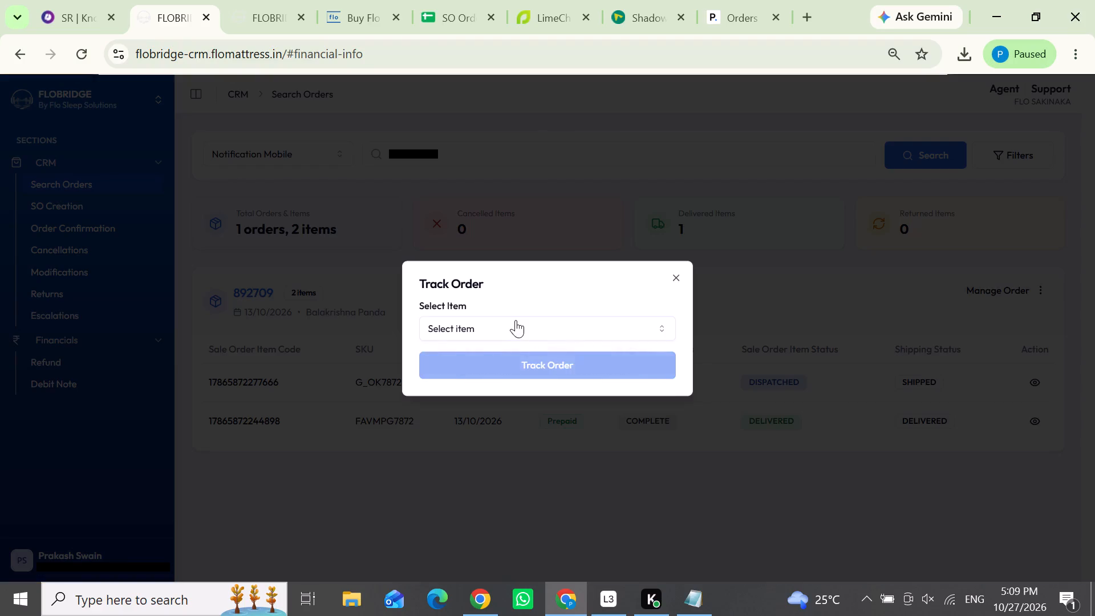
{"action": "left_click", "coordinate": [516, 320]}
{"action": "left_click", "coordinate": [492, 354]}
{"action": "left_click", "coordinate": [475, 362]}
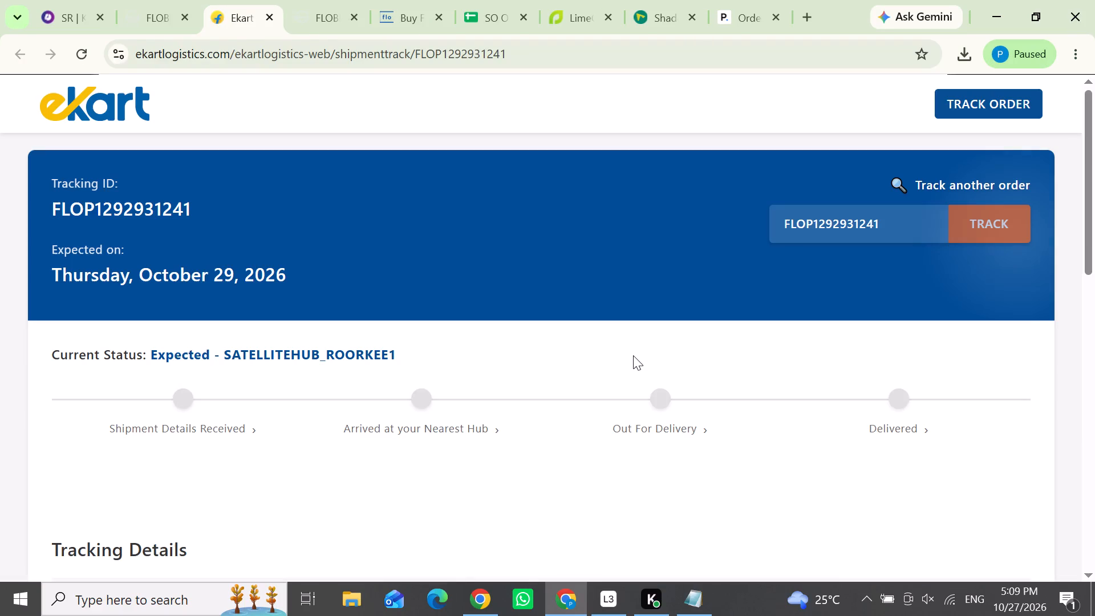
{"action": "scroll", "coordinate": [620, 342], "scroll_direction": "down", "scroll_amount": 1}
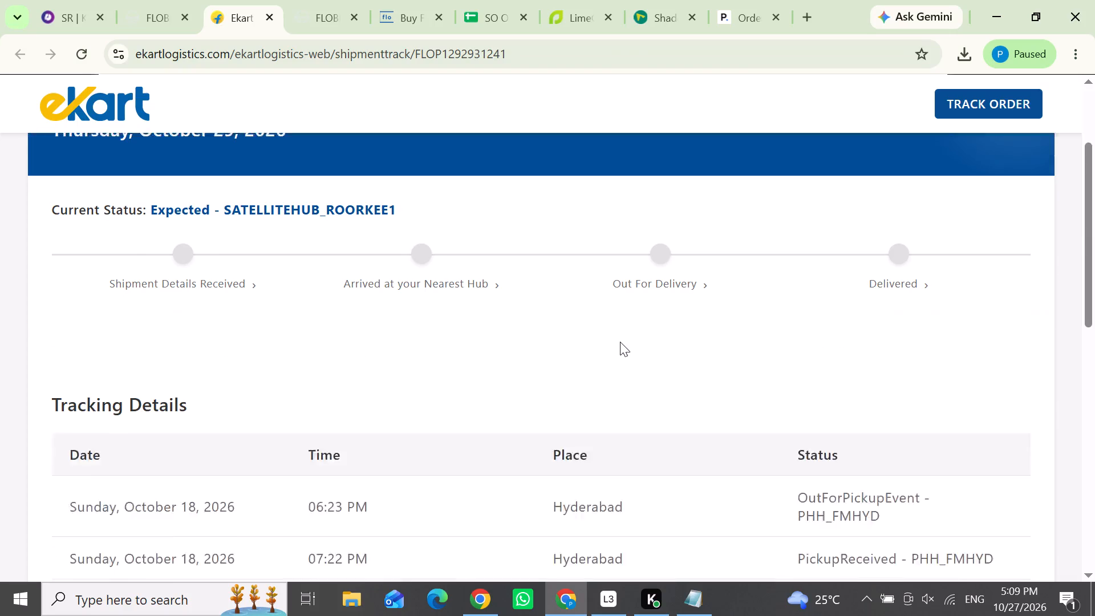
{"action": "scroll", "coordinate": [620, 342], "scroll_direction": "down", "scroll_amount": 3}
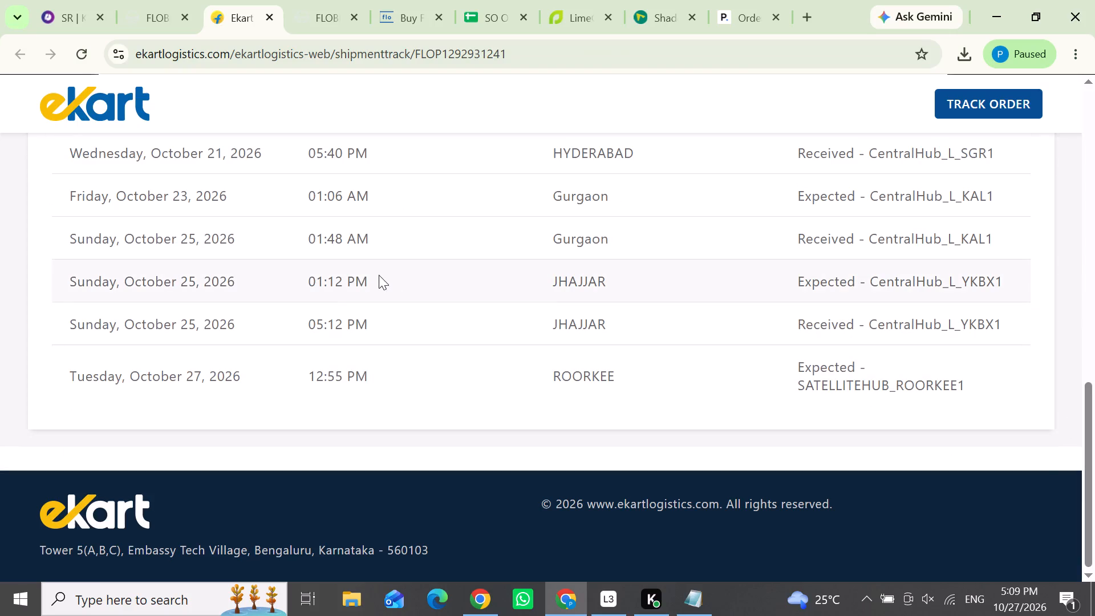
{"action": "scroll", "coordinate": [379, 275], "scroll_direction": "up", "scroll_amount": 2}
{"action": "left_click", "coordinate": [152, 22]}
{"action": "left_click", "coordinate": [257, 287]}
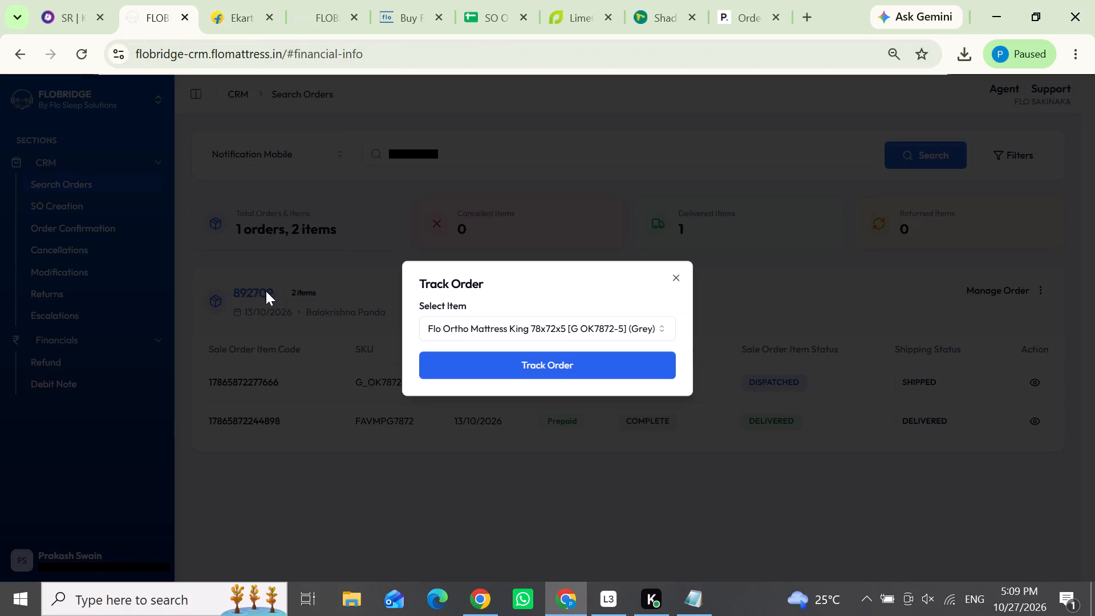
{"action": "left_click_drag", "start_coordinate": [277, 291], "coordinate": [215, 296]}
{"action": "key", "text": "ctrl+c"}
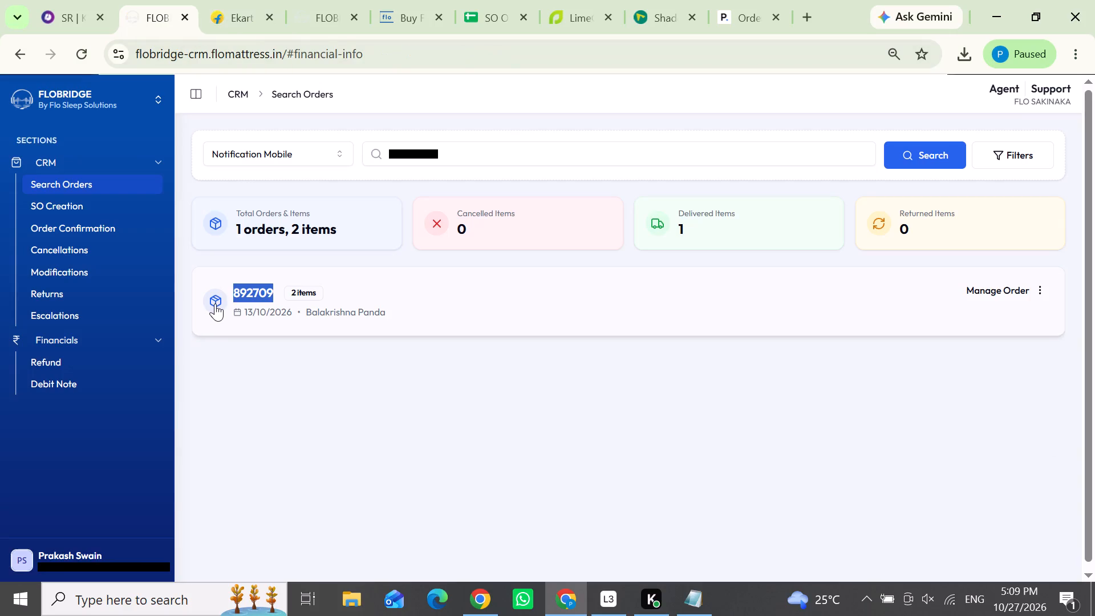
{"action": "left_click", "coordinate": [475, 286]}
{"action": "left_click", "coordinate": [1033, 384]}
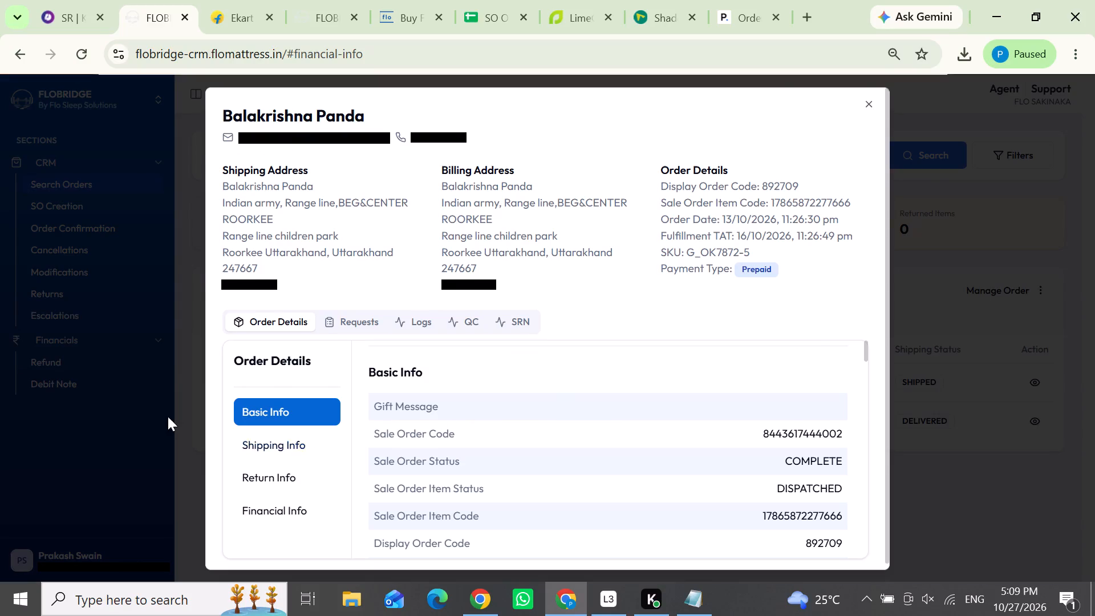
{"action": "left_click", "coordinate": [168, 416]}
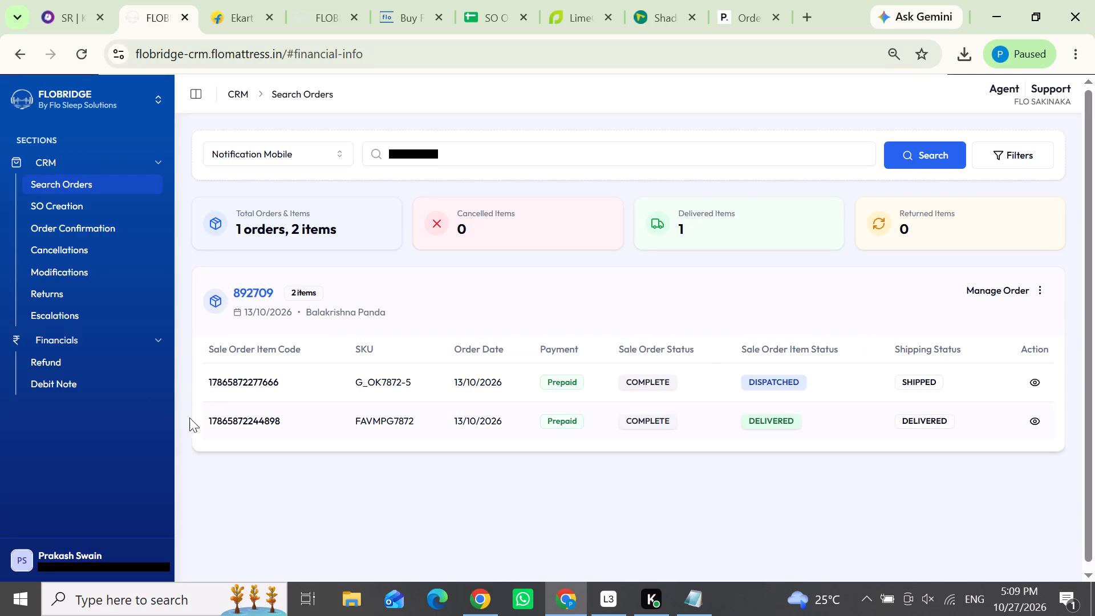
Switch to Knowlarity and open the Add/Update customer form for the ongoing call.
{"action": "left_click", "coordinate": [66, 23]}
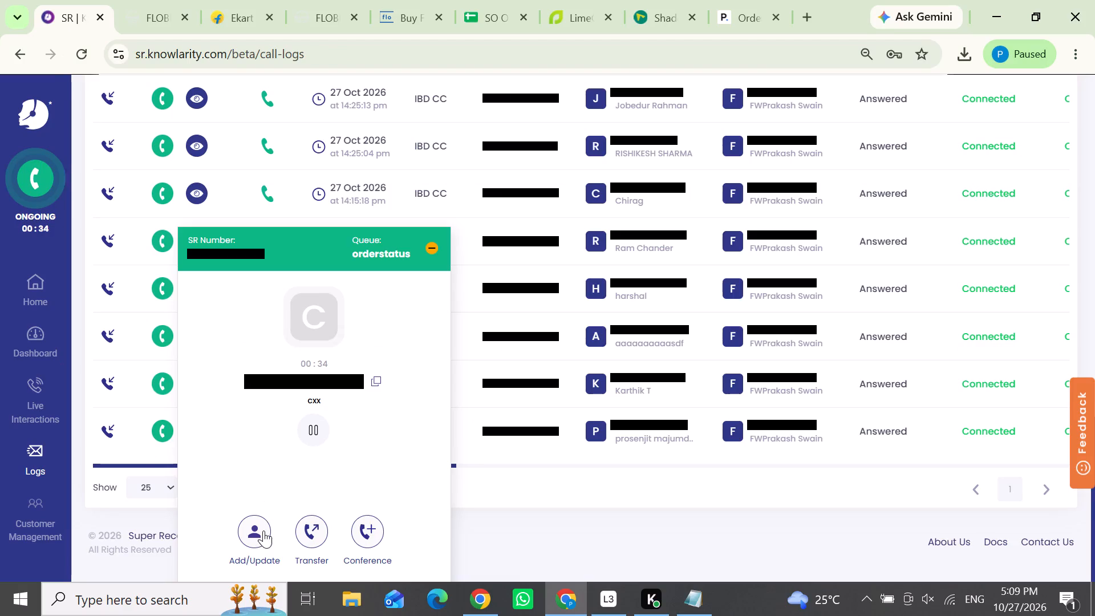
{"action": "left_click", "coordinate": [262, 531]}
Return to the Ekart tracking page and examine the latest entries of the shipment's tracking details.
{"action": "left_click", "coordinate": [156, 23]}
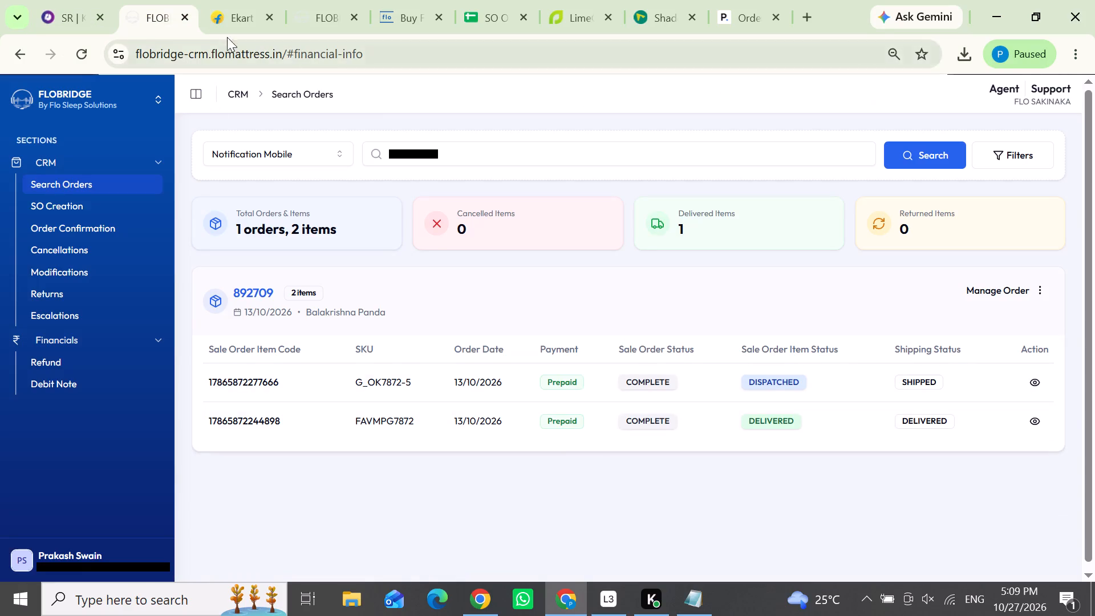
{"action": "left_click", "coordinate": [231, 21]}
{"action": "scroll", "coordinate": [575, 346], "scroll_direction": "down", "scroll_amount": 2}
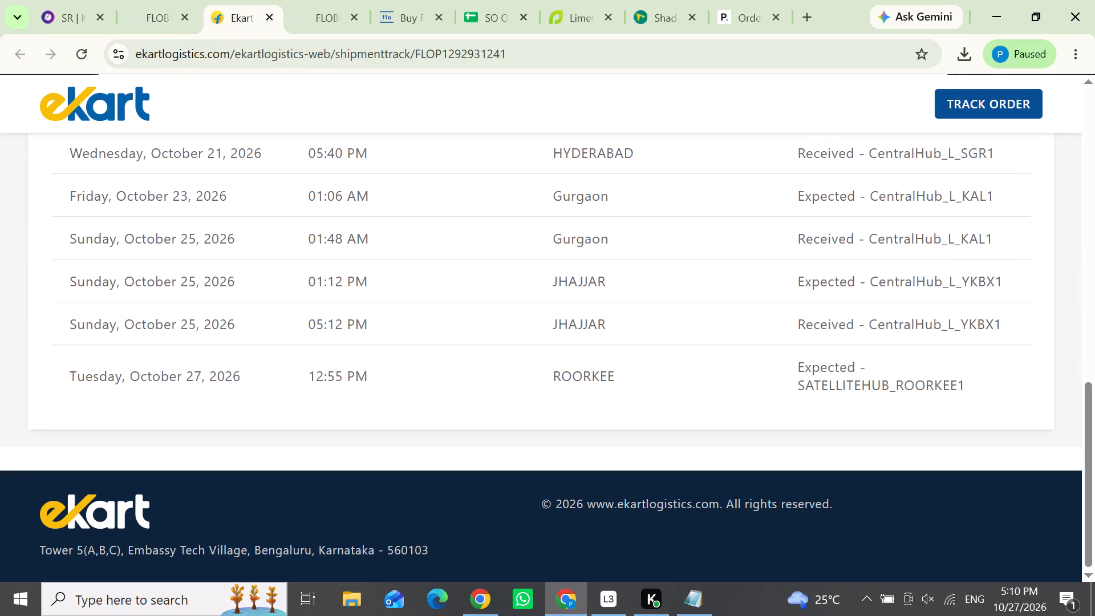
{"action": "left_click_drag", "start_coordinate": [1094, 444], "coordinate": [1086, 438]}
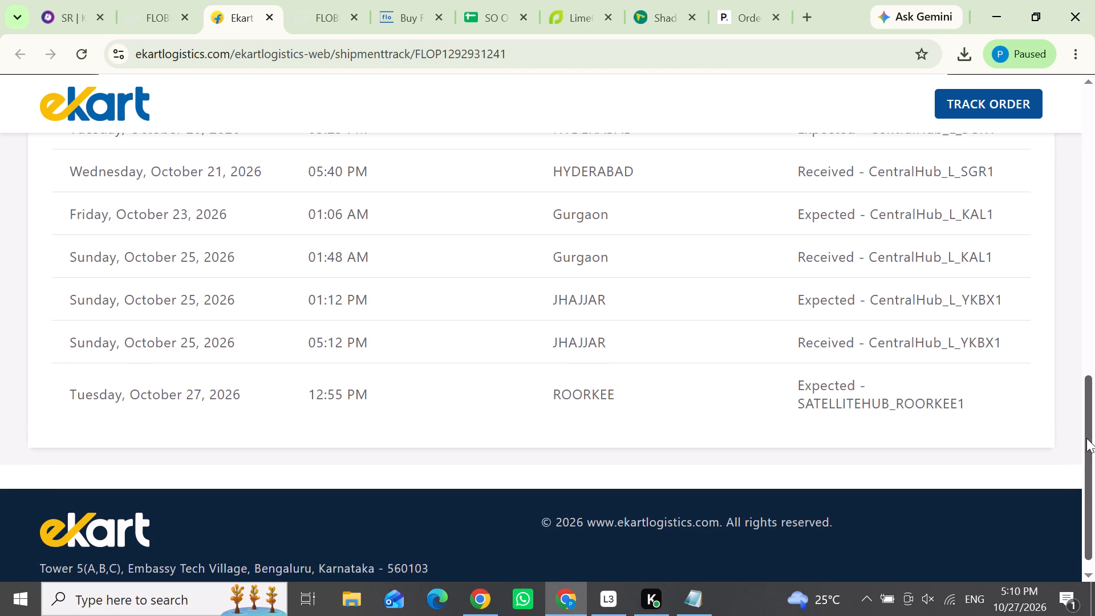
{"action": "left_click_drag", "start_coordinate": [1086, 438], "coordinate": [1086, 423]}
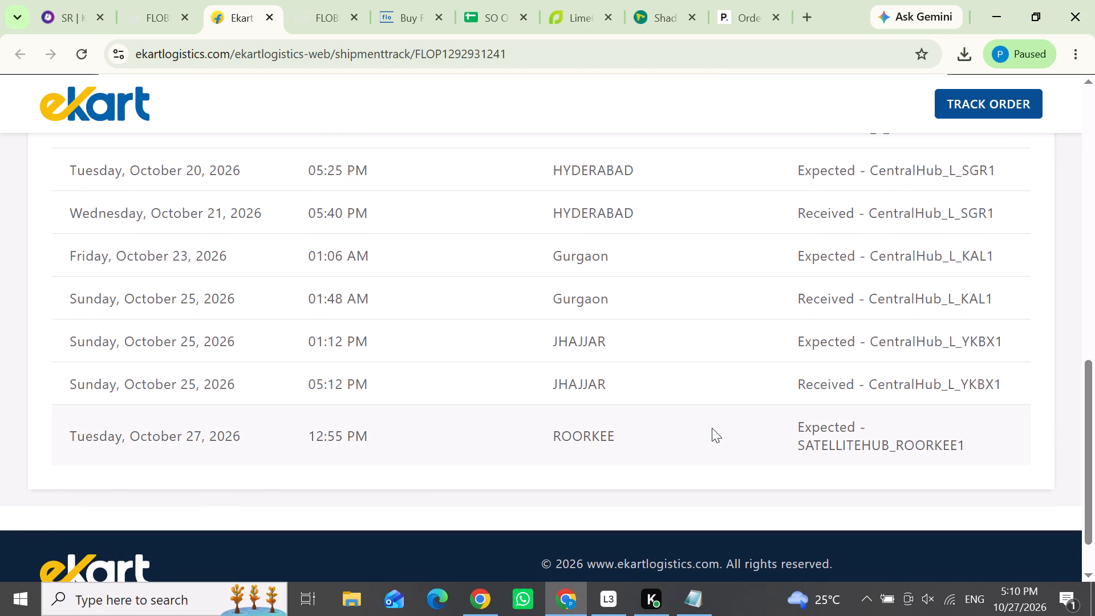
In Knowlarity, set the ongoing call's disposition to Delivery Status, add the copied order number as a note and save the customer form.
{"action": "scroll", "coordinate": [712, 428], "scroll_direction": "up", "scroll_amount": 3}
{"action": "left_click", "coordinate": [173, 1]}
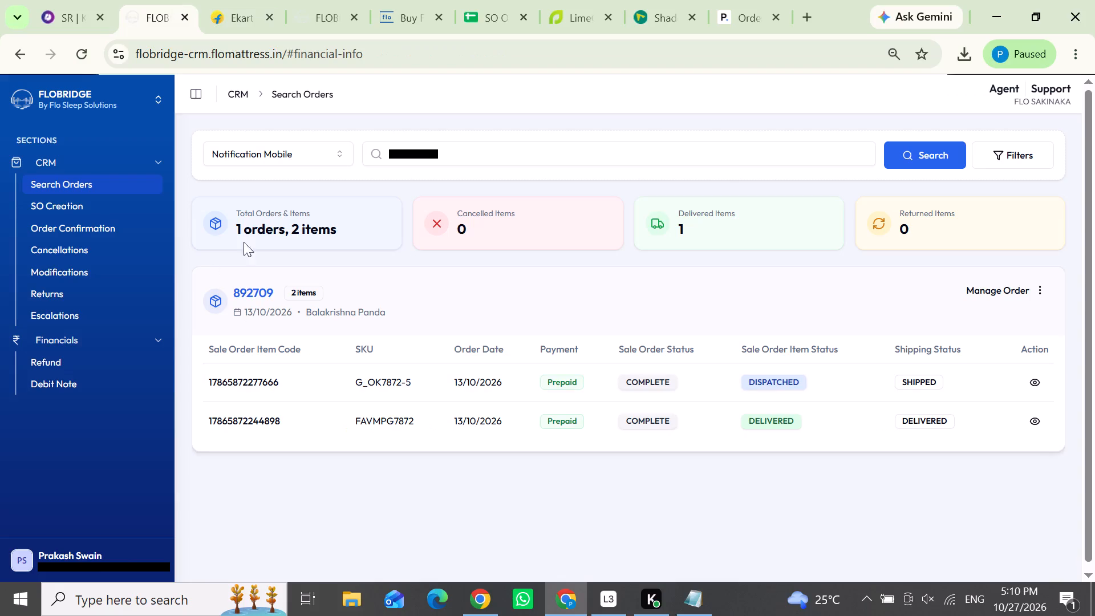
{"action": "left_click", "coordinate": [82, 22]}
{"action": "scroll", "coordinate": [273, 480], "scroll_direction": "down", "scroll_amount": 1}
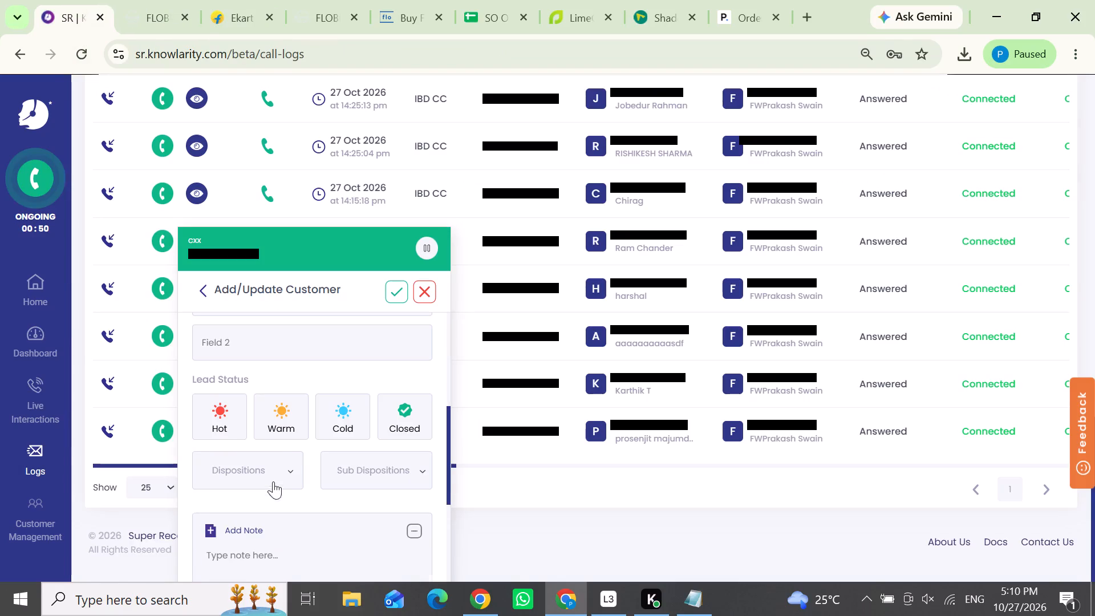
{"action": "left_click", "coordinate": [261, 475]}
{"action": "left_click_drag", "start_coordinate": [294, 522], "coordinate": [295, 530]}
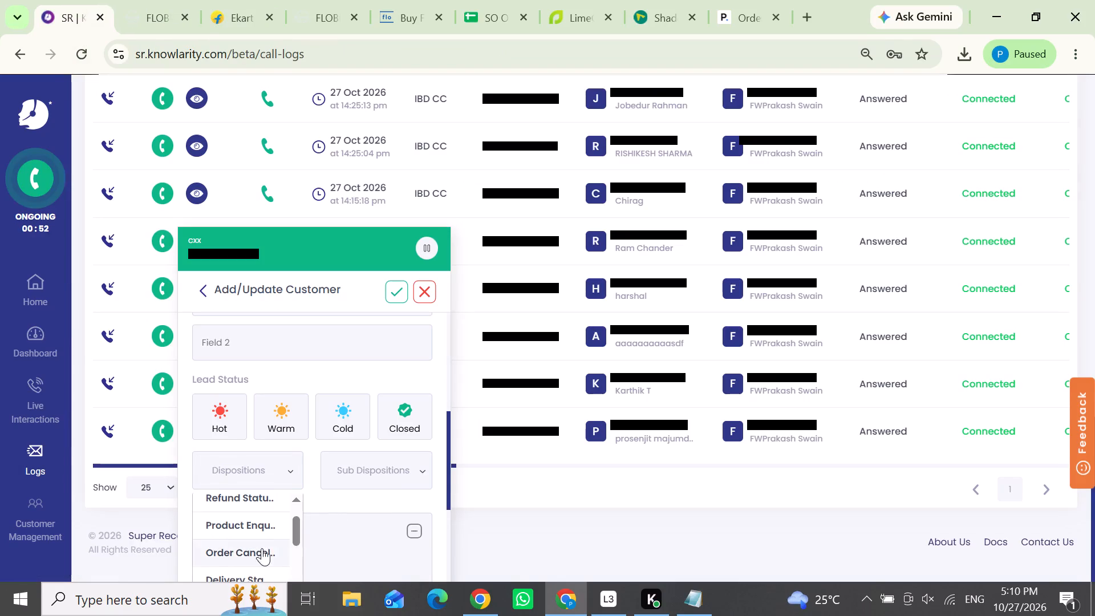
{"action": "left_click_drag", "start_coordinate": [293, 531], "coordinate": [293, 539]}
{"action": "left_click", "coordinate": [250, 548]}
{"action": "left_click", "coordinate": [266, 557]}
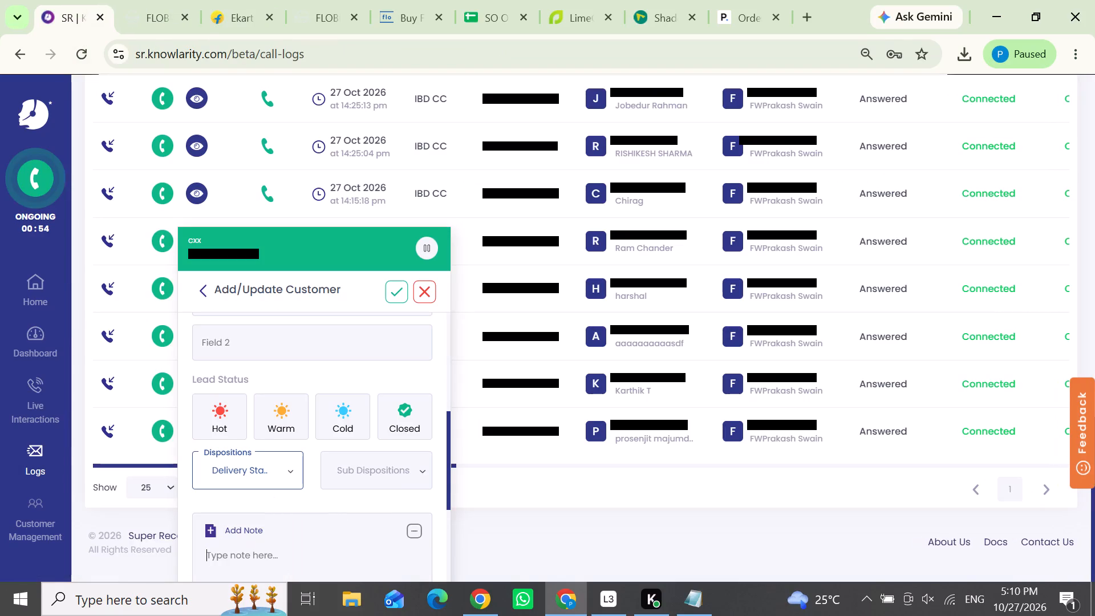
{"action": "key", "text": "ctrl+v"}
{"action": "scroll", "coordinate": [302, 467], "scroll_direction": "up", "scroll_amount": 2}
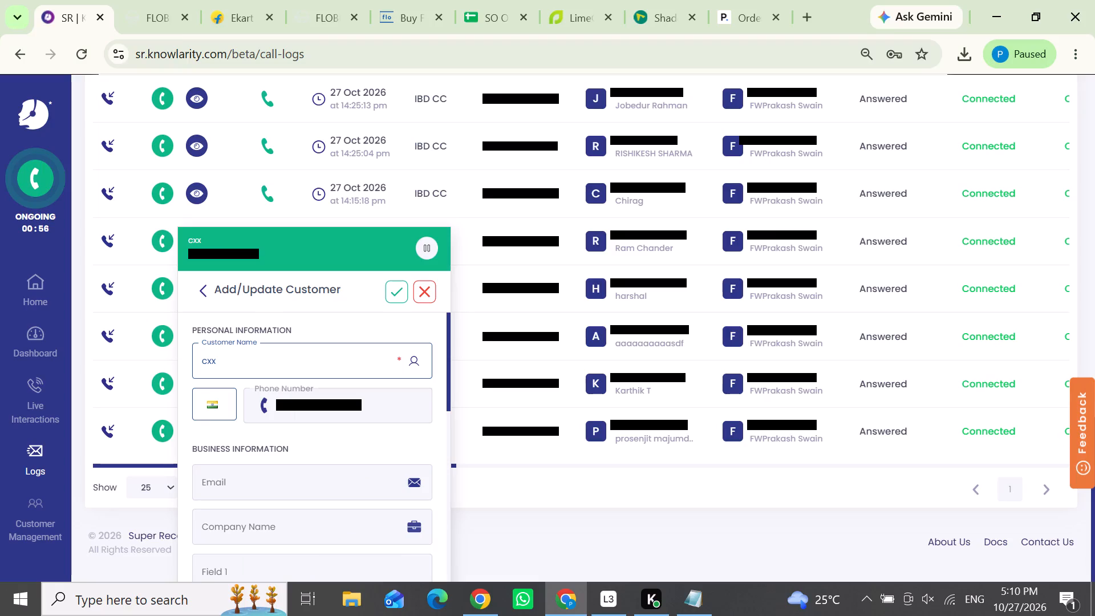
{"action": "left_click", "coordinate": [388, 298]}
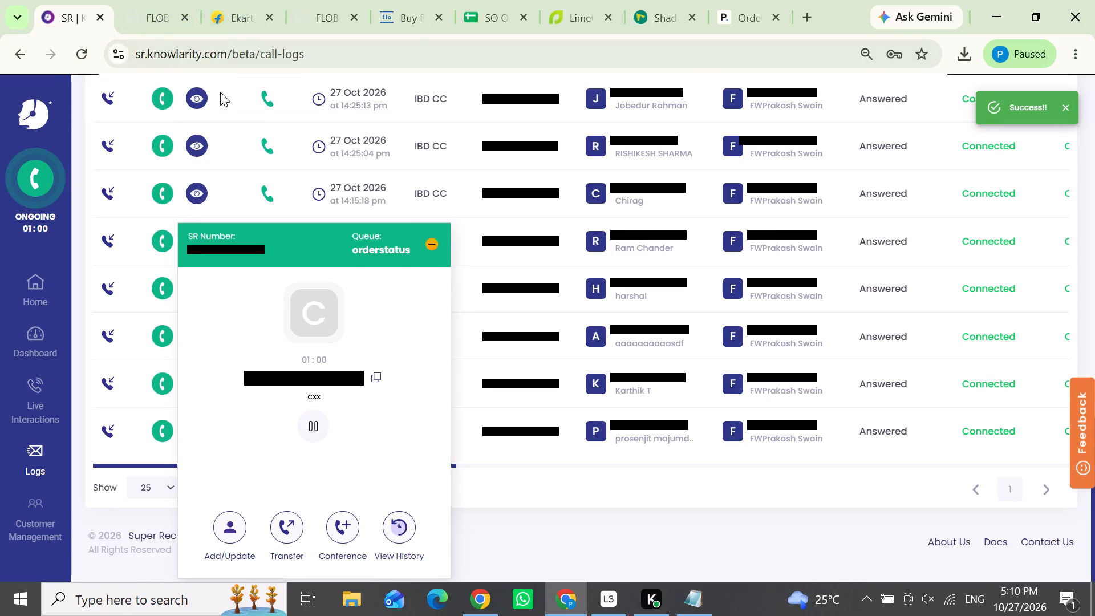
{"action": "left_click", "coordinate": [230, 14]}
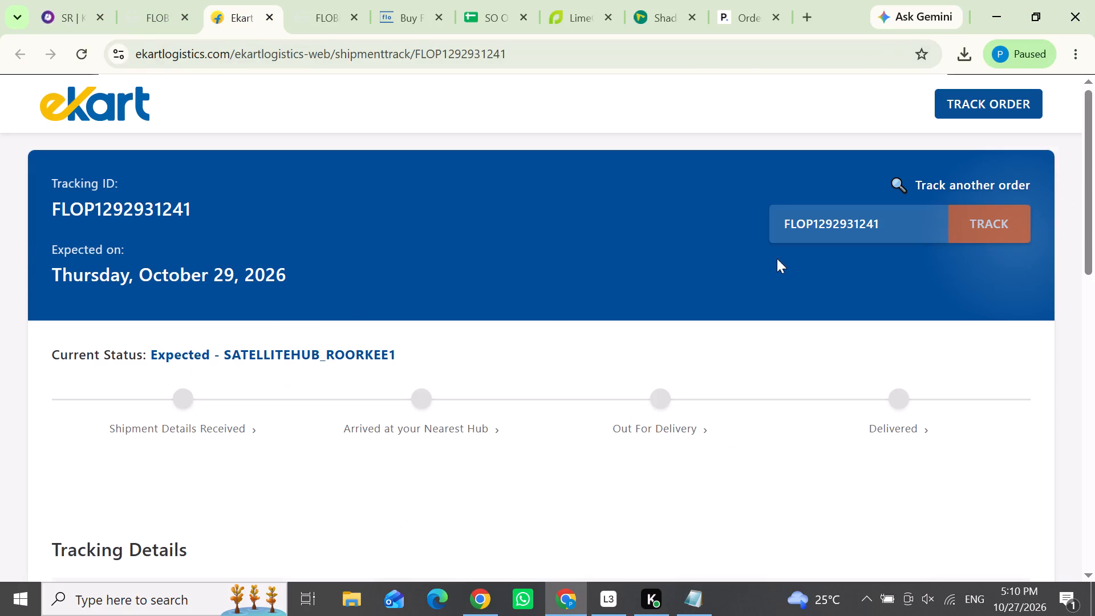
{"action": "scroll", "coordinate": [289, 319], "scroll_direction": "down", "scroll_amount": 3}
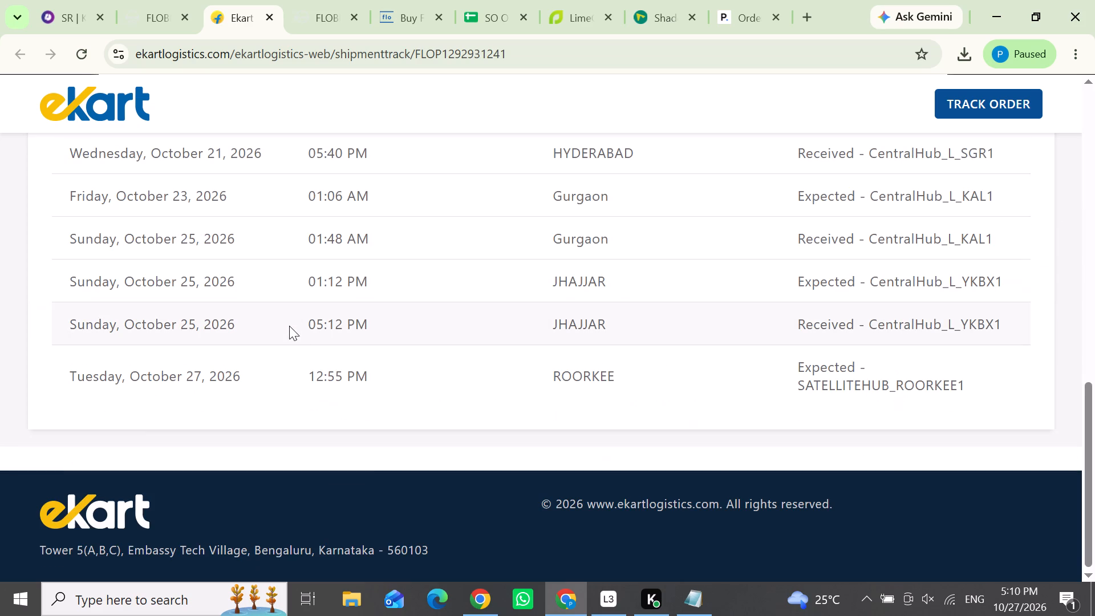
{"action": "left_click_drag", "start_coordinate": [417, 351], "coordinate": [307, 359]}
{"action": "left_click", "coordinate": [263, 400]}
{"action": "left_click_drag", "start_coordinate": [252, 376], "coordinate": [251, 376]}
{"action": "left_click_drag", "start_coordinate": [251, 376], "coordinate": [211, 376]}
{"action": "left_click", "coordinate": [218, 422]}
{"action": "left_click_drag", "start_coordinate": [201, 374], "coordinate": [182, 374]}
{"action": "left_click_drag", "start_coordinate": [182, 374], "coordinate": [229, 379]}
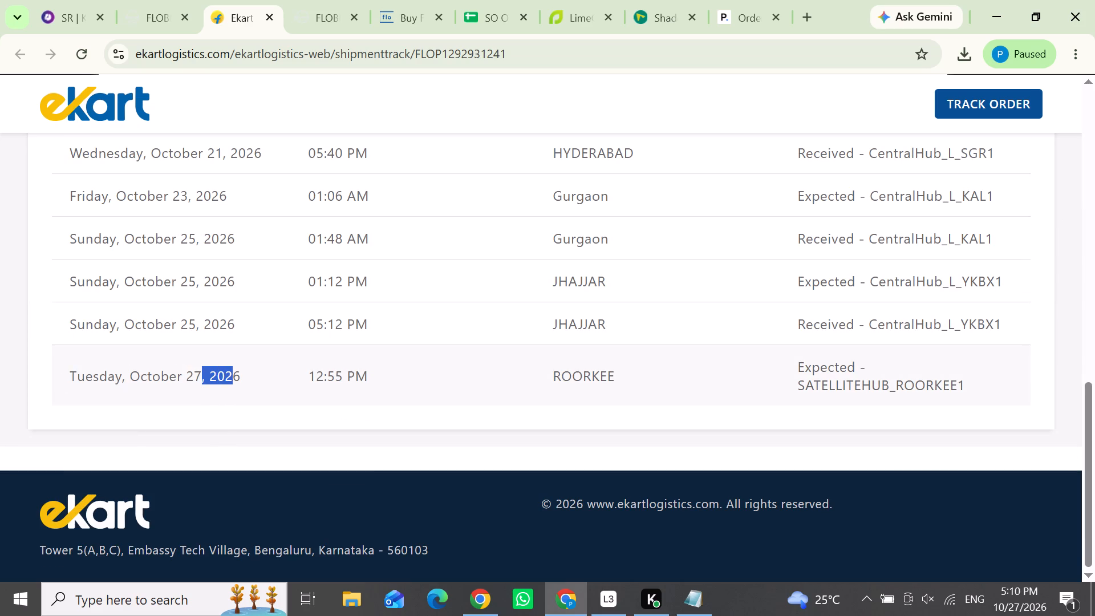
{"action": "left_click_drag", "start_coordinate": [229, 379], "coordinate": [249, 379]}
{"action": "left_click", "coordinate": [254, 398]}
{"action": "left_click_drag", "start_coordinate": [243, 366], "coordinate": [62, 368]}
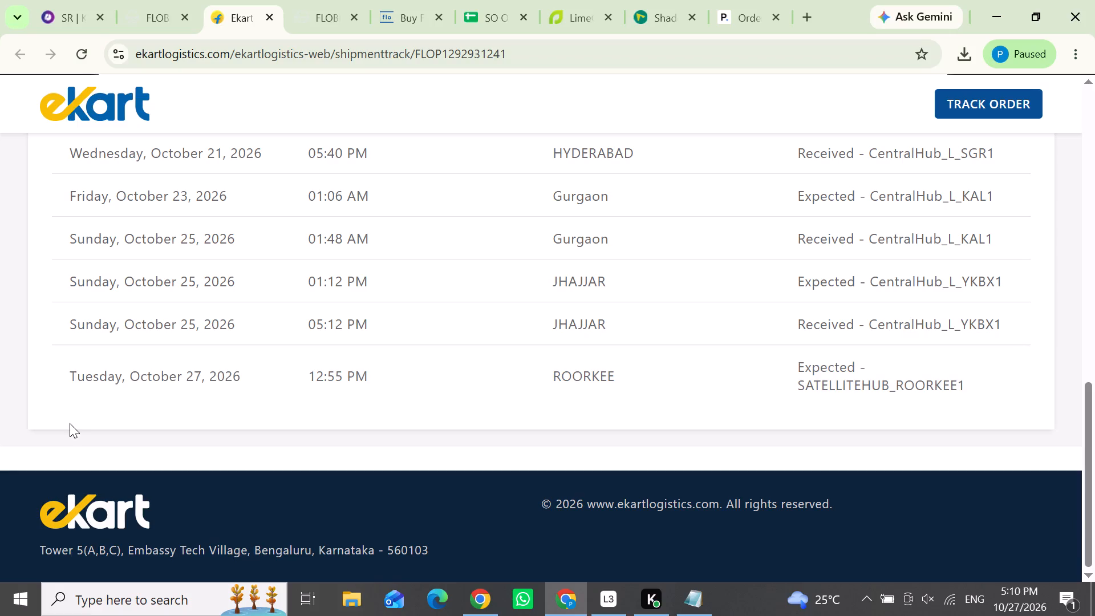
{"action": "left_click", "coordinate": [70, 423]}
{"action": "left_click", "coordinate": [161, 0]}
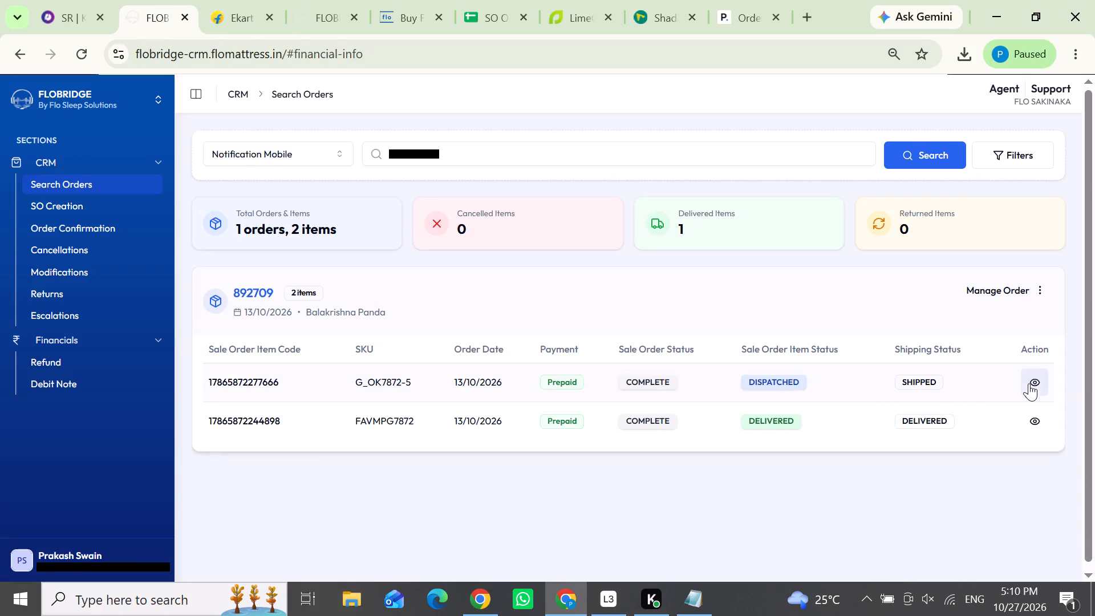
{"action": "left_click", "coordinate": [1029, 383]}
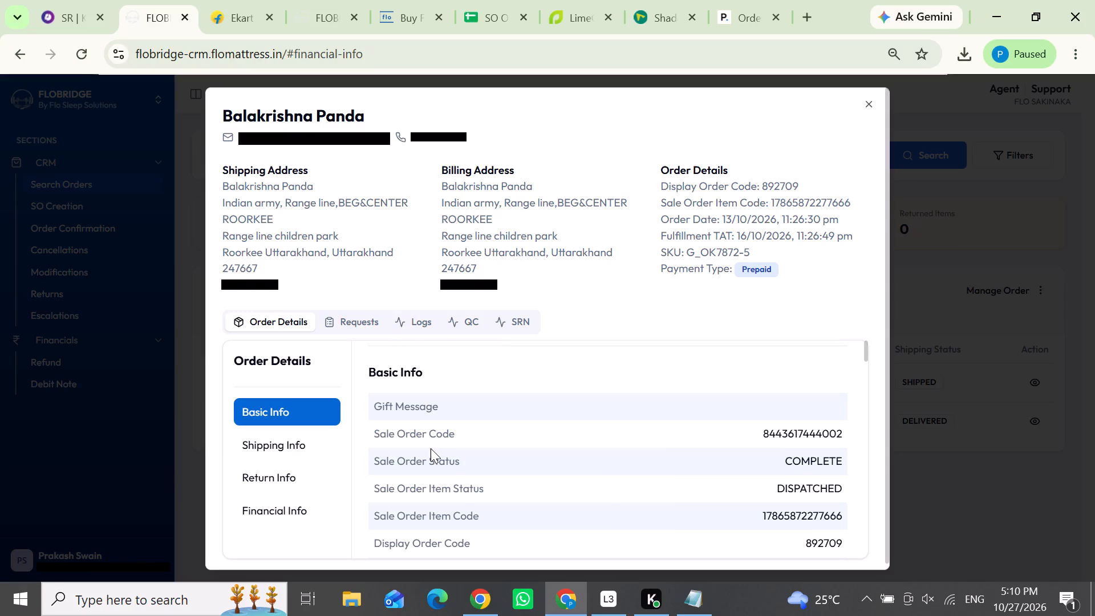
{"action": "scroll", "coordinate": [660, 470], "scroll_direction": "down", "scroll_amount": 3}
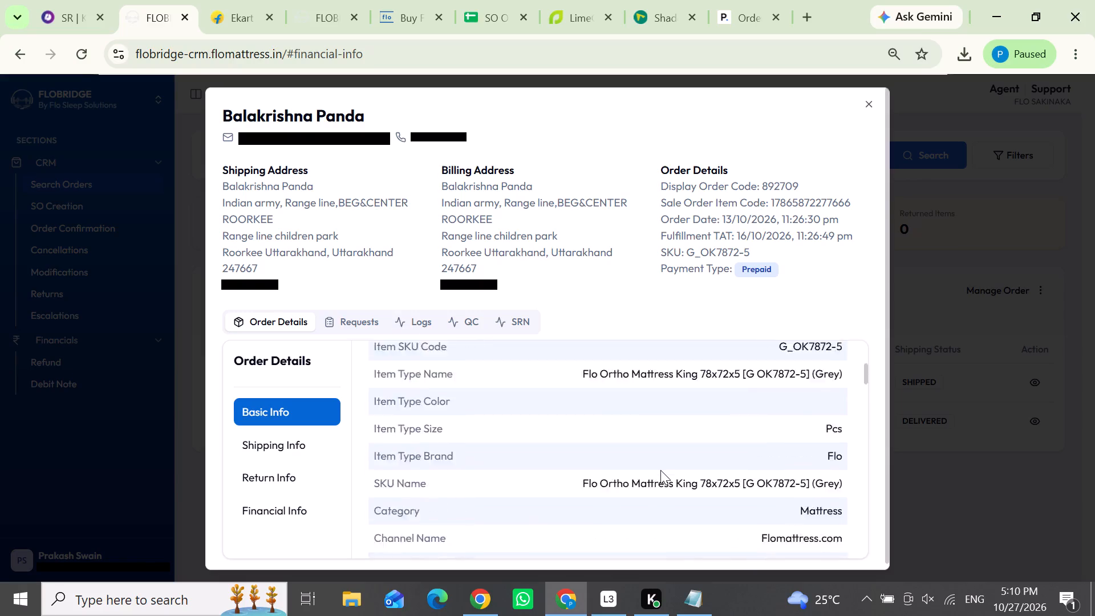
{"action": "scroll", "coordinate": [660, 470], "scroll_direction": "down", "scroll_amount": 5}
{"action": "scroll", "coordinate": [660, 470], "scroll_direction": "up", "scroll_amount": 4}
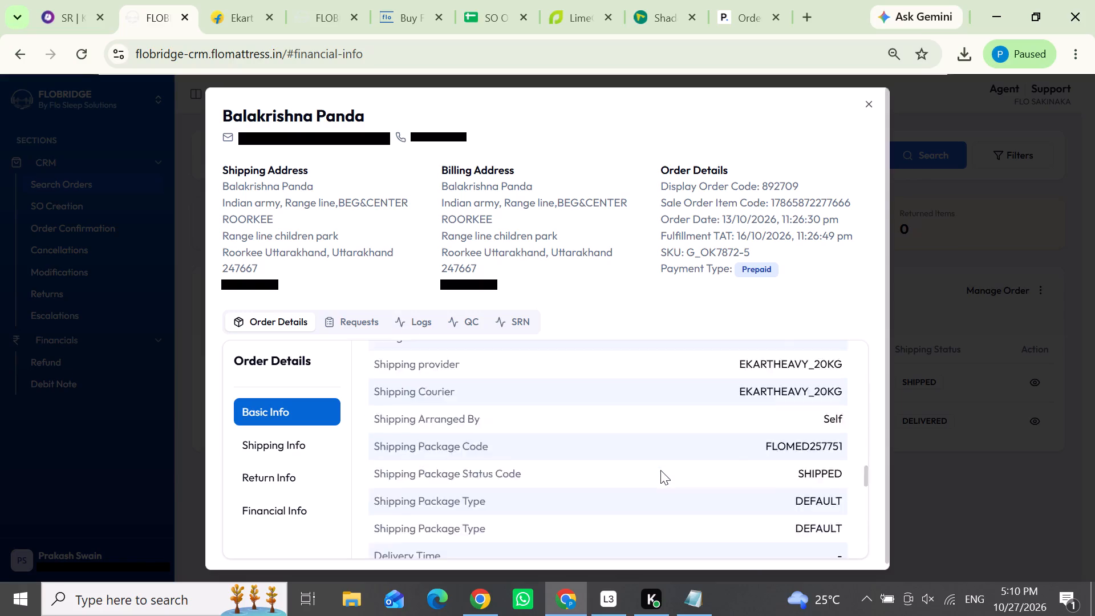
{"action": "scroll", "coordinate": [660, 470], "scroll_direction": "up", "scroll_amount": 5}
{"action": "left_click", "coordinate": [976, 470]}
{"action": "left_click", "coordinate": [1032, 390]}
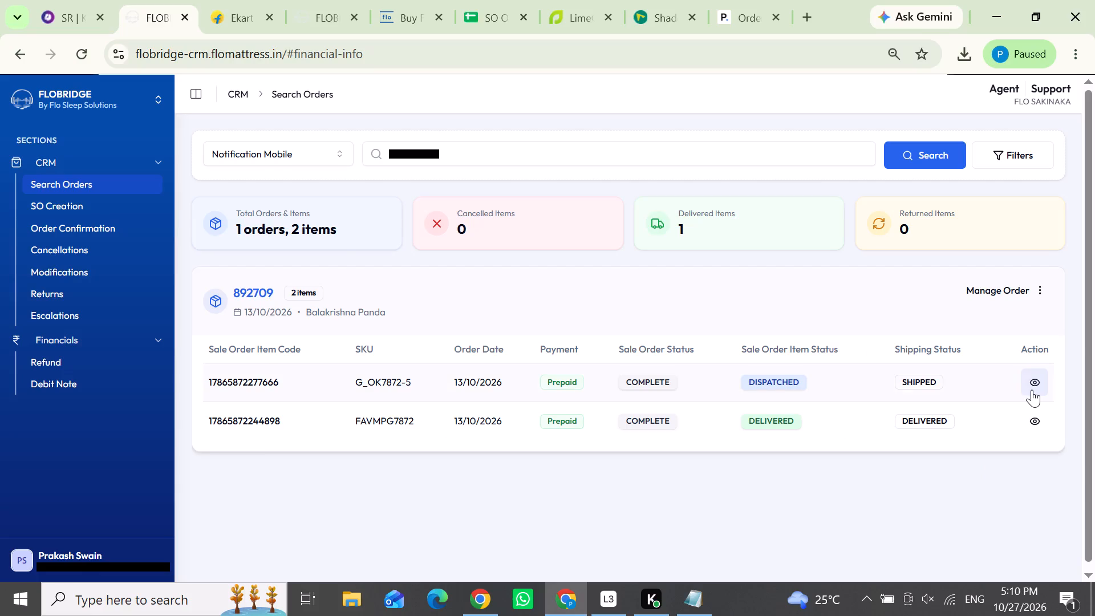
{"action": "left_click", "coordinate": [408, 324]}
{"action": "left_click", "coordinate": [344, 554]}
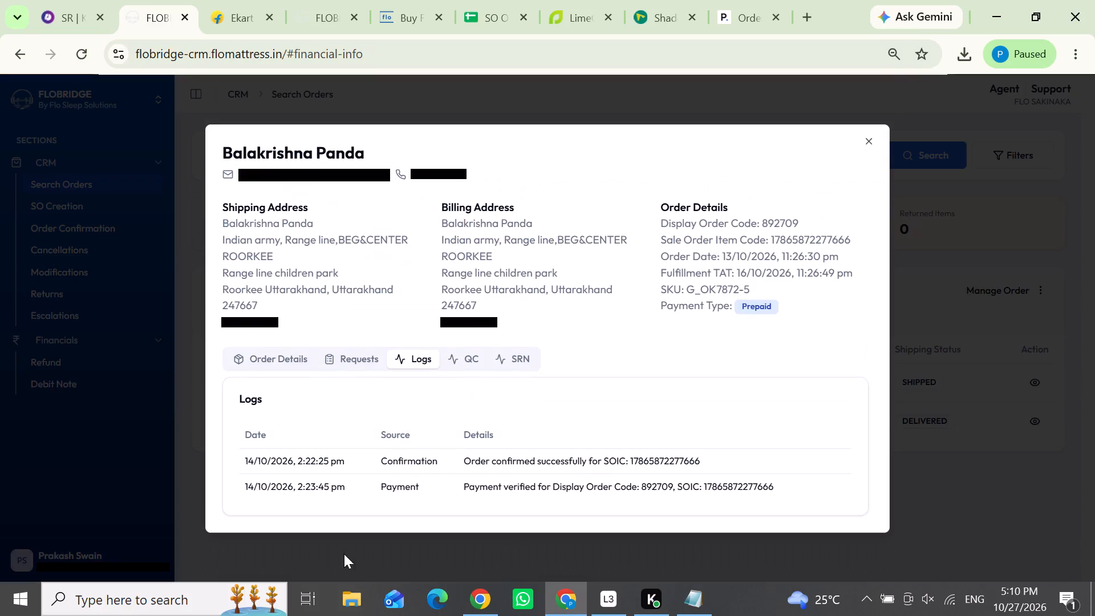
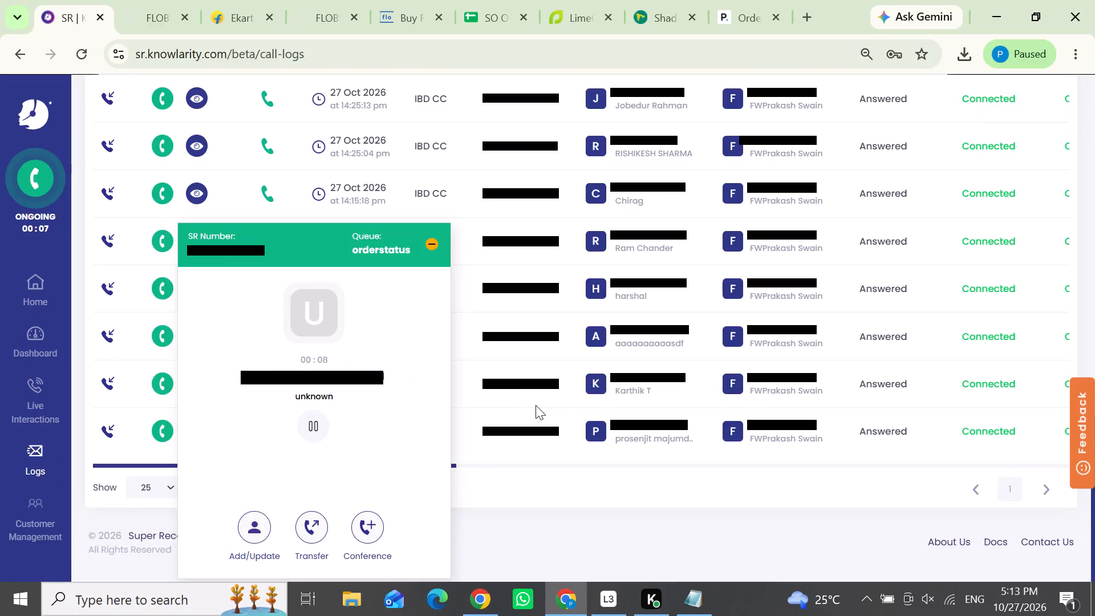
Copy the ongoing caller's number from Knowlarity and search FLOBRIDGE orders for it by notification mobile, without the extra leading characters.
{"action": "left_click", "coordinate": [378, 375]}
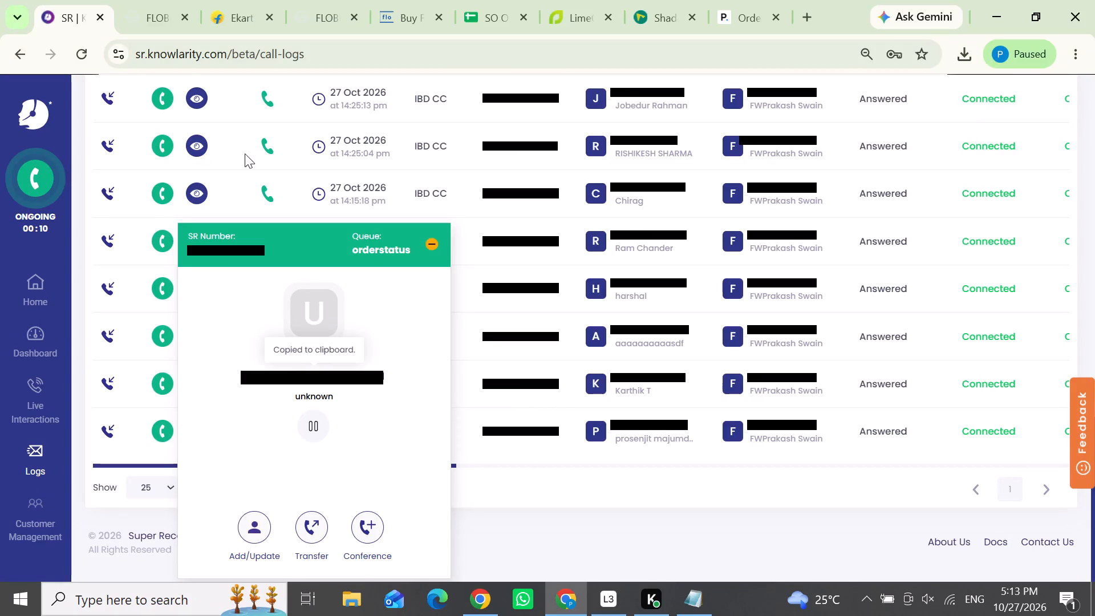
{"action": "left_click", "coordinate": [148, 0]}
{"action": "left_click_drag", "start_coordinate": [454, 160], "coordinate": [348, 159]}
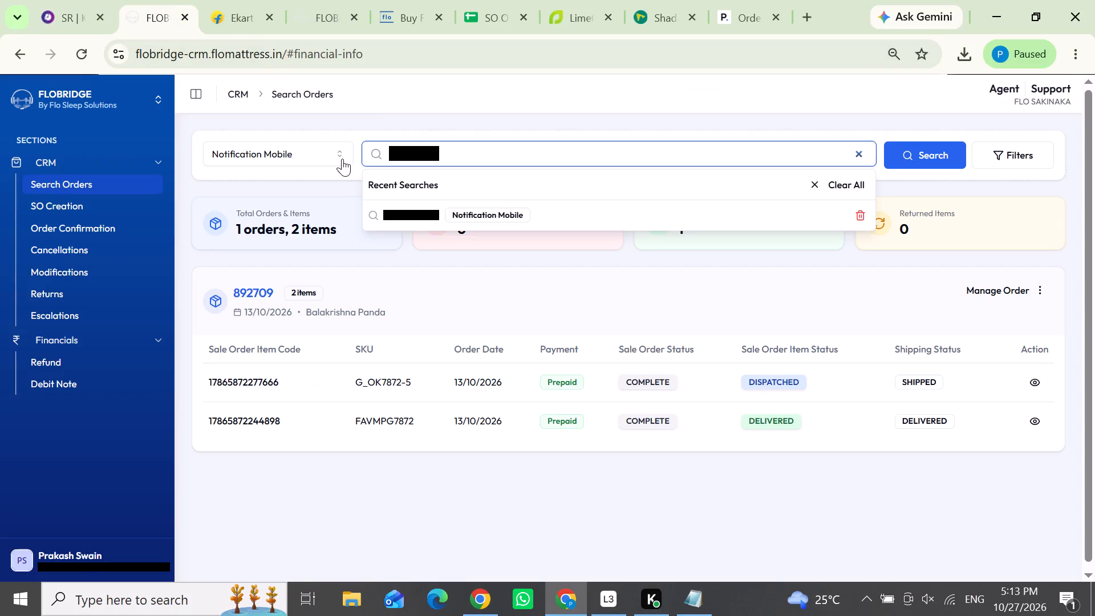
{"action": "key", "text": "ctrl+v"}
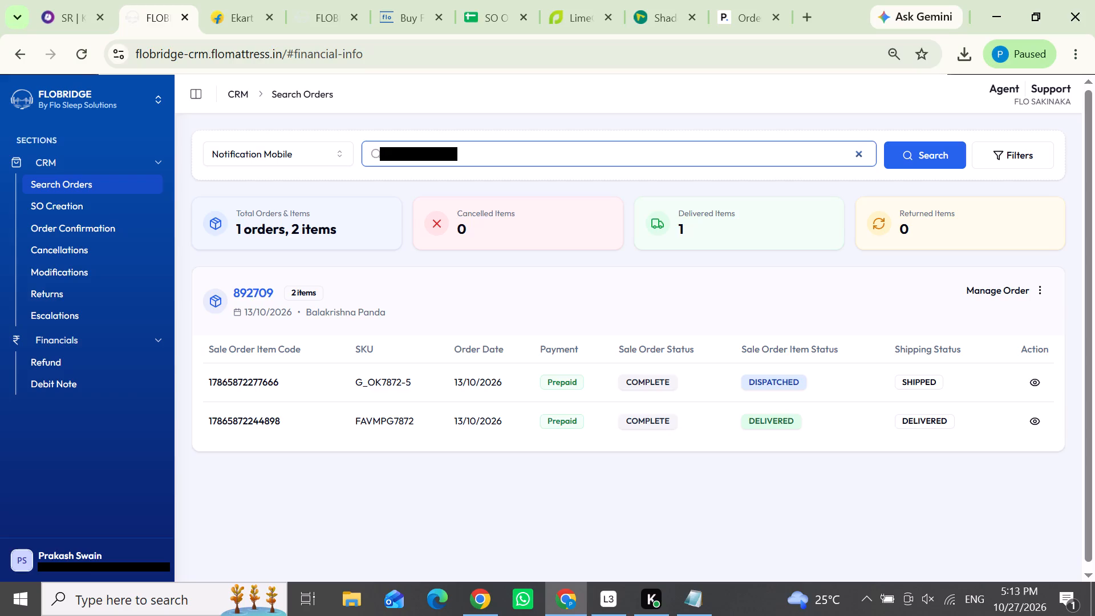
{"action": "left_click_drag", "start_coordinate": [404, 149], "coordinate": [391, 151]}
{"action": "key", "text": "BackSpace"}
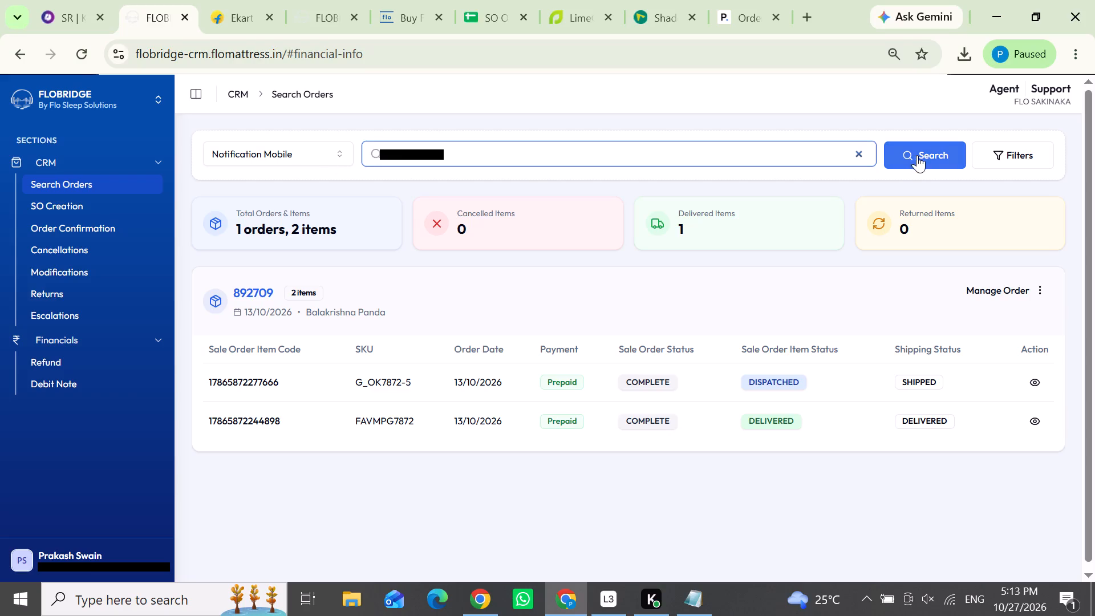
{"action": "left_click", "coordinate": [917, 155]}
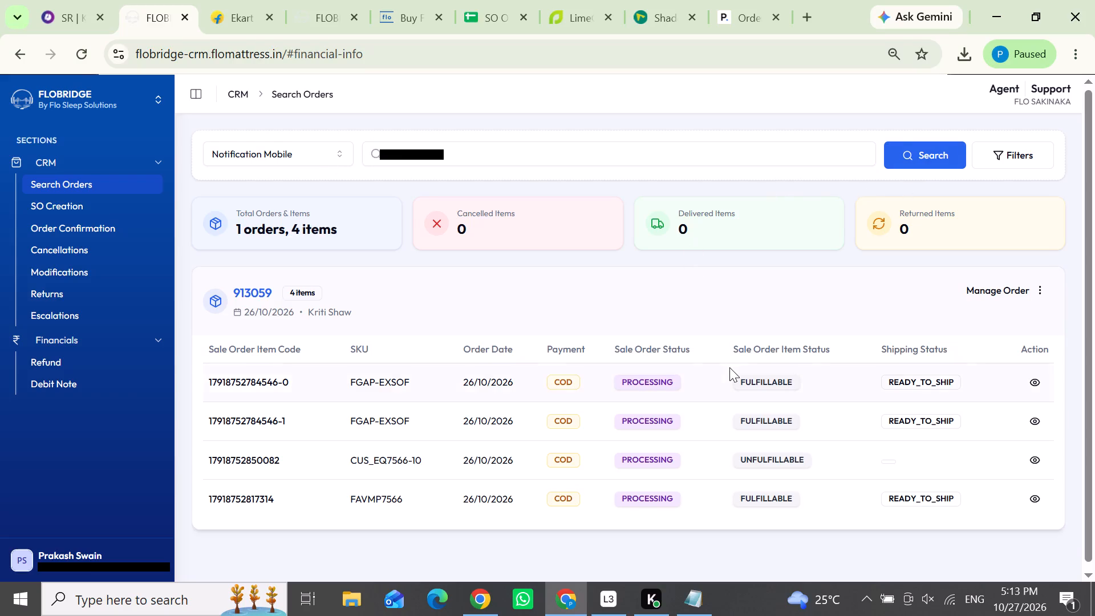
Copy the order number 913059 from the search result and keep the order's item list expanded.
{"action": "scroll", "coordinate": [729, 367], "scroll_direction": "down", "scroll_amount": 2}
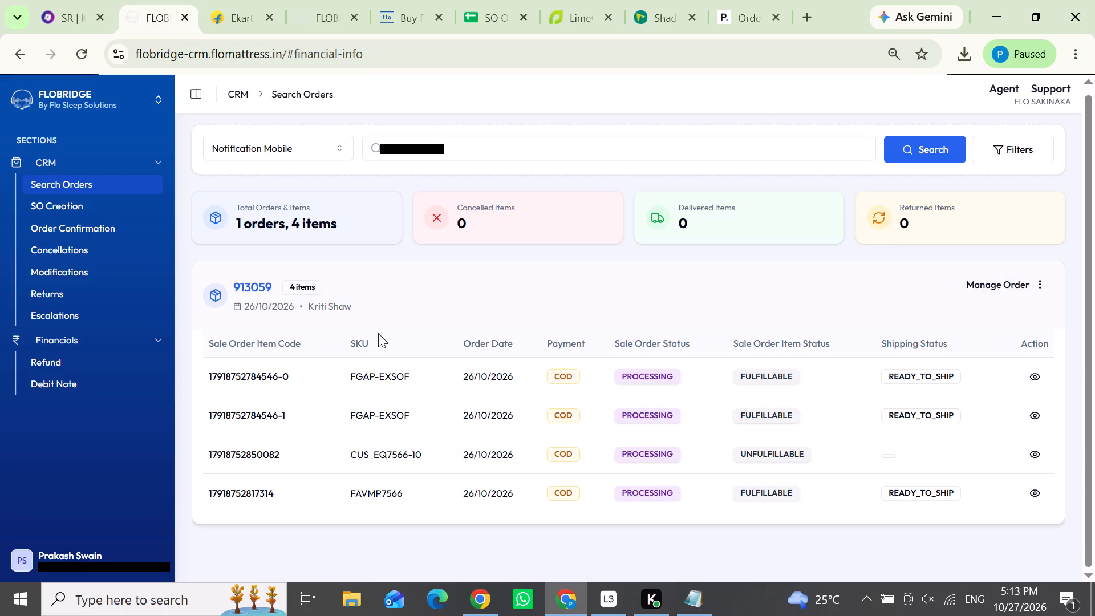
{"action": "left_click_drag", "start_coordinate": [275, 285], "coordinate": [209, 283]}
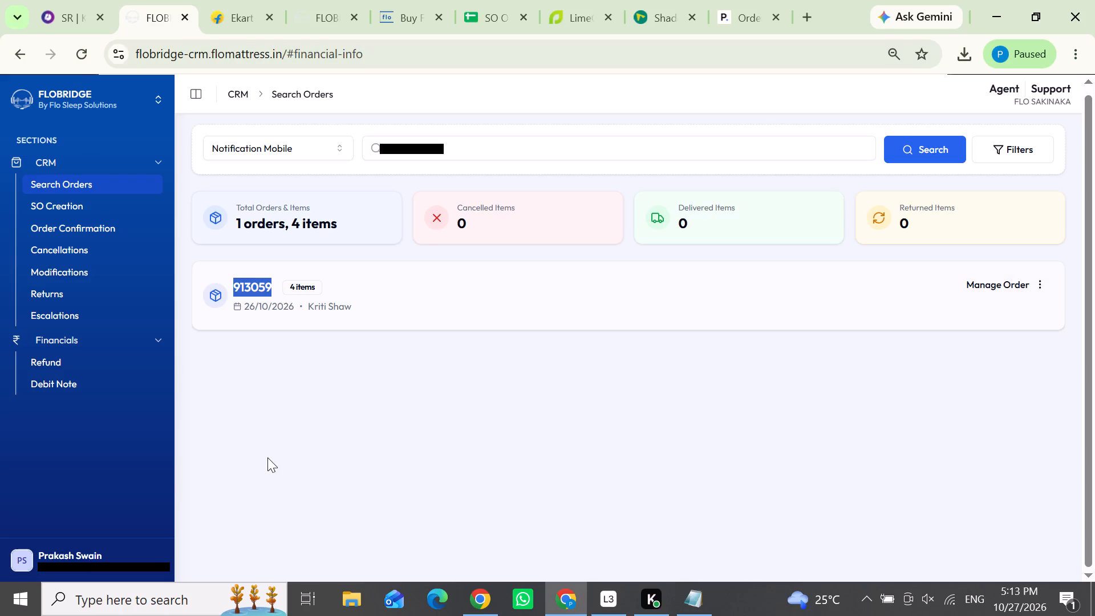
{"action": "key", "text": "ctrl+c"}
{"action": "left_click", "coordinate": [432, 315]}
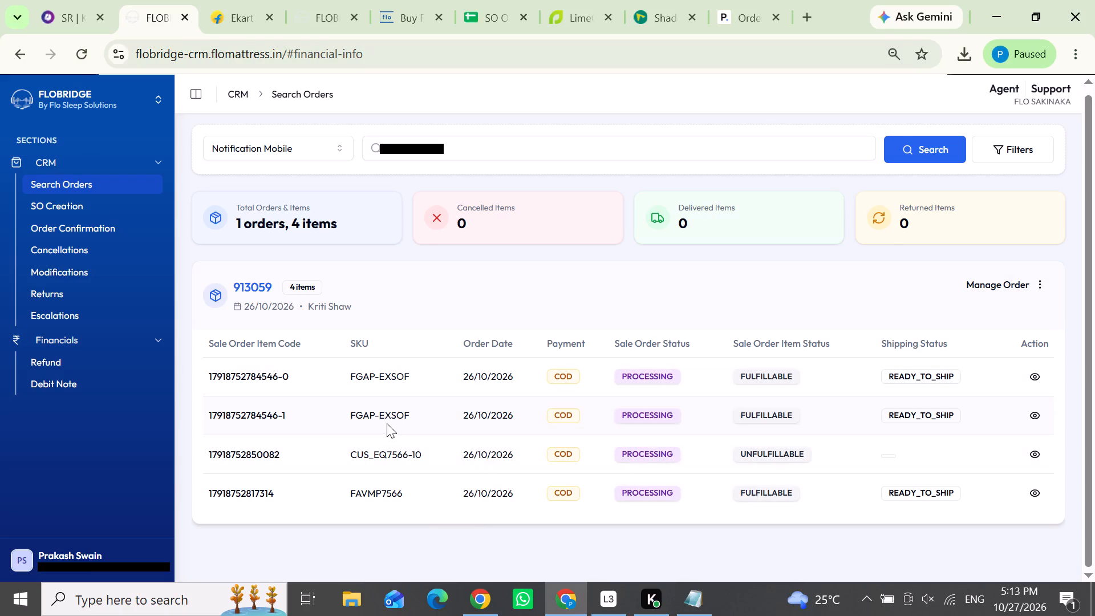
{"action": "left_click", "coordinate": [1029, 453]}
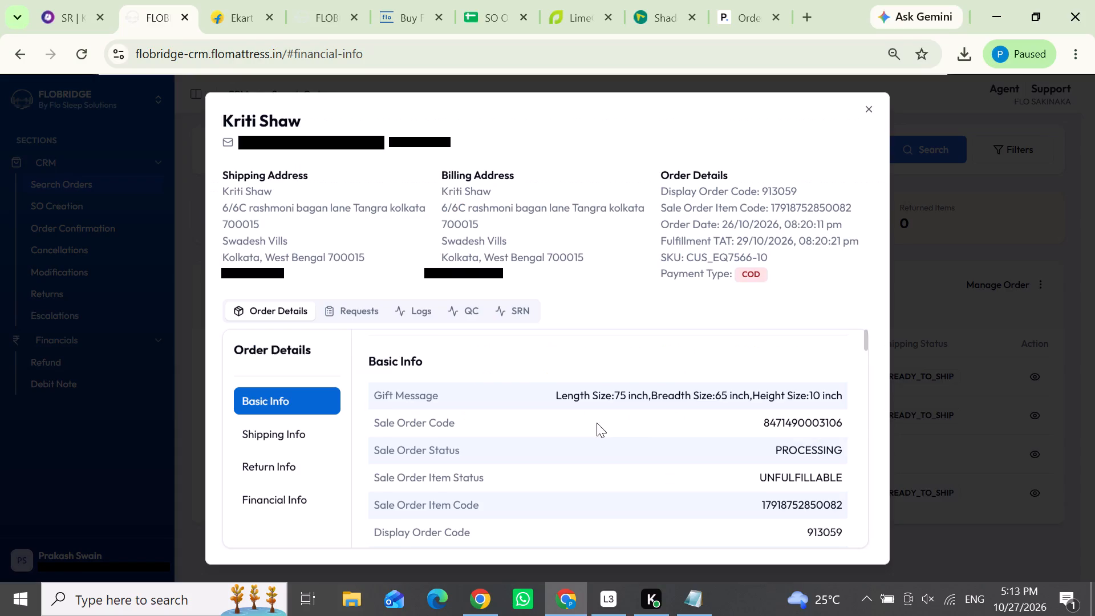
{"action": "left_click", "coordinate": [405, 306]}
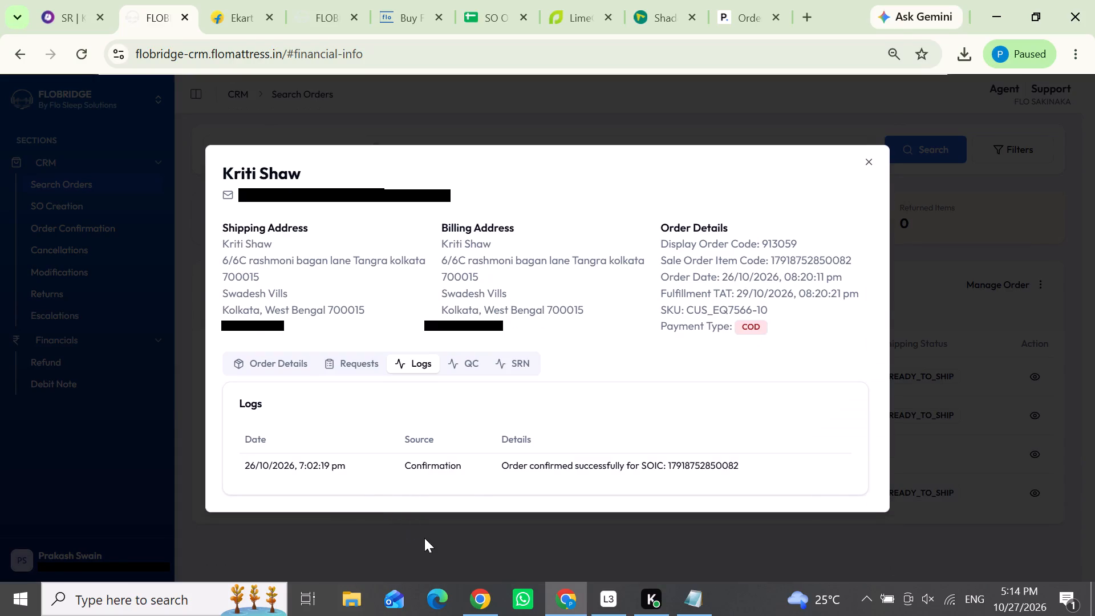
{"action": "left_click", "coordinate": [424, 538]}
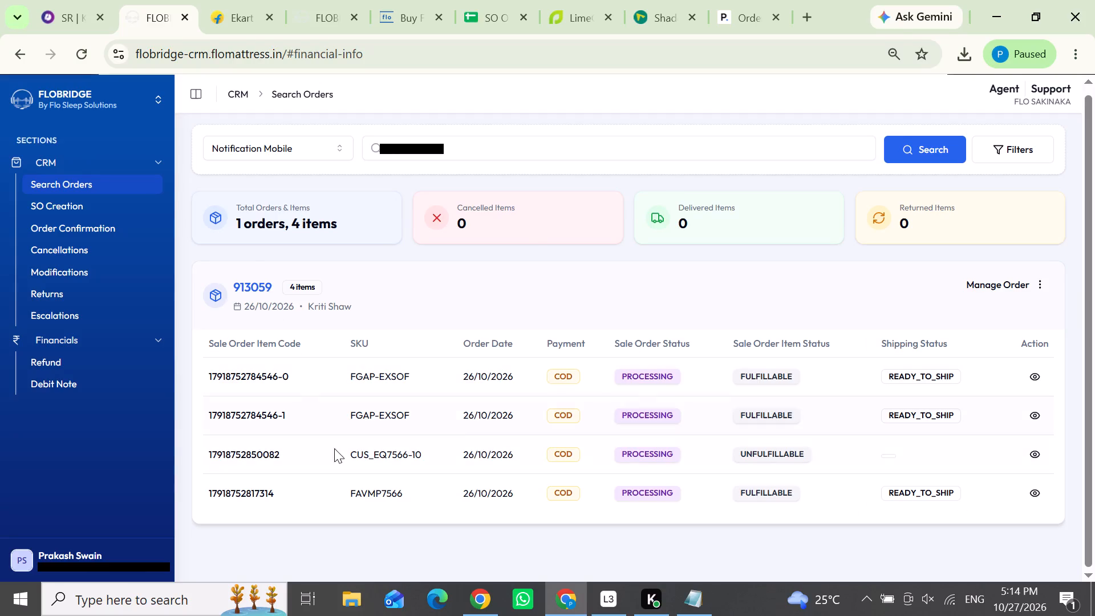
{"action": "left_click_drag", "start_coordinate": [346, 489], "coordinate": [407, 490]}
{"action": "left_click", "coordinate": [419, 514]}
{"action": "left_click_drag", "start_coordinate": [412, 414], "coordinate": [380, 414]}
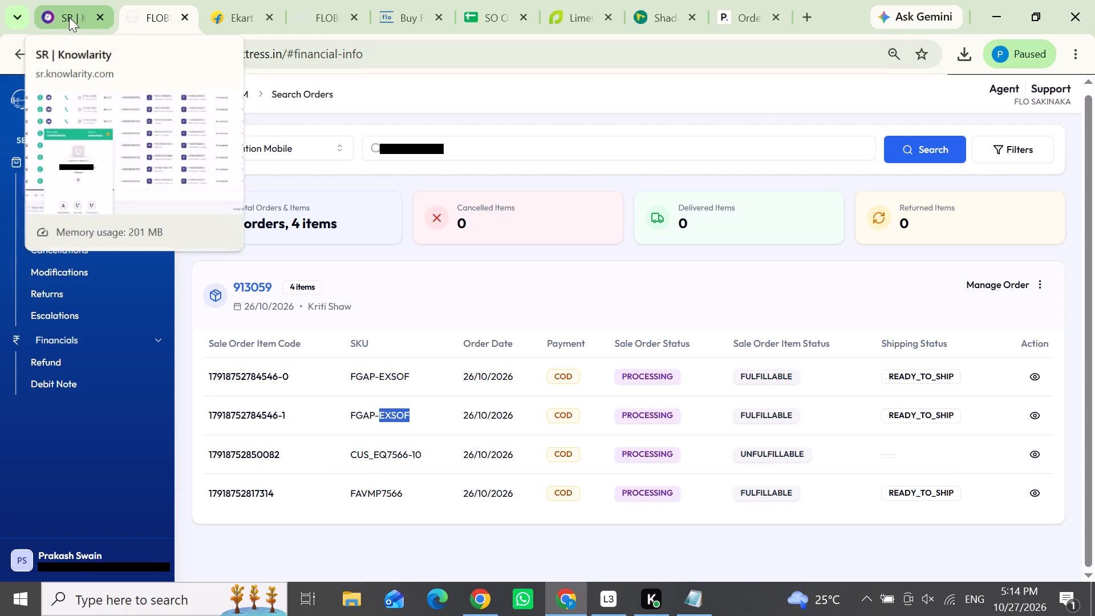
{"action": "left_click", "coordinate": [382, 410]}
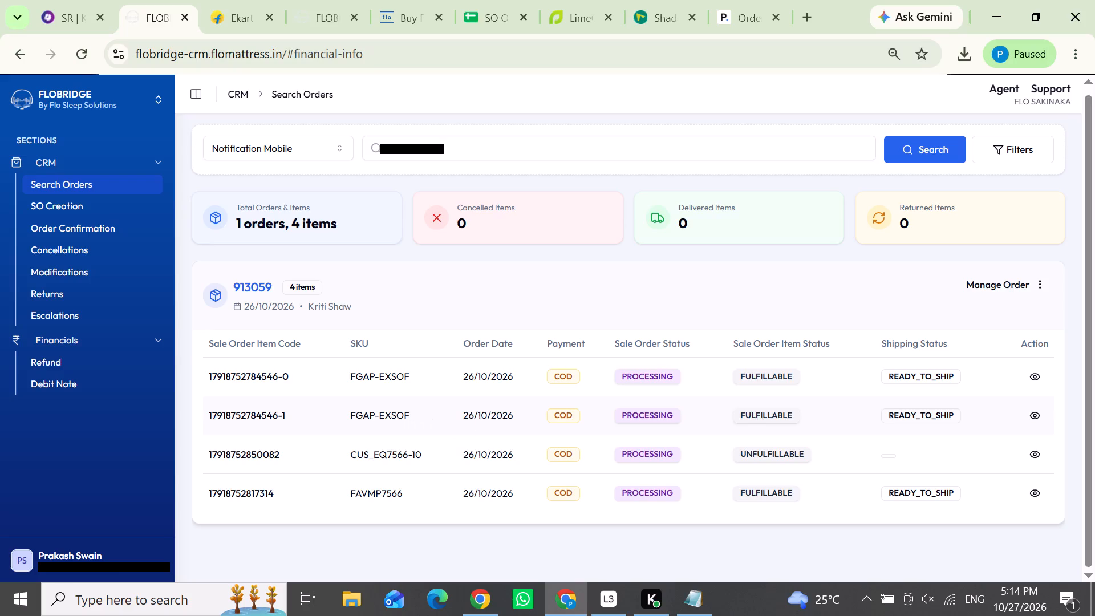
{"action": "left_click", "coordinate": [1021, 283]}
{"action": "left_click", "coordinate": [988, 396]}
{"action": "left_click", "coordinate": [647, 328]}
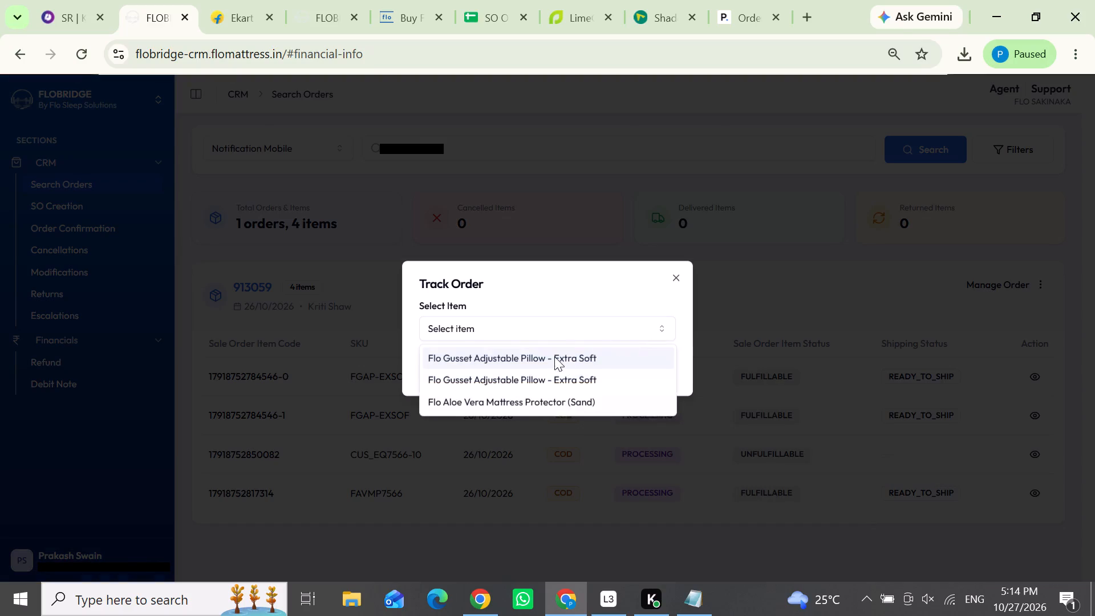
{"action": "left_click", "coordinate": [578, 455]}
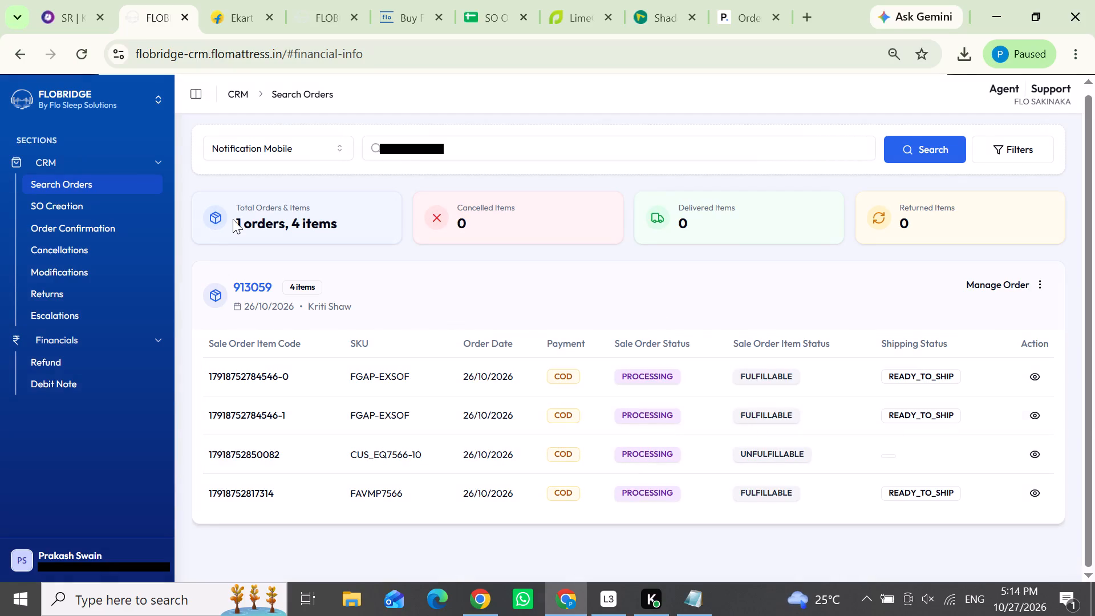
{"action": "left_click", "coordinate": [64, 0]}
{"action": "left_click", "coordinate": [252, 526]}
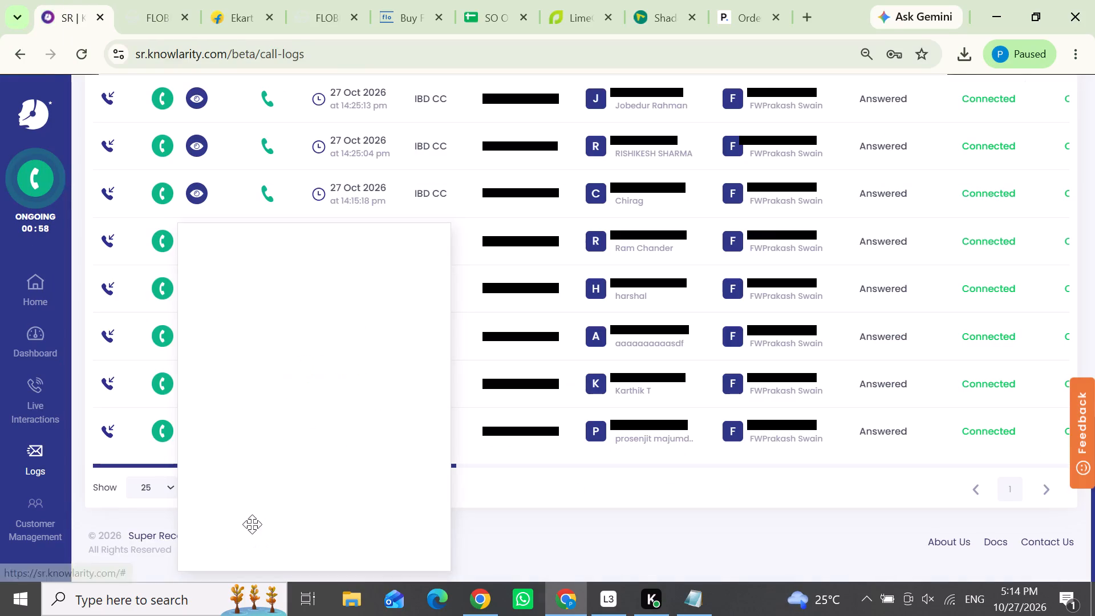
{"action": "scroll", "coordinate": [289, 441], "scroll_direction": "down", "scroll_amount": 1}
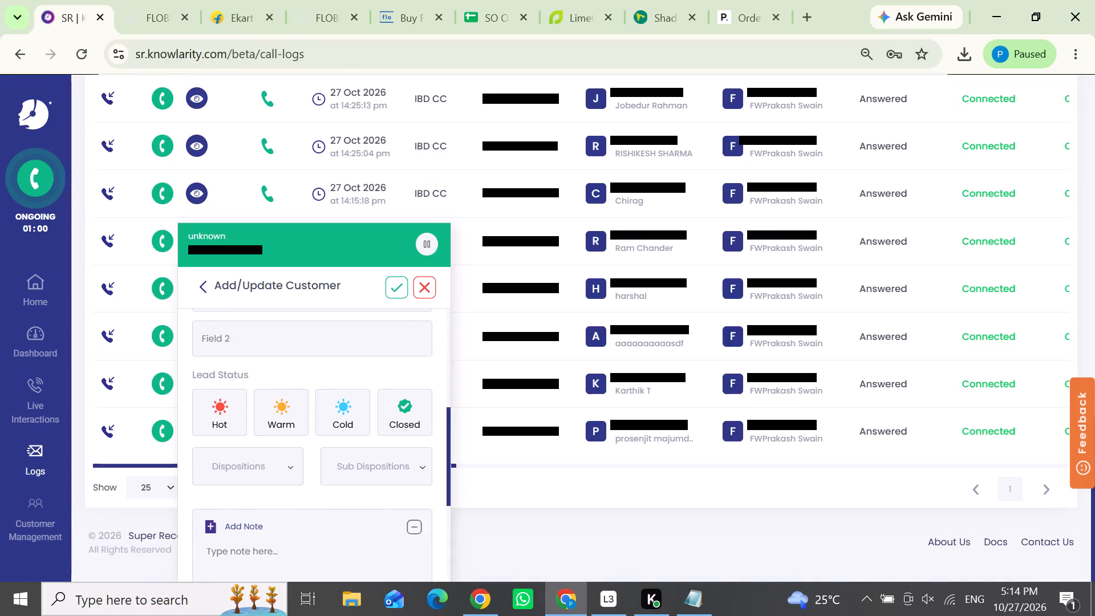
{"action": "left_click", "coordinate": [275, 465]}
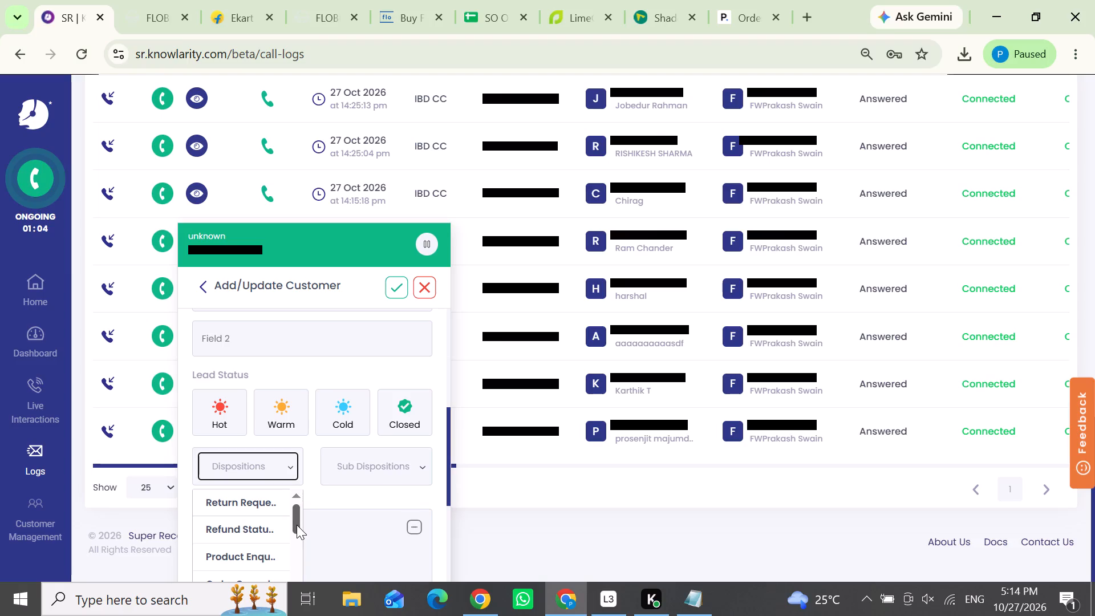
{"action": "left_click_drag", "start_coordinate": [297, 525], "coordinate": [279, 602]}
{"action": "scroll", "coordinate": [340, 500], "scroll_direction": "down", "scroll_amount": 1}
{"action": "left_click", "coordinate": [217, 381]}
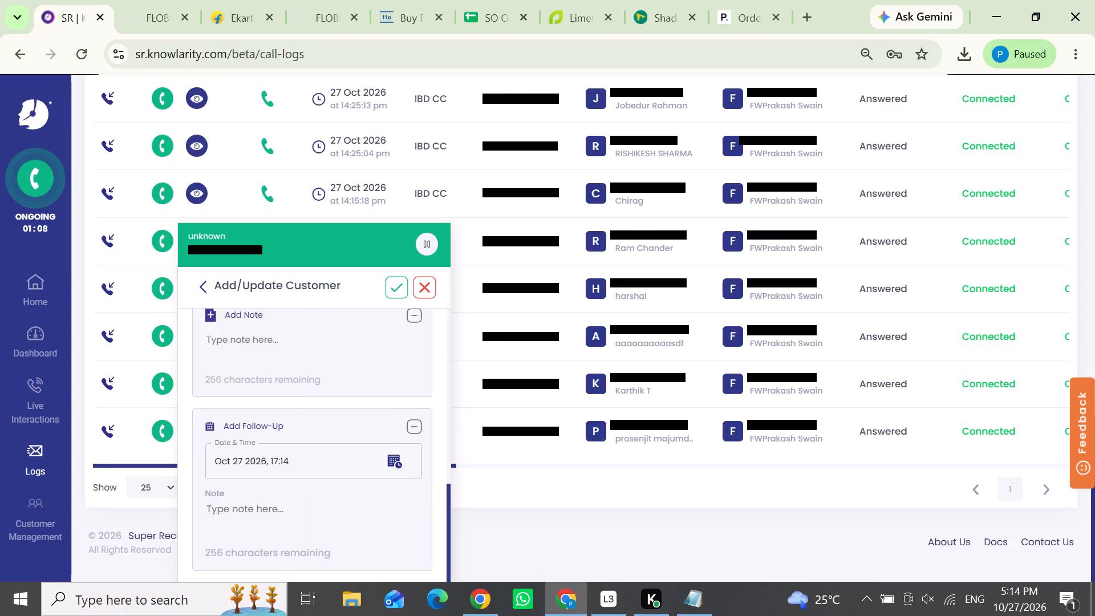
{"action": "left_click", "coordinate": [232, 350]}
{"action": "key", "text": "ctrl+v"}
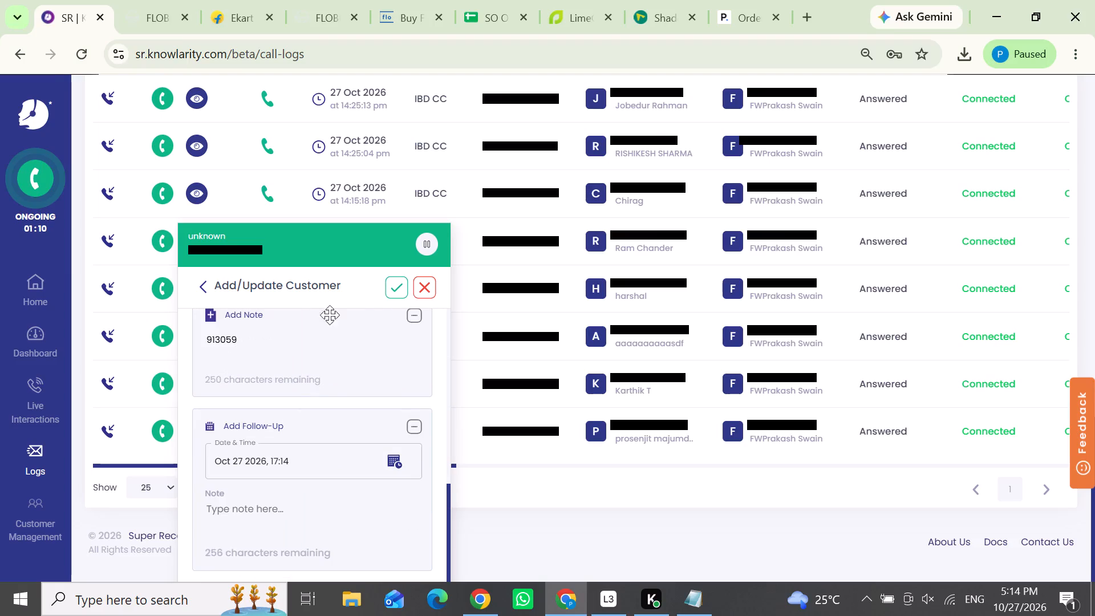
{"action": "left_click", "coordinate": [401, 277]}
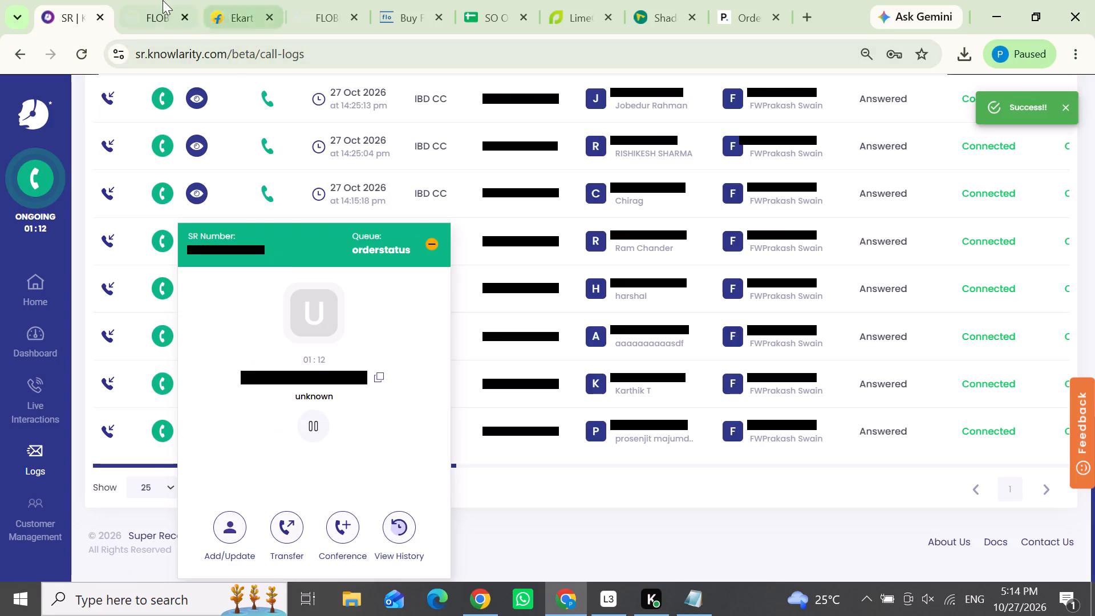
{"action": "left_click", "coordinate": [159, 0]}
{"action": "left_click", "coordinate": [407, 496]}
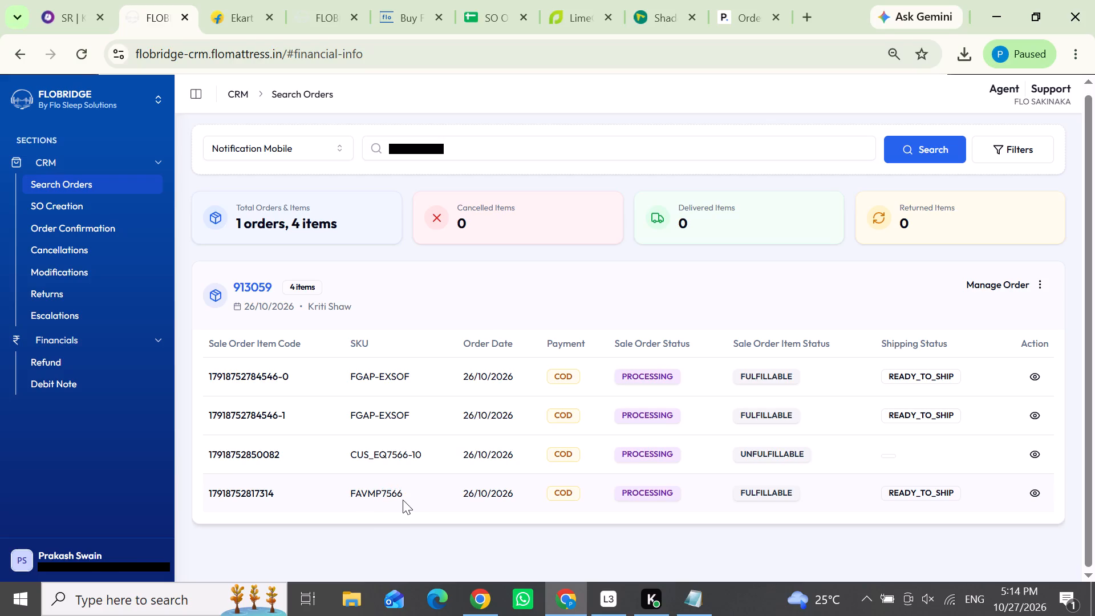
{"action": "left_click", "coordinate": [420, 499]}
{"action": "left_click_drag", "start_coordinate": [413, 497], "coordinate": [385, 499]}
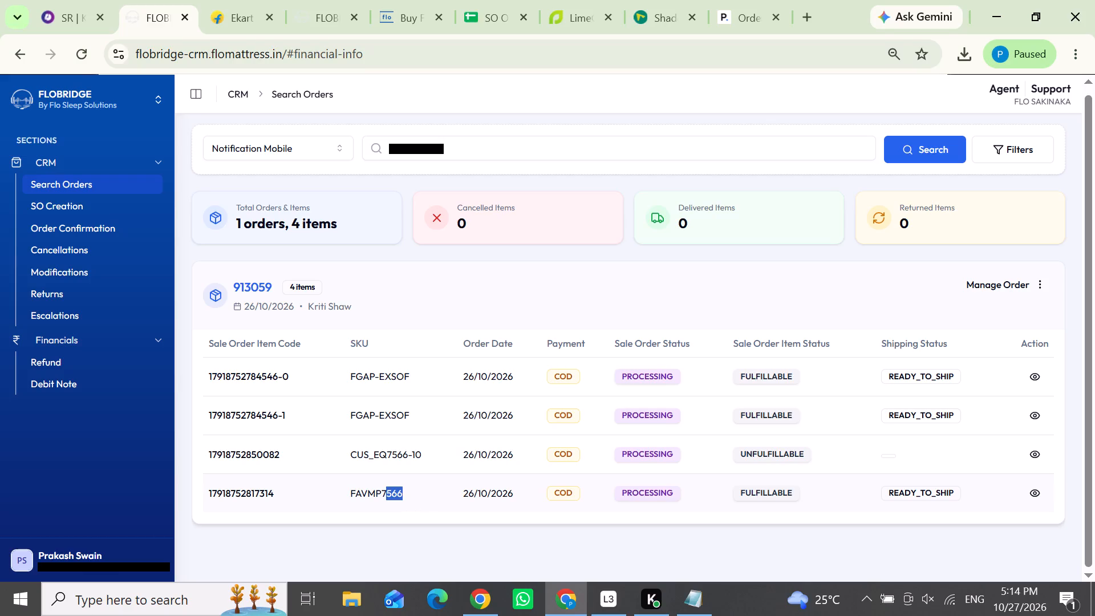
{"action": "left_click", "coordinate": [388, 489]}
{"action": "double_click", "coordinate": [388, 493]}
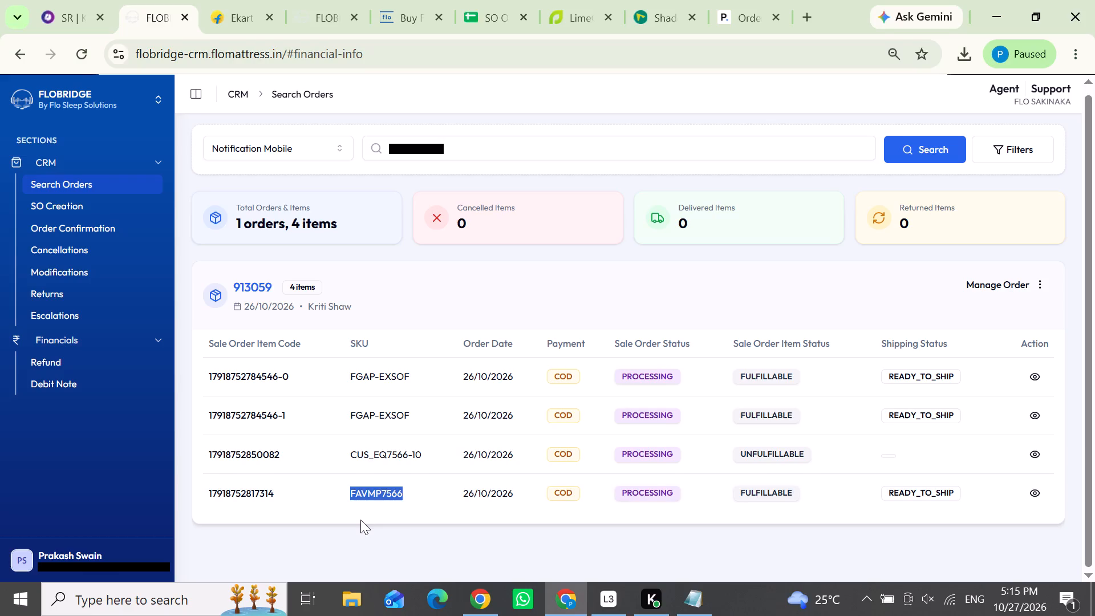
{"action": "left_click", "coordinate": [388, 521]}
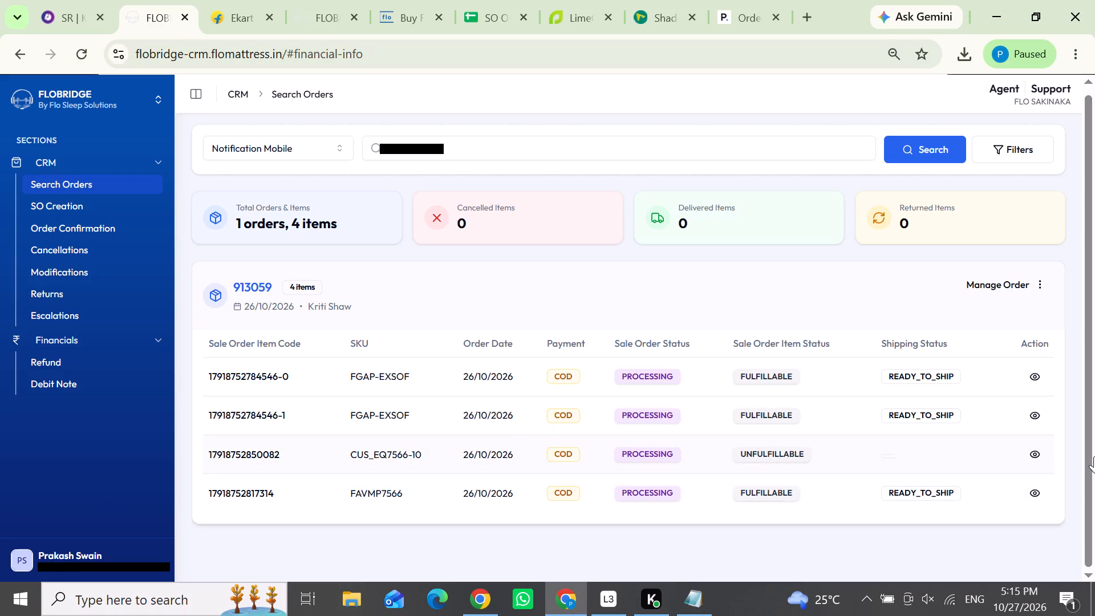
{"action": "left_click", "coordinate": [1011, 289]}
{"action": "left_click", "coordinate": [1005, 395]}
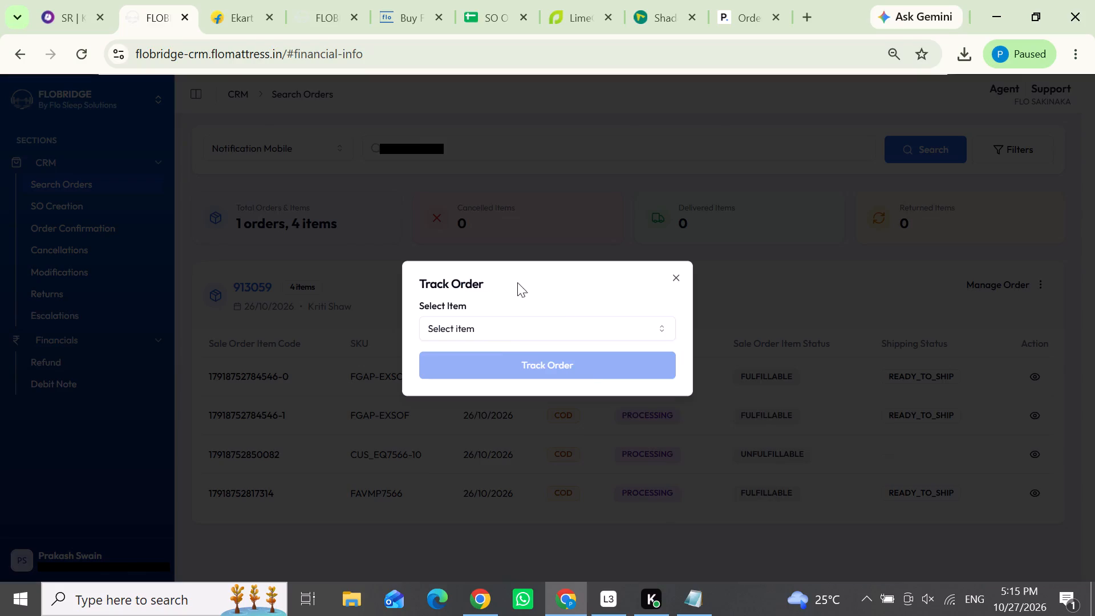
{"action": "left_click", "coordinate": [497, 338]}
{"action": "left_click", "coordinate": [481, 356]}
{"action": "left_click", "coordinate": [455, 360]}
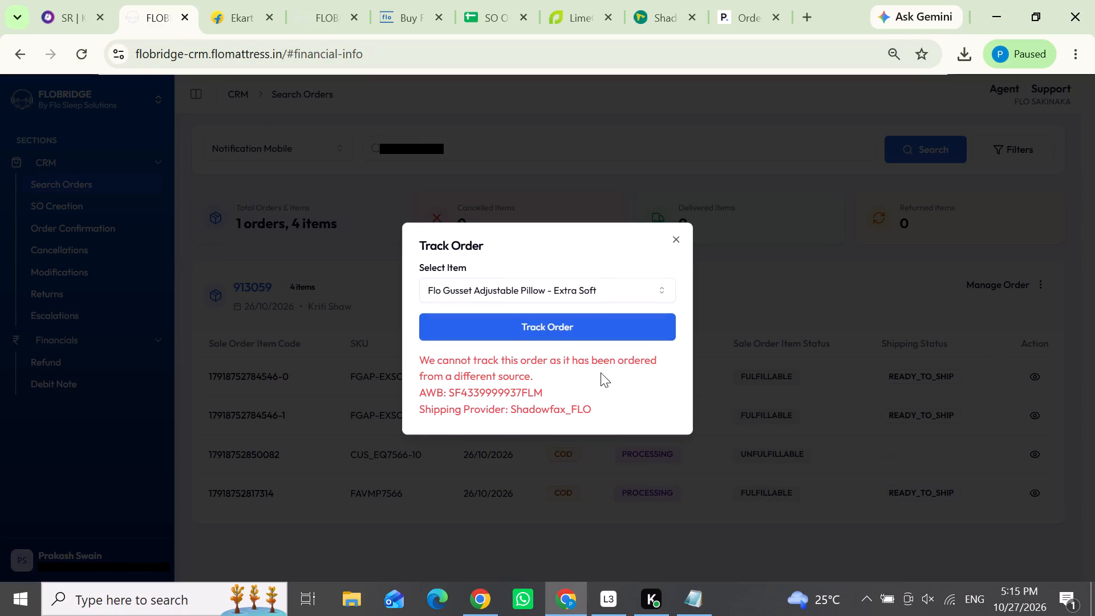
{"action": "left_click_drag", "start_coordinate": [544, 389], "coordinate": [451, 388]}
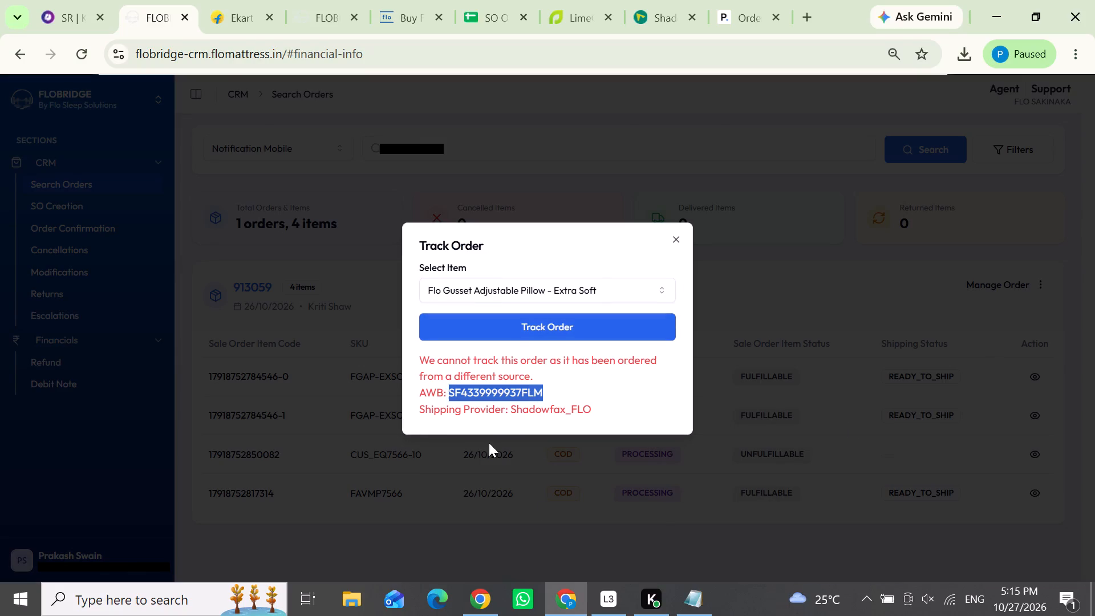
{"action": "key", "text": "ctrl+c"}
{"action": "left_click", "coordinate": [659, 10]}
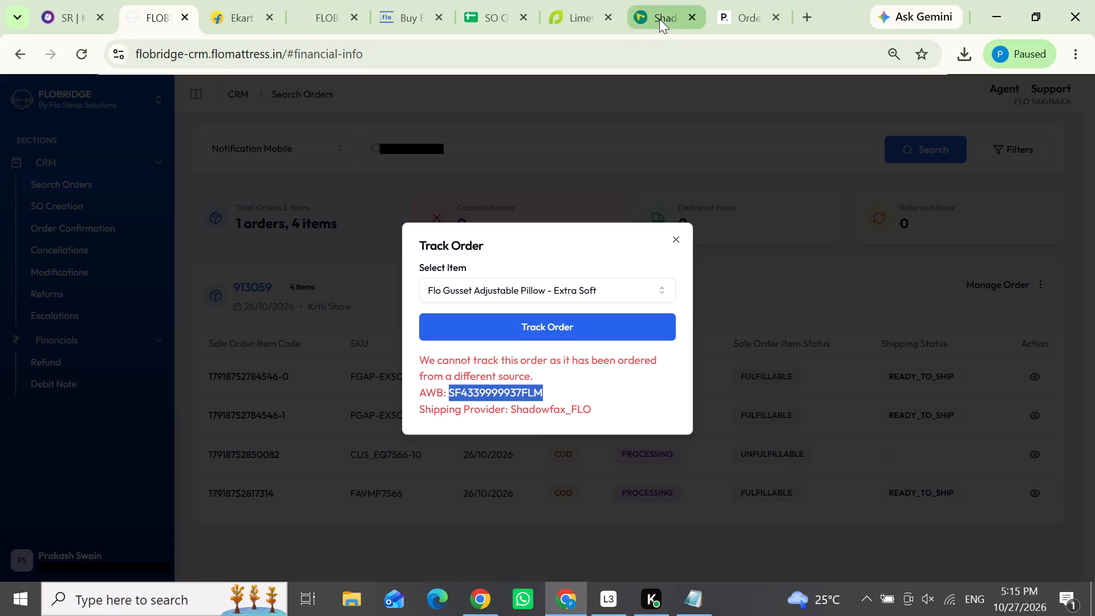
{"action": "left_click", "coordinate": [198, 299]}
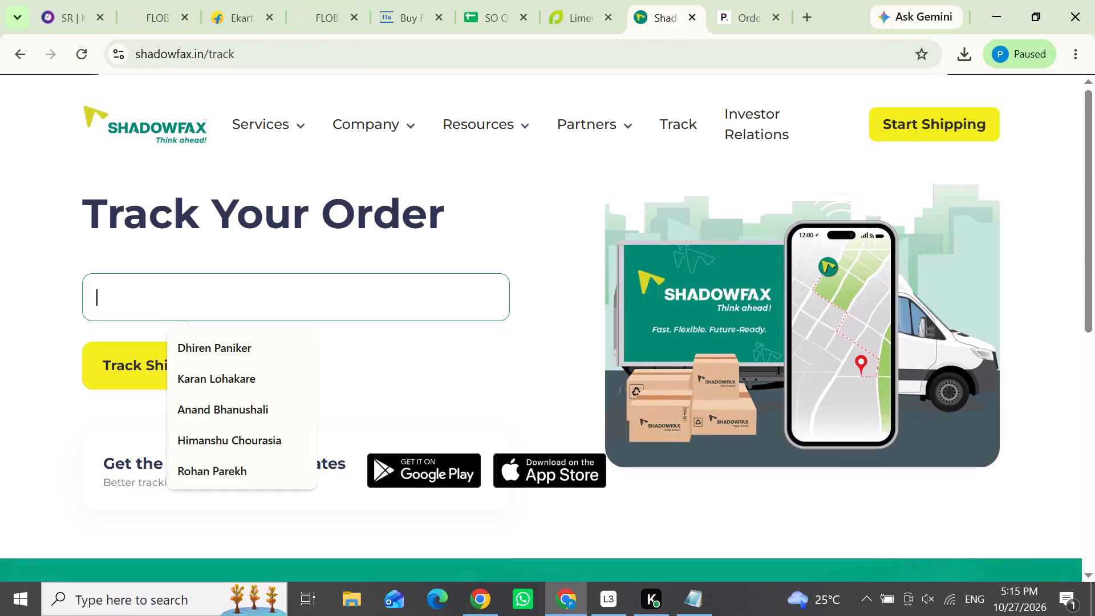
{"action": "key", "text": "ctrl+v"}
{"action": "left_click", "coordinate": [175, 362]}
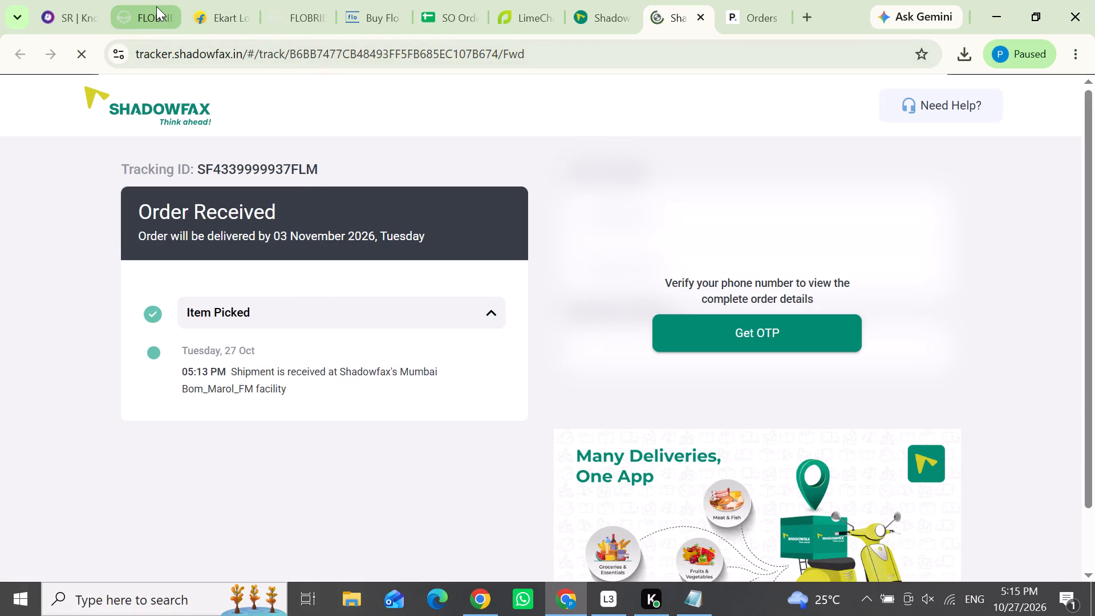
{"action": "left_click", "coordinate": [149, 12]}
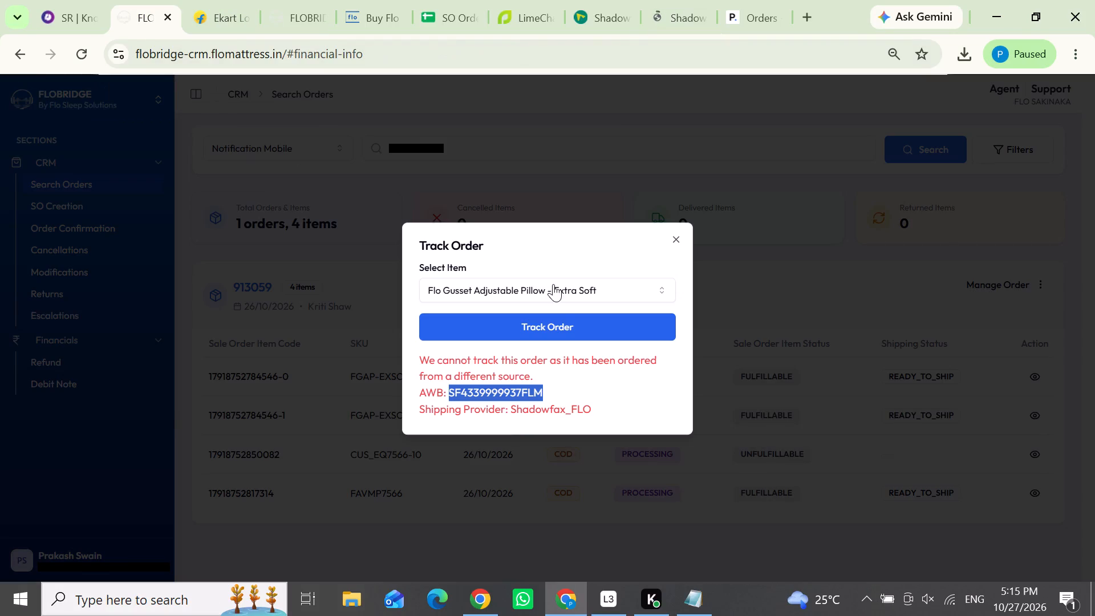
{"action": "left_click", "coordinate": [553, 284]}
{"action": "left_click", "coordinate": [541, 333]}
{"action": "left_click", "coordinate": [522, 330]}
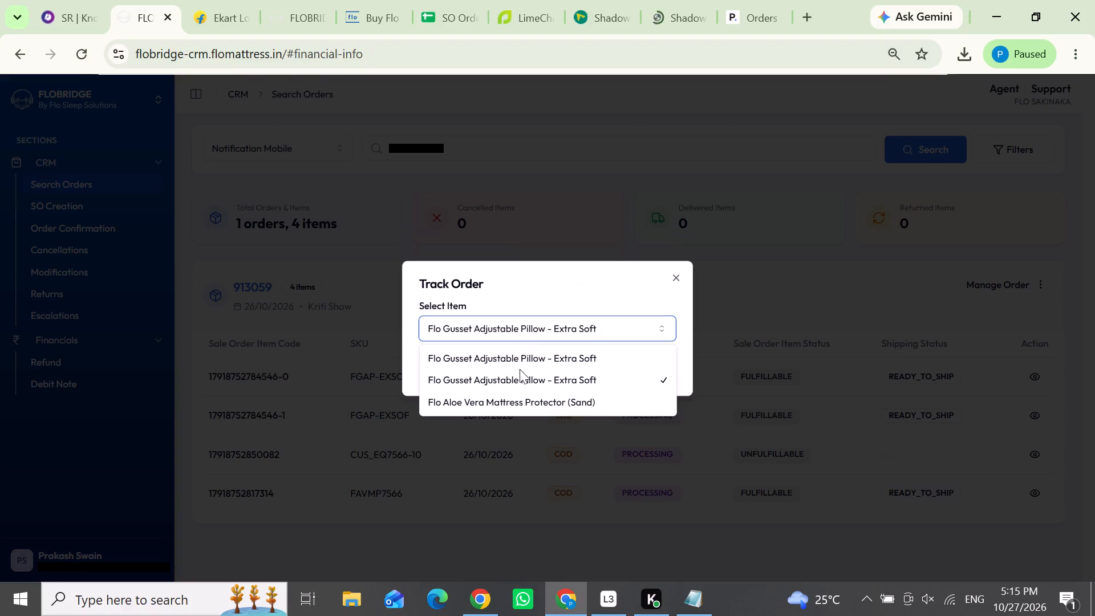
{"action": "left_click", "coordinate": [518, 372]}
{"action": "left_click", "coordinate": [513, 383]}
{"action": "left_click", "coordinate": [512, 371]}
{"action": "left_click_drag", "start_coordinate": [548, 388], "coordinate": [498, 384]}
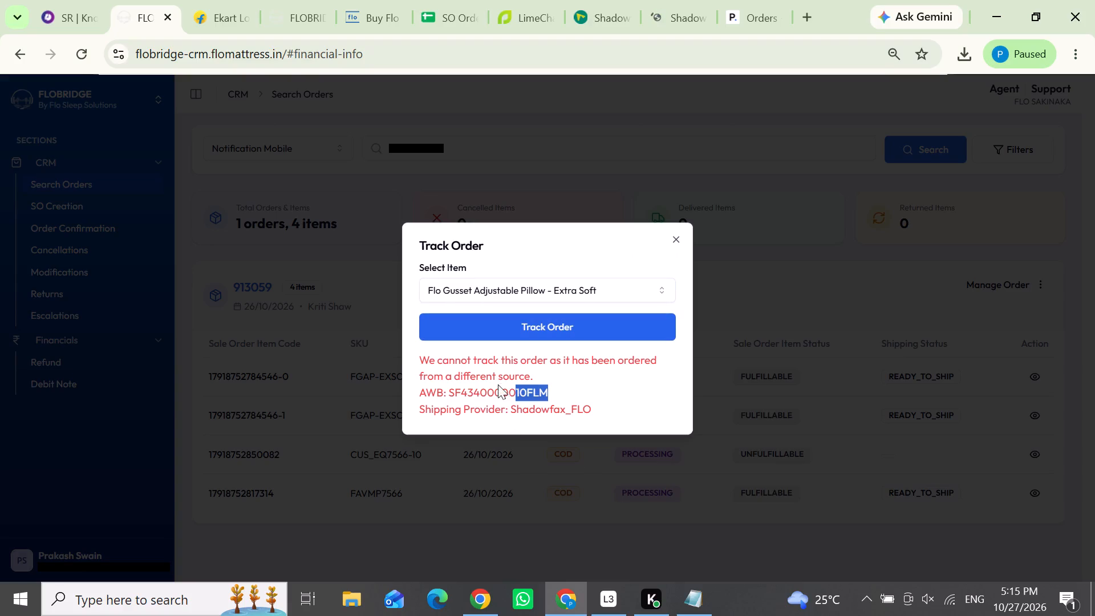
{"action": "left_click_drag", "start_coordinate": [498, 384], "coordinate": [449, 390]}
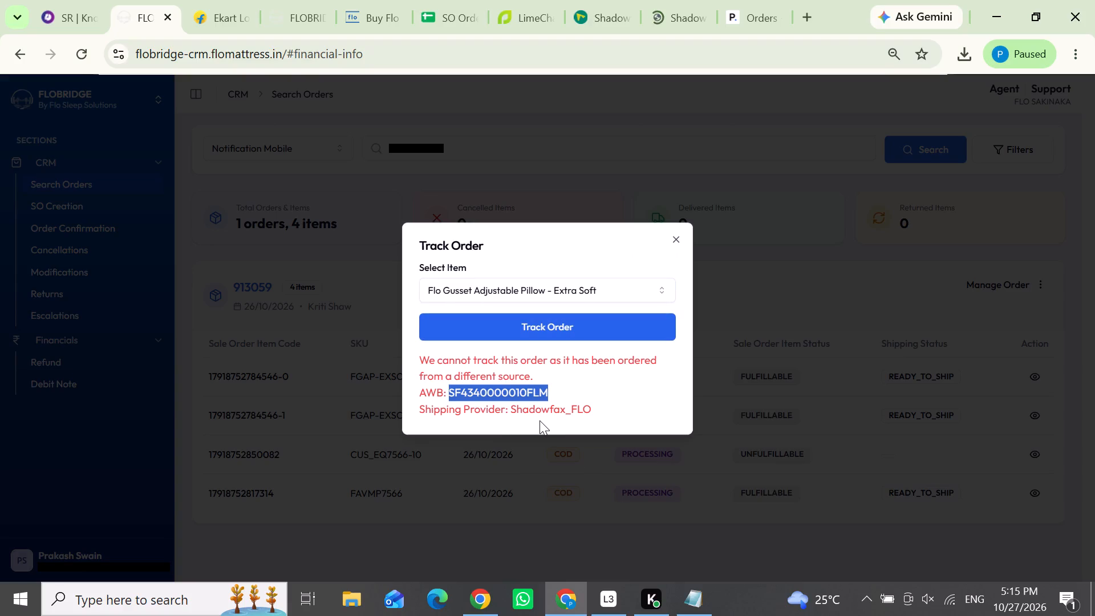
{"action": "key", "text": "ctrl+c"}
{"action": "left_click", "coordinate": [664, 16]}
{"action": "left_click", "coordinate": [597, 19]}
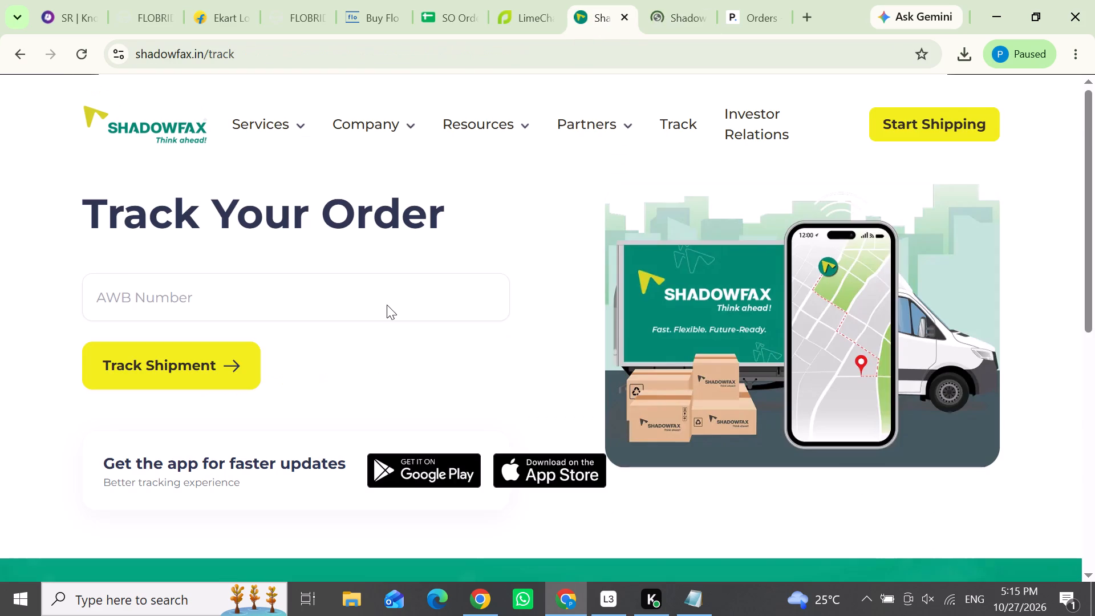
{"action": "left_click", "coordinate": [208, 301]}
{"action": "key", "text": "ctrl+v"}
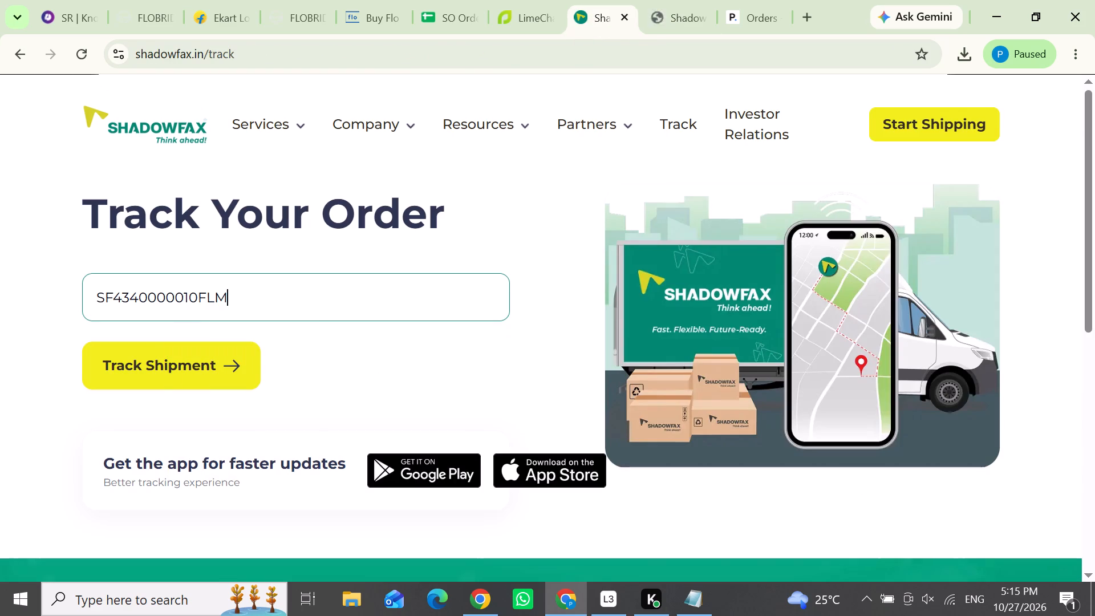
{"action": "left_click", "coordinate": [193, 363]}
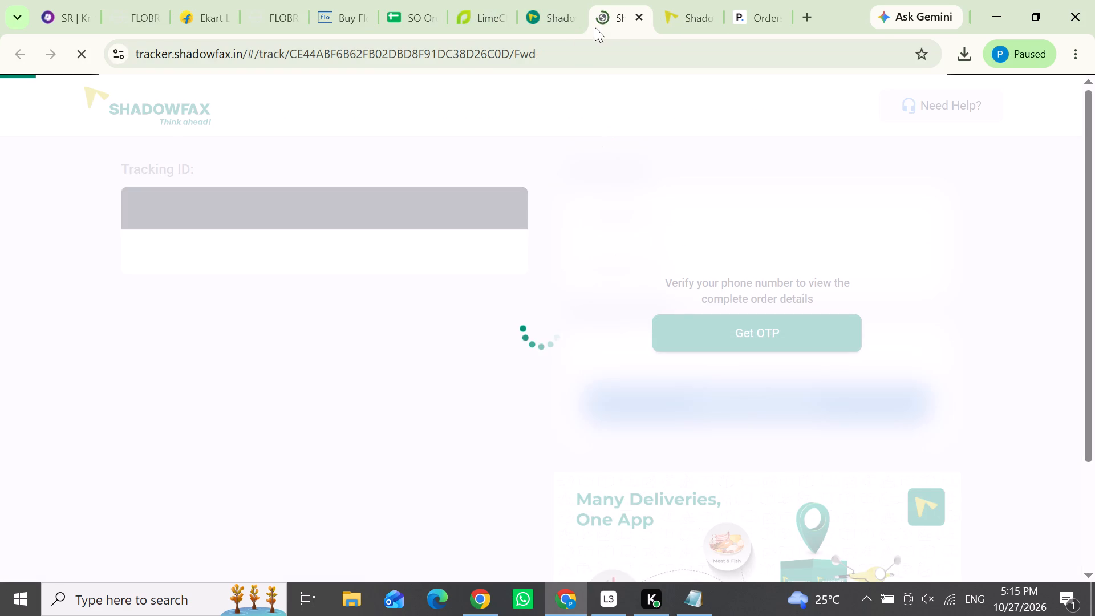
{"action": "left_click", "coordinate": [147, 14]}
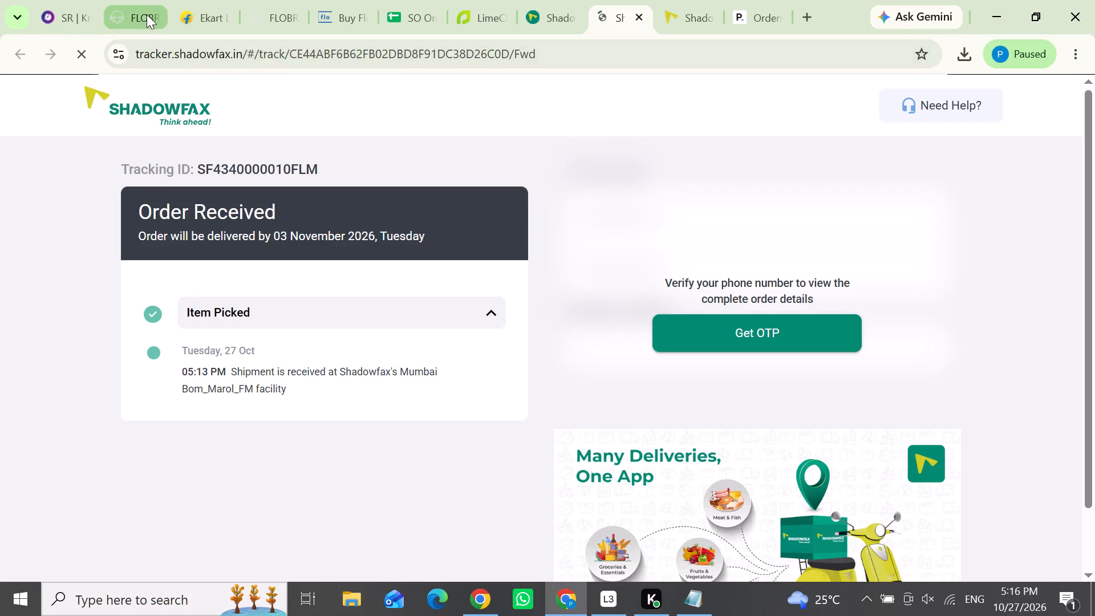
{"action": "left_click", "coordinate": [574, 289]}
{"action": "left_click", "coordinate": [541, 357]}
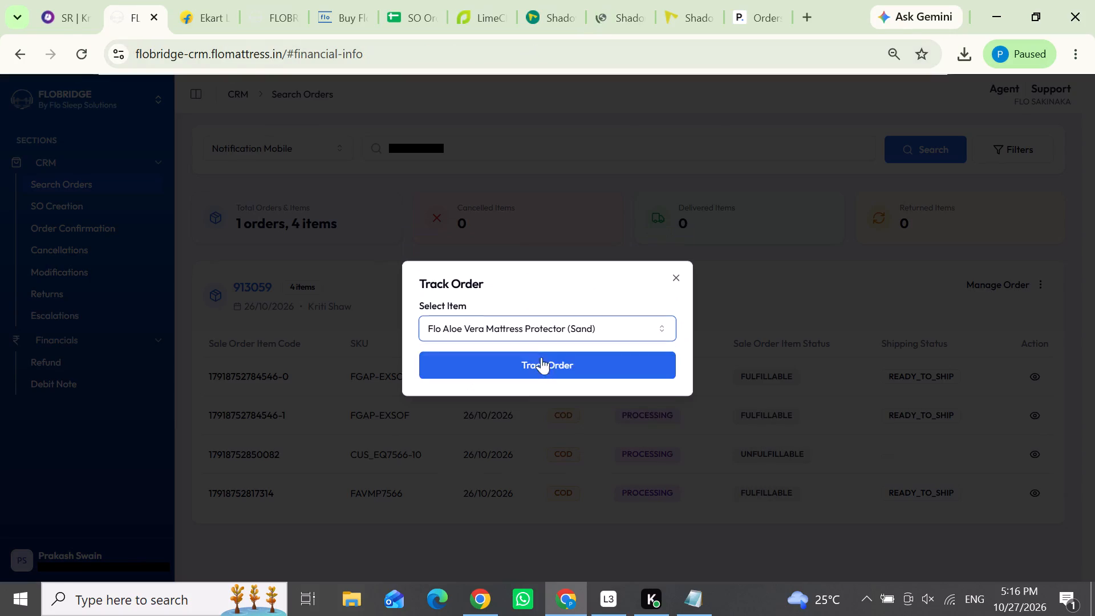
{"action": "left_click", "coordinate": [538, 339]}
{"action": "left_click", "coordinate": [567, 407]}
{"action": "left_click", "coordinate": [565, 368]}
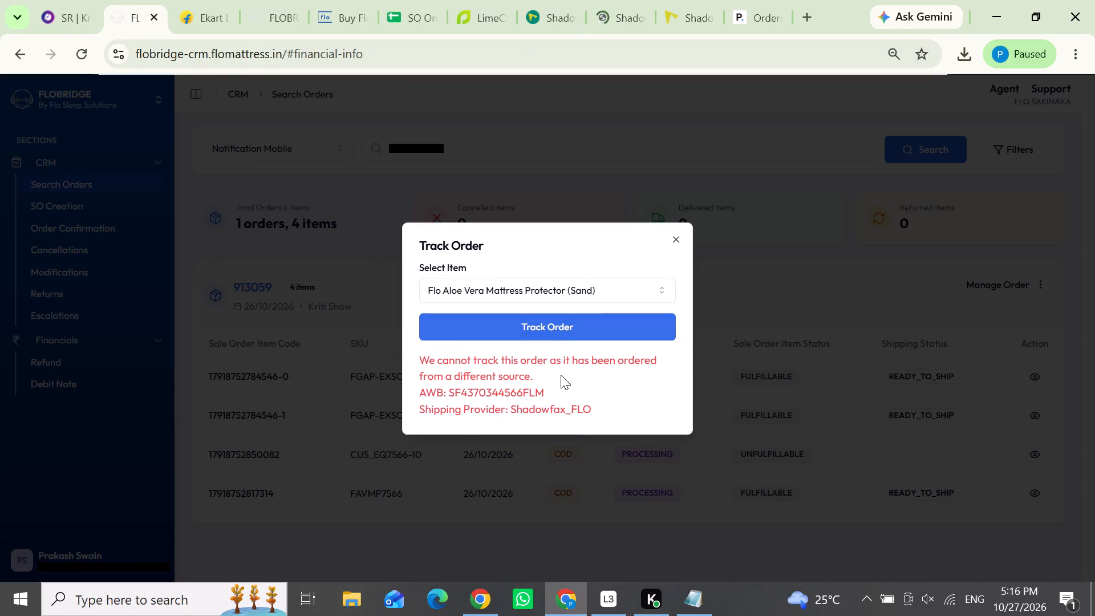
{"action": "left_click_drag", "start_coordinate": [544, 390], "coordinate": [471, 395]}
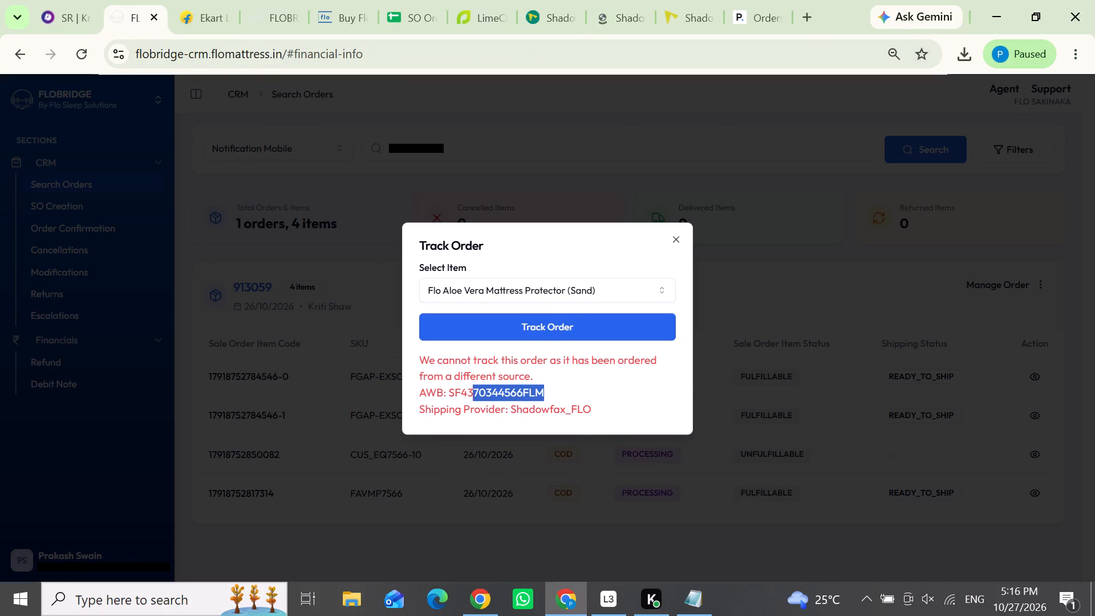
{"action": "left_click_drag", "start_coordinate": [471, 395], "coordinate": [449, 395]}
{"action": "key", "text": "ctrl+c"}
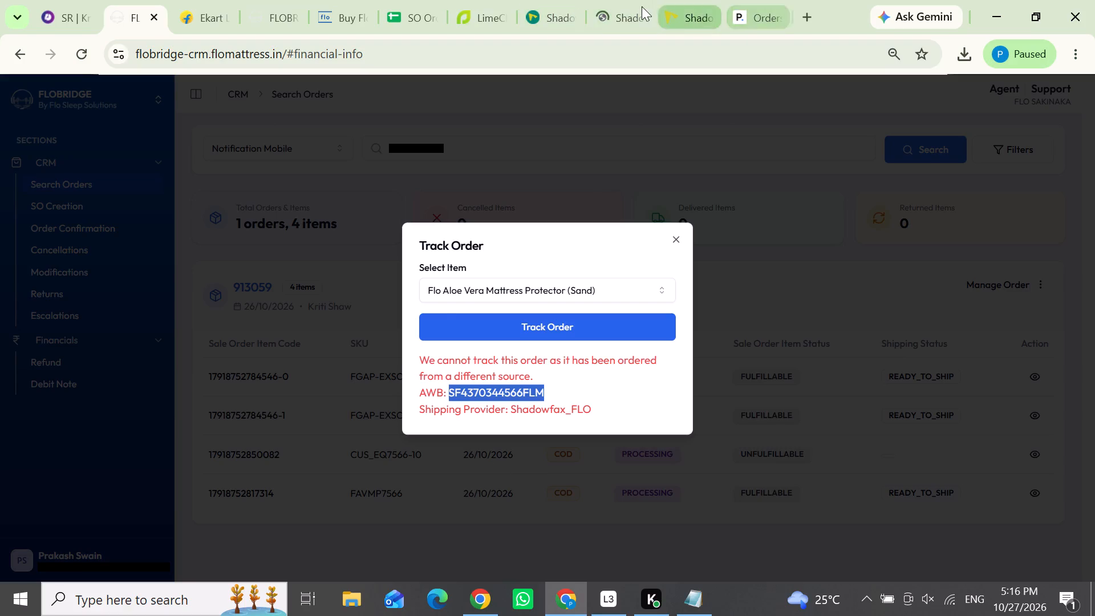
{"action": "left_click", "coordinate": [564, 0]}
{"action": "left_click", "coordinate": [176, 294]}
{"action": "key", "text": "ctrl+v"}
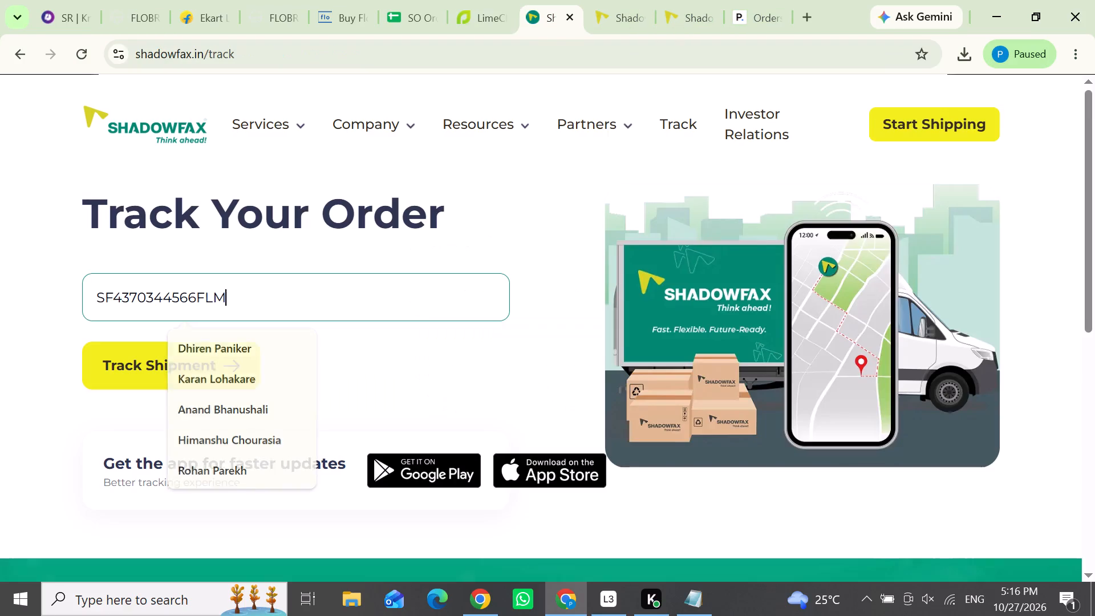
{"action": "left_click", "coordinate": [195, 374]}
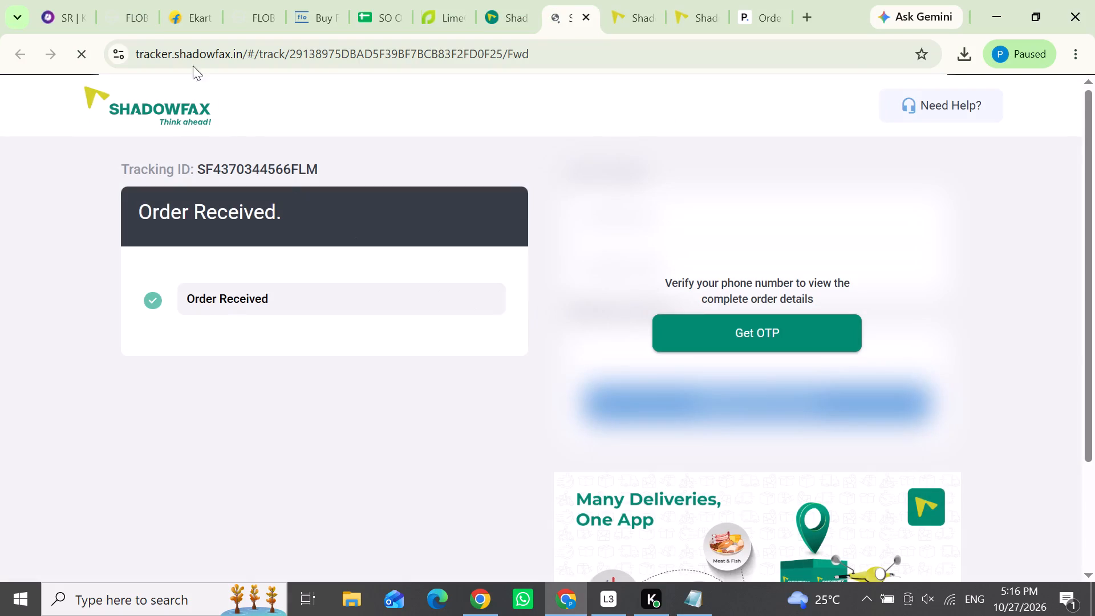
{"action": "left_click", "coordinate": [124, 3]}
{"action": "left_click", "coordinate": [1043, 561]}
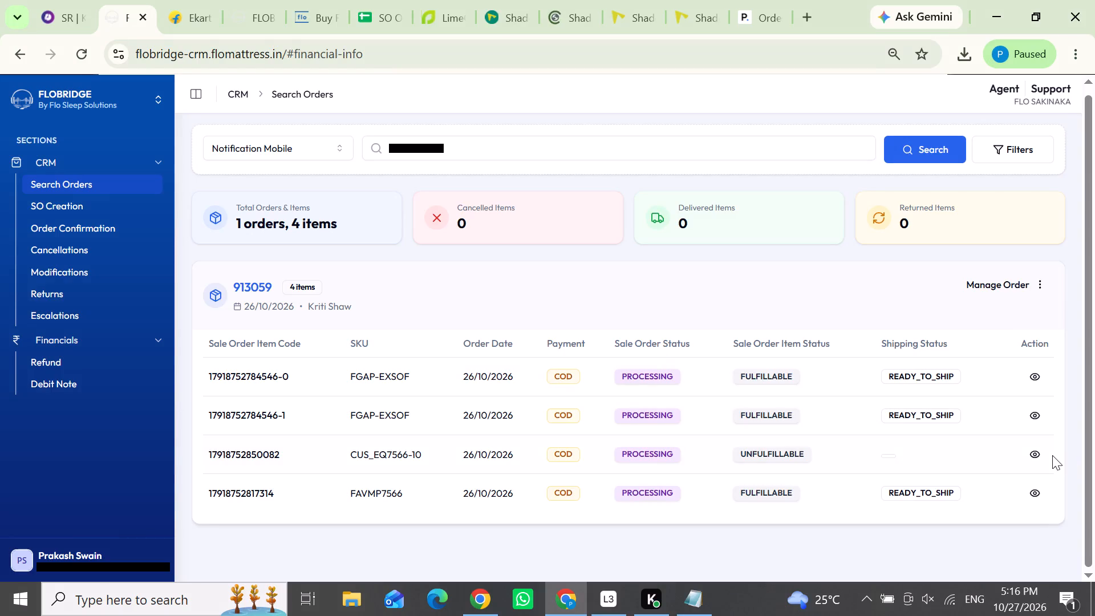
{"action": "left_click", "coordinate": [1025, 486]}
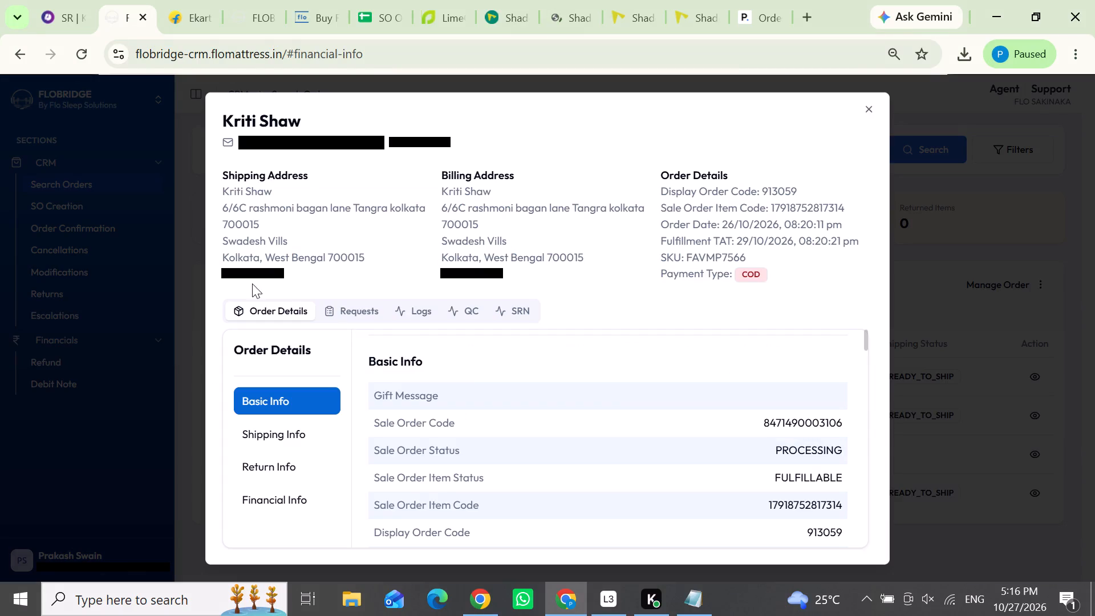
{"action": "left_click", "coordinate": [1093, 360]}
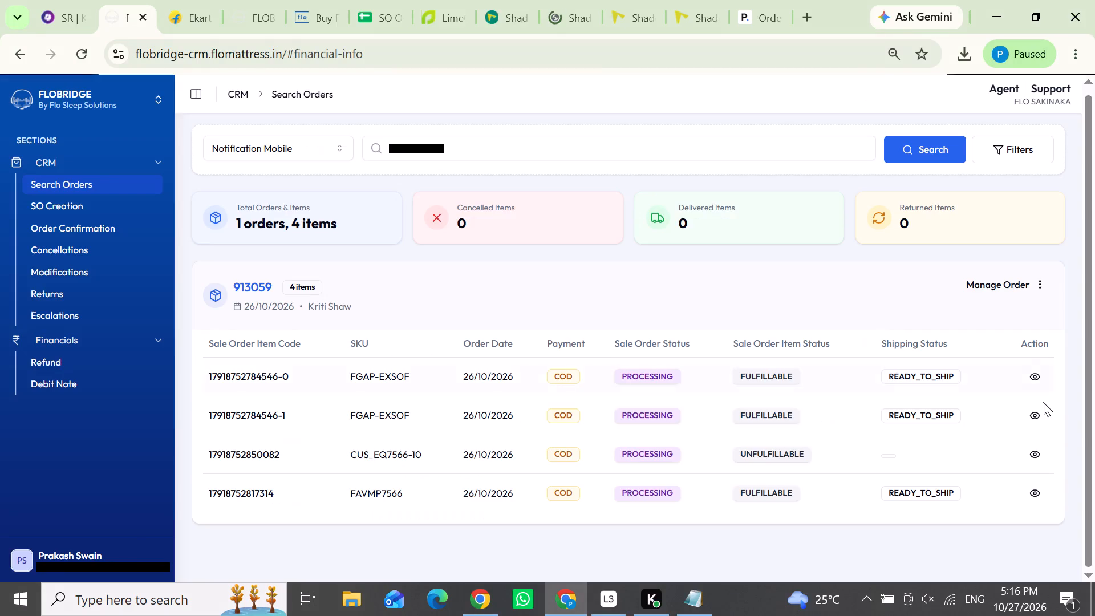
{"action": "left_click", "coordinate": [1041, 409]}
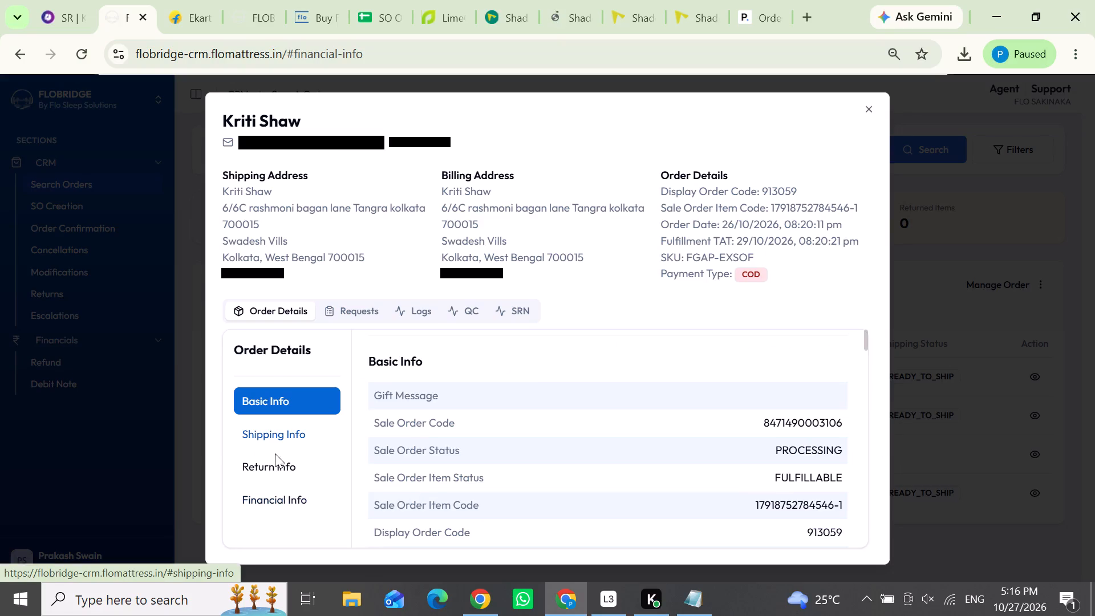
{"action": "scroll", "coordinate": [684, 469], "scroll_direction": "down", "scroll_amount": 2}
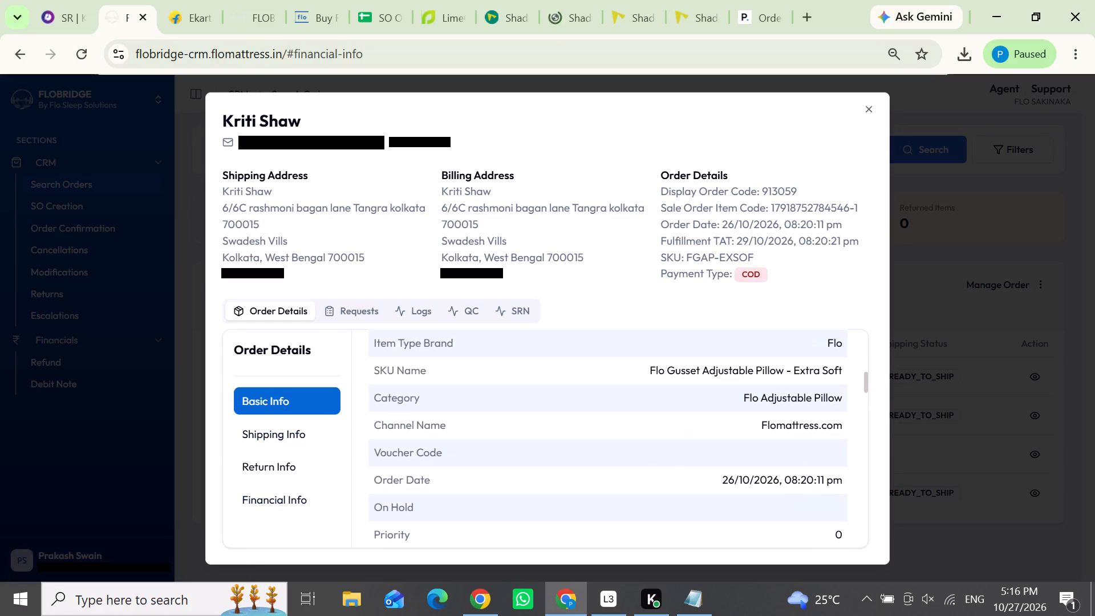
{"action": "scroll", "coordinate": [684, 471], "scroll_direction": "down", "scroll_amount": 1}
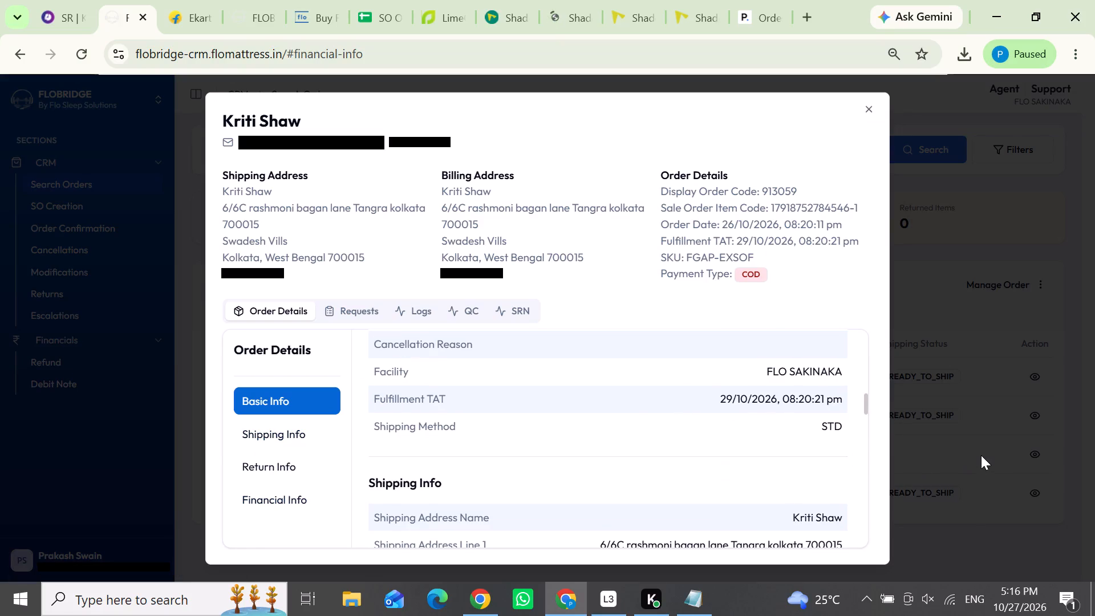
{"action": "left_click", "coordinate": [977, 404]}
Close the three Shadowfax shipment result pages and the Ekart page, keeping the main Shadowfax tracking page open.
{"action": "left_click", "coordinate": [711, 19]}
{"action": "left_click", "coordinate": [712, 18]}
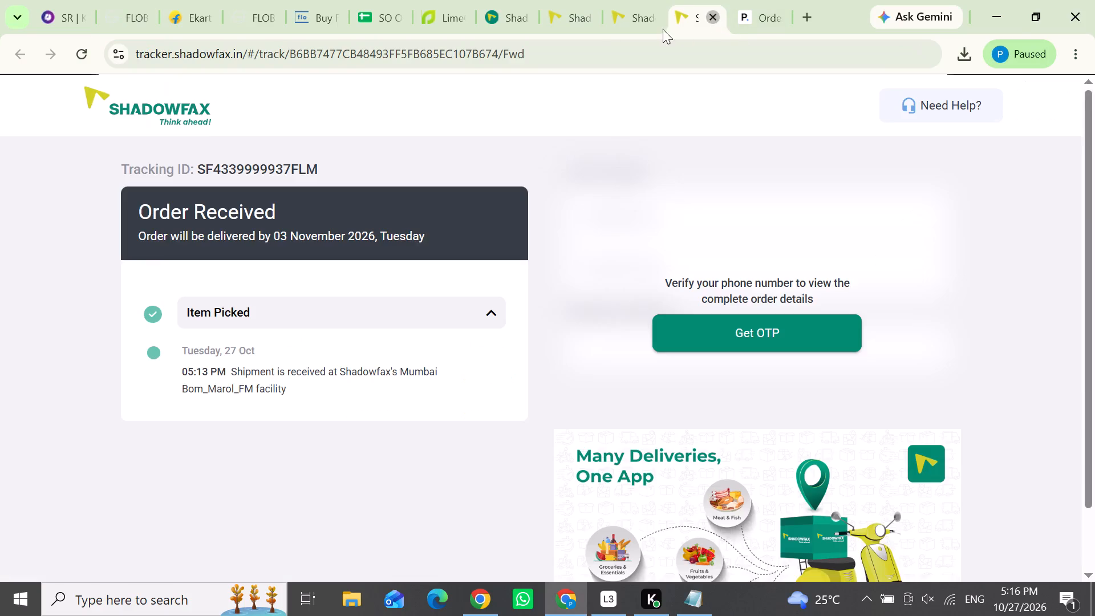
{"action": "left_click", "coordinate": [638, 19]}
{"action": "left_click", "coordinate": [648, 19]}
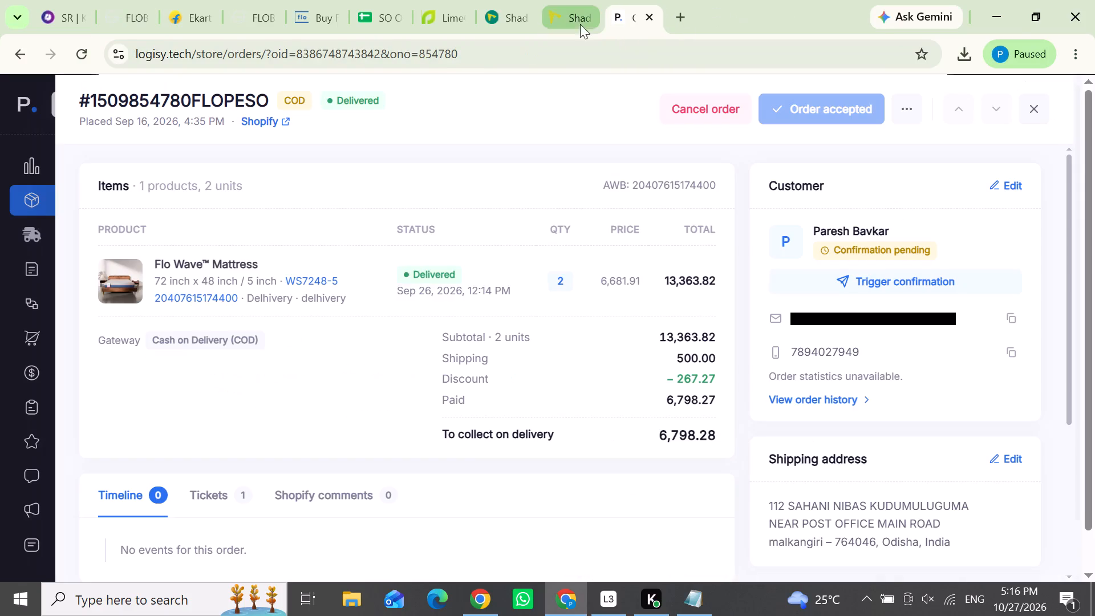
{"action": "left_click", "coordinate": [578, 22]}
{"action": "left_click", "coordinate": [585, 21]}
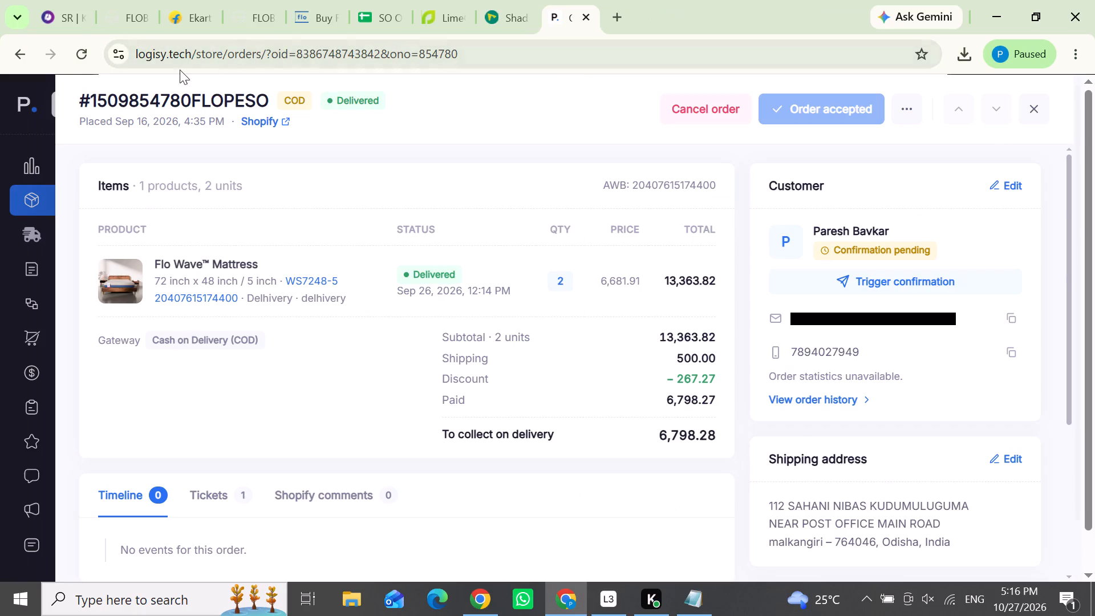
{"action": "left_click", "coordinate": [132, 32]}
{"action": "left_click", "coordinate": [184, 22]}
{"action": "left_click", "coordinate": [205, 19]}
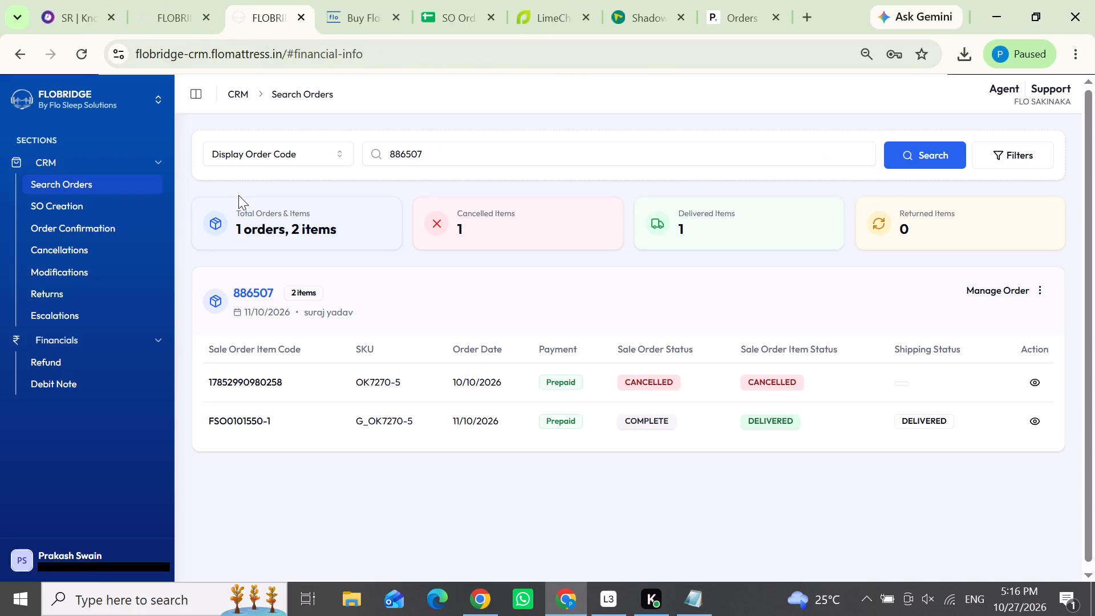
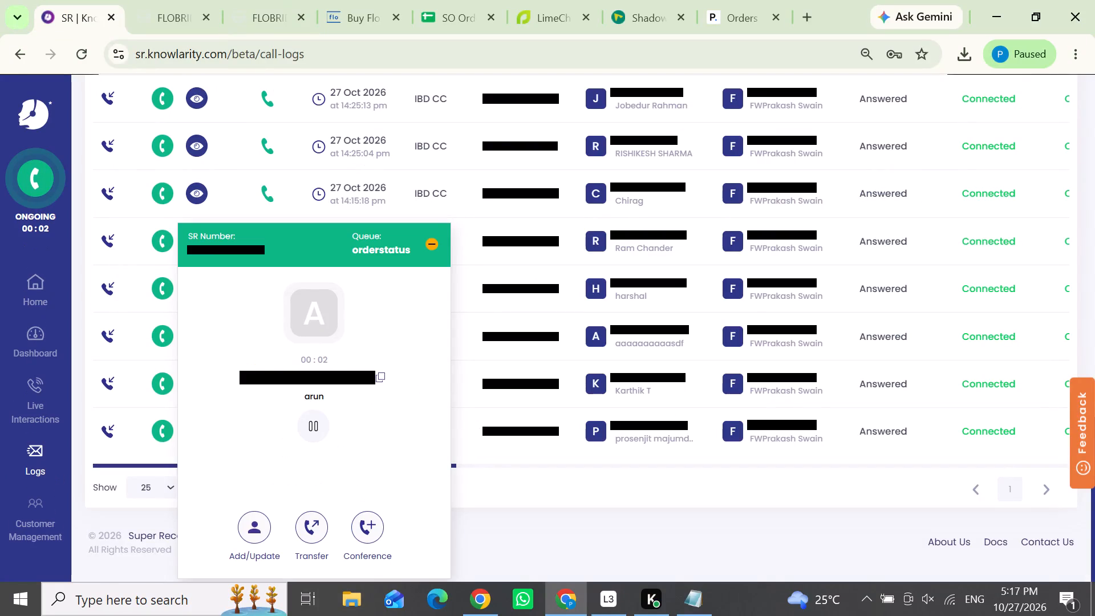
Copy the ongoing caller's number from Knowlarity and search FLOBRIDGE orders by Notification Mobile, leaving out the country code.
{"action": "left_click", "coordinate": [377, 374]}
{"action": "left_click", "coordinate": [160, 1]}
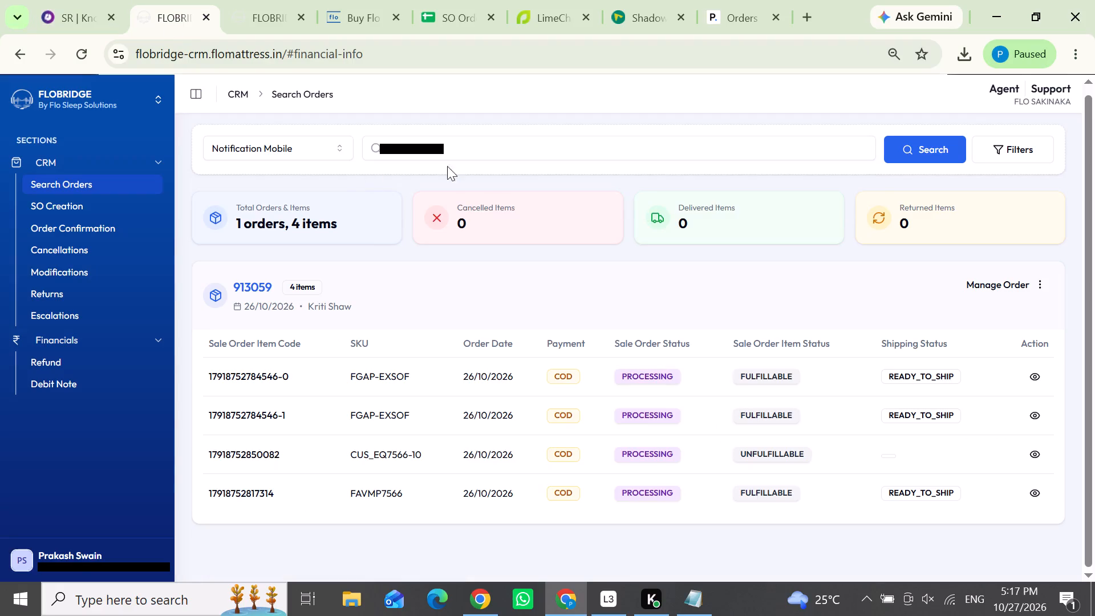
{"action": "left_click_drag", "start_coordinate": [463, 142], "coordinate": [226, 149]}
{"action": "key", "text": "ctrl+v"}
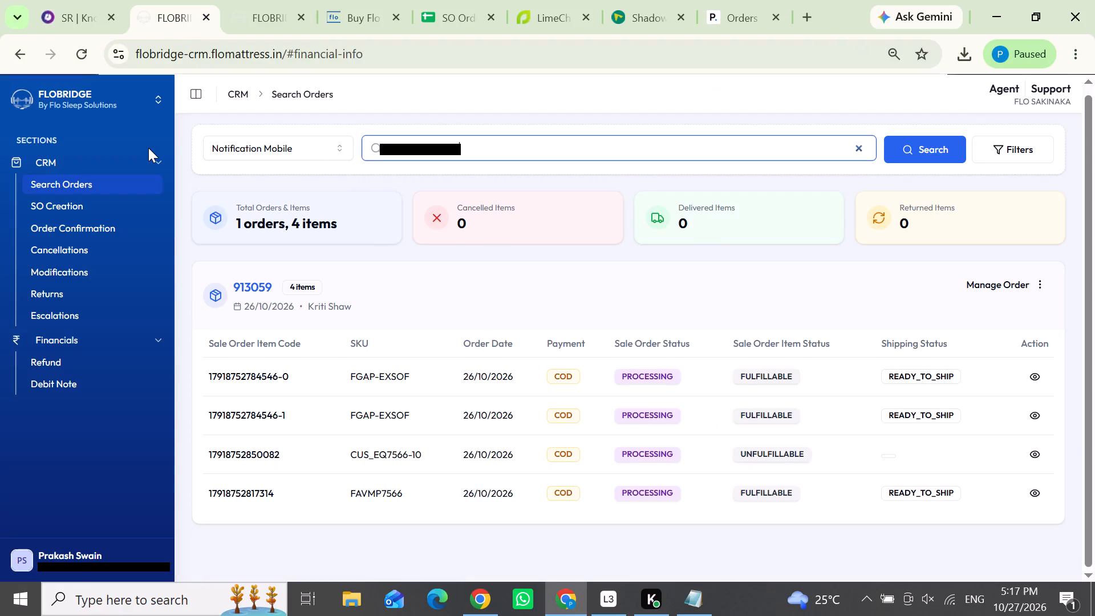
{"action": "left_click_drag", "start_coordinate": [405, 149], "coordinate": [376, 149]}
{"action": "key", "text": "BackSpace"}
{"action": "left_click", "coordinate": [931, 153]}
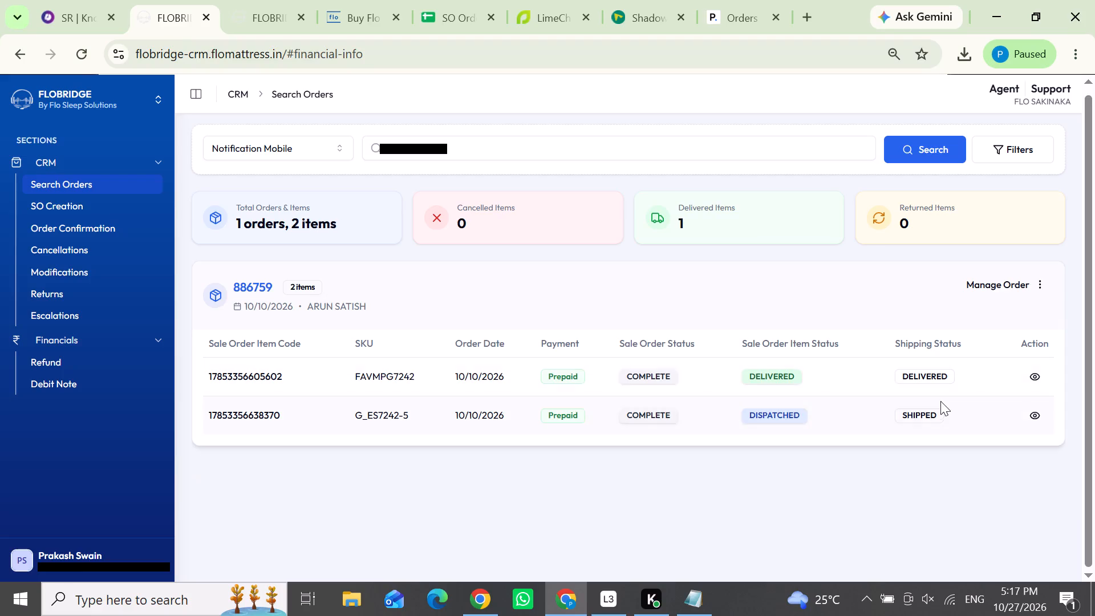
{"action": "left_click", "coordinate": [1018, 286]}
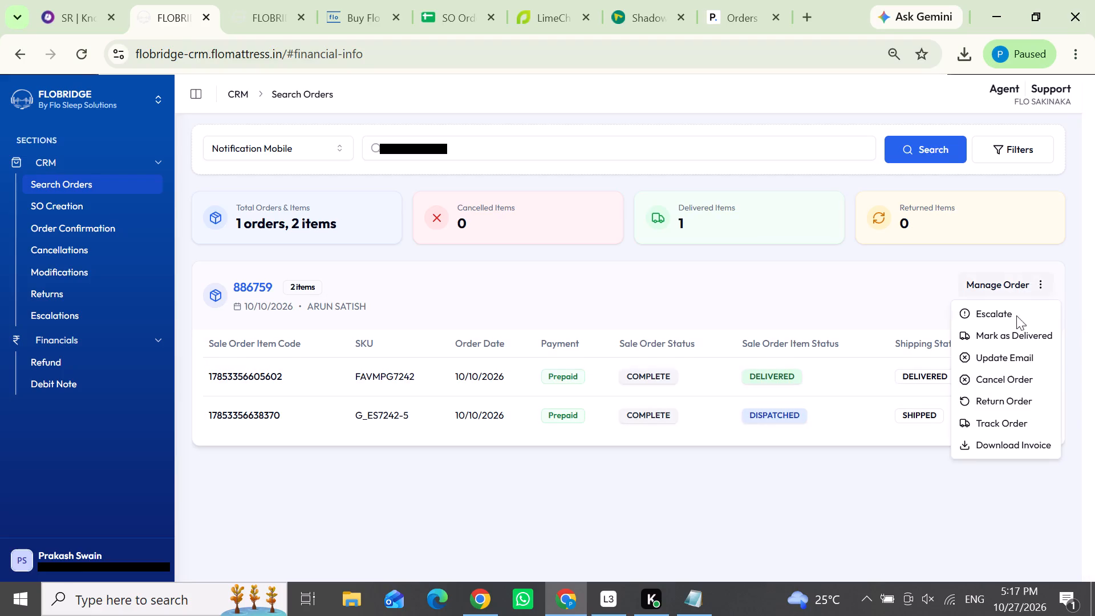
{"action": "left_click", "coordinate": [982, 422]}
{"action": "left_click", "coordinate": [599, 314]}
{"action": "left_click", "coordinate": [580, 326]}
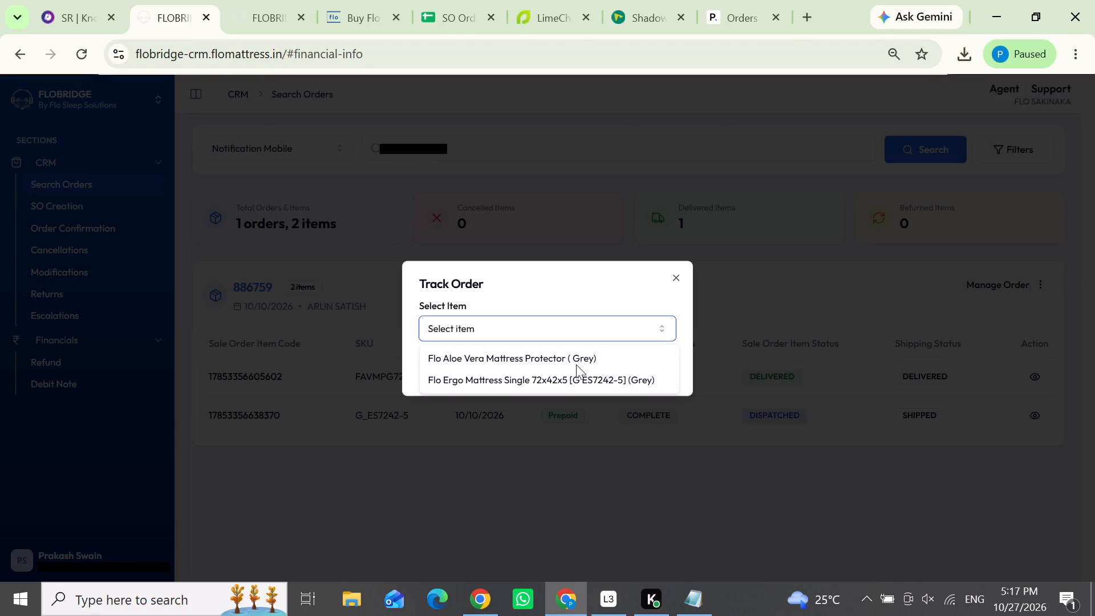
{"action": "left_click", "coordinate": [576, 364]}
{"action": "left_click", "coordinate": [562, 333]}
{"action": "left_click", "coordinate": [561, 367]}
{"action": "left_click", "coordinate": [555, 352]}
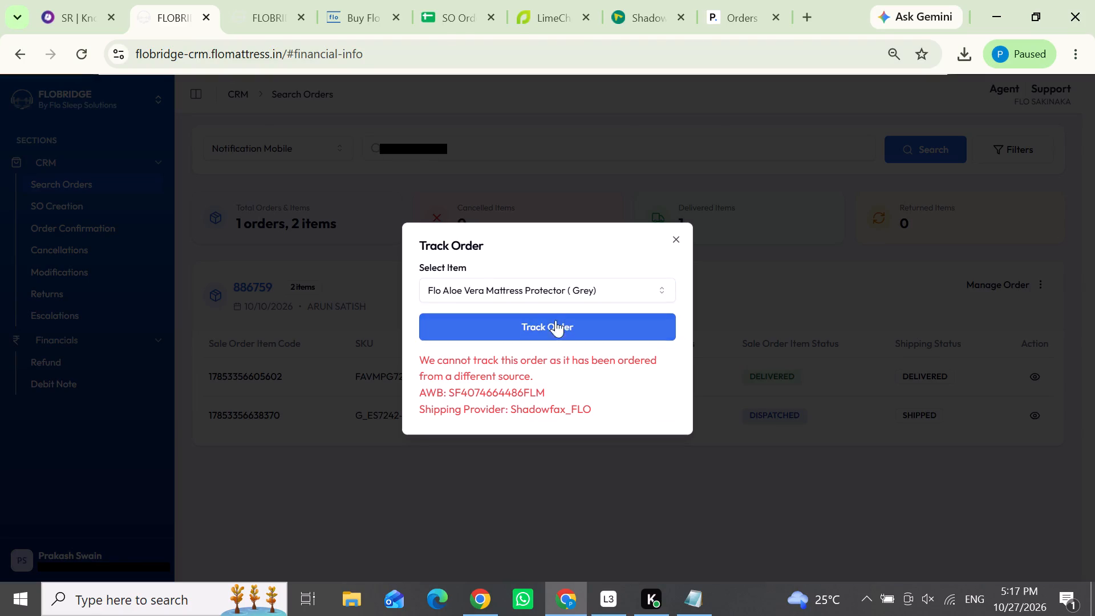
{"action": "left_click", "coordinate": [555, 286]}
{"action": "left_click", "coordinate": [555, 339]}
{"action": "left_click", "coordinate": [554, 329]}
{"action": "left_click", "coordinate": [549, 384]}
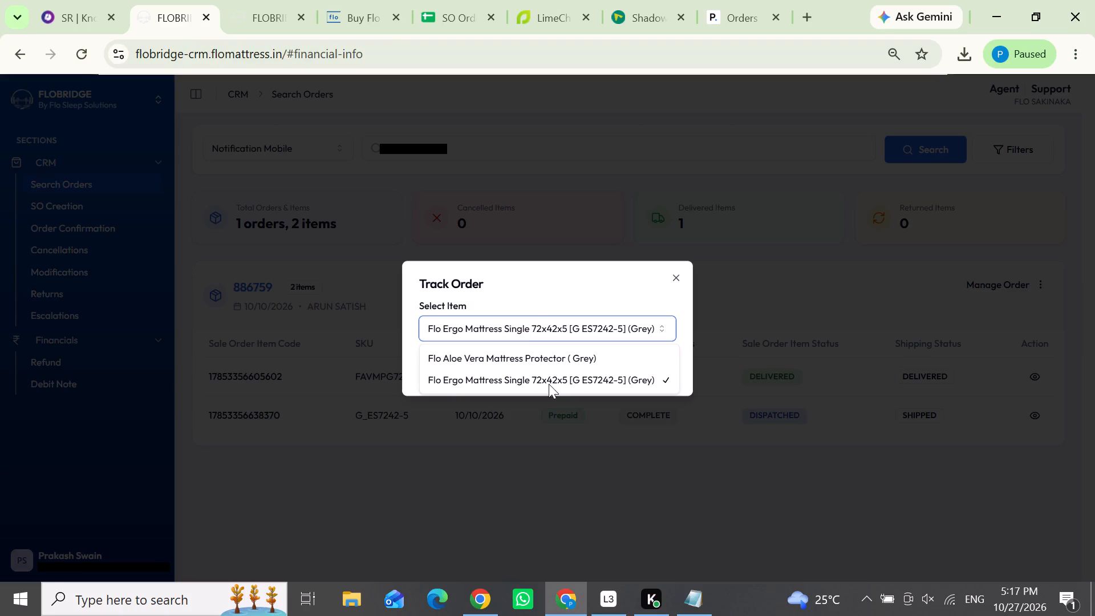
{"action": "left_click", "coordinate": [549, 372]}
Return to FLOBRIDGE, dismiss order tracking and copy the order number 886759.
{"action": "left_click", "coordinate": [168, 0]}
{"action": "left_click", "coordinate": [181, 275]}
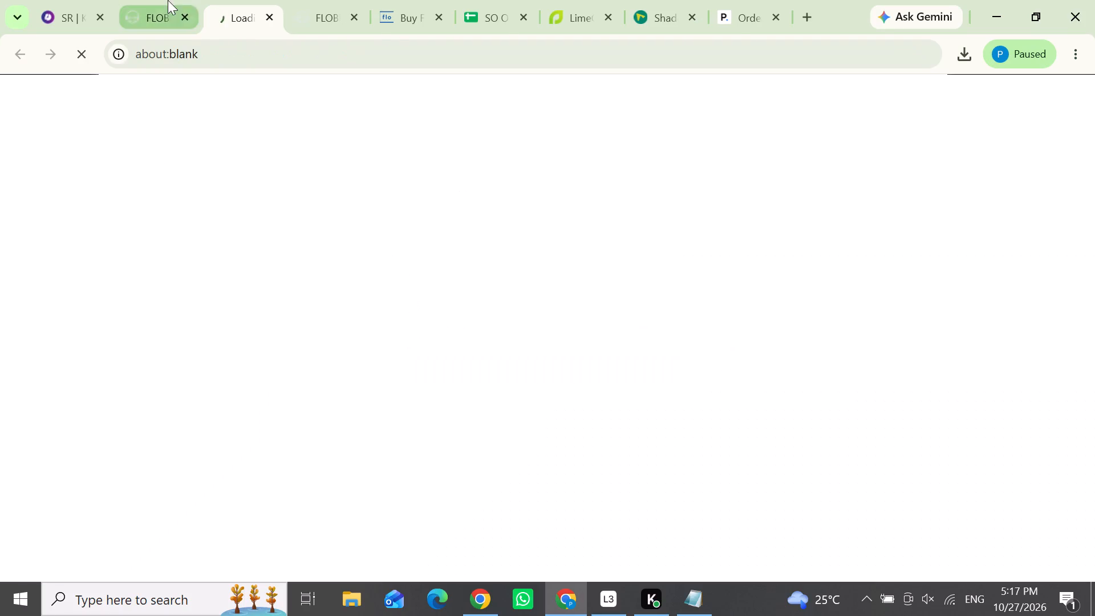
{"action": "left_click_drag", "start_coordinate": [272, 279], "coordinate": [224, 288]}
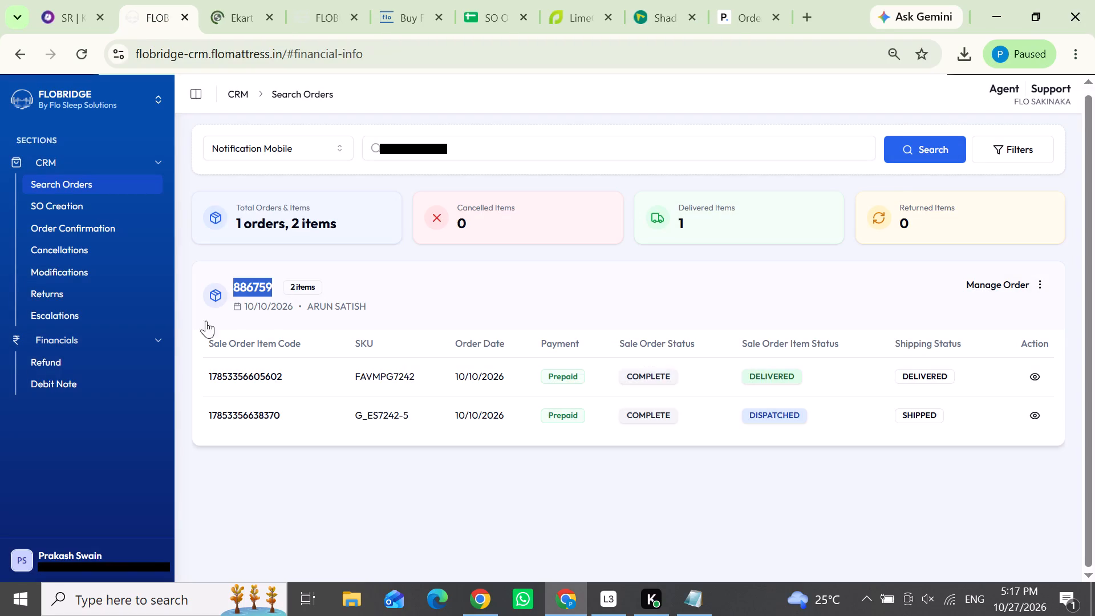
{"action": "key", "text": "ctrl+c"}
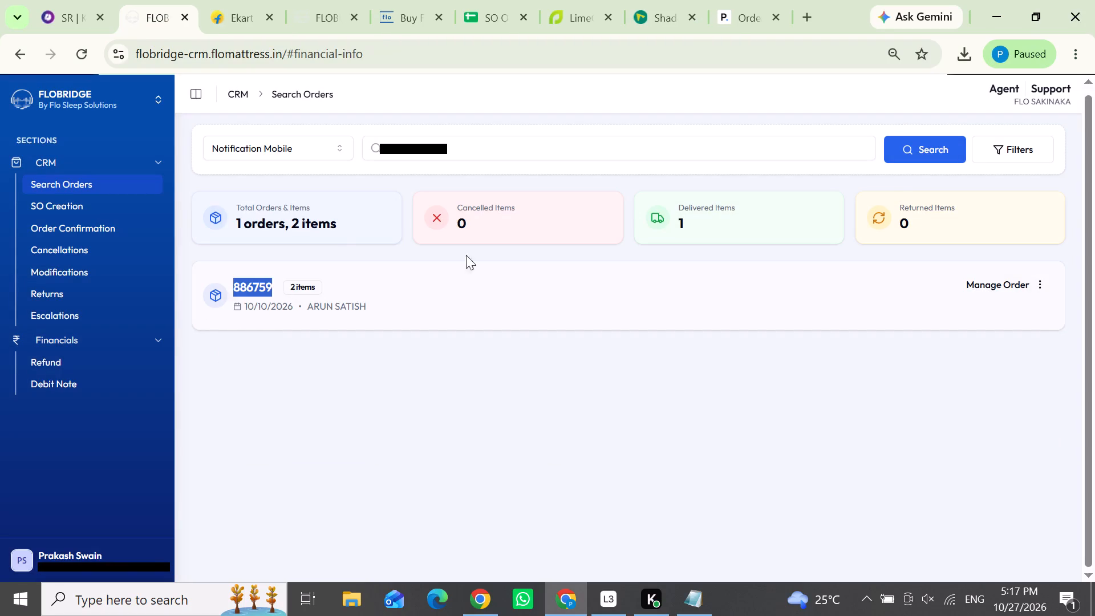
{"action": "left_click", "coordinate": [482, 314]}
{"action": "left_click", "coordinate": [228, 28]}
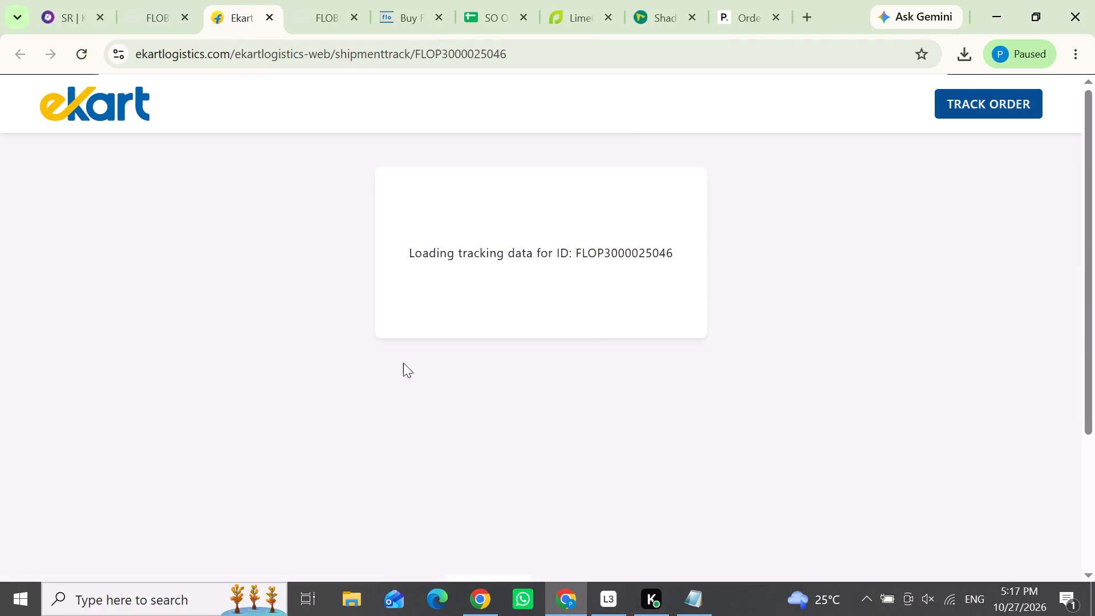
{"action": "scroll", "coordinate": [473, 407], "scroll_direction": "down", "scroll_amount": 3}
{"action": "scroll", "coordinate": [473, 413], "scroll_direction": "up", "scroll_amount": 2}
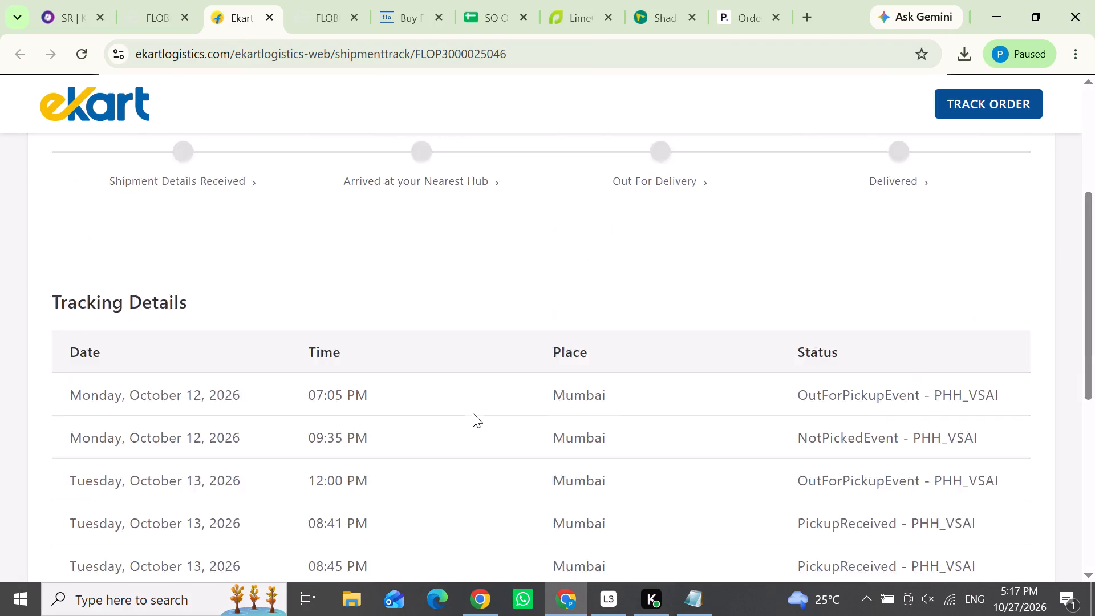
{"action": "left_click", "coordinate": [167, 0]}
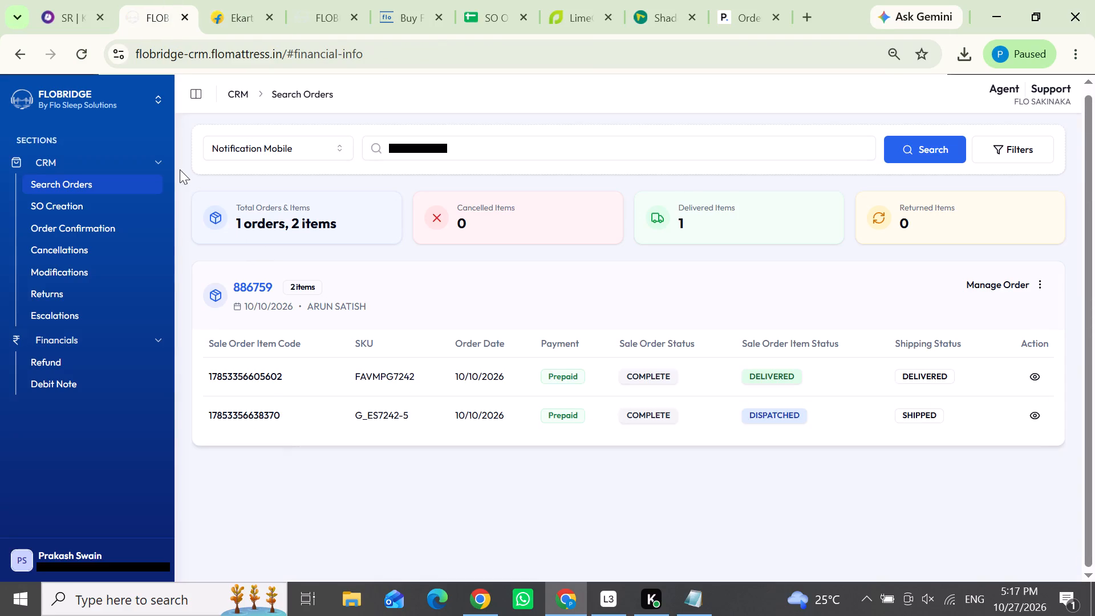
In Knowlarity, update the ongoing caller's record with the "Delivery Sta.." disposition and the note 886759, and save it.
{"action": "left_click", "coordinate": [80, 18]}
{"action": "left_click", "coordinate": [259, 534]}
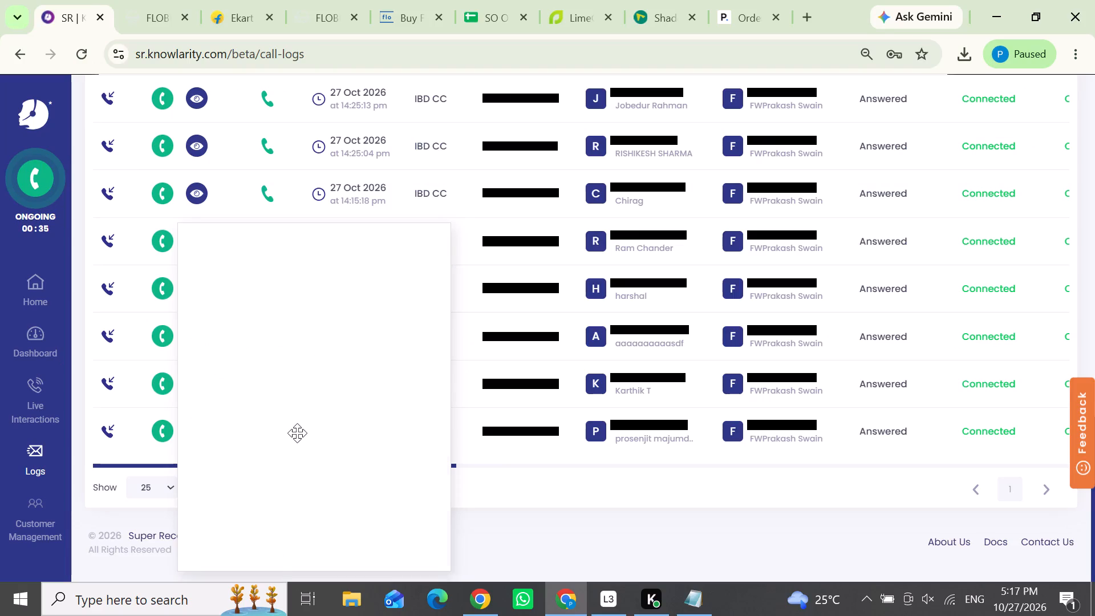
{"action": "scroll", "coordinate": [297, 433], "scroll_direction": "down", "scroll_amount": 1}
{"action": "left_click", "coordinate": [281, 467]}
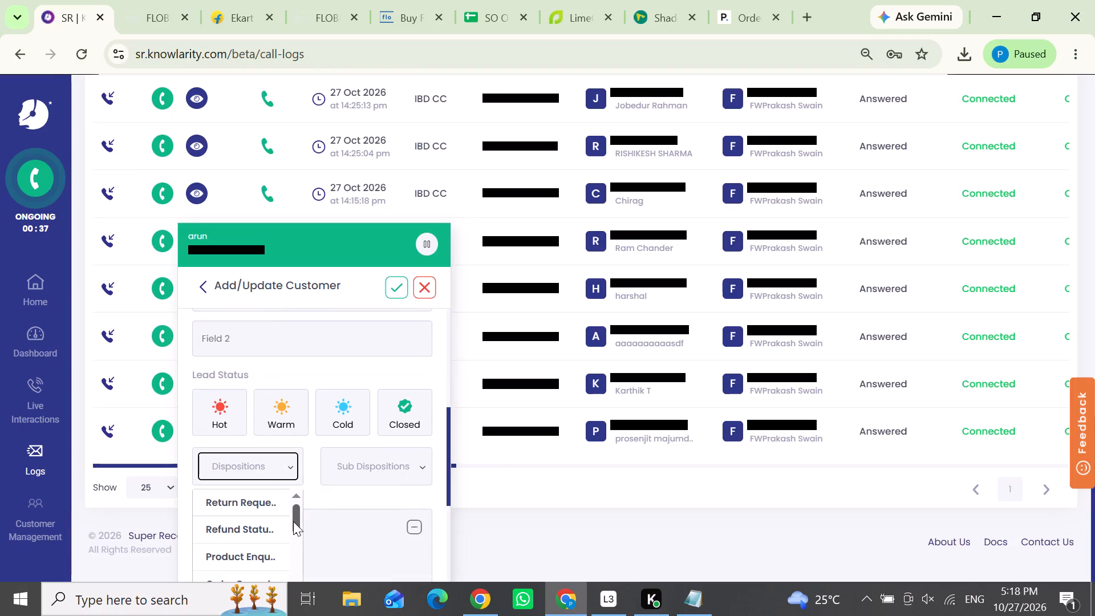
{"action": "left_click_drag", "start_coordinate": [293, 521], "coordinate": [294, 541]}
{"action": "left_click", "coordinate": [252, 534]}
{"action": "left_click", "coordinate": [257, 544]}
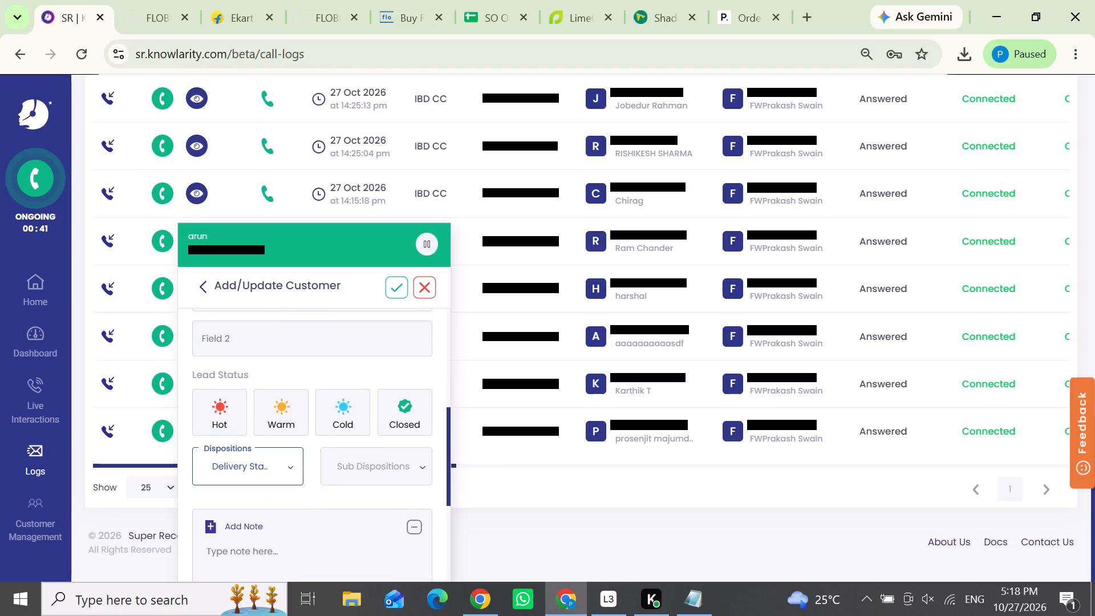
{"action": "key", "text": "ctrl+v"}
{"action": "left_click", "coordinate": [404, 295]}
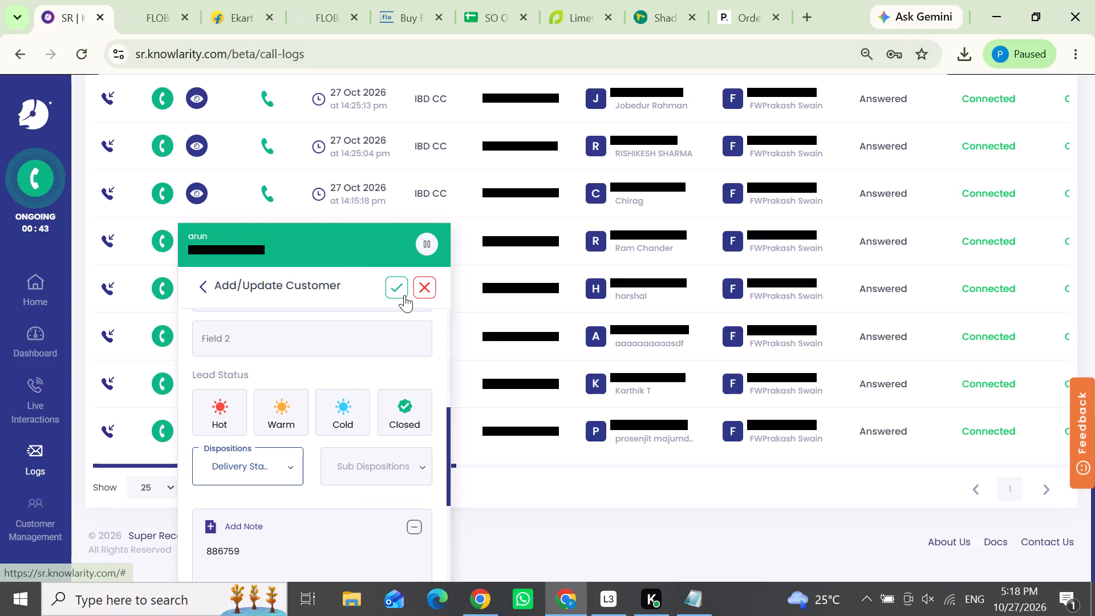
{"action": "left_click", "coordinate": [173, 0]}
{"action": "left_click", "coordinate": [1037, 417]}
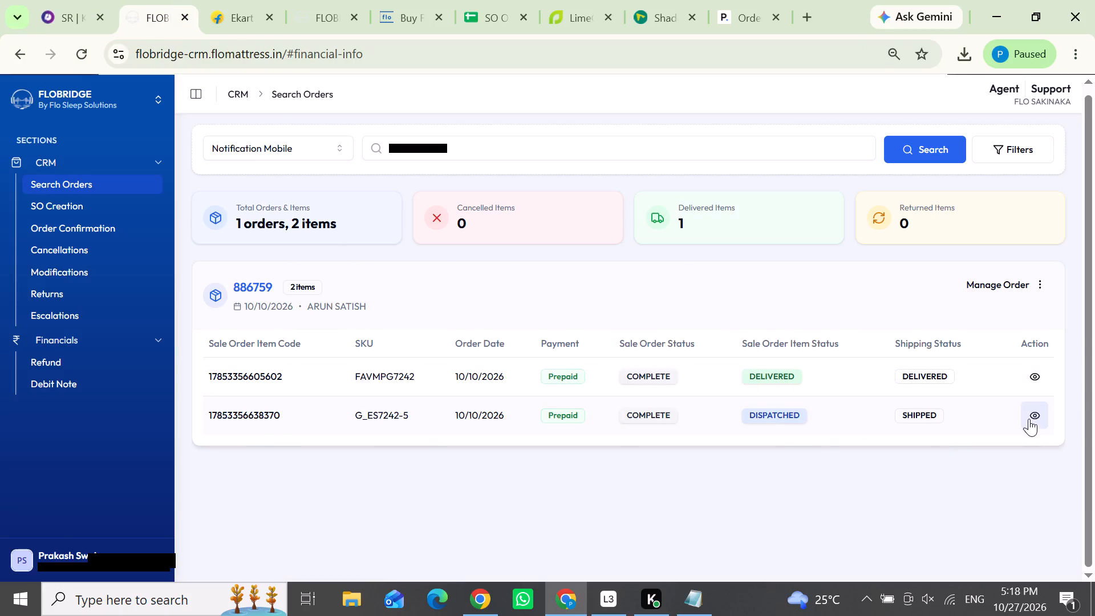
{"action": "left_click", "coordinate": [392, 317]}
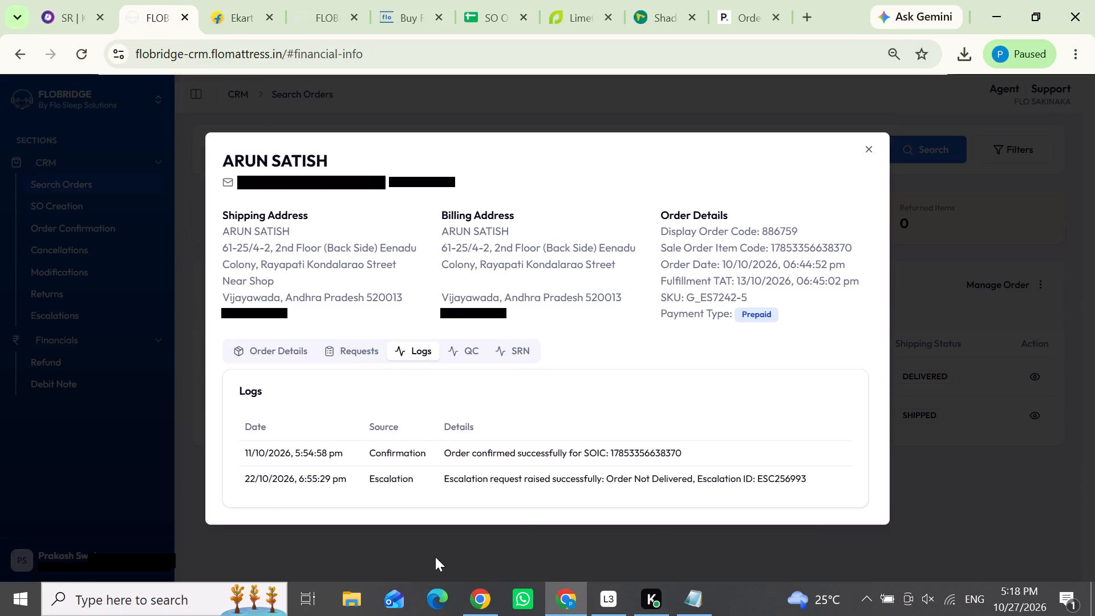
{"action": "left_click", "coordinate": [471, 556]}
{"action": "left_click_drag", "start_coordinate": [276, 282], "coordinate": [210, 282]}
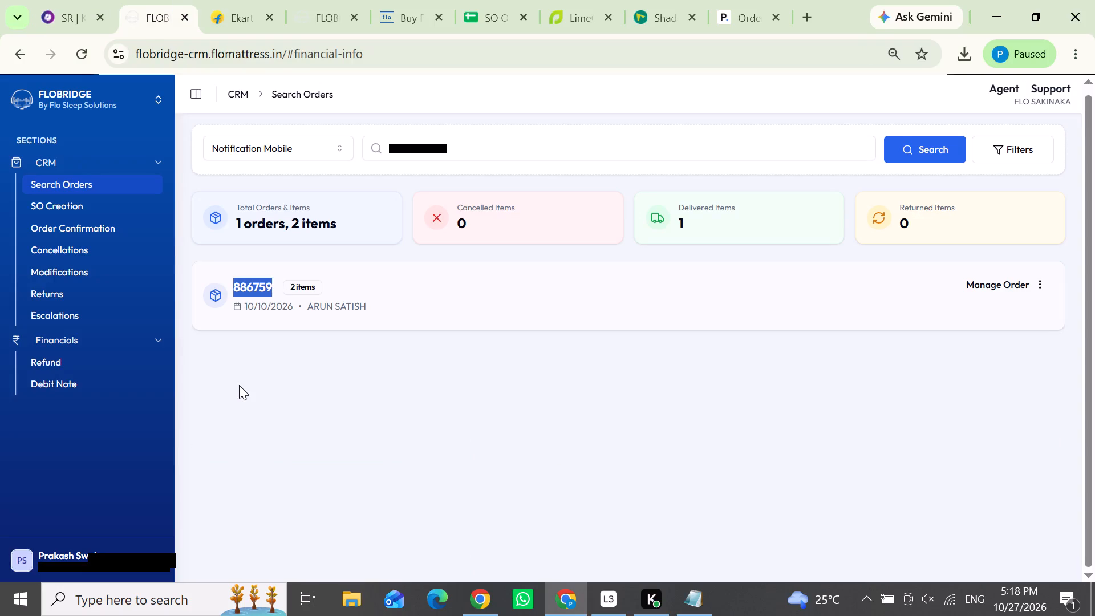
{"action": "key", "text": "ctrl+c"}
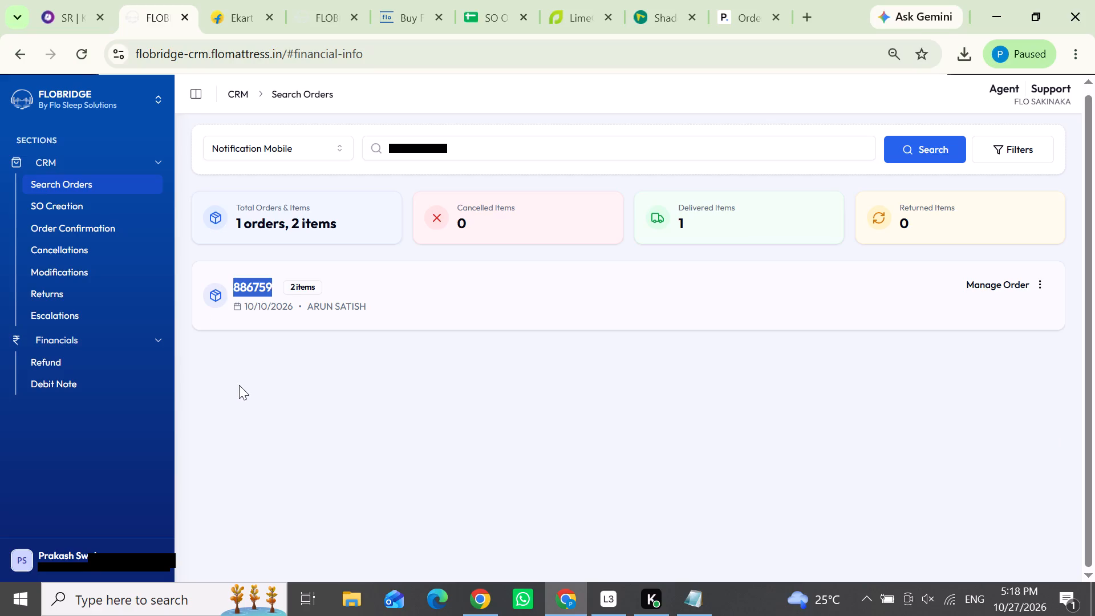
{"action": "left_click", "coordinate": [65, 317]}
{"action": "left_click", "coordinate": [380, 364]}
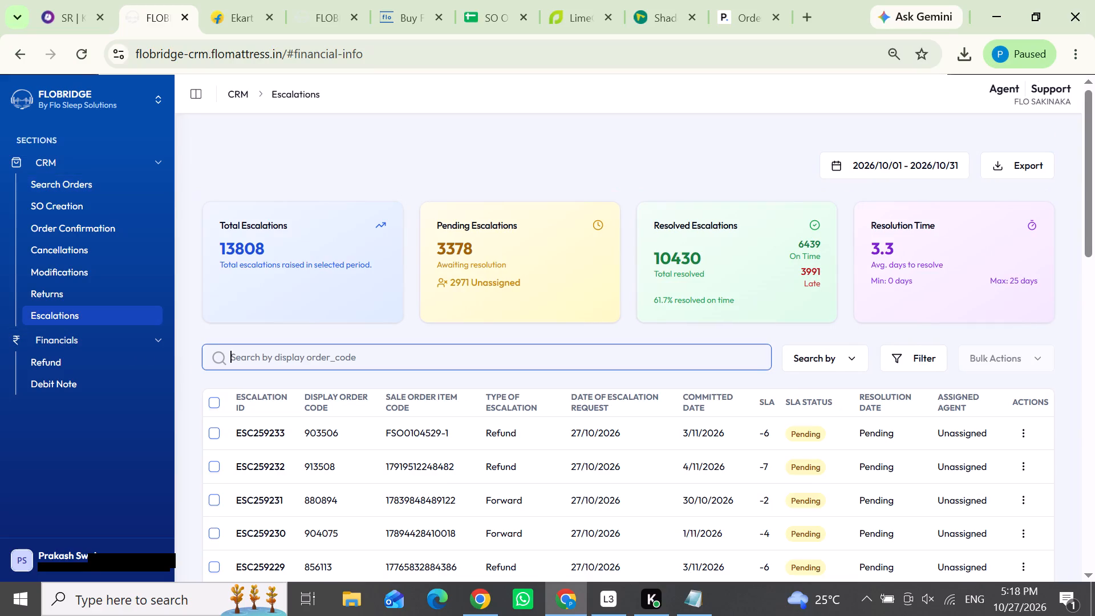
{"action": "key", "text": "ctrl+v"}
{"action": "key", "text": "Return"}
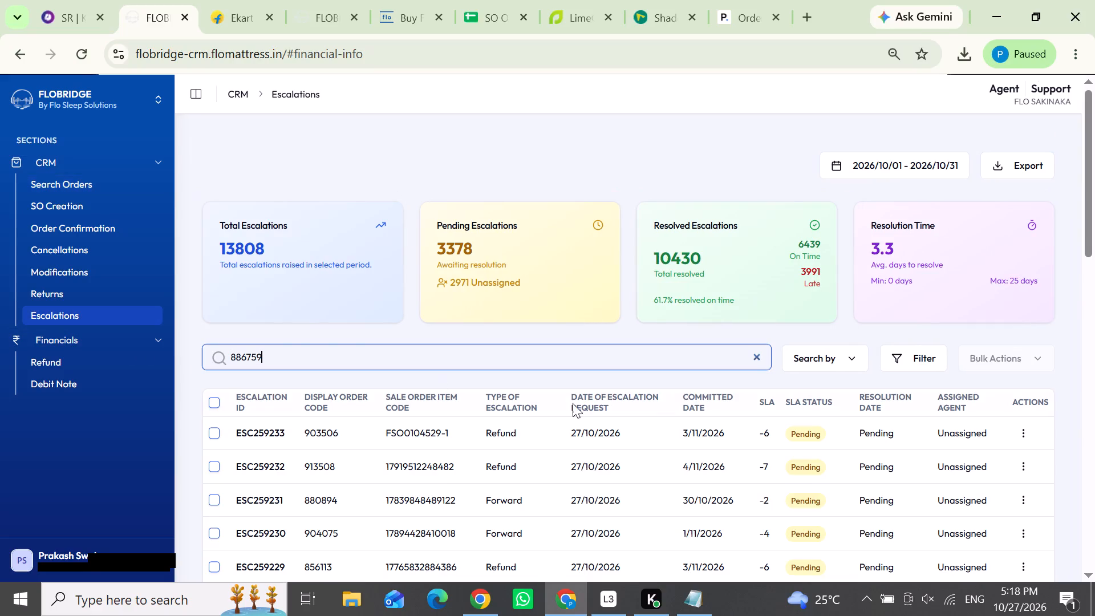
In escalation ESC256993, resubmit the 23/10/2026 comment "Resolution: Provided / Will deliver in 72 hrs Support Required: Yes / Prioritize the deliver".
{"action": "left_click", "coordinate": [1034, 435]}
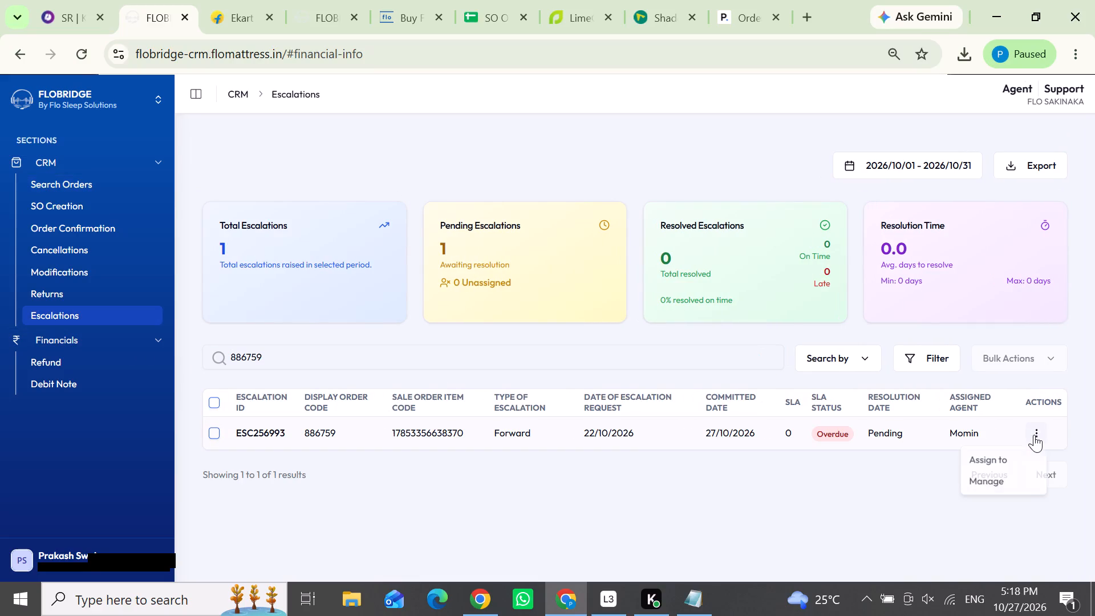
{"action": "left_click", "coordinate": [988, 475]}
{"action": "left_click_drag", "start_coordinate": [703, 353], "coordinate": [764, 386]}
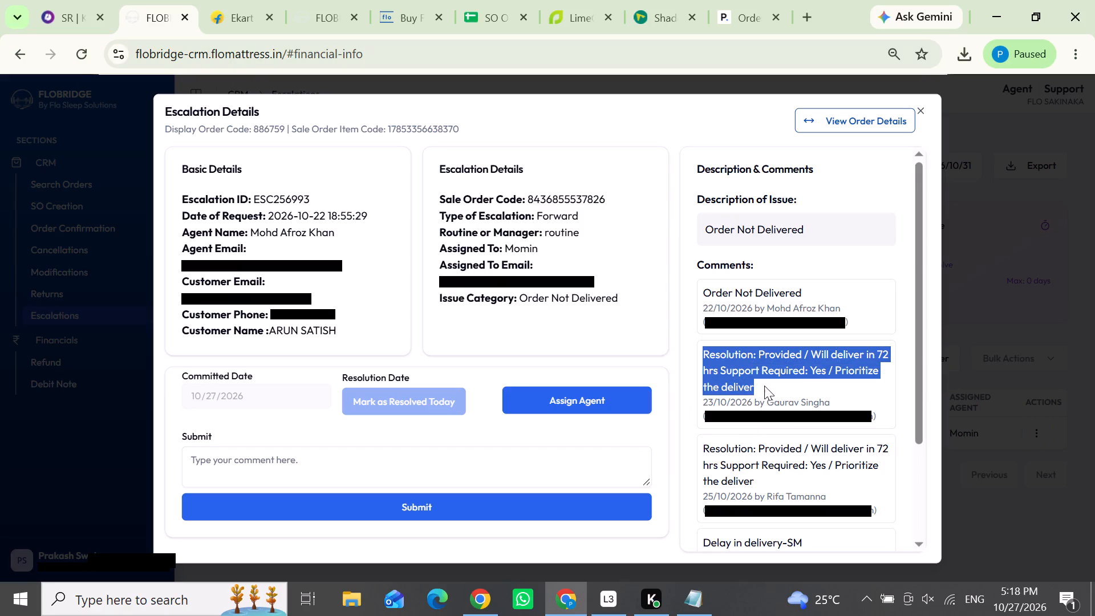
{"action": "left_click_drag", "start_coordinate": [764, 386], "coordinate": [766, 388]}
{"action": "key", "text": "ctrl+c"}
{"action": "left_click", "coordinate": [440, 472]}
{"action": "key", "text": "ctrl+v"}
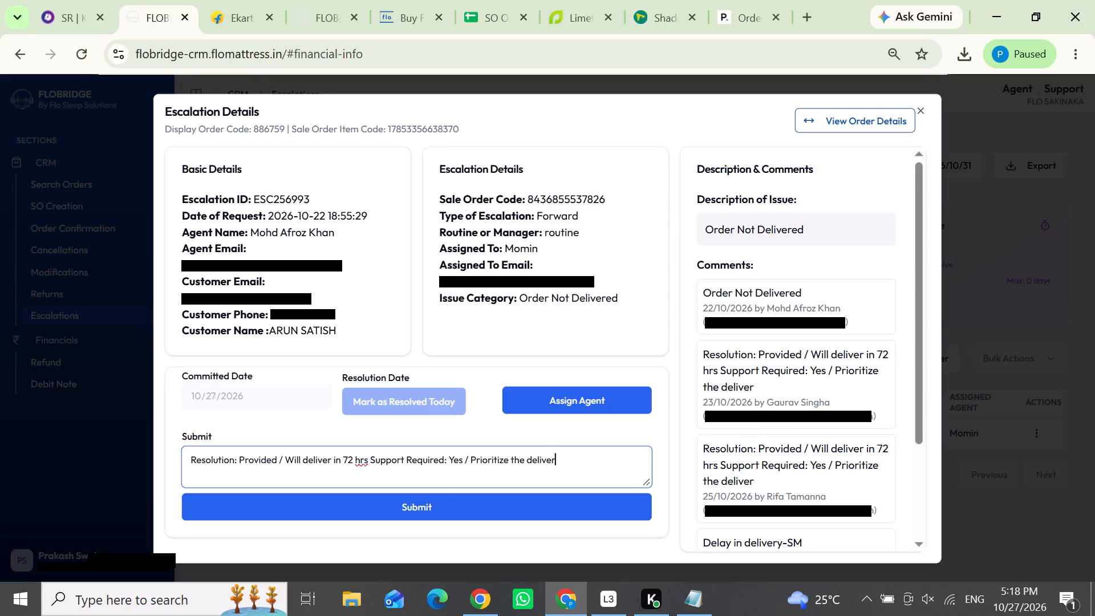
{"action": "left_click", "coordinate": [430, 504]}
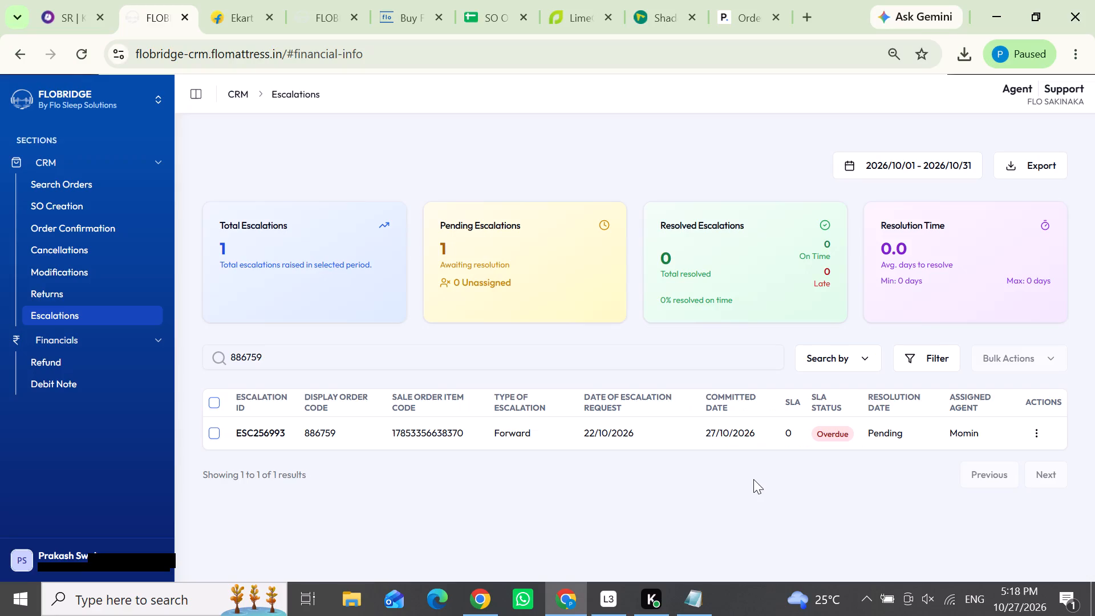
Close the Ekart tracking page.
{"action": "left_click", "coordinate": [269, 17]}
Go back to Search Orders and set the search criterion to Notification Mobile.
{"action": "left_click", "coordinate": [98, 191]}
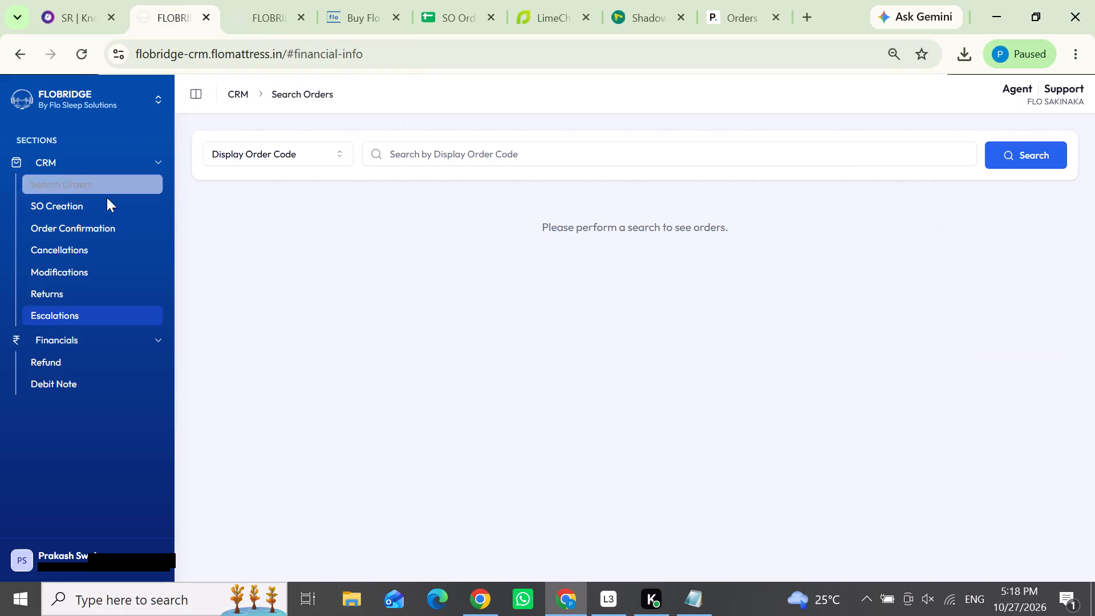
{"action": "left_click", "coordinate": [321, 157]}
{"action": "left_click", "coordinate": [318, 212]}
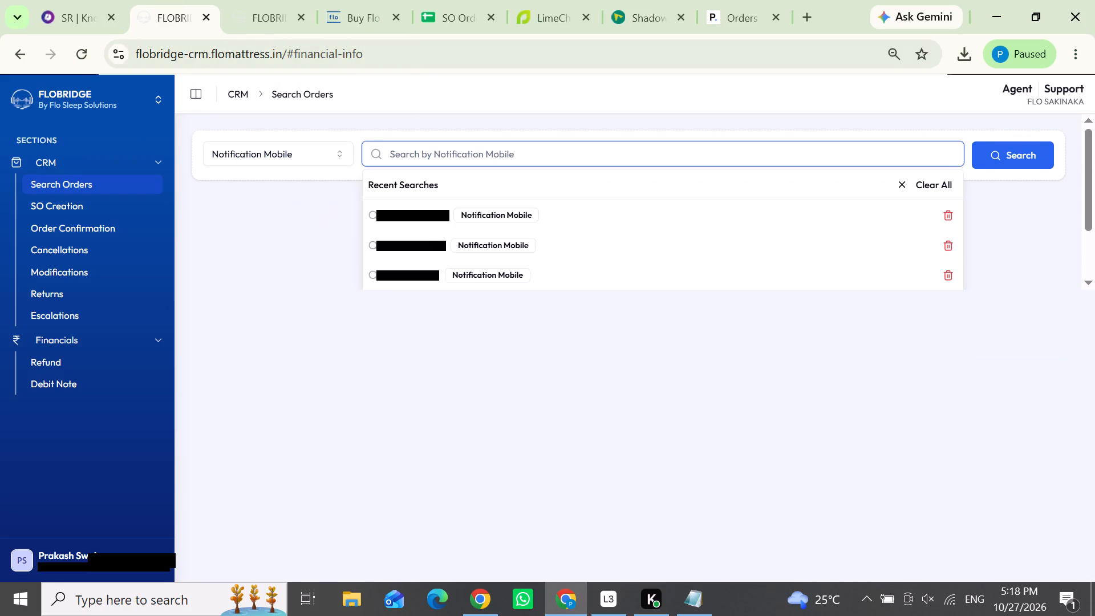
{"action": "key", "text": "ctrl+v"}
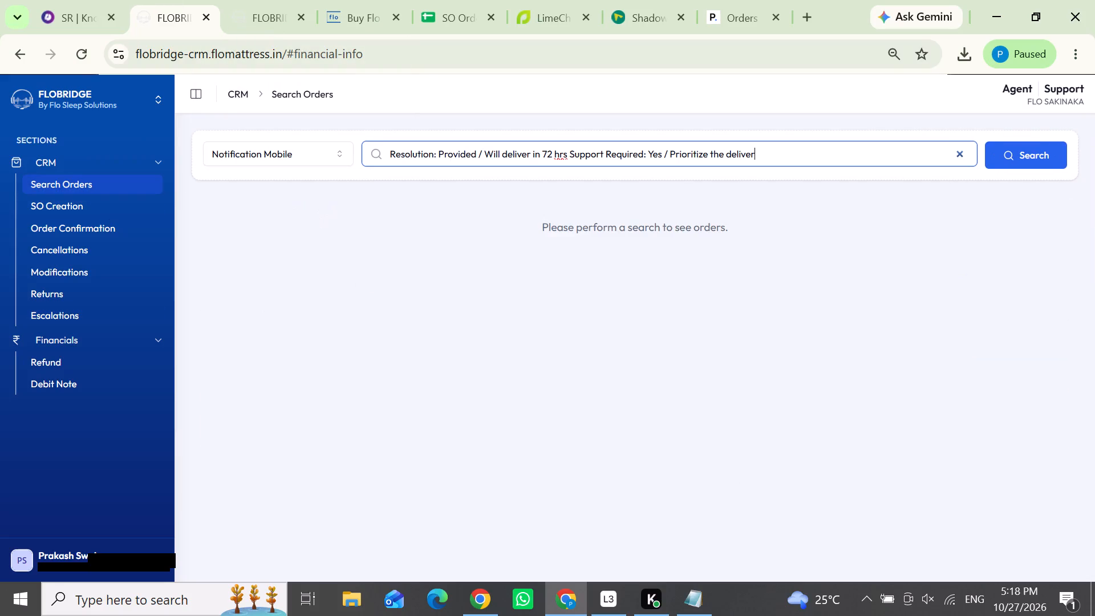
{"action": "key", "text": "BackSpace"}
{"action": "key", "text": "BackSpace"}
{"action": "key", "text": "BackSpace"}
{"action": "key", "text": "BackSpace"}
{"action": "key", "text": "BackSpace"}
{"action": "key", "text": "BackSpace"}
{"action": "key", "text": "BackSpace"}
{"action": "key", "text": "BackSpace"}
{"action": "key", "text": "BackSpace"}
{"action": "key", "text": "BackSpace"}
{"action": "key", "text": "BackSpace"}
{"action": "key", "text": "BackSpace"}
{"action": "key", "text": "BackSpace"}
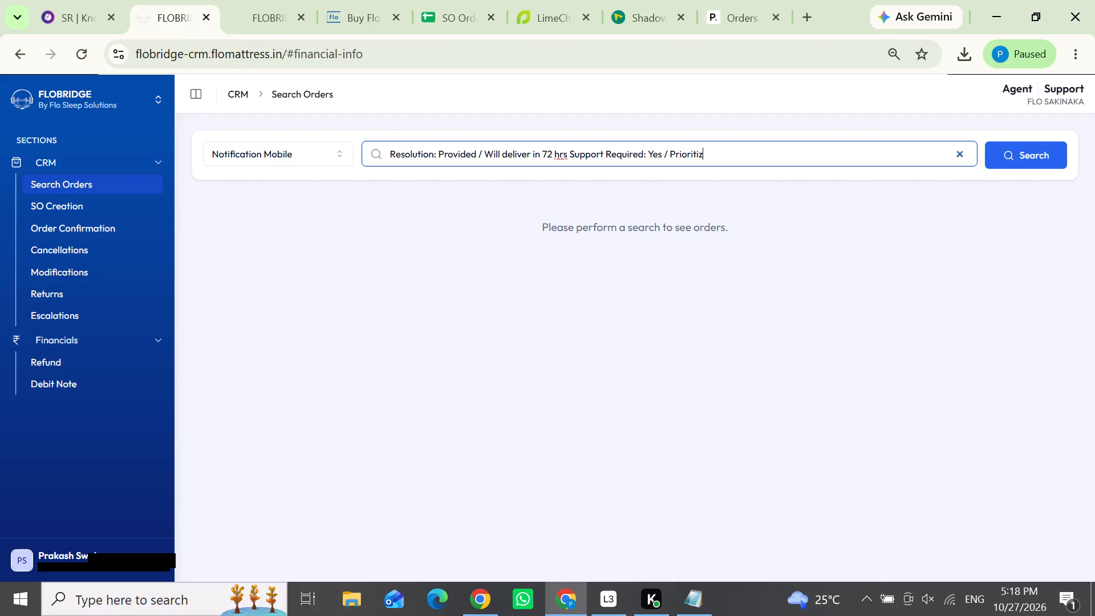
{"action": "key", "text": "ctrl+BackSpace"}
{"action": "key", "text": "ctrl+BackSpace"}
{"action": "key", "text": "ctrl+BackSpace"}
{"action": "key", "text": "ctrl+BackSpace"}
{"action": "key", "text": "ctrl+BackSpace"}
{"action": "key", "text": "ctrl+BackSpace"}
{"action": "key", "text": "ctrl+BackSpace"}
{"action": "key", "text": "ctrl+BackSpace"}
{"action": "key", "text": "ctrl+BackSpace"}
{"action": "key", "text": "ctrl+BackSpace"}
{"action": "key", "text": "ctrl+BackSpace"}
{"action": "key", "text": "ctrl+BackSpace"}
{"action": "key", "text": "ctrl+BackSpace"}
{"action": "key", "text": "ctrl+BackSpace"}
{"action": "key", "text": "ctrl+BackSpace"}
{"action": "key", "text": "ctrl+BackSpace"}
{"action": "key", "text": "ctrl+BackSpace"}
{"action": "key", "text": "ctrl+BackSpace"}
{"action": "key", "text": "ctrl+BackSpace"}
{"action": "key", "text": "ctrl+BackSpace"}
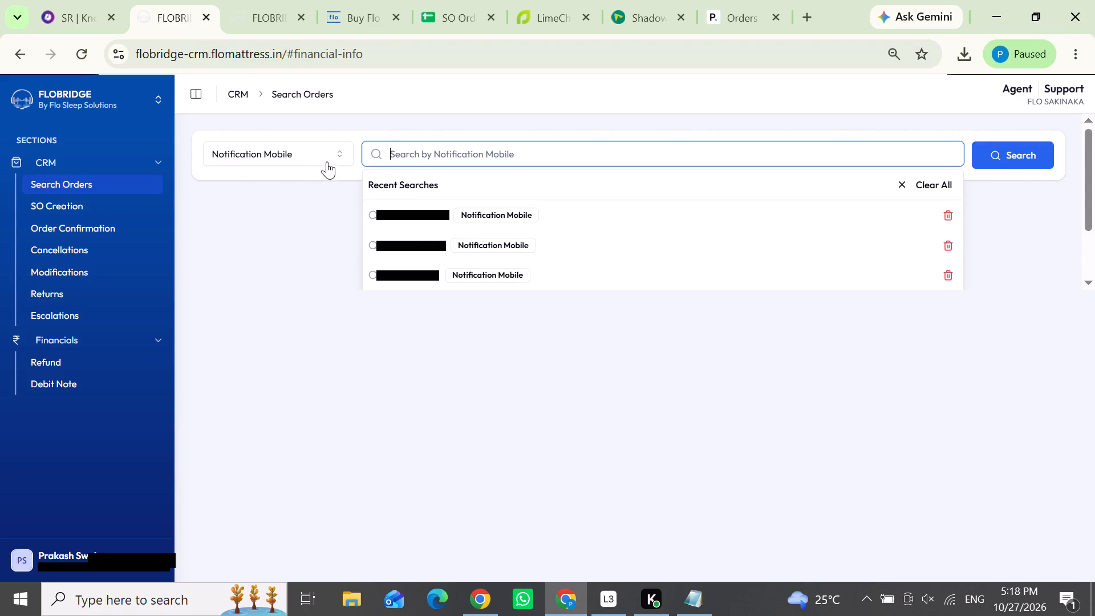
Search orders with the most recent Notification Mobile entry from the recent searches.
{"action": "left_click", "coordinate": [403, 222]}
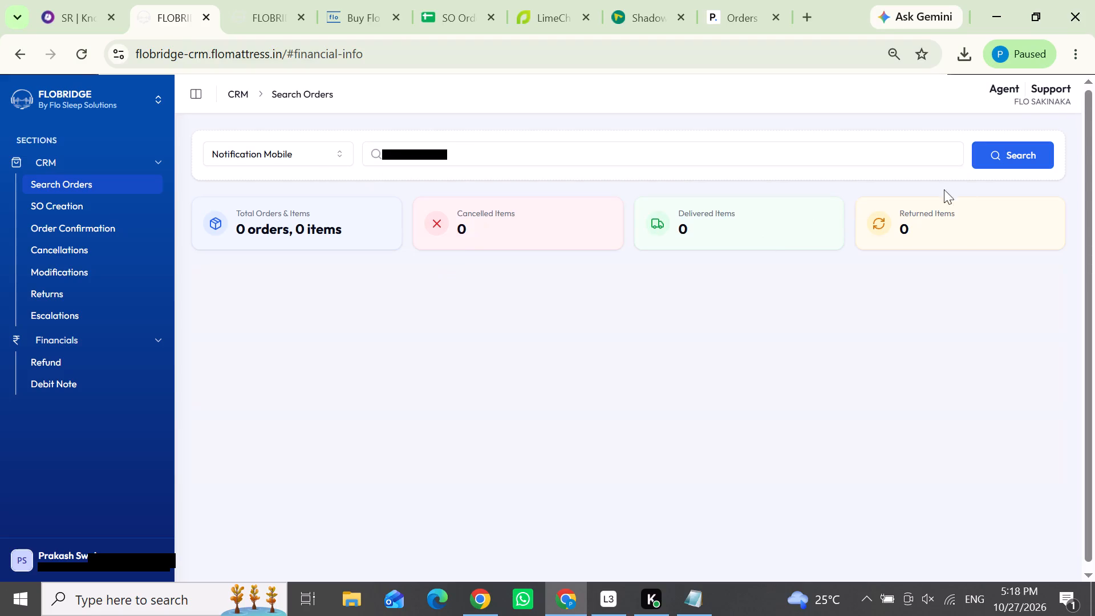
{"action": "left_click_drag", "start_coordinate": [1094, 243], "coordinate": [1094, 315]}
{"action": "left_click", "coordinate": [1032, 410]}
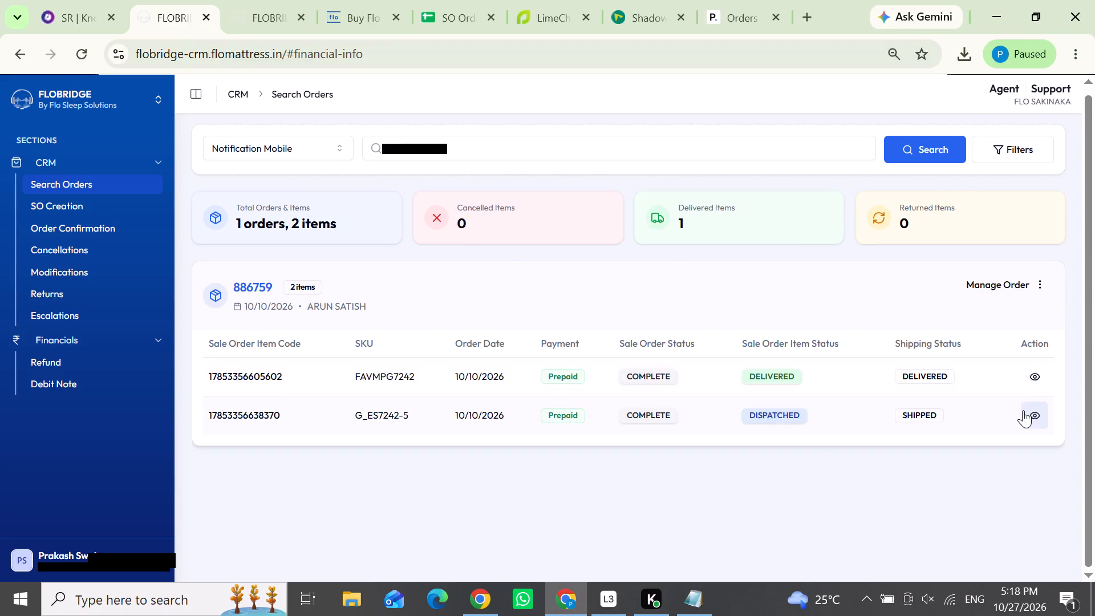
{"action": "left_click", "coordinate": [402, 308]}
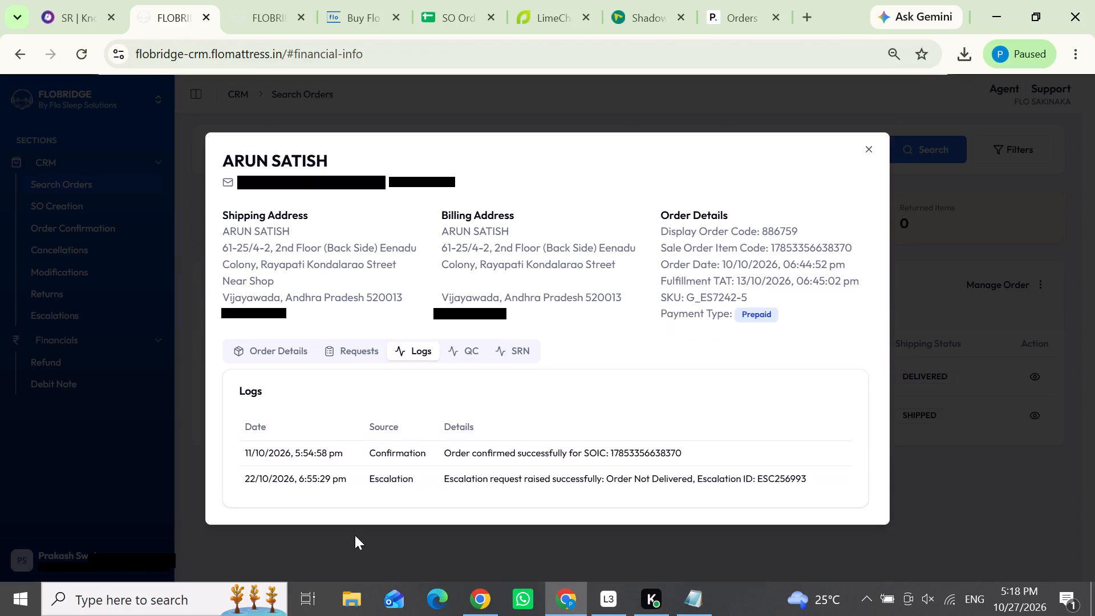
{"action": "left_click", "coordinate": [337, 557]}
Switch to Knowlarity, move the ongoing call window aside and look through the call logs.
{"action": "left_click", "coordinate": [58, 22]}
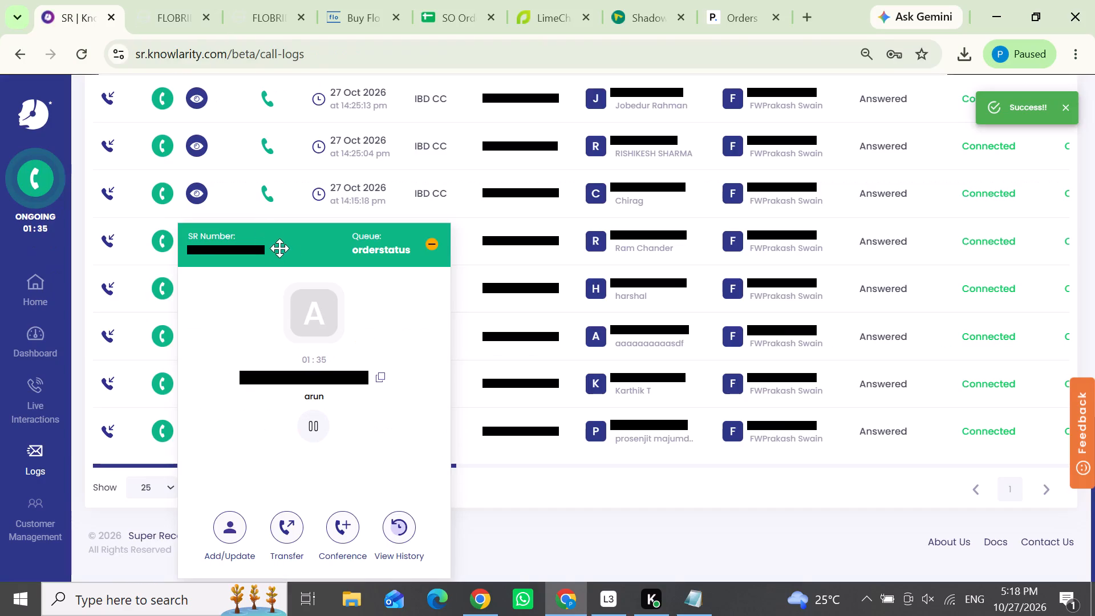
{"action": "left_click_drag", "start_coordinate": [288, 253], "coordinate": [195, 183]}
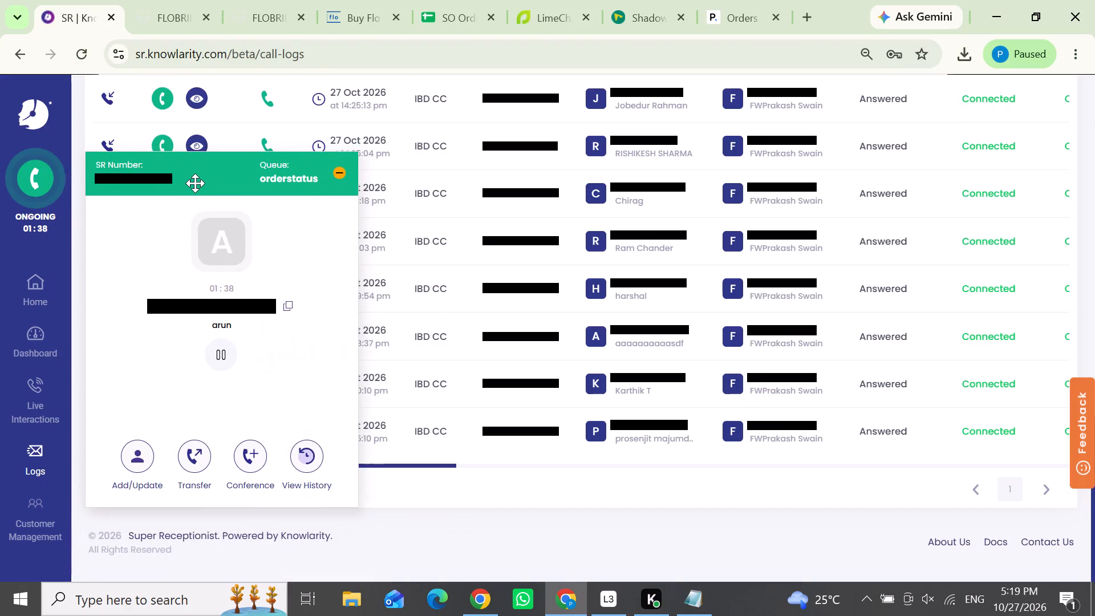
{"action": "left_click_drag", "start_coordinate": [195, 183], "coordinate": [199, 181]}
{"action": "left_click_drag", "start_coordinate": [1094, 518], "coordinate": [1087, 470]}
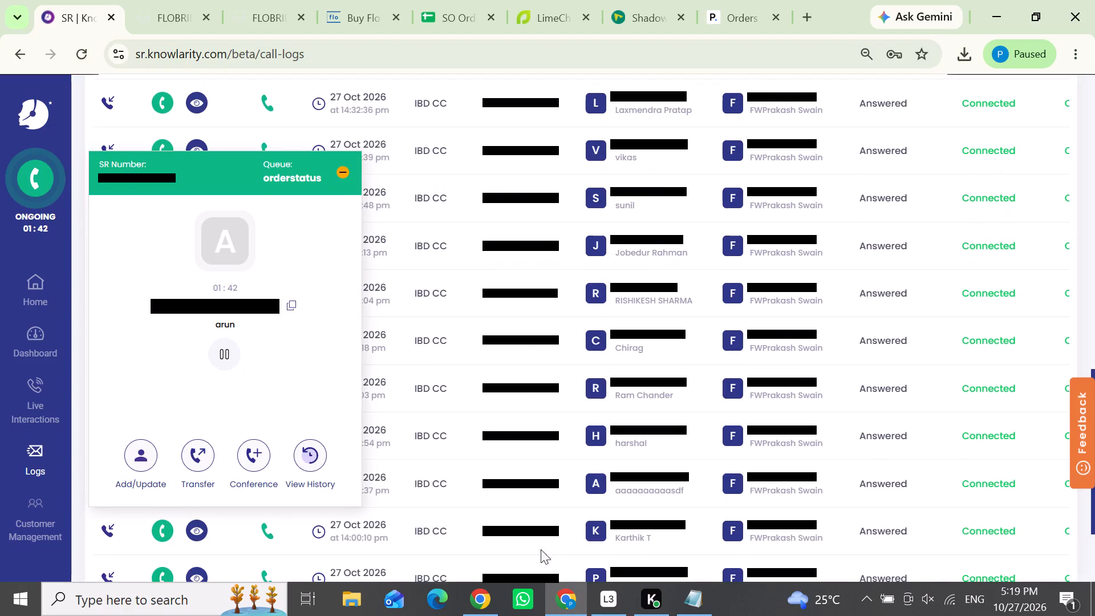
{"action": "left_click", "coordinate": [178, 23]}
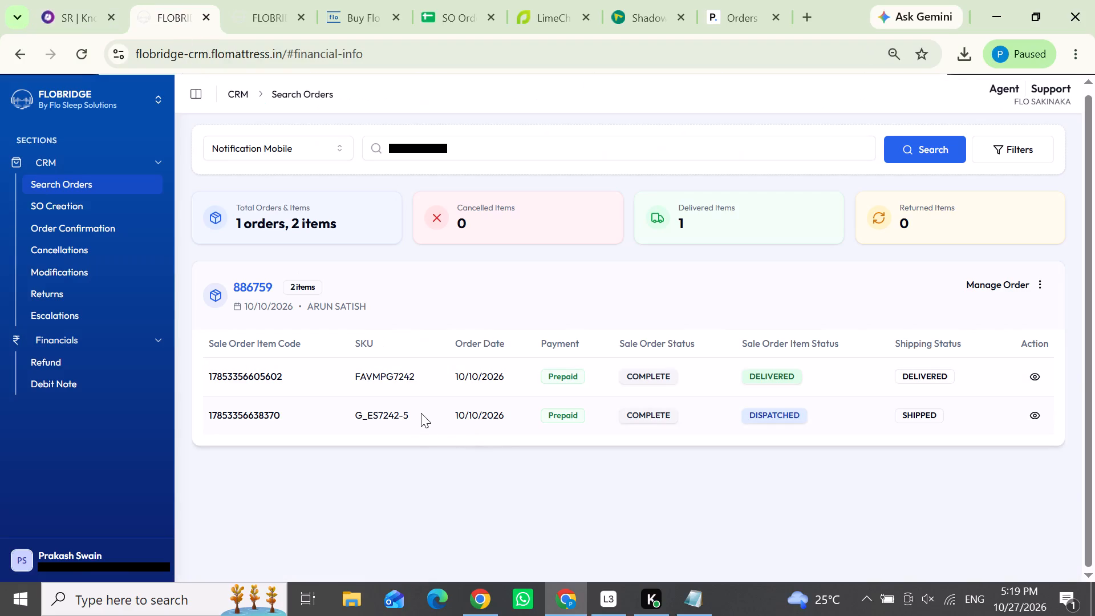
{"action": "left_click_drag", "start_coordinate": [417, 410], "coordinate": [369, 411]}
{"action": "left_click", "coordinate": [378, 456]}
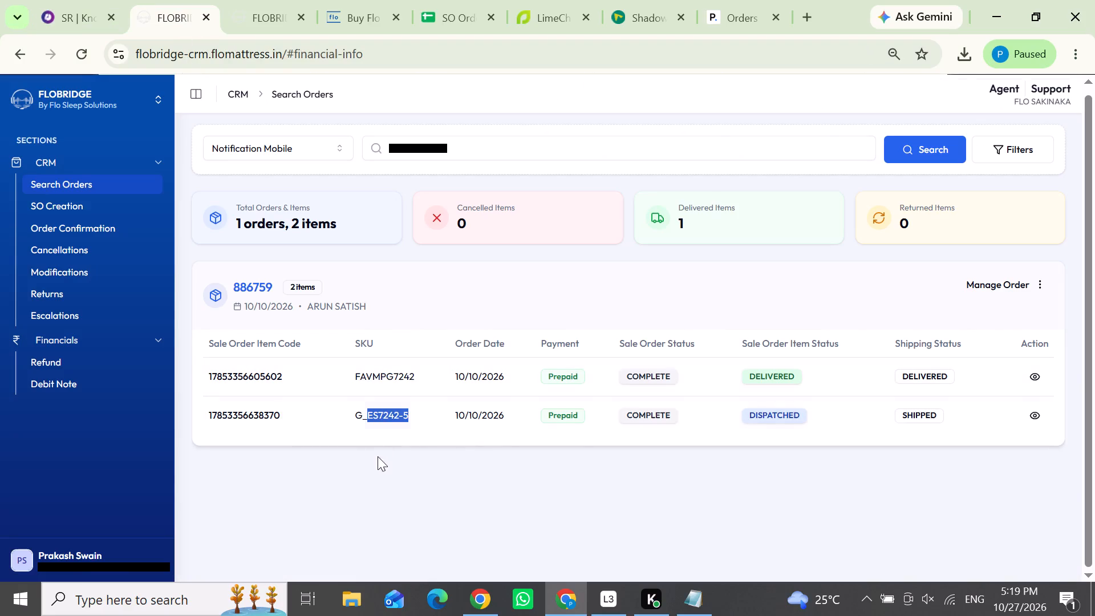
{"action": "left_click_drag", "start_coordinate": [407, 412], "coordinate": [366, 410]}
{"action": "left_click", "coordinate": [371, 447]}
{"action": "left_click", "coordinate": [995, 292]}
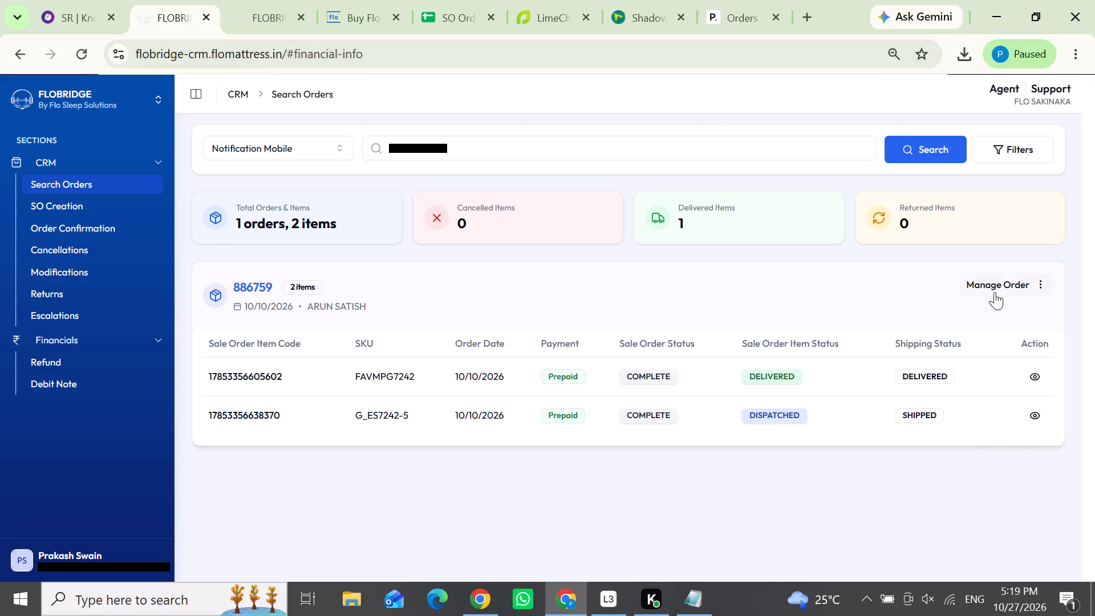
{"action": "left_click", "coordinate": [959, 422]}
{"action": "left_click", "coordinate": [651, 330]}
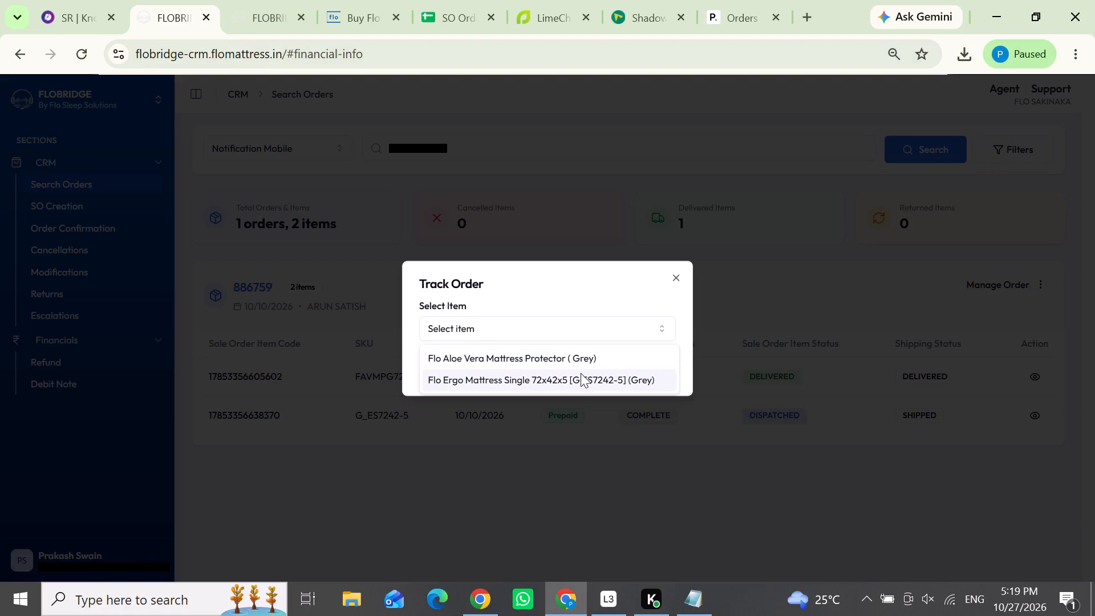
{"action": "left_click", "coordinate": [581, 373]}
{"action": "left_click", "coordinate": [547, 374]}
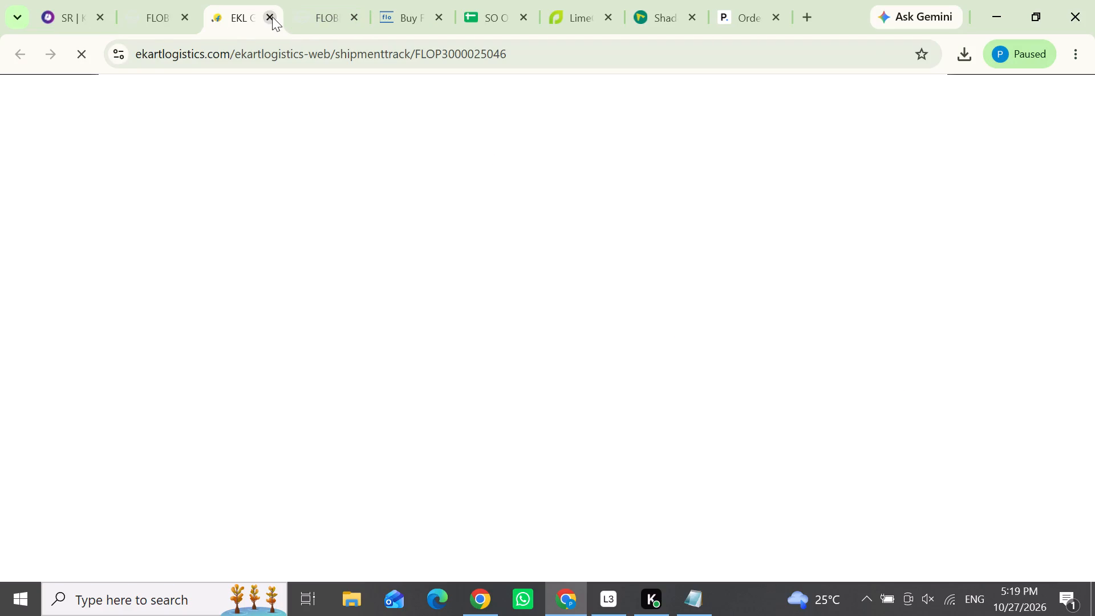
{"action": "scroll", "coordinate": [738, 346], "scroll_direction": "down", "scroll_amount": 4}
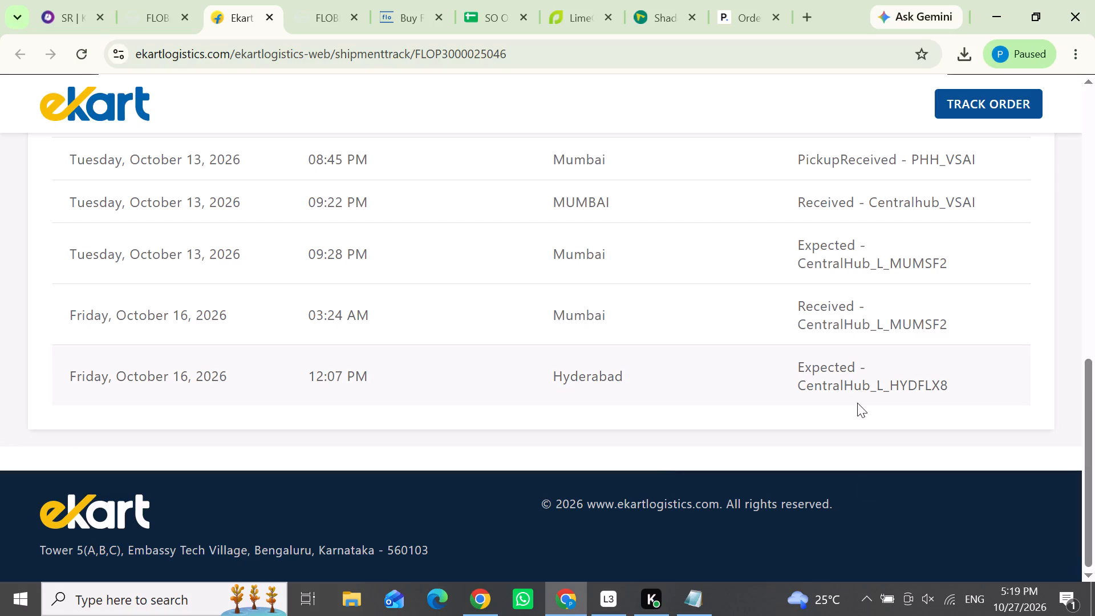
{"action": "left_click", "coordinate": [157, 29]}
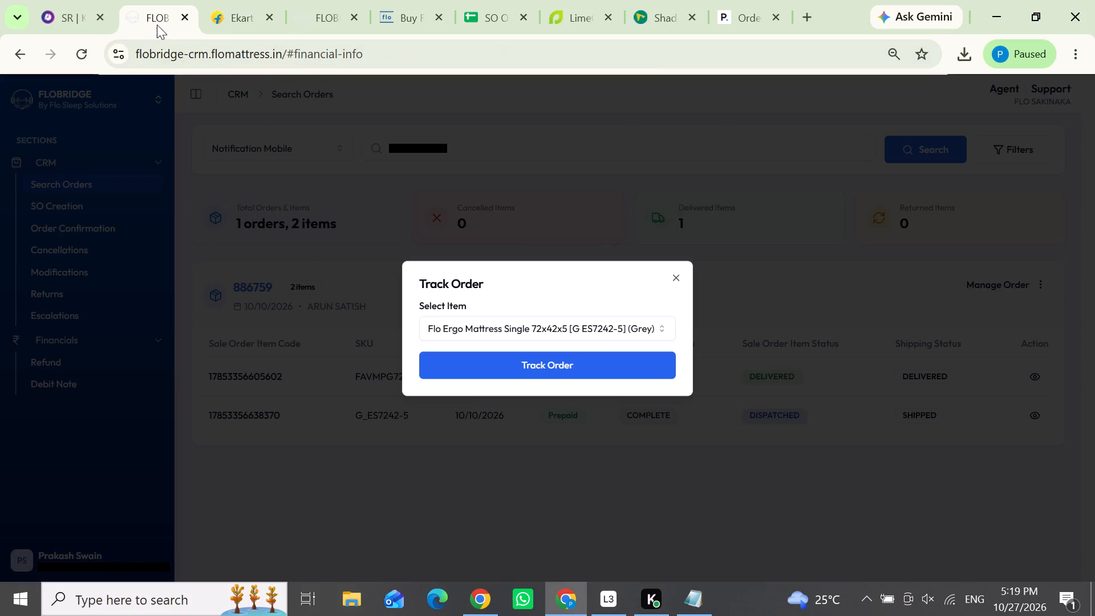
{"action": "left_click", "coordinate": [770, 456]}
{"action": "left_click", "coordinate": [1033, 415]}
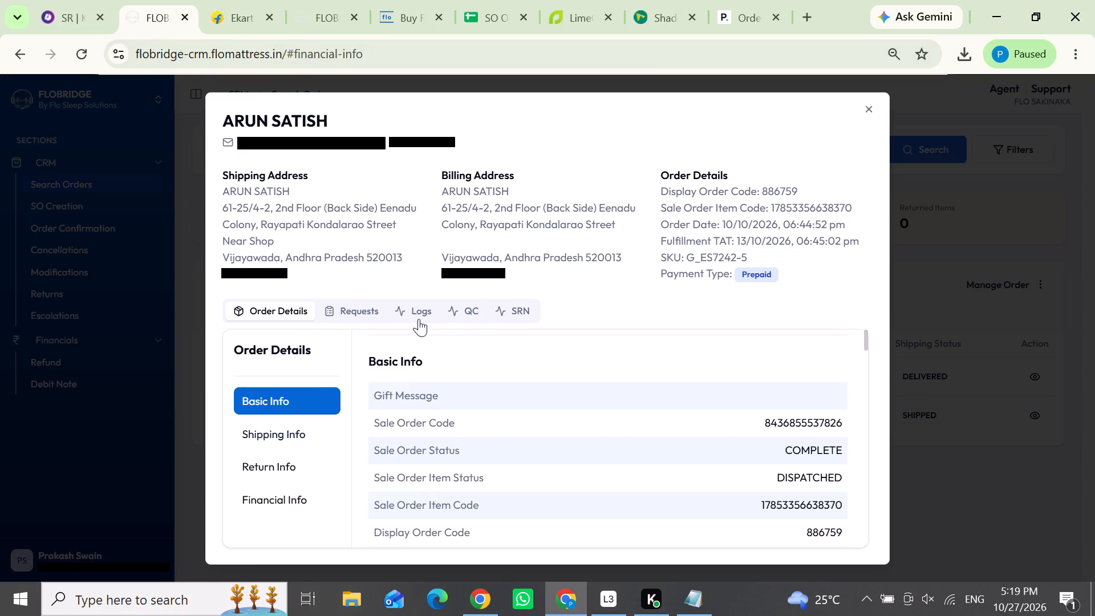
{"action": "left_click", "coordinate": [248, 10]}
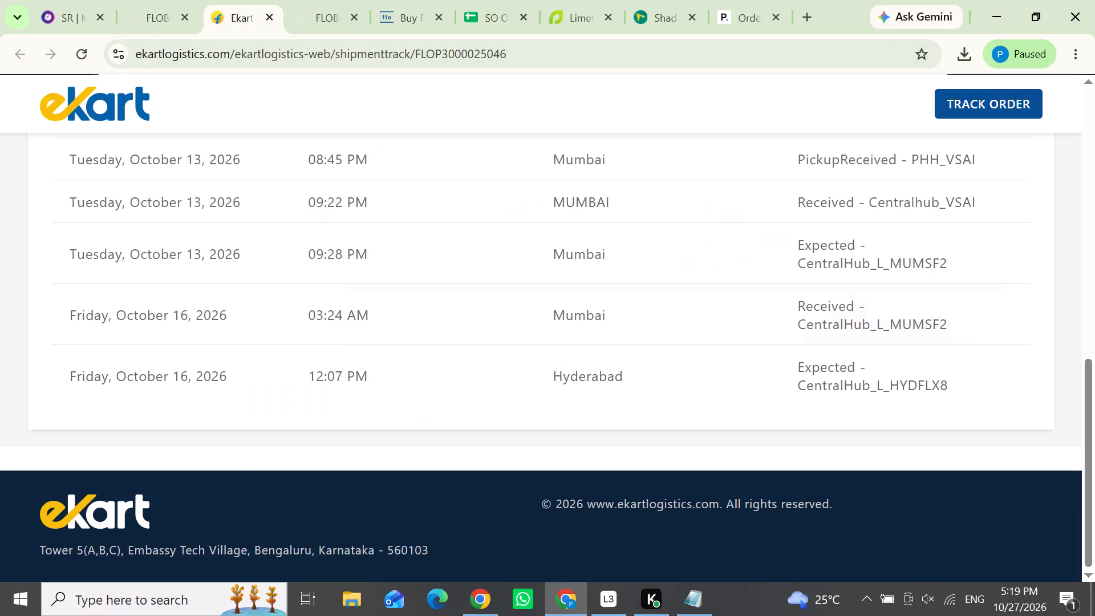
{"action": "left_click", "coordinate": [141, 17]}
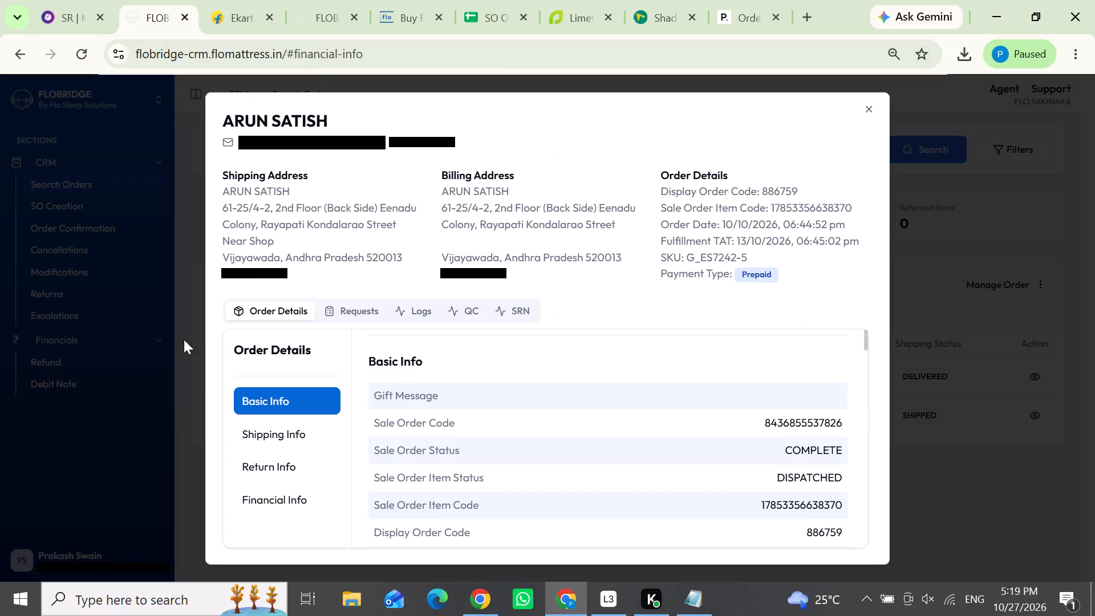
{"action": "left_click", "coordinate": [161, 354]}
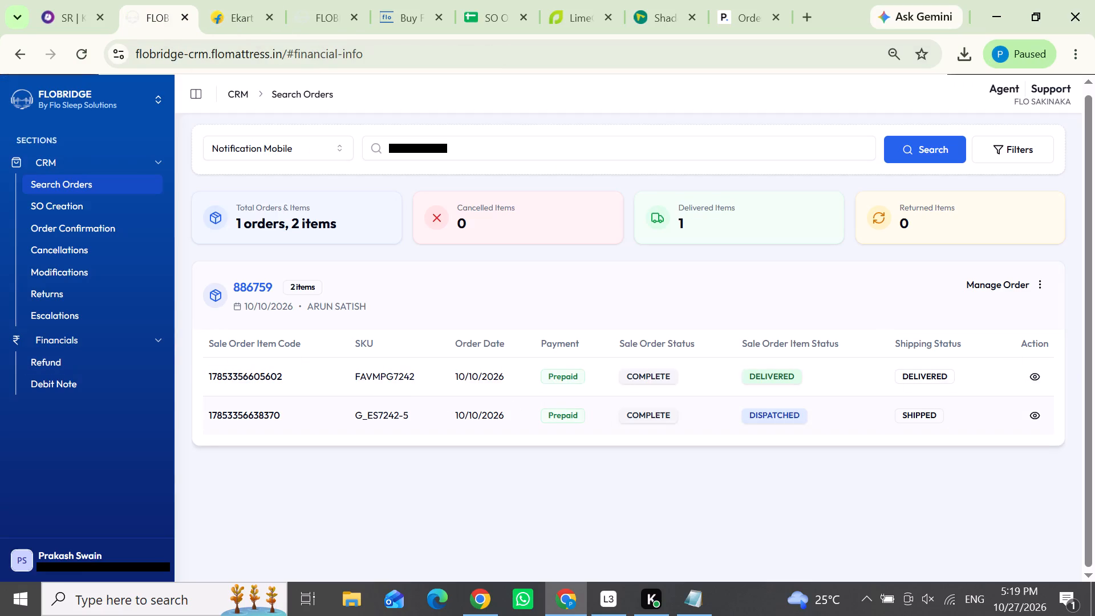
{"action": "left_click", "coordinate": [1034, 417]}
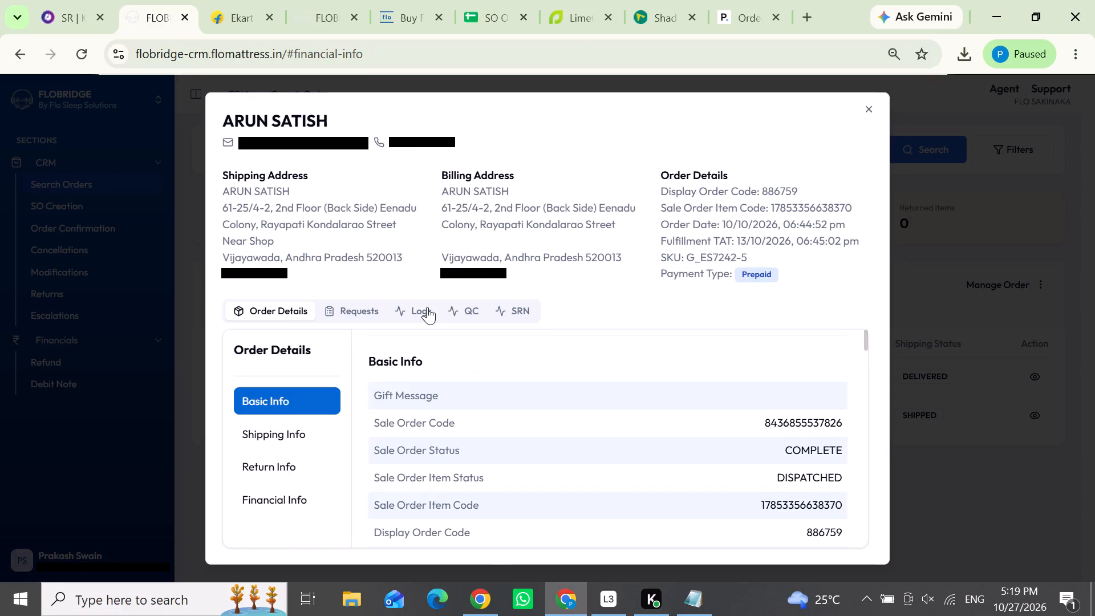
{"action": "left_click", "coordinate": [420, 307]}
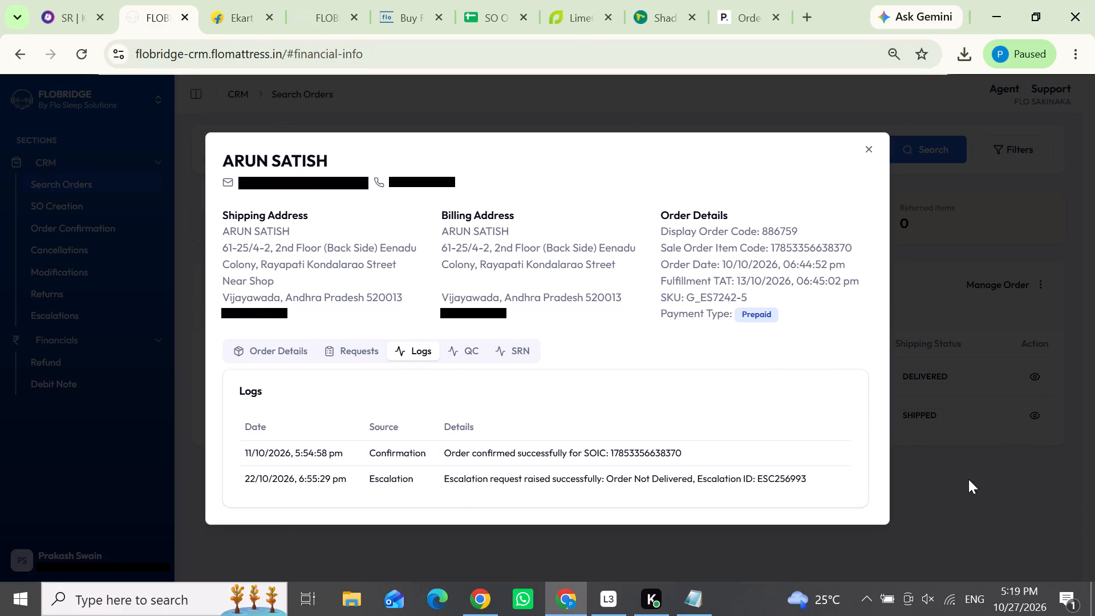
{"action": "left_click", "coordinate": [968, 479]}
Recheck the mattress shipment's tracking history on Ekart, then look in on the ongoing call in Knowlarity.
{"action": "left_click", "coordinate": [241, 17]}
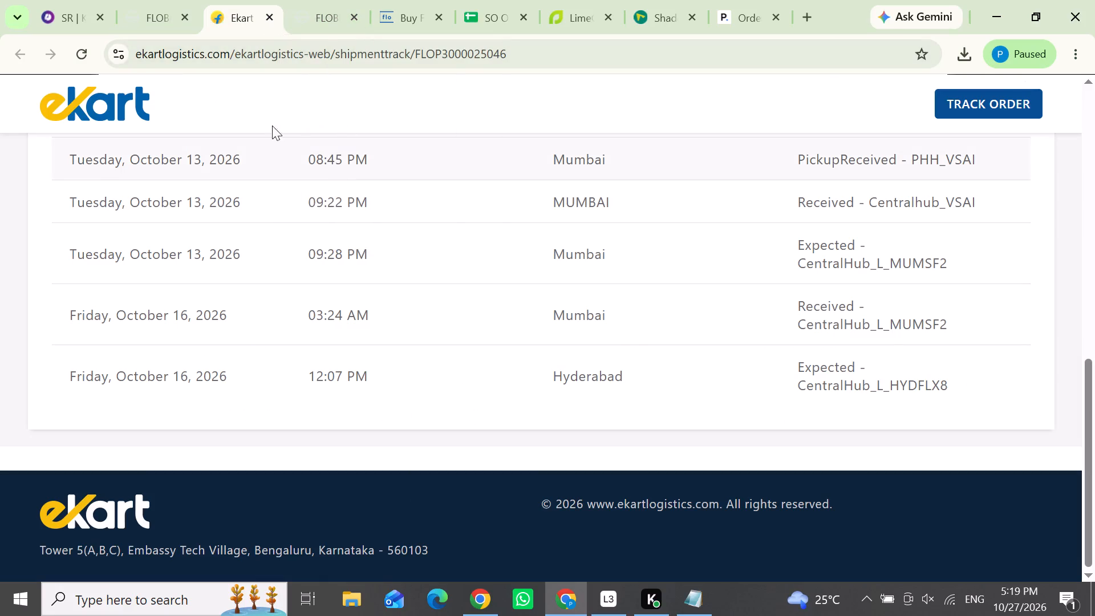
{"action": "left_click", "coordinate": [153, 0]}
{"action": "left_click", "coordinate": [235, 0]}
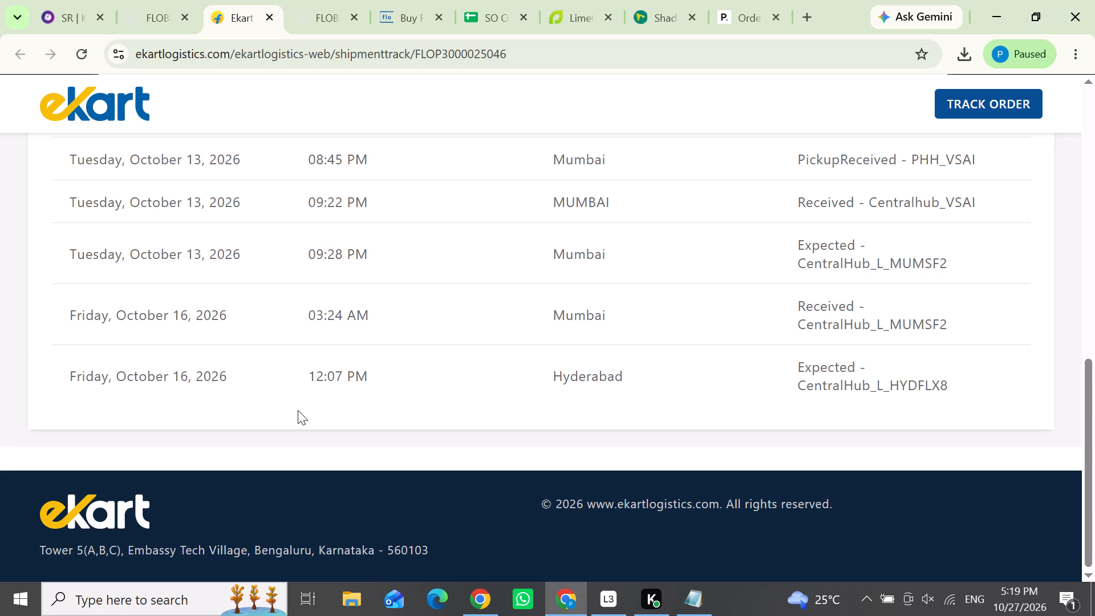
{"action": "left_click", "coordinate": [36, 0]}
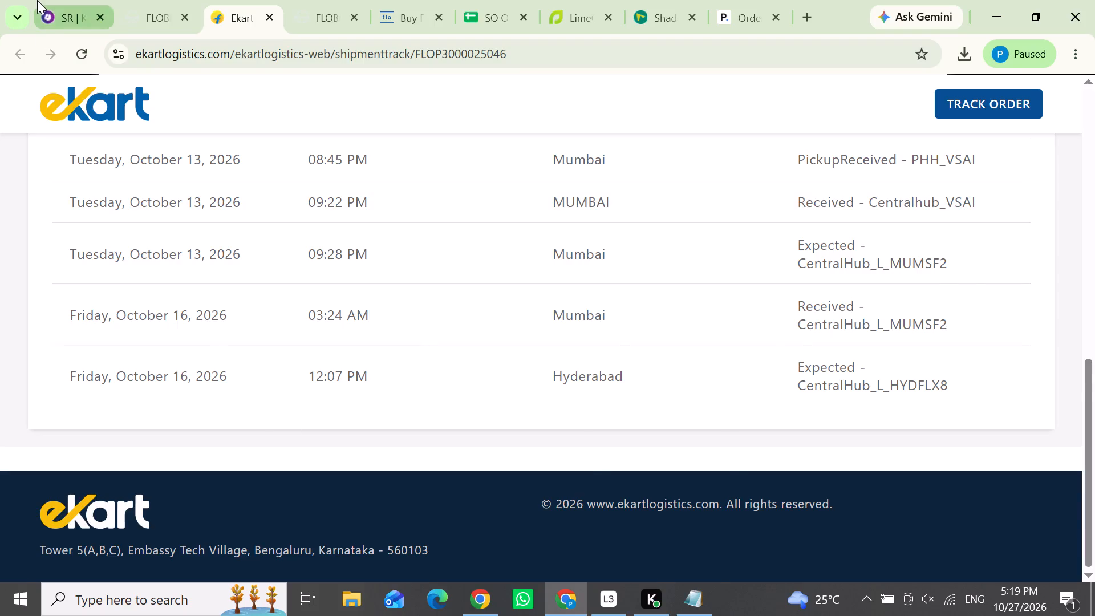
Examine the item rows and statuses of order 886759 in the FLOBRIDGE search results.
{"action": "left_click", "coordinate": [180, 0]}
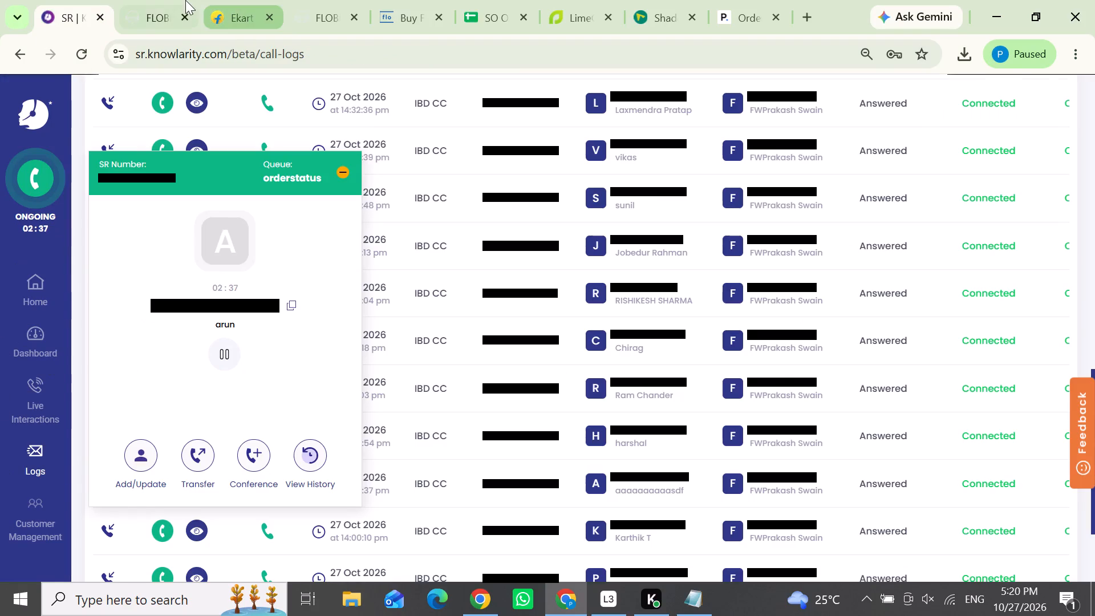
{"action": "left_click_drag", "start_coordinate": [1094, 488], "coordinate": [1094, 523]}
{"action": "left_click_drag", "start_coordinate": [805, 412], "coordinate": [718, 414]}
{"action": "left_click", "coordinate": [708, 471]}
{"action": "left_click_drag", "start_coordinate": [699, 411], "coordinate": [493, 415]}
{"action": "left_click", "coordinate": [528, 562]}
{"action": "left_click_drag", "start_coordinate": [551, 434], "coordinate": [446, 436]}
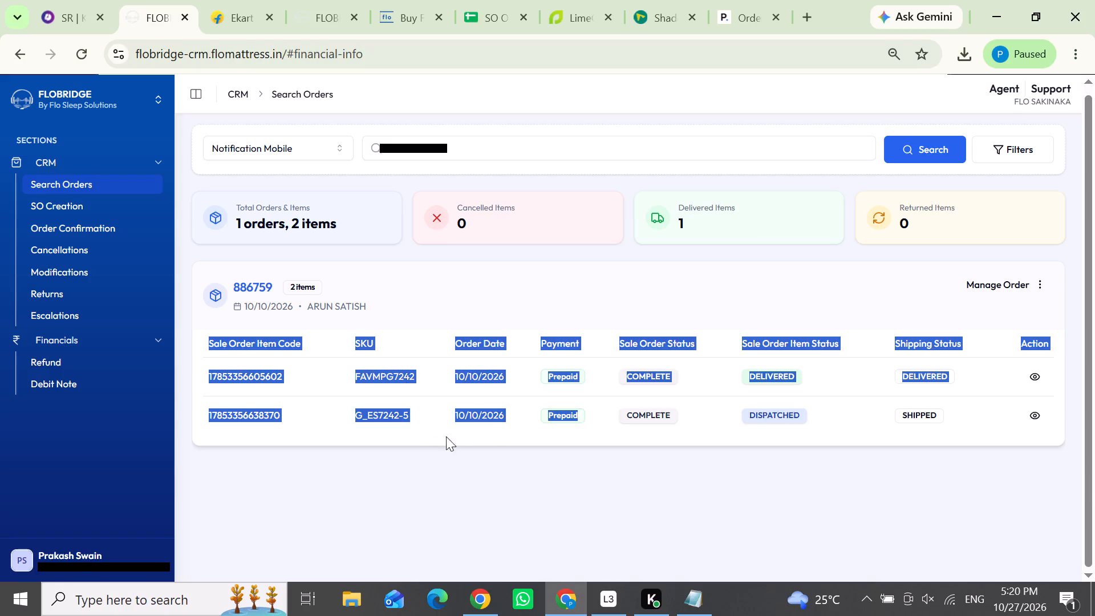
{"action": "left_click_drag", "start_coordinate": [446, 436], "coordinate": [552, 419]}
{"action": "left_click", "coordinate": [606, 452]}
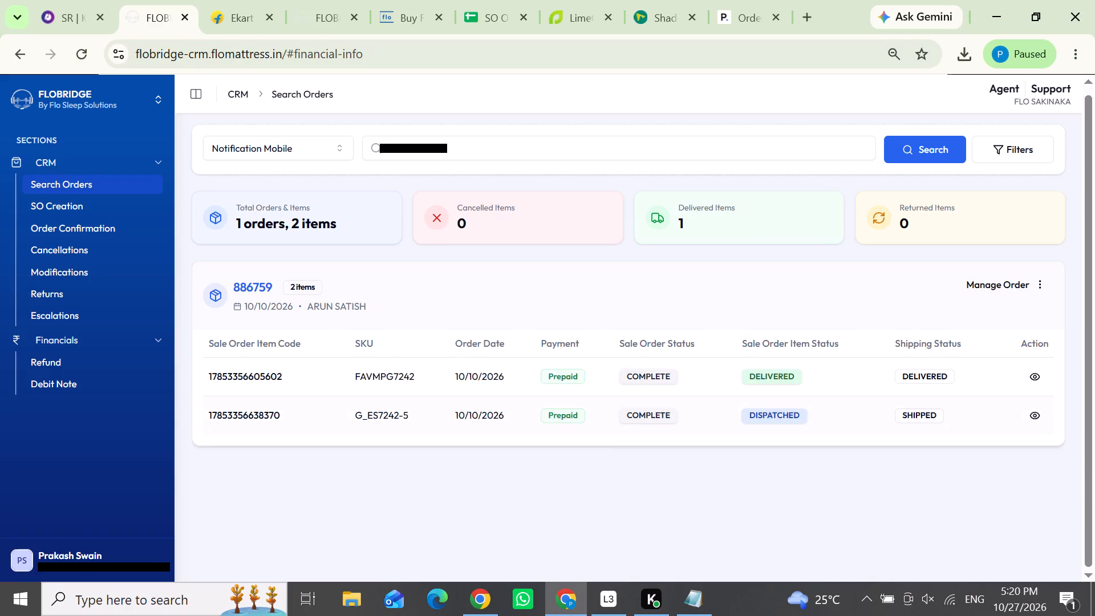
On the Ekart page, examine the tracking ID and the current status of the mattress shipment.
{"action": "left_click", "coordinate": [249, 0]}
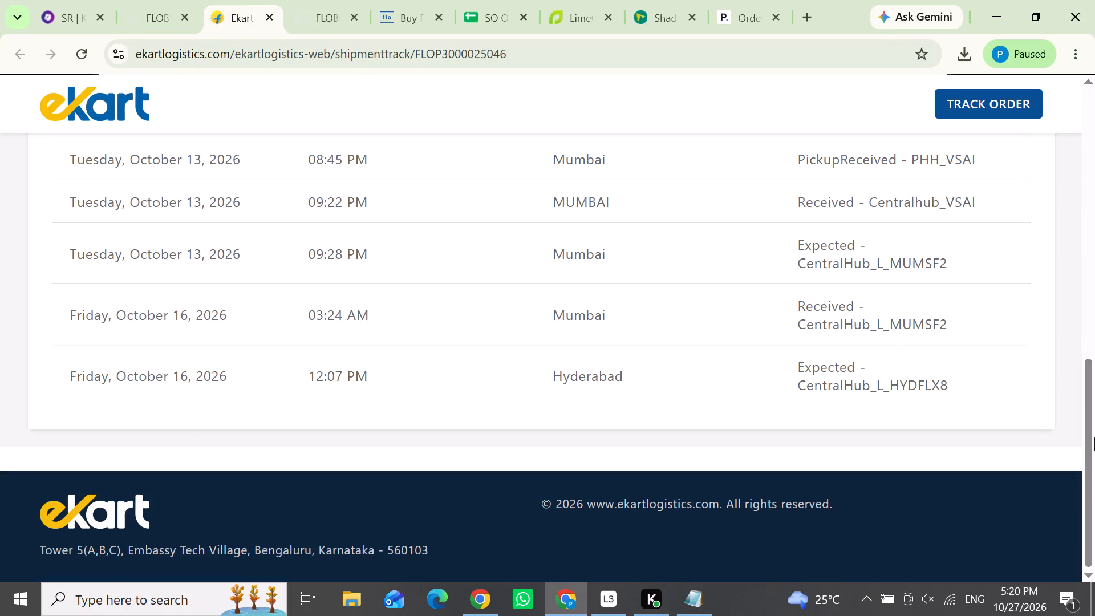
{"action": "left_click_drag", "start_coordinate": [1094, 437], "coordinate": [1094, 144]}
{"action": "left_click_drag", "start_coordinate": [902, 222], "coordinate": [808, 224]}
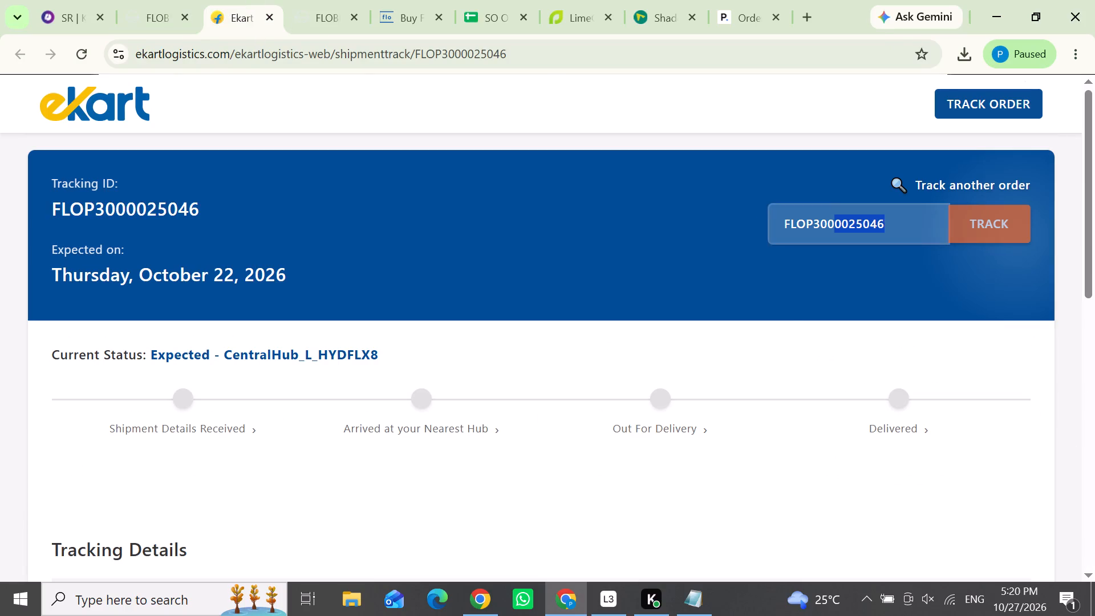
{"action": "left_click_drag", "start_coordinate": [808, 224], "coordinate": [760, 217]}
{"action": "left_click", "coordinate": [762, 302]}
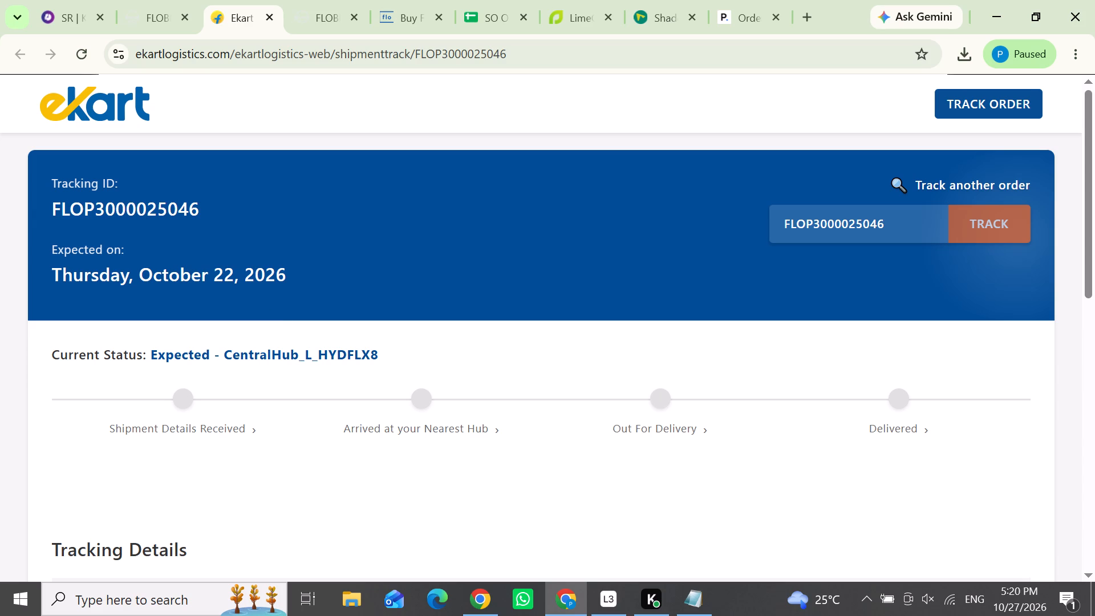
{"action": "left_click_drag", "start_coordinate": [222, 355], "coordinate": [379, 363]}
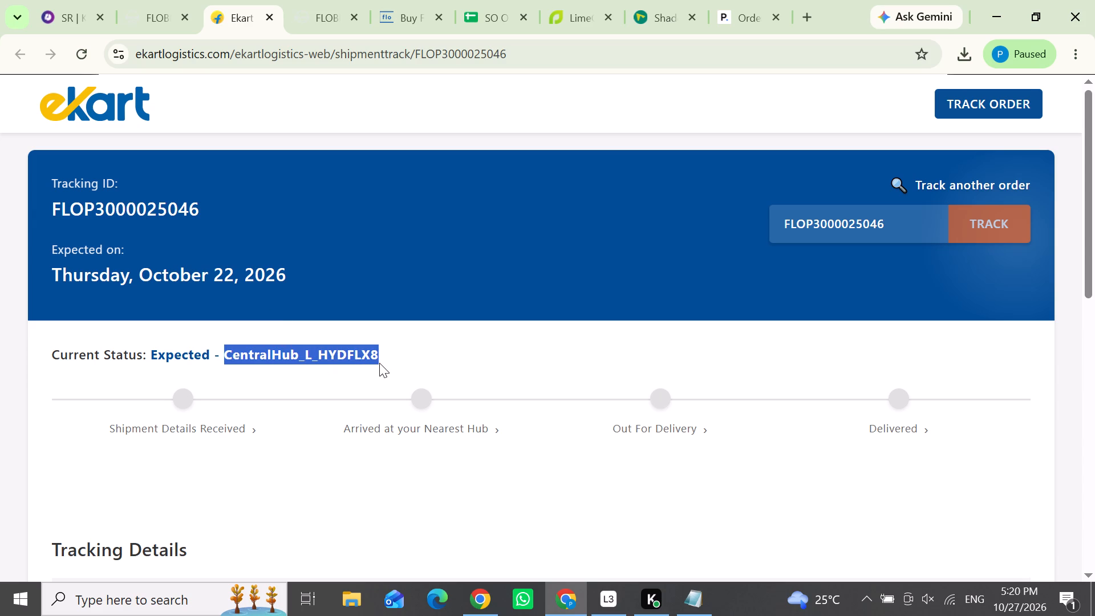
{"action": "left_click_drag", "start_coordinate": [379, 363], "coordinate": [319, 362]}
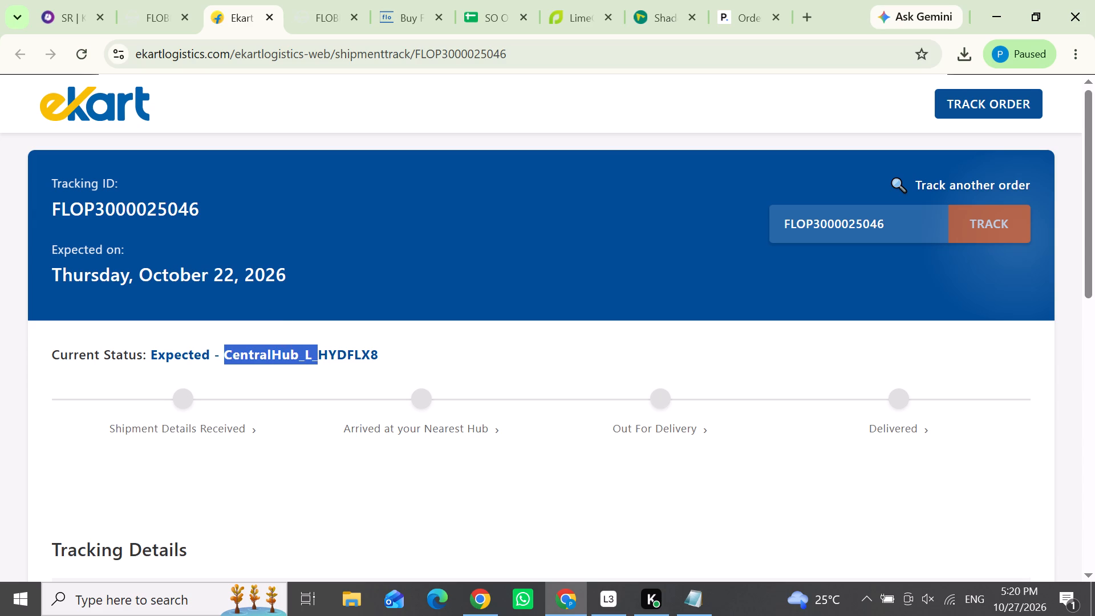
{"action": "left_click_drag", "start_coordinate": [319, 362], "coordinate": [299, 362]}
{"action": "left_click_drag", "start_coordinate": [299, 362], "coordinate": [272, 363]}
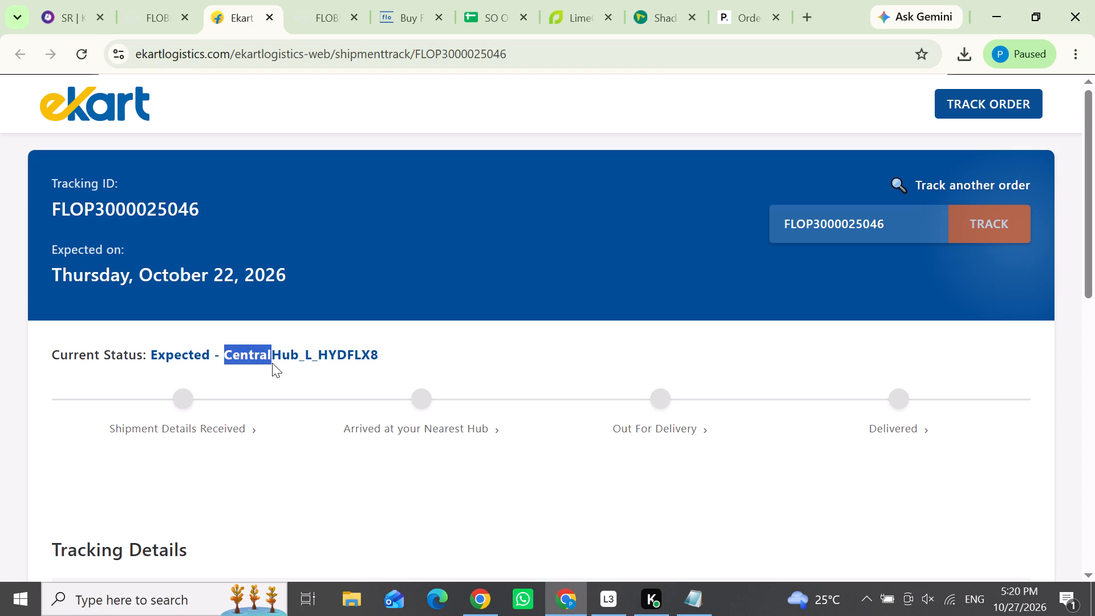
{"action": "left_click_drag", "start_coordinate": [272, 363], "coordinate": [281, 364]}
{"action": "left_click_drag", "start_coordinate": [281, 364], "coordinate": [300, 365]}
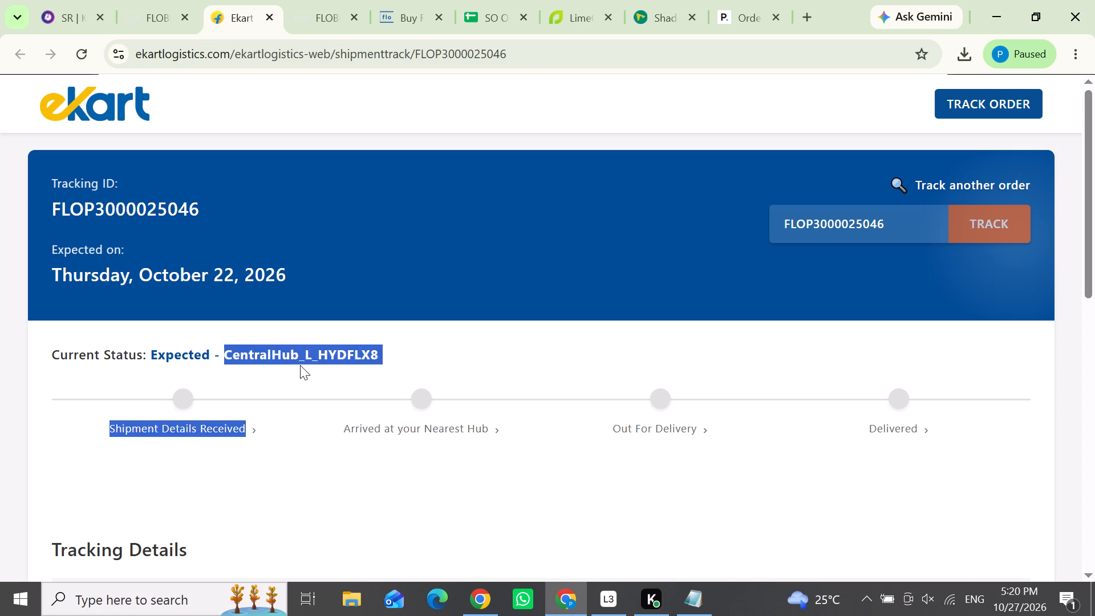
{"action": "left_click_drag", "start_coordinate": [300, 365], "coordinate": [311, 358]}
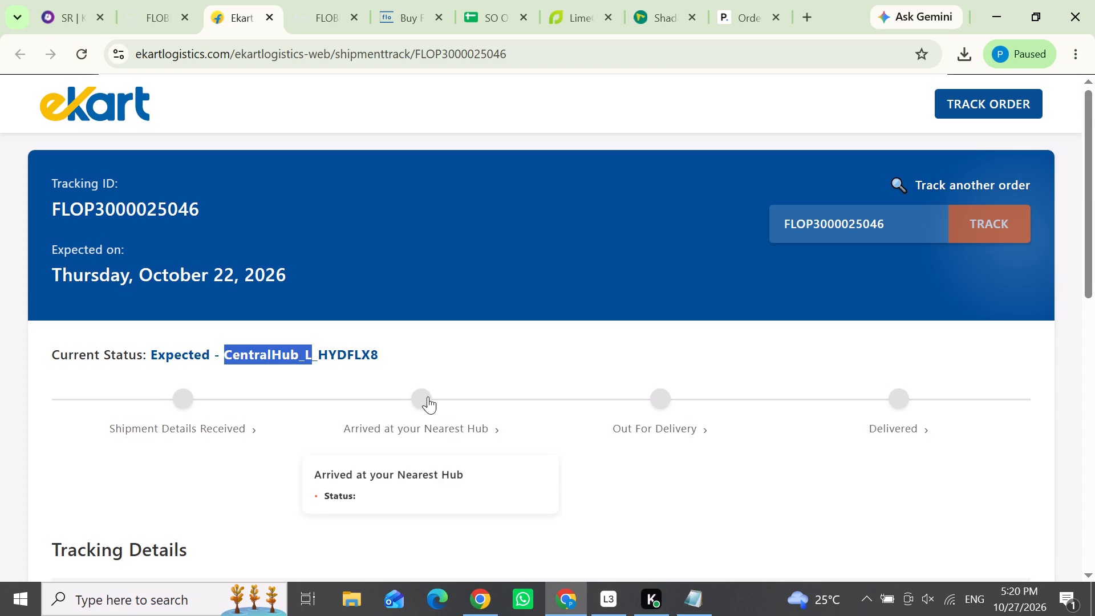
Examine the date of the last entry in the shipment's Tracking Details.
{"action": "left_click_drag", "start_coordinate": [1094, 213], "coordinate": [1094, 535]}
{"action": "left_click_drag", "start_coordinate": [379, 371], "coordinate": [297, 372]}
{"action": "left_click", "coordinate": [289, 410]}
{"action": "left_click_drag", "start_coordinate": [243, 379], "coordinate": [181, 378]}
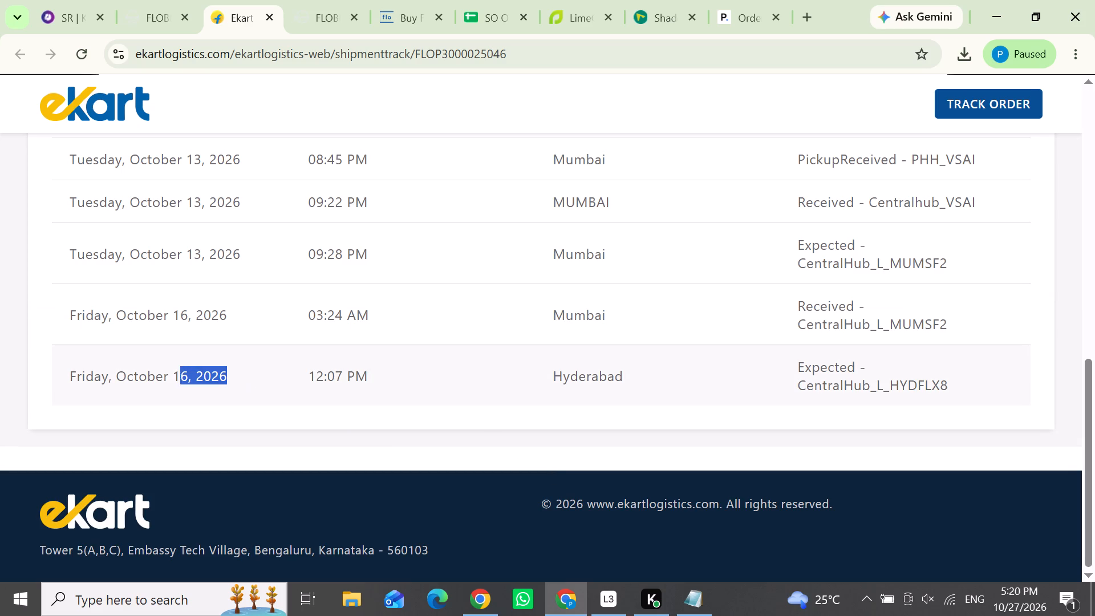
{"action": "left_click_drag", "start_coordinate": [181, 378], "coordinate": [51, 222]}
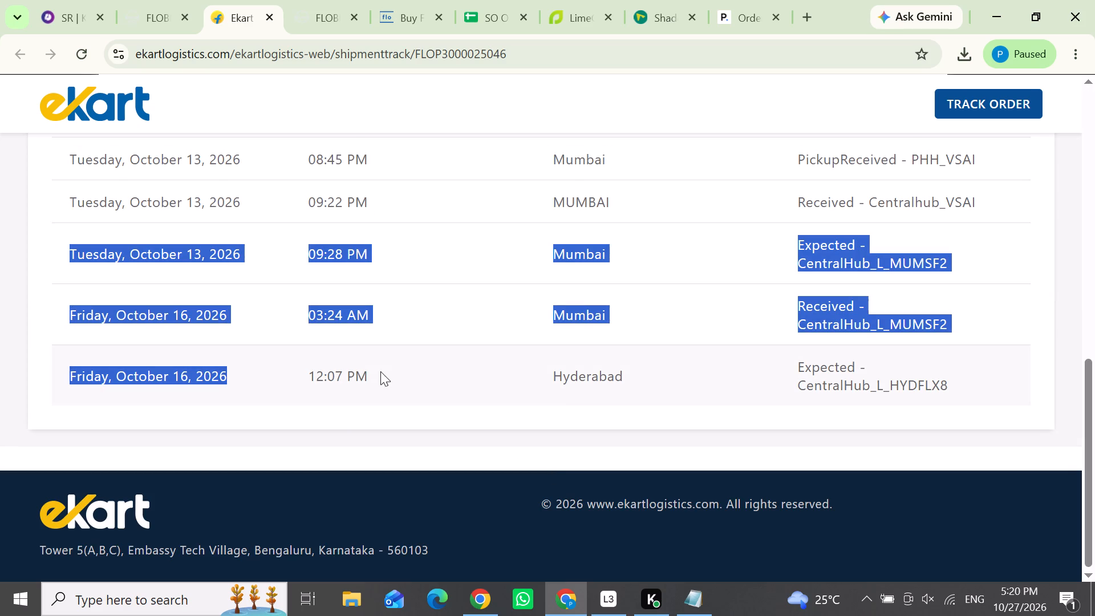
{"action": "left_click", "coordinate": [61, 0]}
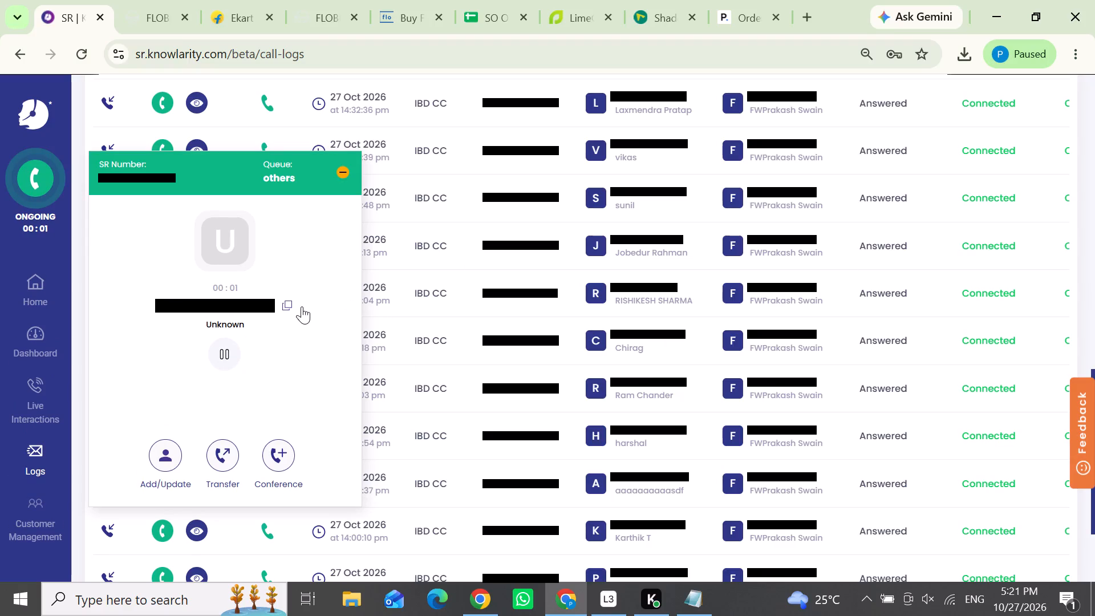
{"action": "left_click", "coordinate": [289, 303]}
{"action": "left_click", "coordinate": [154, 0]}
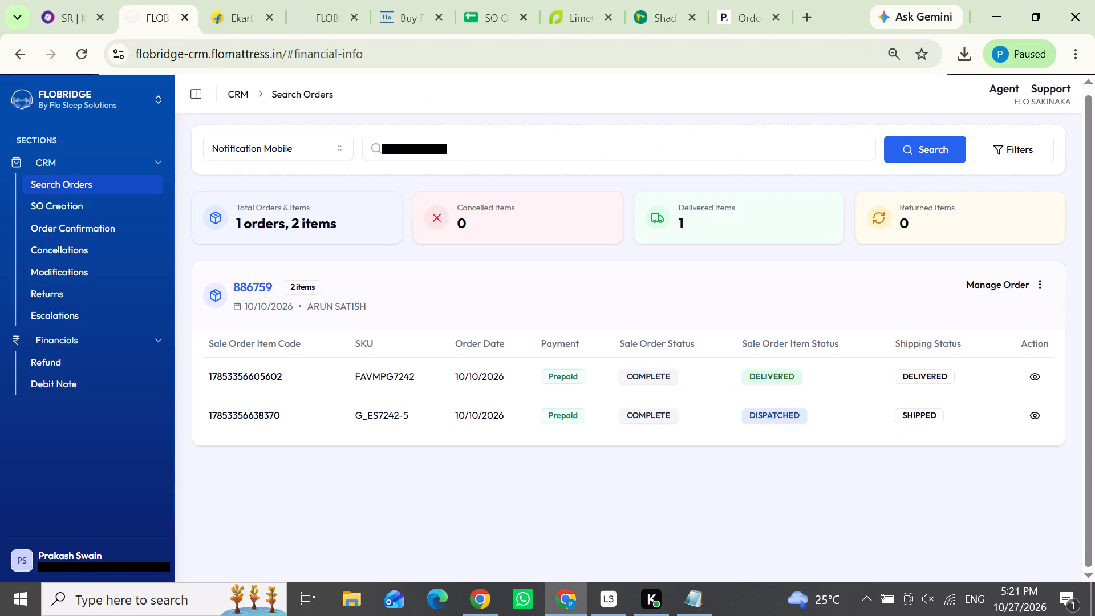
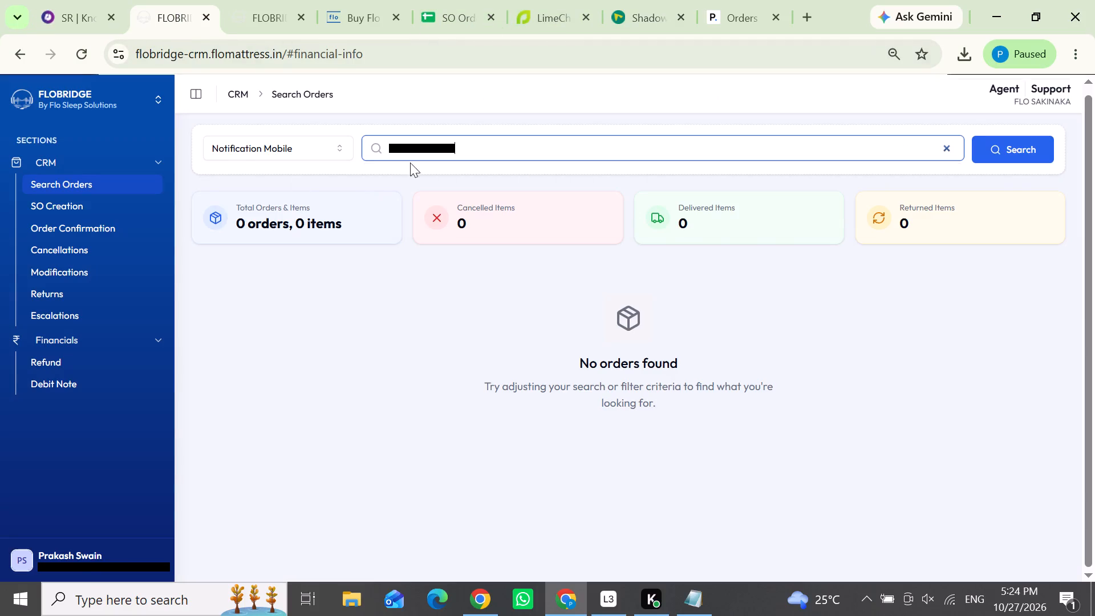
{"action": "left_click_drag", "start_coordinate": [405, 148], "coordinate": [396, 148]}
{"action": "key", "text": "BackSpace"}
{"action": "key", "text": "BackSpace"}
{"action": "left_click", "coordinate": [1028, 148]}
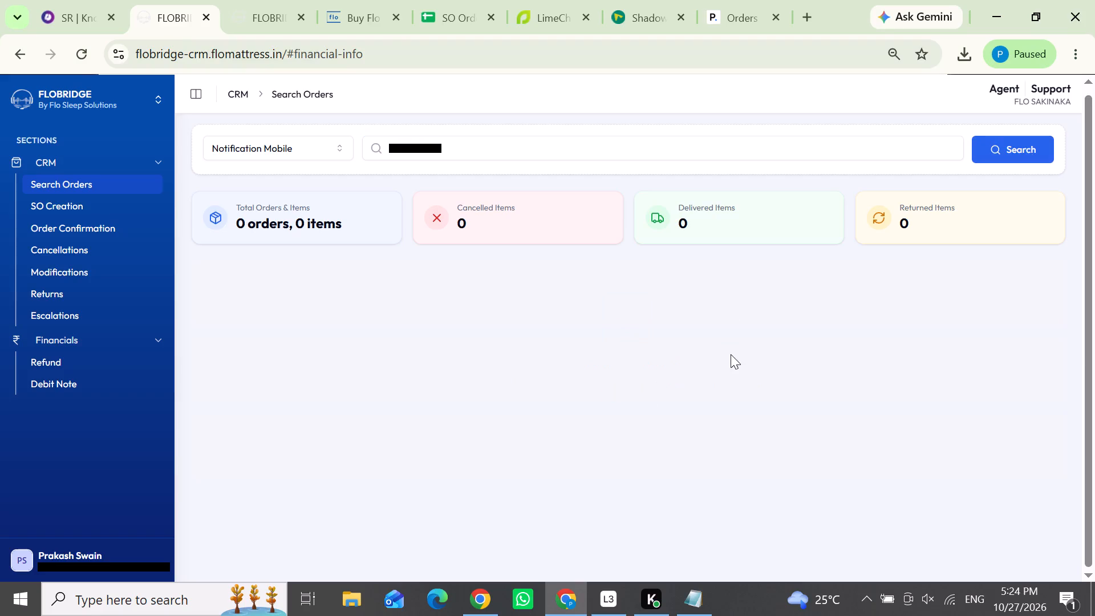
Rerun the Flobridge order search for the caller's mobile number until it loads.
{"action": "left_click_drag", "start_coordinate": [1094, 250], "coordinate": [1094, 308]}
{"action": "triple_click", "coordinate": [1022, 149]}
{"action": "triple_click", "coordinate": [1019, 146]}
{"action": "scroll", "coordinate": [564, 315], "scroll_direction": "down", "scroll_amount": 3}
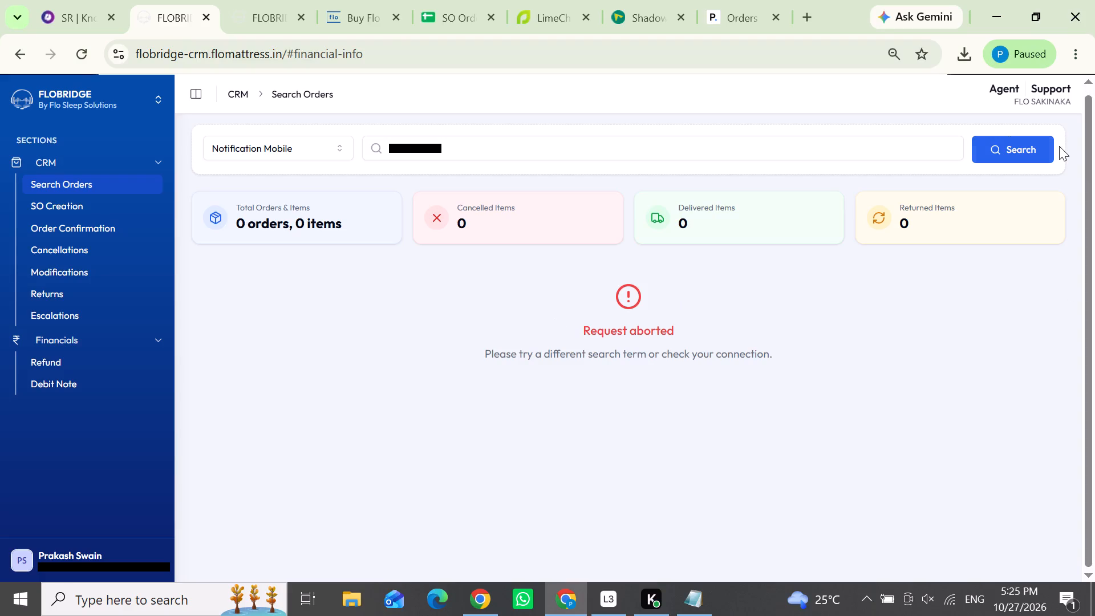
{"action": "left_click", "coordinate": [1009, 136]}
{"action": "left_click", "coordinate": [1008, 142]}
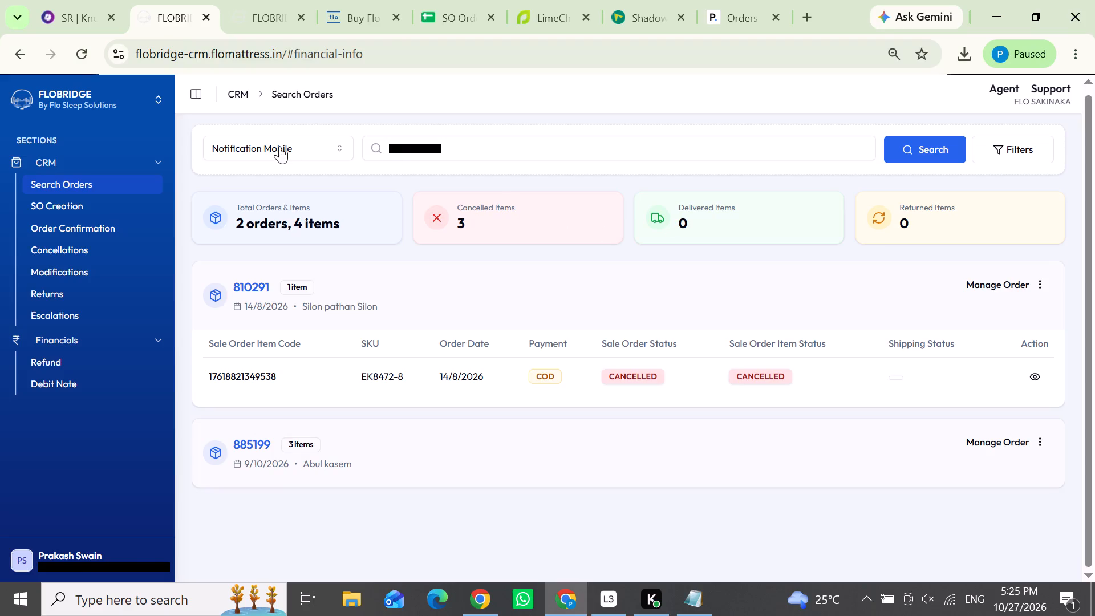
{"action": "left_click", "coordinate": [410, 411]}
{"action": "left_click", "coordinate": [411, 457]}
{"action": "scroll", "coordinate": [474, 441], "scroll_direction": "down", "scroll_amount": 3}
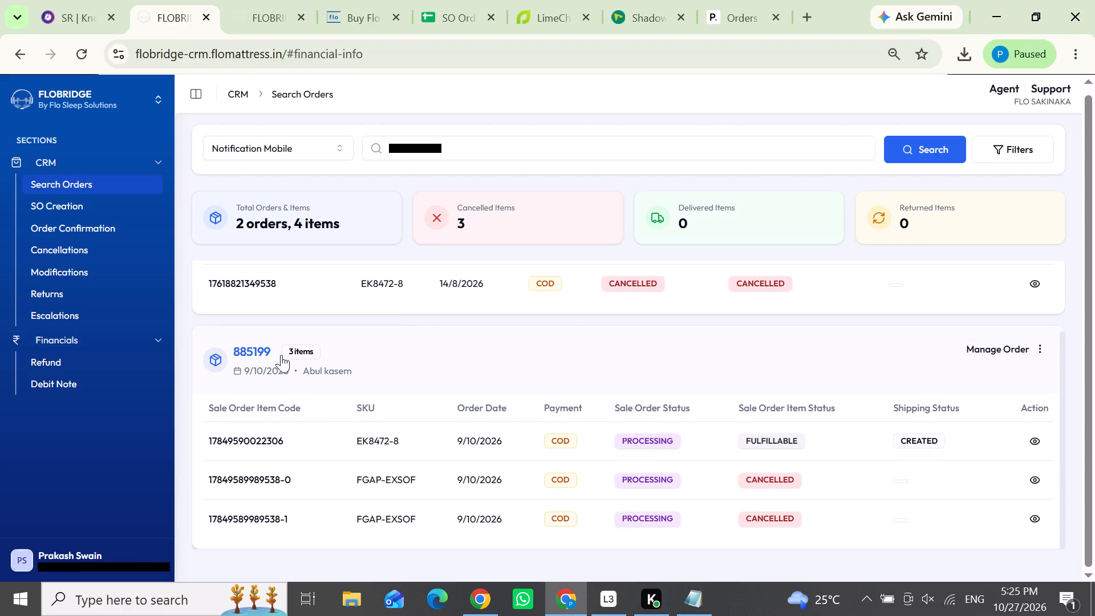
{"action": "left_click_drag", "start_coordinate": [275, 347], "coordinate": [228, 347]}
{"action": "key", "text": "ctrl+c"}
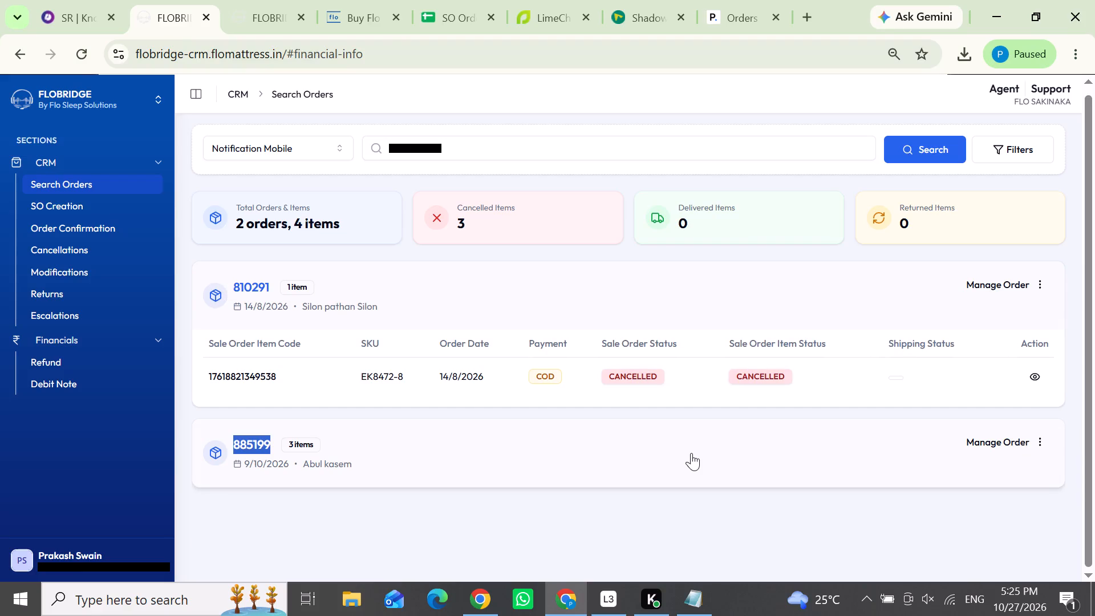
{"action": "left_click", "coordinate": [676, 465]}
{"action": "scroll", "coordinate": [554, 465], "scroll_direction": "down", "scroll_amount": 2}
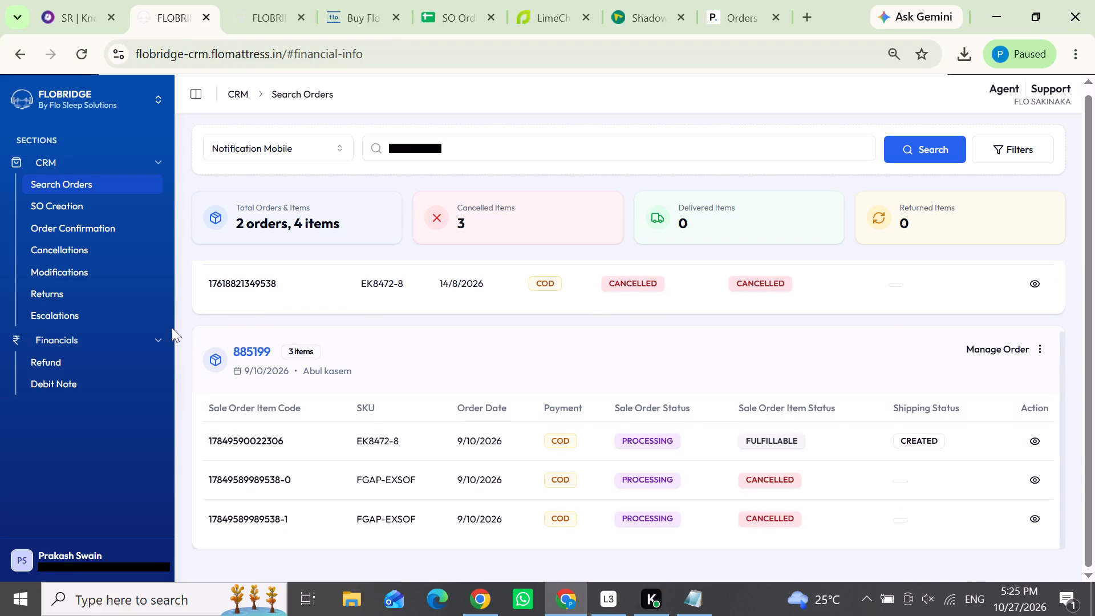
In Knowlarity's Add/Update Customer form for the ongoing call, add 885199 as the note and save the record.
{"action": "left_click", "coordinate": [68, 16]}
{"action": "left_click", "coordinate": [157, 452]}
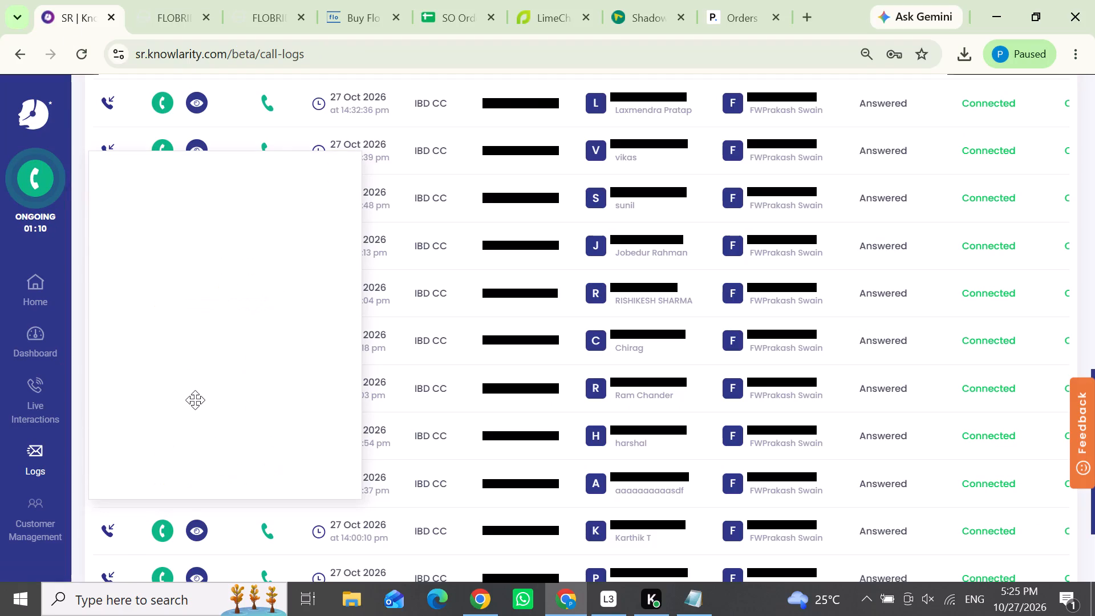
{"action": "scroll", "coordinate": [244, 380], "scroll_direction": "down", "scroll_amount": 1}
{"action": "left_click", "coordinate": [194, 389]}
{"action": "left_click_drag", "start_coordinate": [206, 437], "coordinate": [205, 522]}
{"action": "scroll", "coordinate": [242, 410], "scroll_direction": "down", "scroll_amount": 1}
{"action": "left_click", "coordinate": [147, 315]}
{"action": "left_click", "coordinate": [163, 279]}
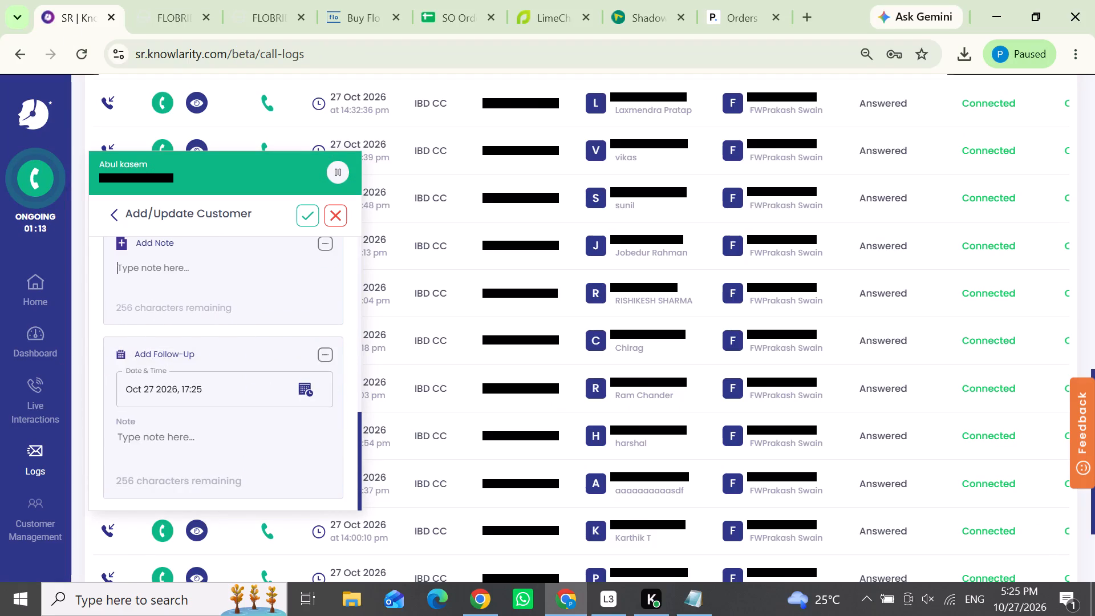
{"action": "key", "text": "ctrl+v"}
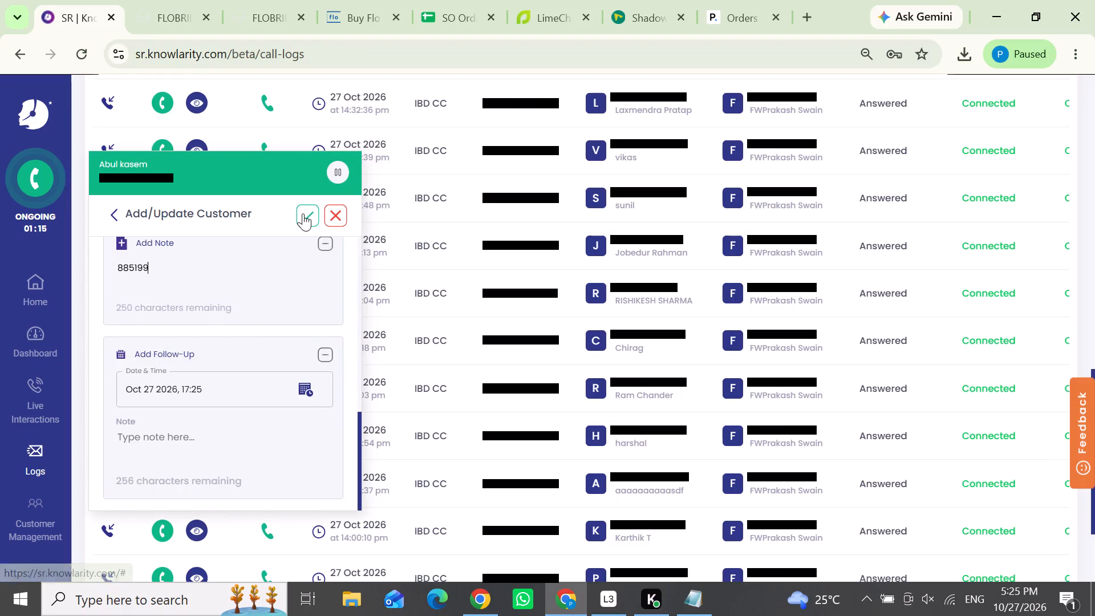
{"action": "left_click", "coordinate": [303, 213]}
{"action": "left_click", "coordinate": [161, 0]}
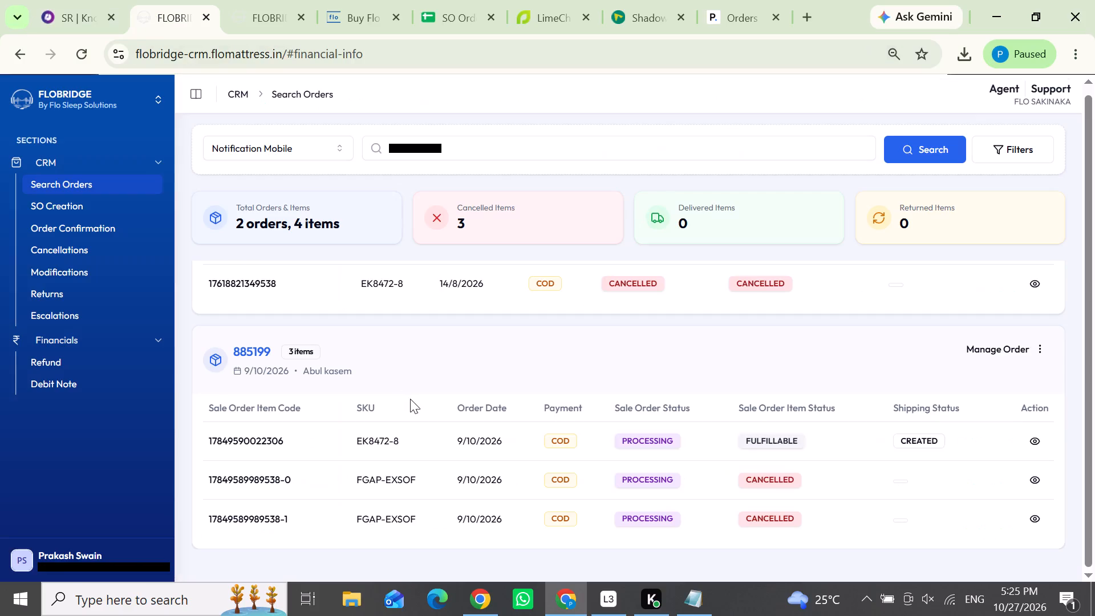
{"action": "left_click", "coordinate": [1029, 436]}
{"action": "left_click", "coordinate": [410, 315]}
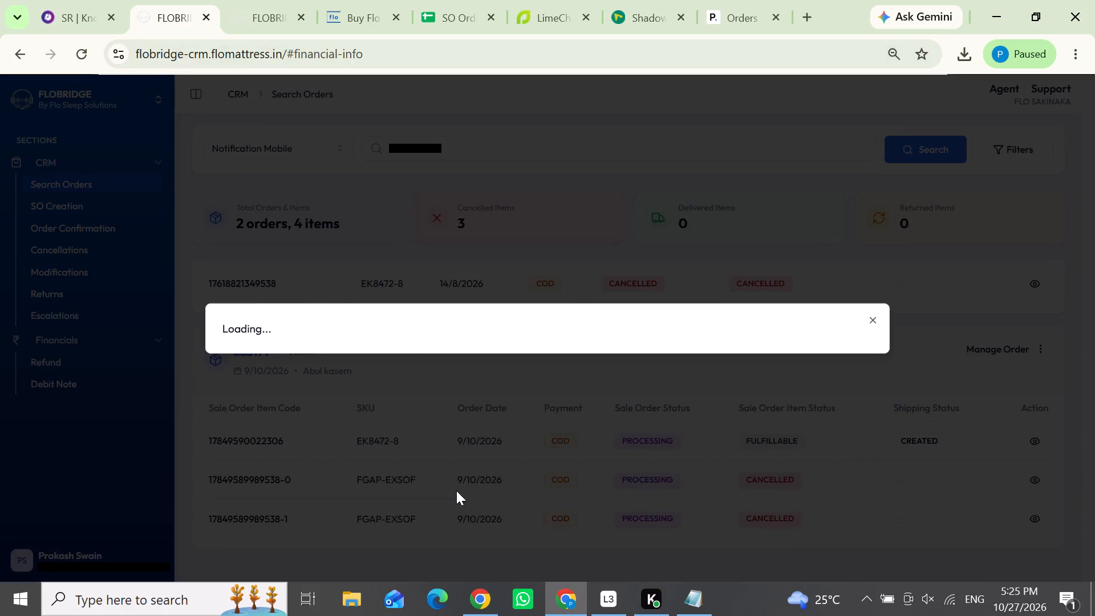
{"action": "left_click", "coordinate": [306, 557]}
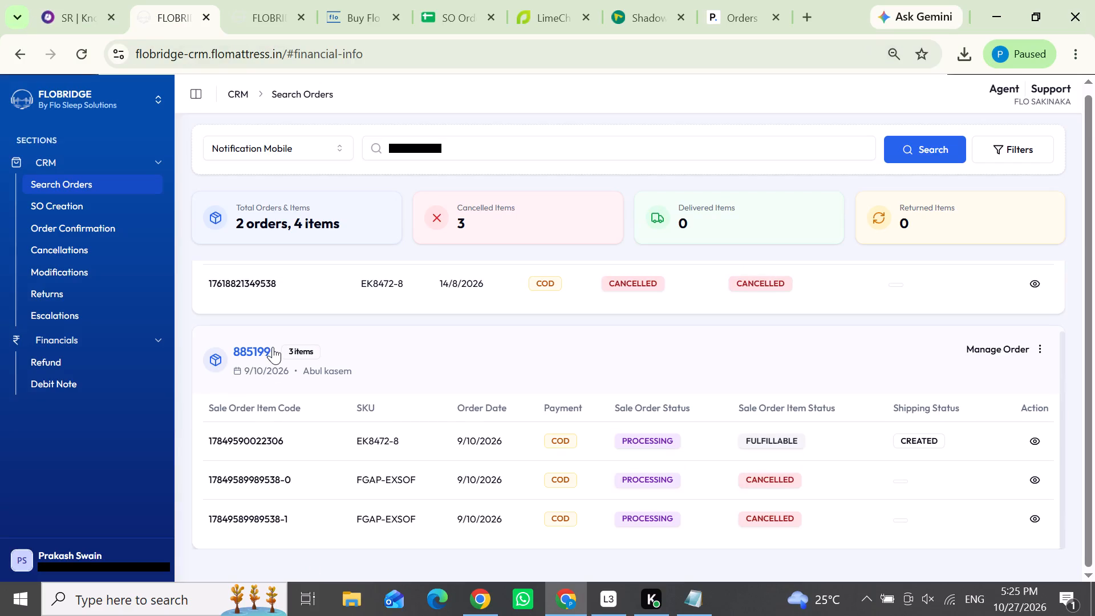
{"action": "left_click_drag", "start_coordinate": [273, 347], "coordinate": [219, 354]}
{"action": "key", "text": "ctrl+c"}
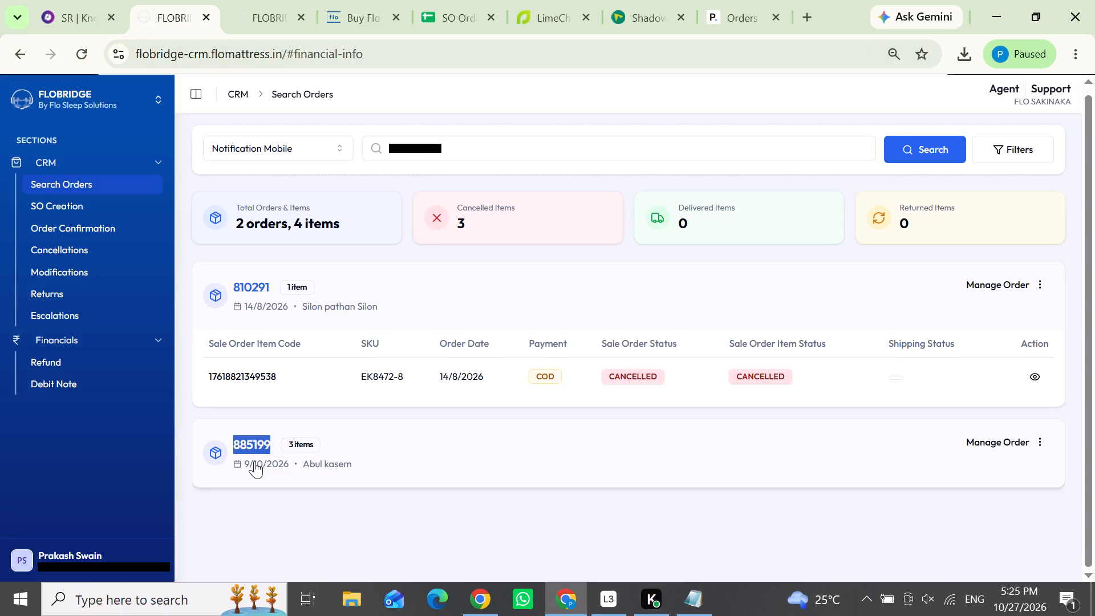
{"action": "left_click", "coordinate": [35, 323]}
{"action": "left_click", "coordinate": [392, 361]}
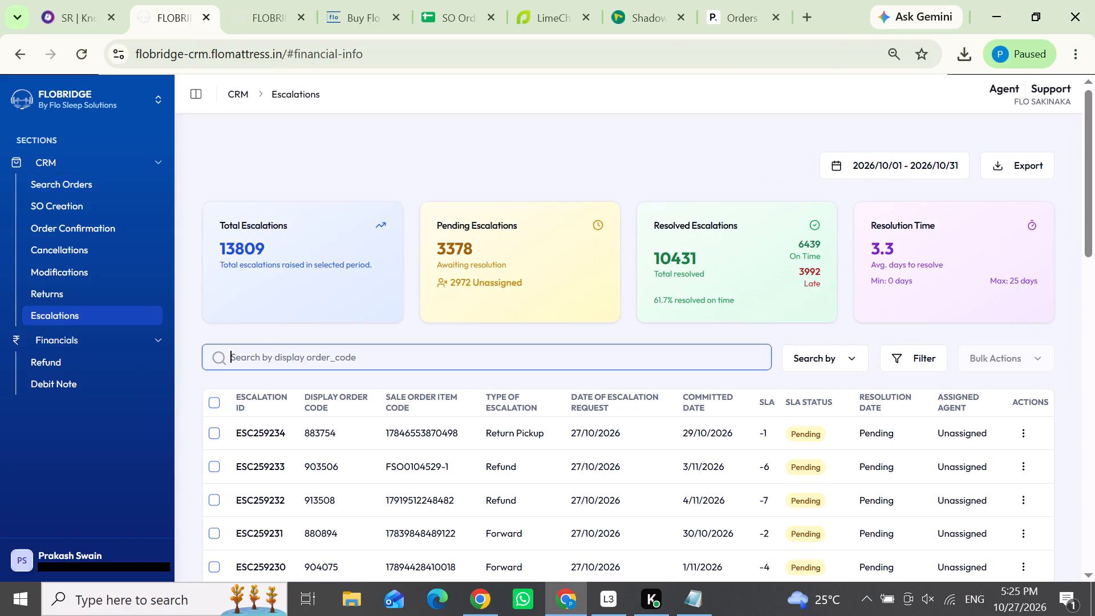
{"action": "key", "text": "ctrl+v"}
{"action": "key", "text": "Return"}
{"action": "key", "text": "Return"}
{"action": "key", "text": "Return"}
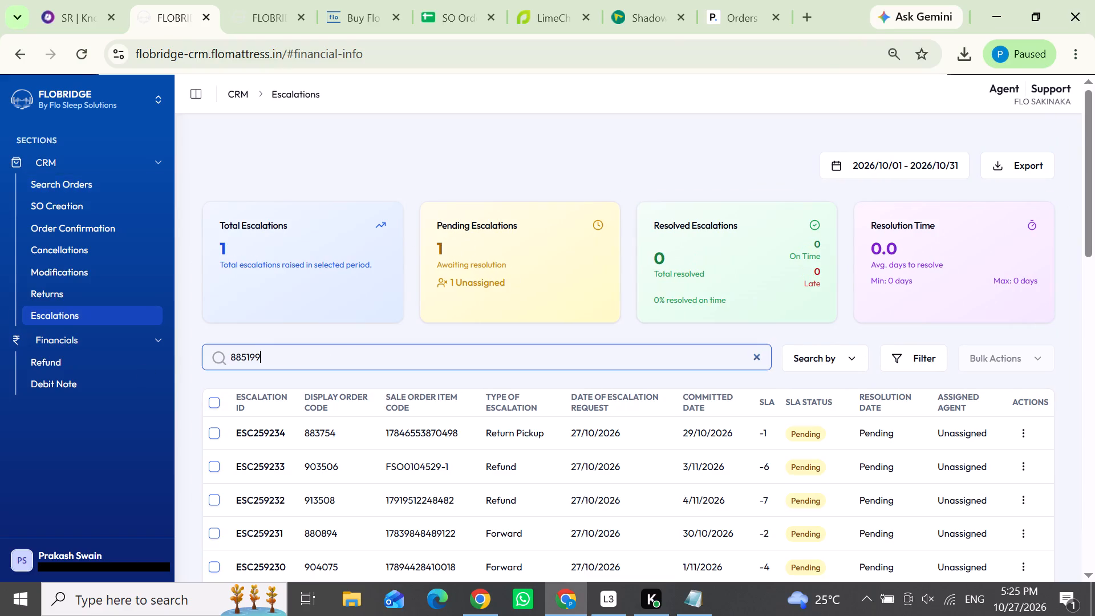
Open escalation ESC254524 for managing and submit the comment "Order Not Shipped", copied from its existing comment.
{"action": "left_click", "coordinate": [1033, 432]}
{"action": "left_click", "coordinate": [996, 486]}
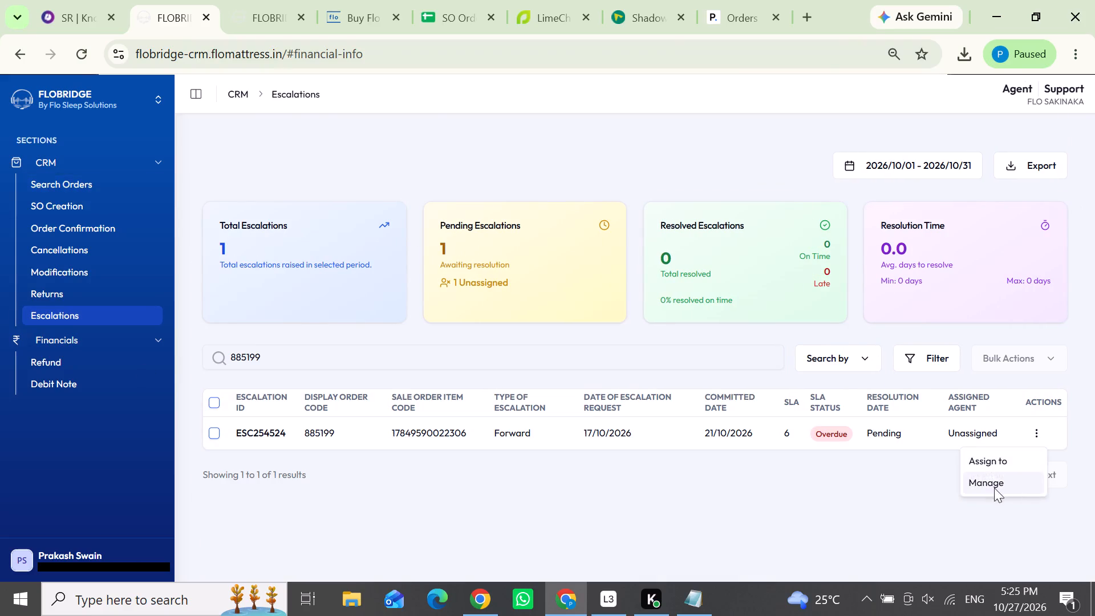
{"action": "left_click_drag", "start_coordinate": [701, 292], "coordinate": [891, 284]}
{"action": "key", "text": "ctrl+c"}
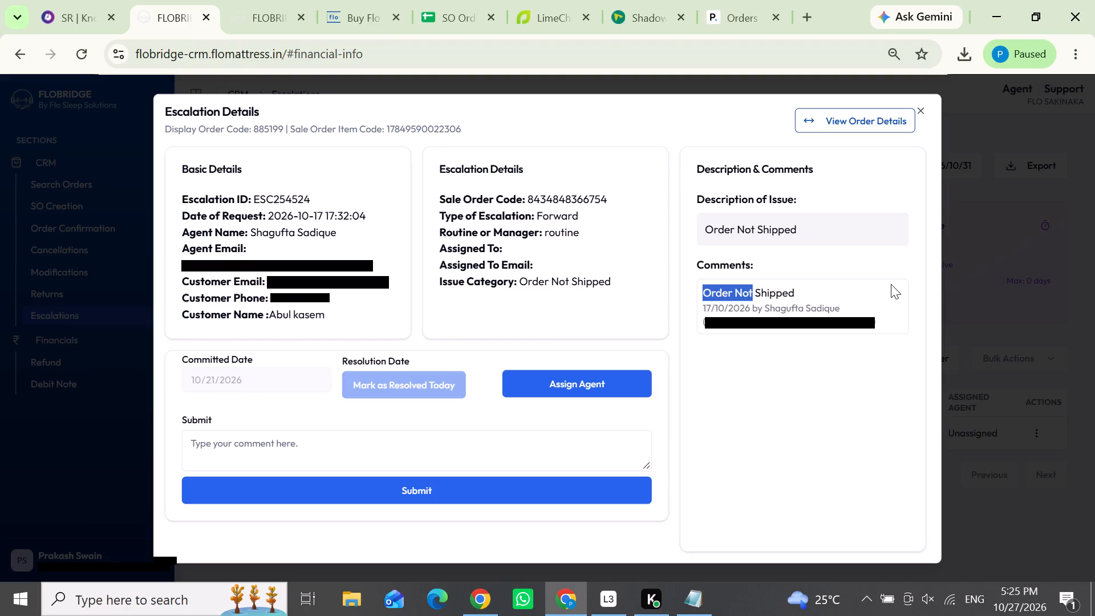
{"action": "left_click", "coordinate": [463, 450]}
{"action": "key", "text": "ctrl+v"}
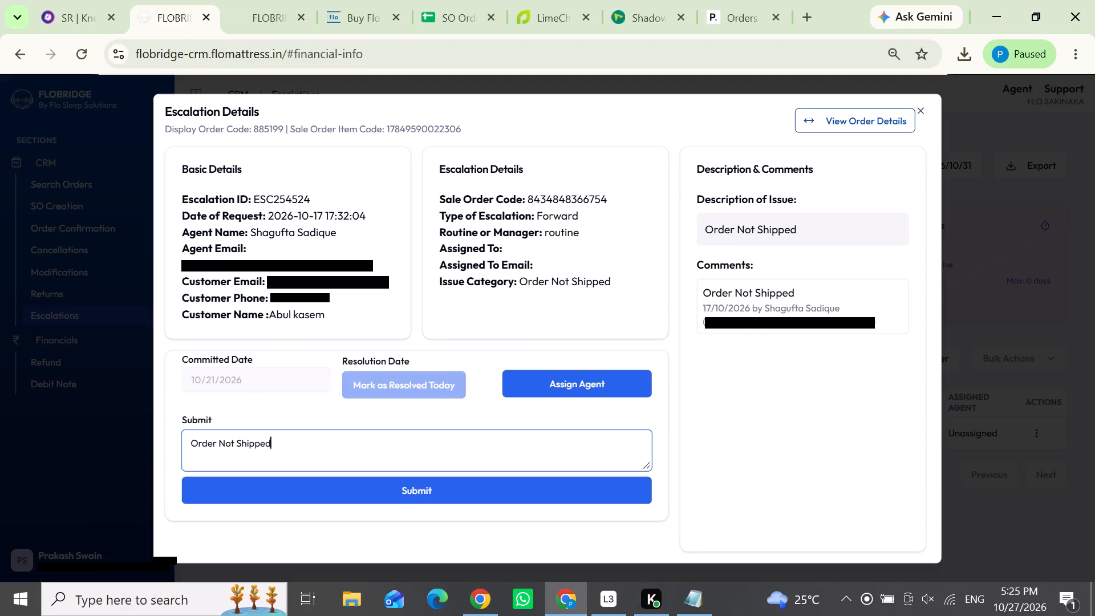
{"action": "left_click", "coordinate": [468, 485]}
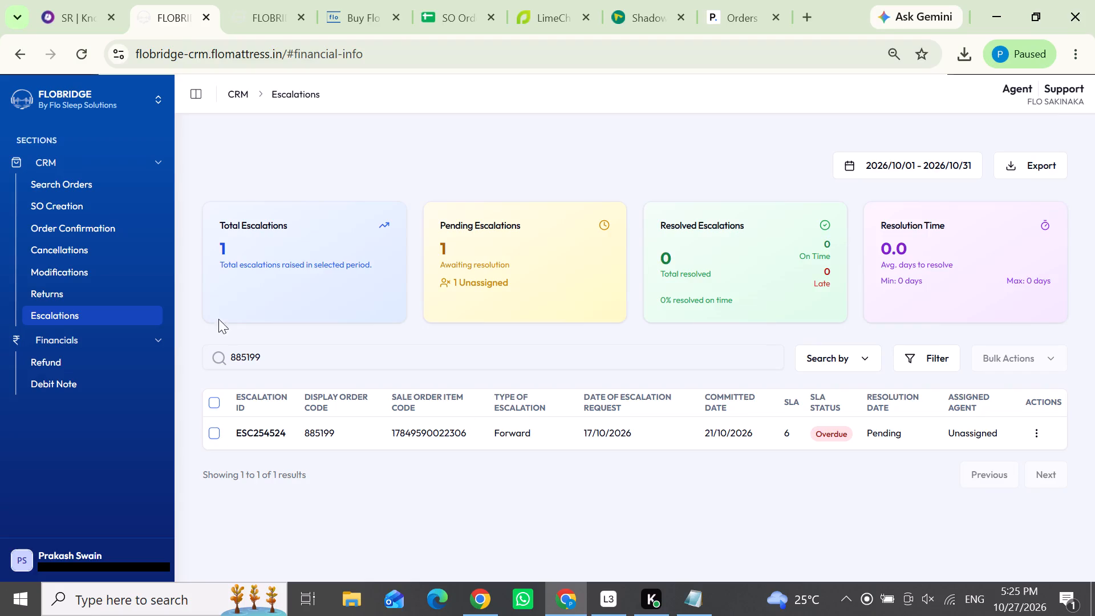
Return to Search Orders and repeat the recent Notification Mobile search for the caller's number.
{"action": "left_click", "coordinate": [83, 185]}
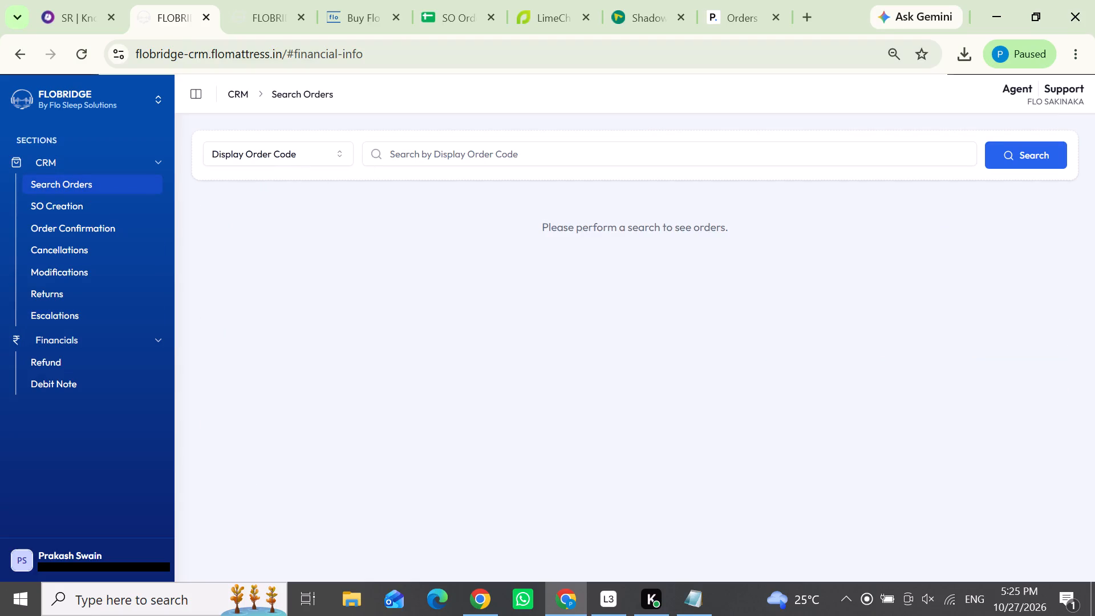
{"action": "left_click", "coordinate": [424, 155]}
{"action": "left_click", "coordinate": [409, 213]}
{"action": "scroll", "coordinate": [582, 447], "scroll_direction": "down", "scroll_amount": 4}
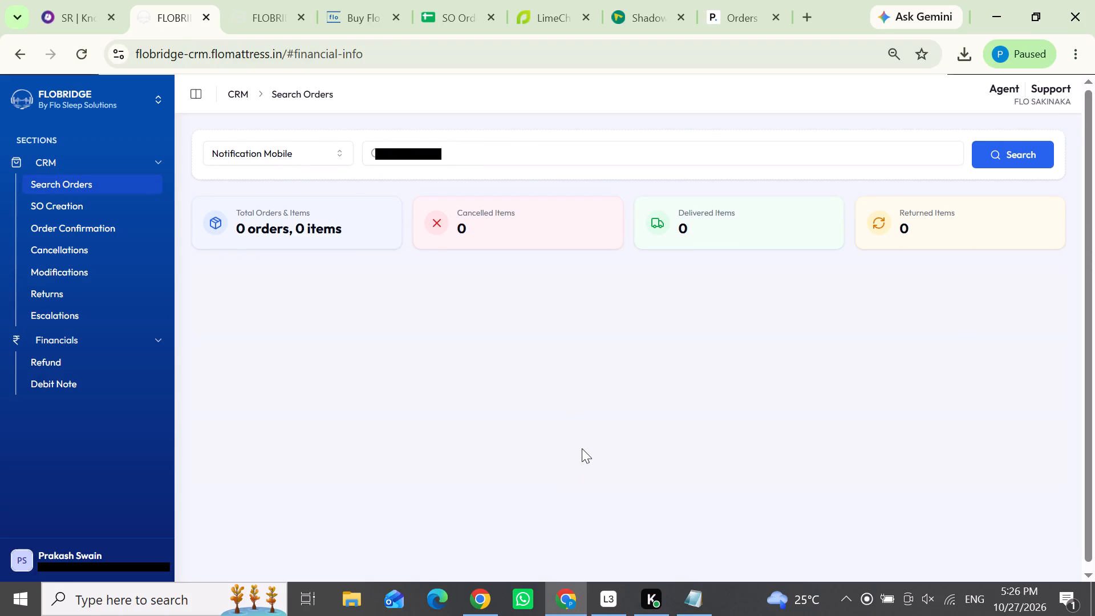
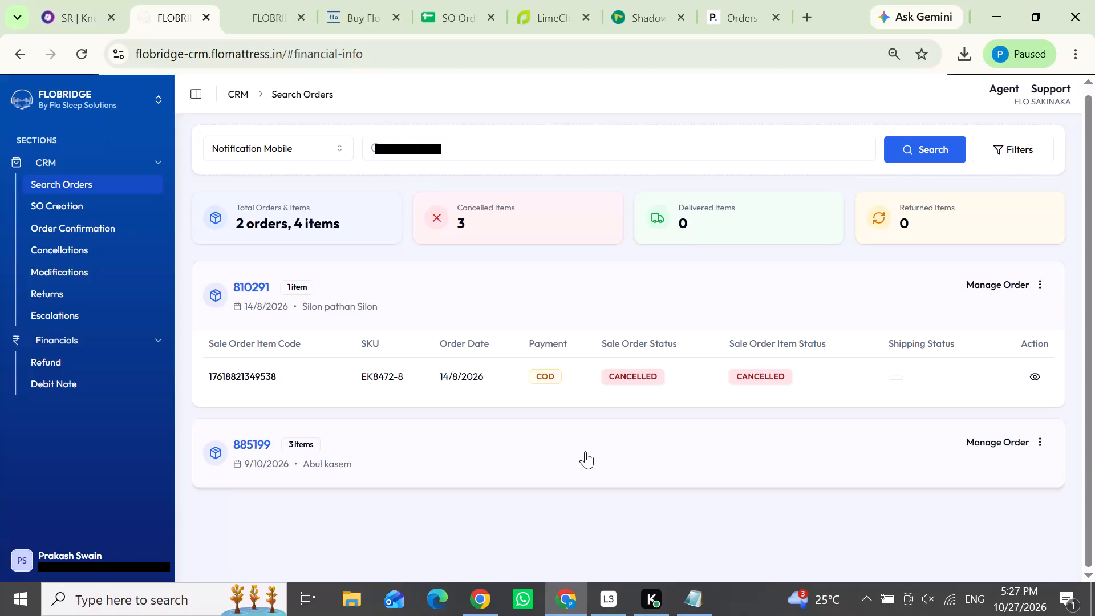
{"action": "left_click", "coordinate": [1001, 446]}
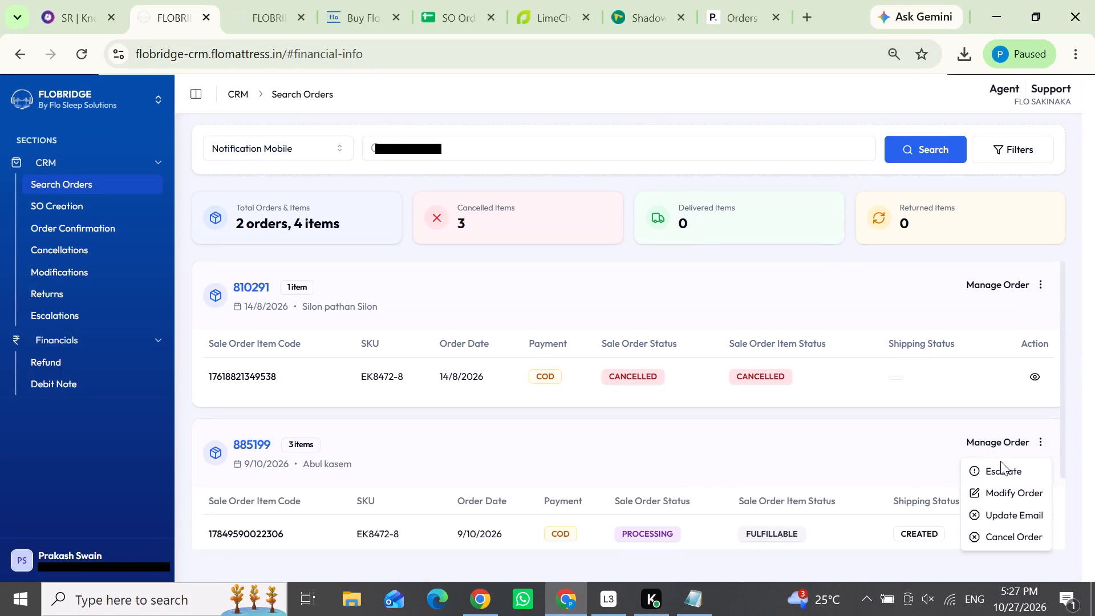
{"action": "left_click", "coordinate": [984, 534]}
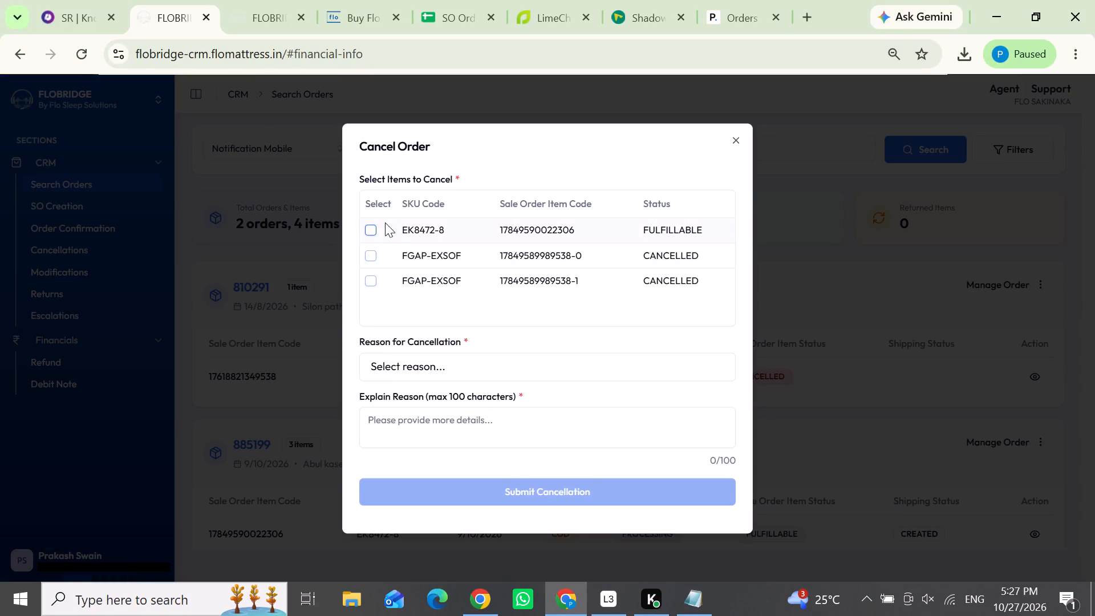
{"action": "left_click", "coordinate": [366, 229]}
{"action": "left_click", "coordinate": [437, 377]}
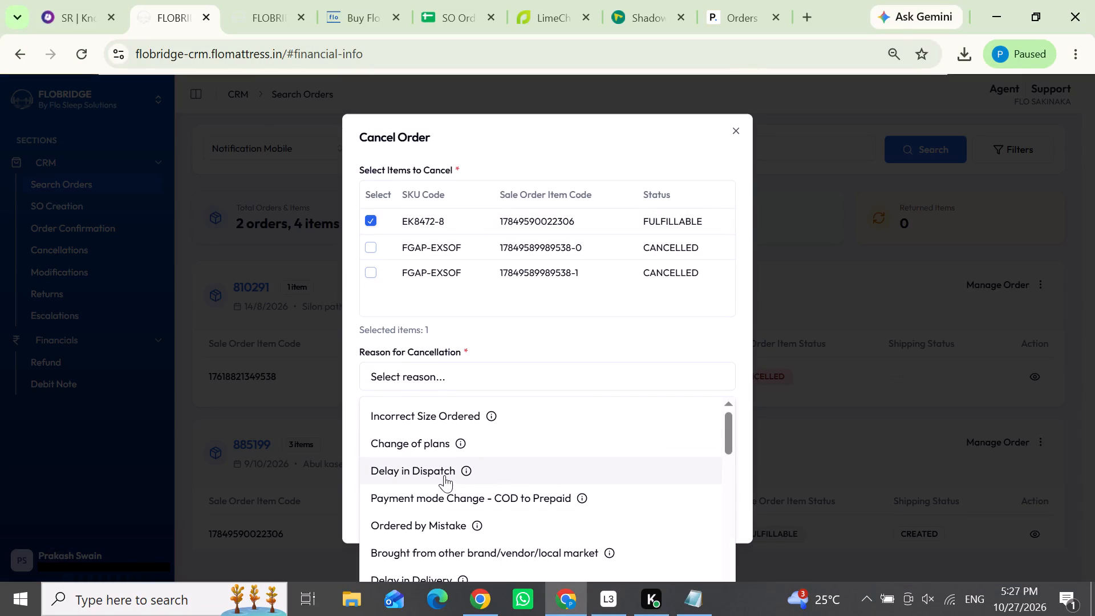
{"action": "left_click", "coordinate": [440, 472]}
{"action": "left_click", "coordinate": [463, 442]}
{"action": "type", "text": "delay in dispatch"}
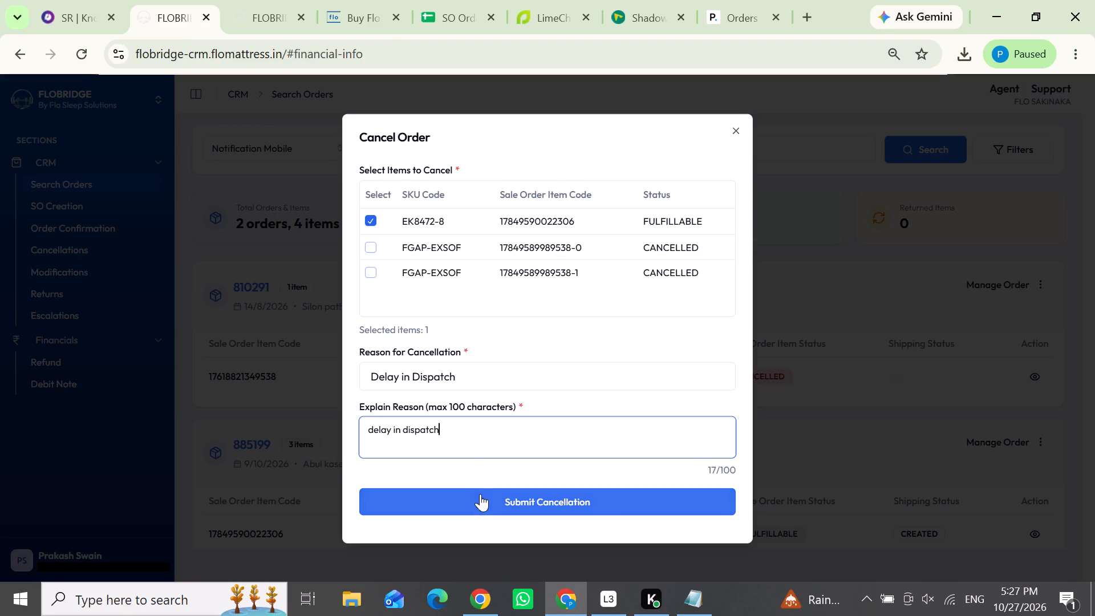
{"action": "left_click", "coordinate": [480, 497]}
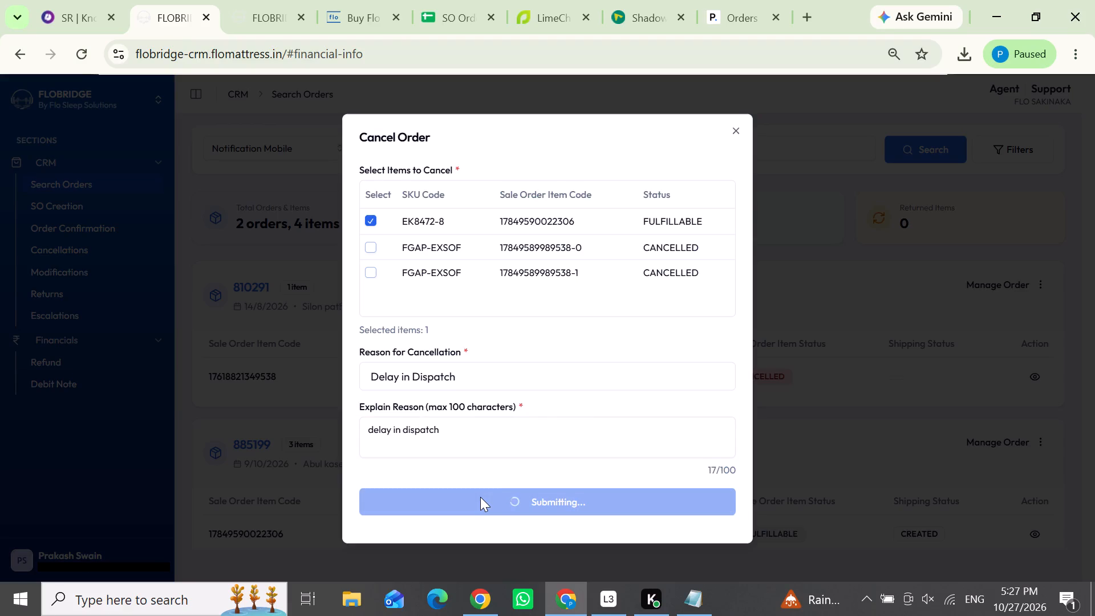
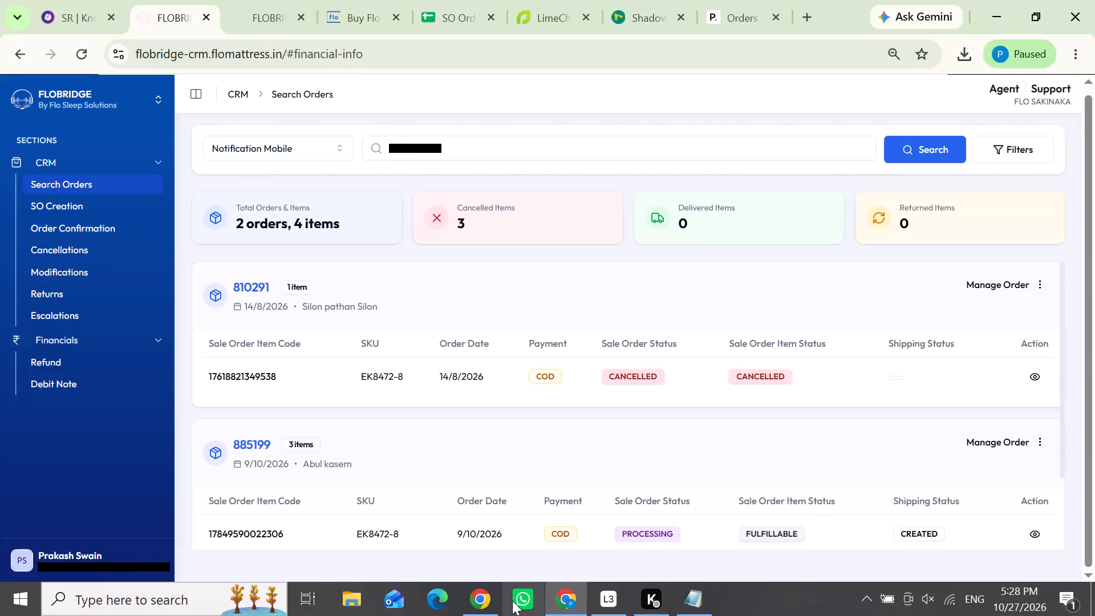
Search Google for "ousssc full details and post details" in a new tab of the Google Chat browser window.
{"action": "left_click", "coordinate": [493, 601]}
{"action": "left_click", "coordinate": [252, 21]}
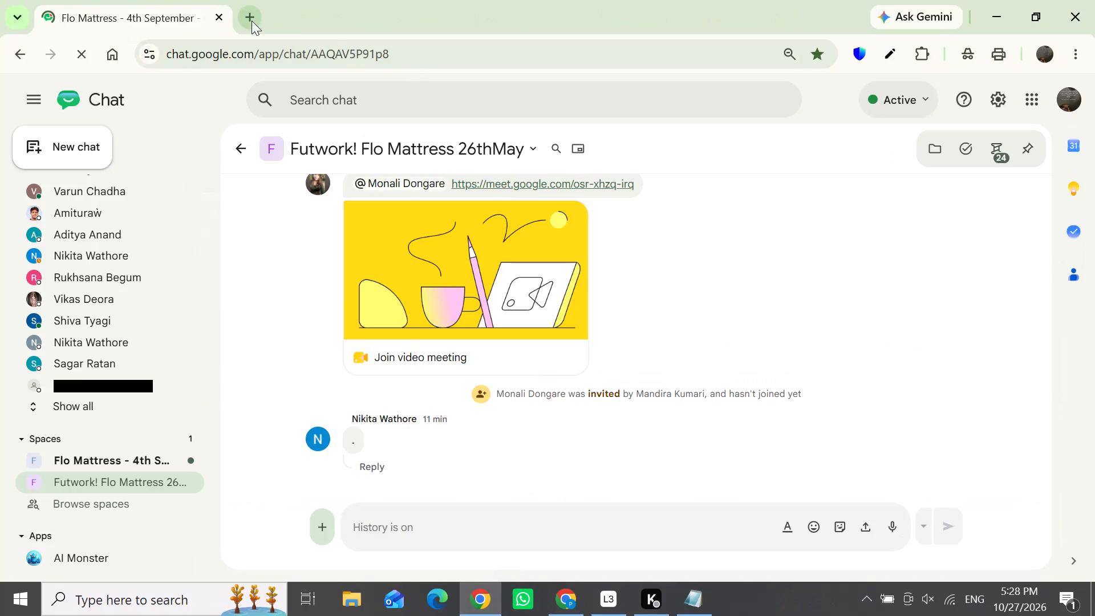
{"action": "type", "text": "ousss"}
{"action": "type", "text": "c full details and post"}
{"action": "key", "text": "space"}
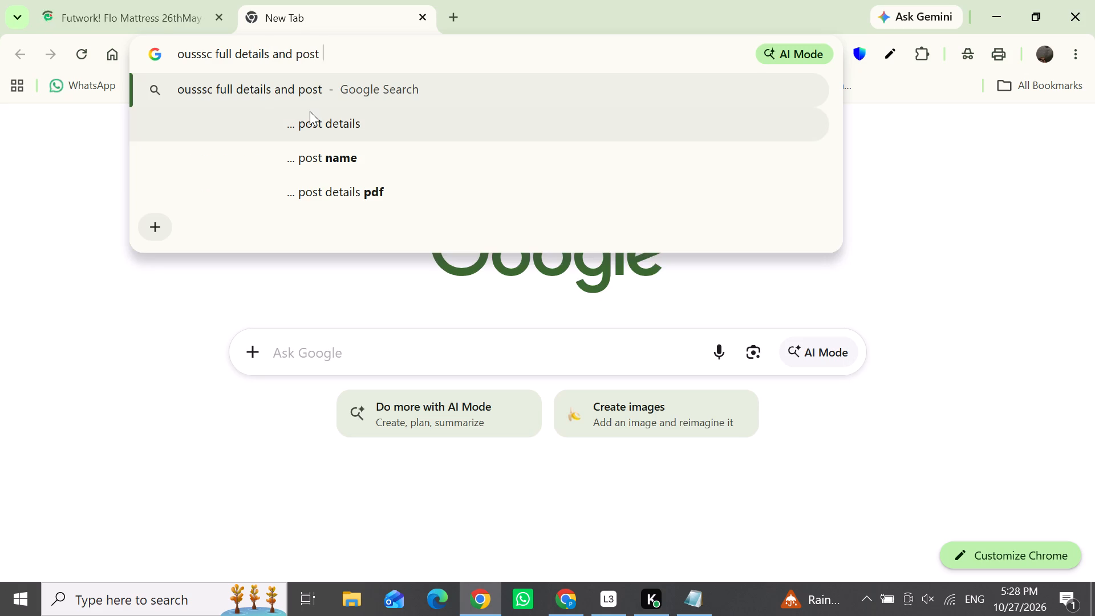
{"action": "left_click", "coordinate": [328, 124]}
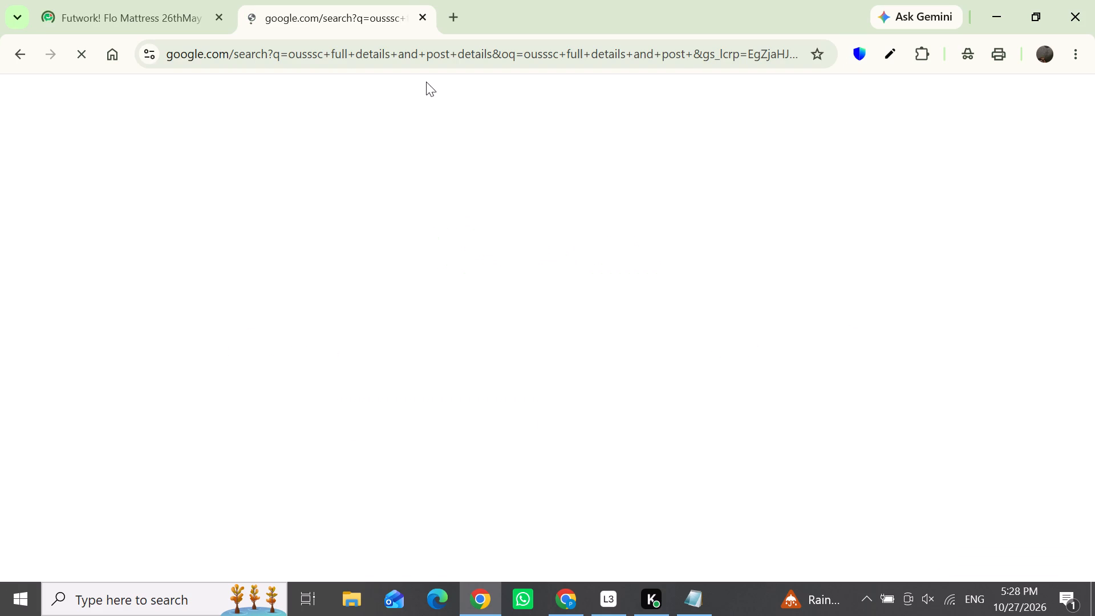
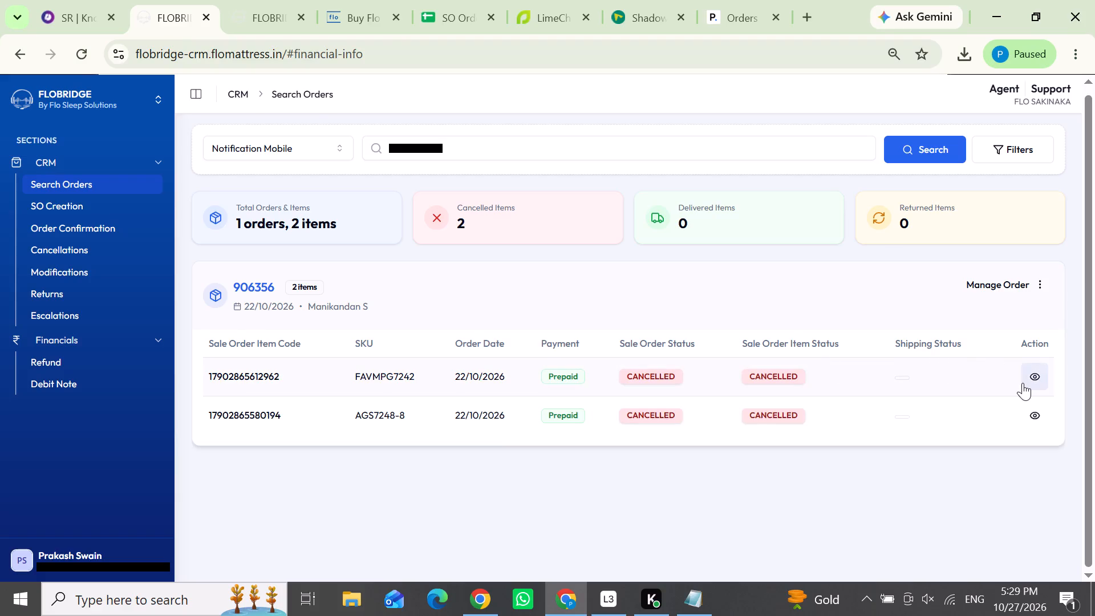
{"action": "left_click", "coordinate": [428, 311]}
{"action": "left_click", "coordinate": [509, 528]}
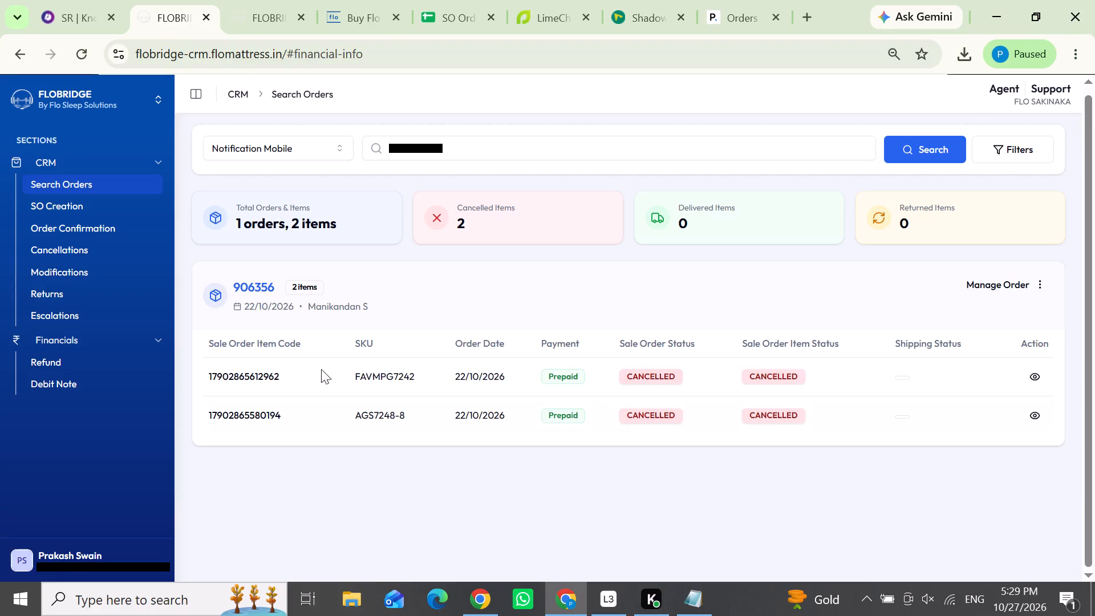
{"action": "left_click_drag", "start_coordinate": [275, 285], "coordinate": [207, 294]}
{"action": "key", "text": "ctrl+c"}
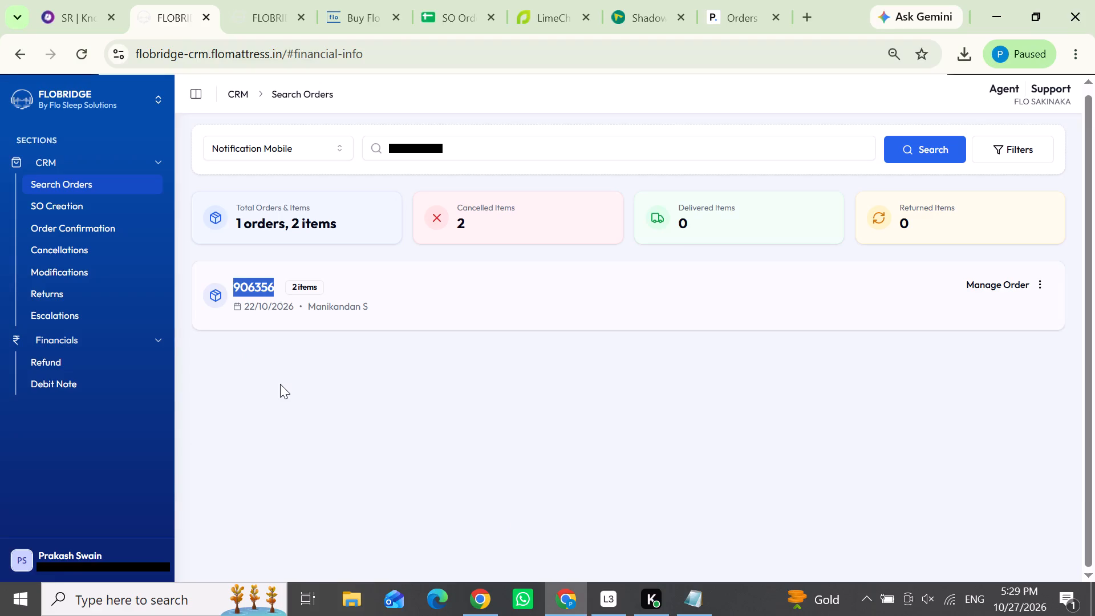
{"action": "left_click", "coordinate": [618, 315]}
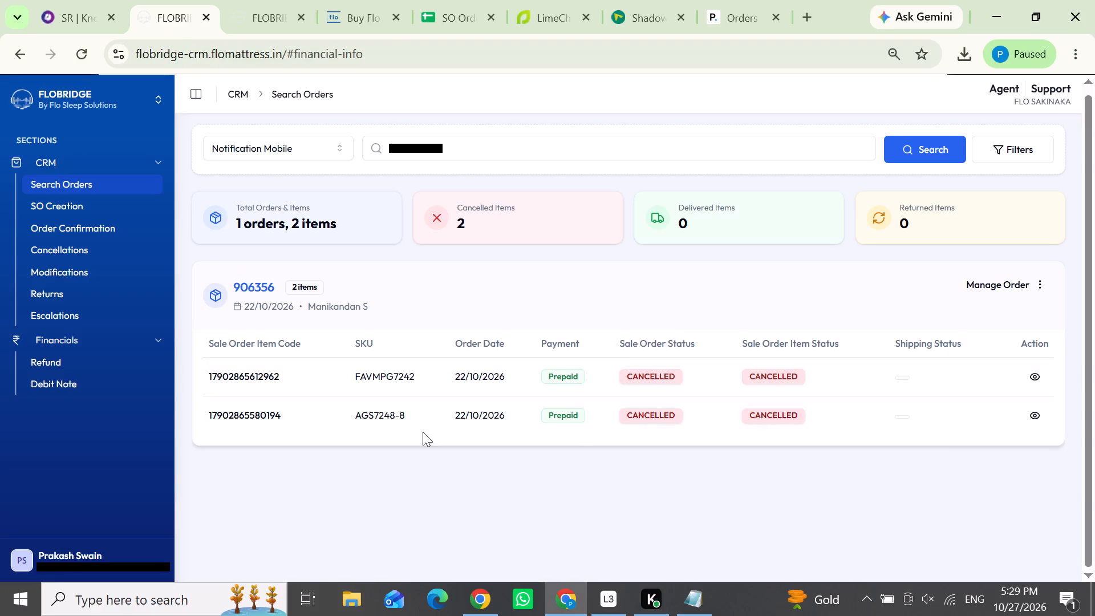
{"action": "left_click", "coordinate": [1031, 411]}
{"action": "left_click", "coordinate": [408, 305]}
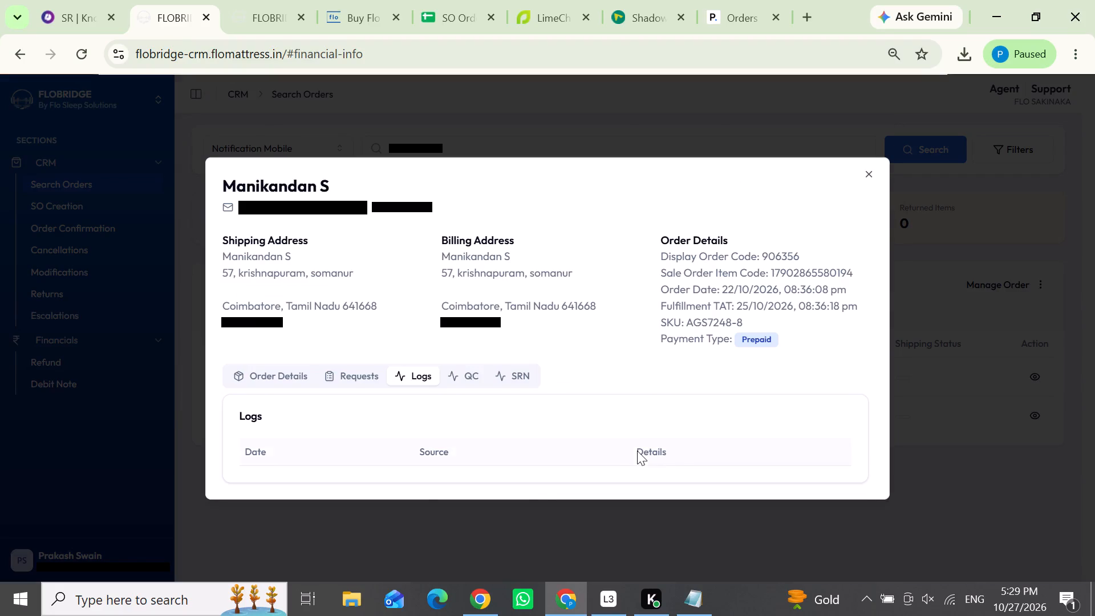
{"action": "left_click", "coordinate": [959, 398]}
{"action": "left_click_drag", "start_coordinate": [273, 285], "coordinate": [244, 289]}
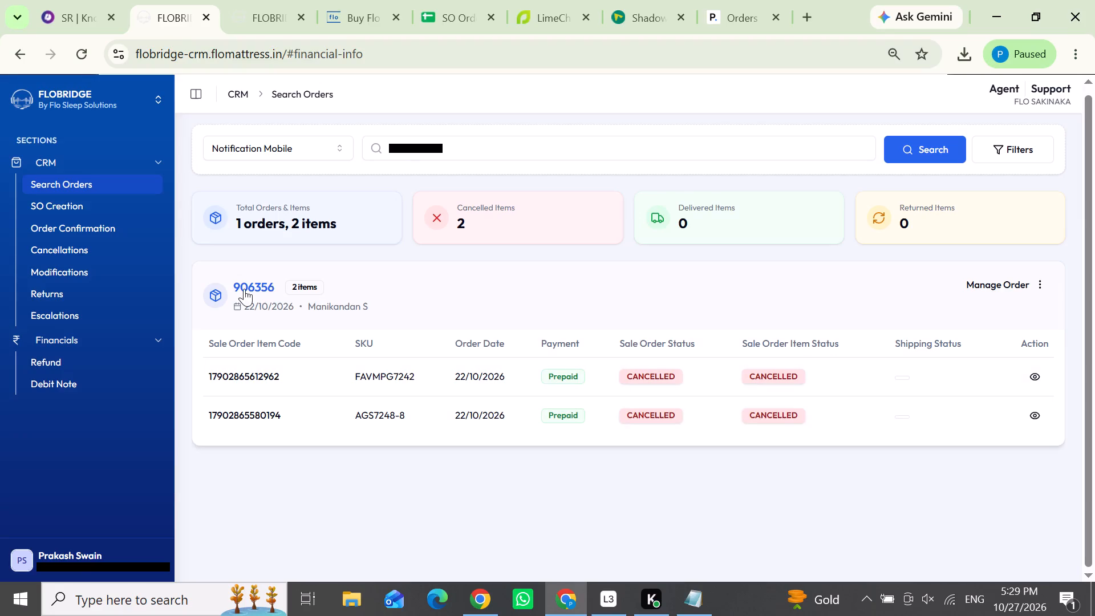
{"action": "left_click_drag", "start_coordinate": [244, 289], "coordinate": [205, 299]}
{"action": "key", "text": "ctrl+c"}
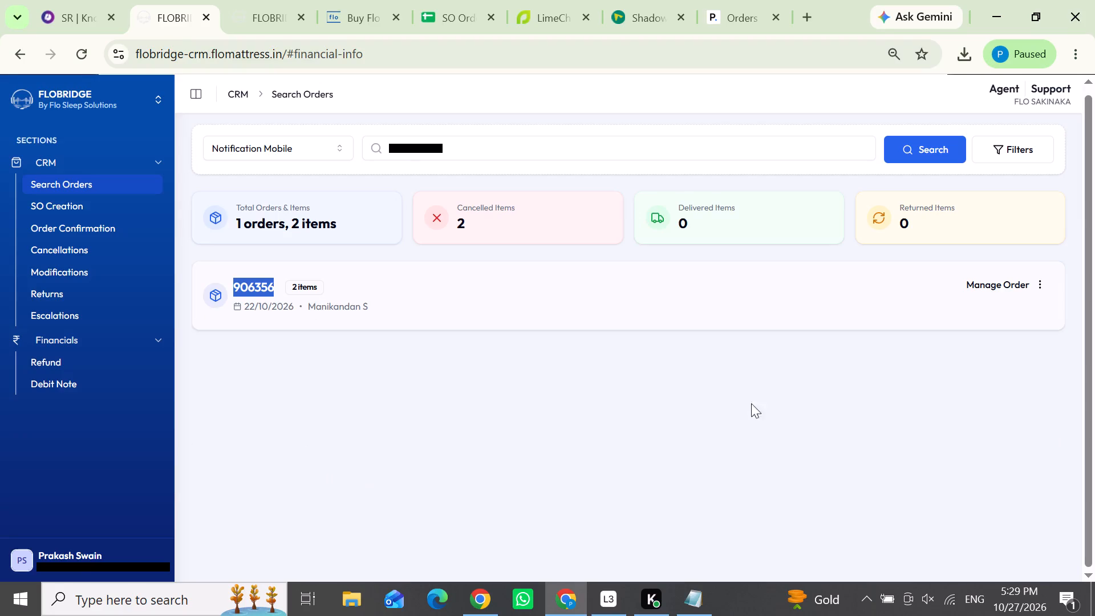
{"action": "left_click", "coordinate": [870, 297]}
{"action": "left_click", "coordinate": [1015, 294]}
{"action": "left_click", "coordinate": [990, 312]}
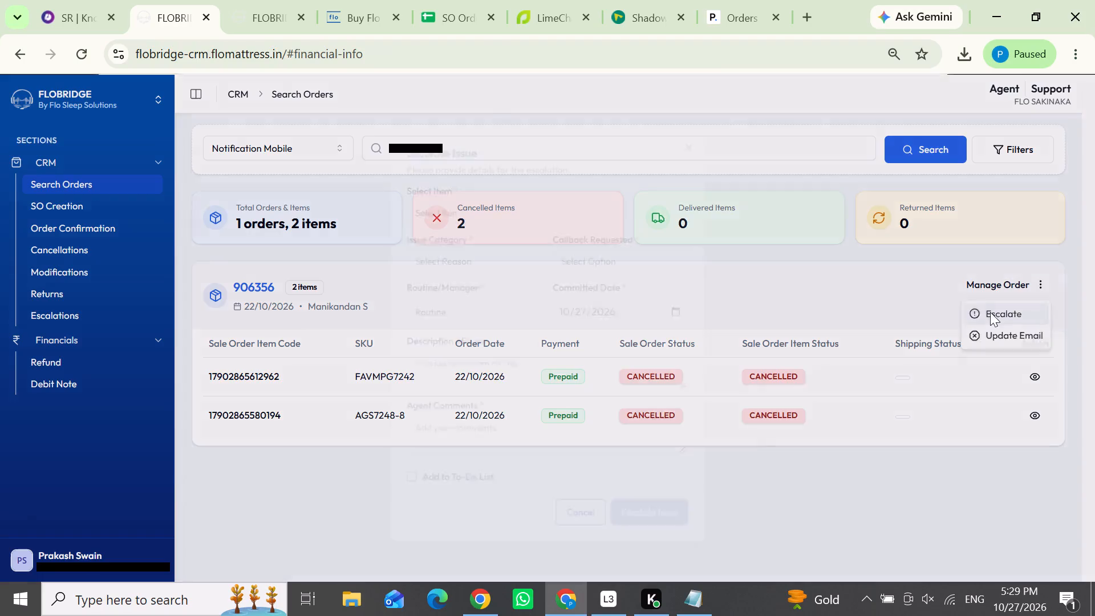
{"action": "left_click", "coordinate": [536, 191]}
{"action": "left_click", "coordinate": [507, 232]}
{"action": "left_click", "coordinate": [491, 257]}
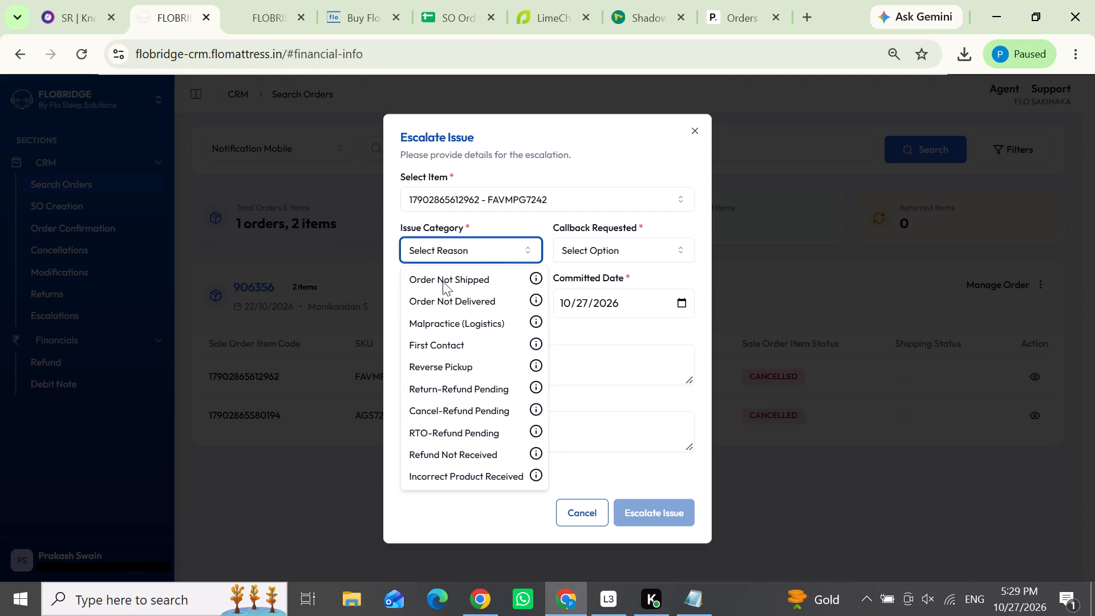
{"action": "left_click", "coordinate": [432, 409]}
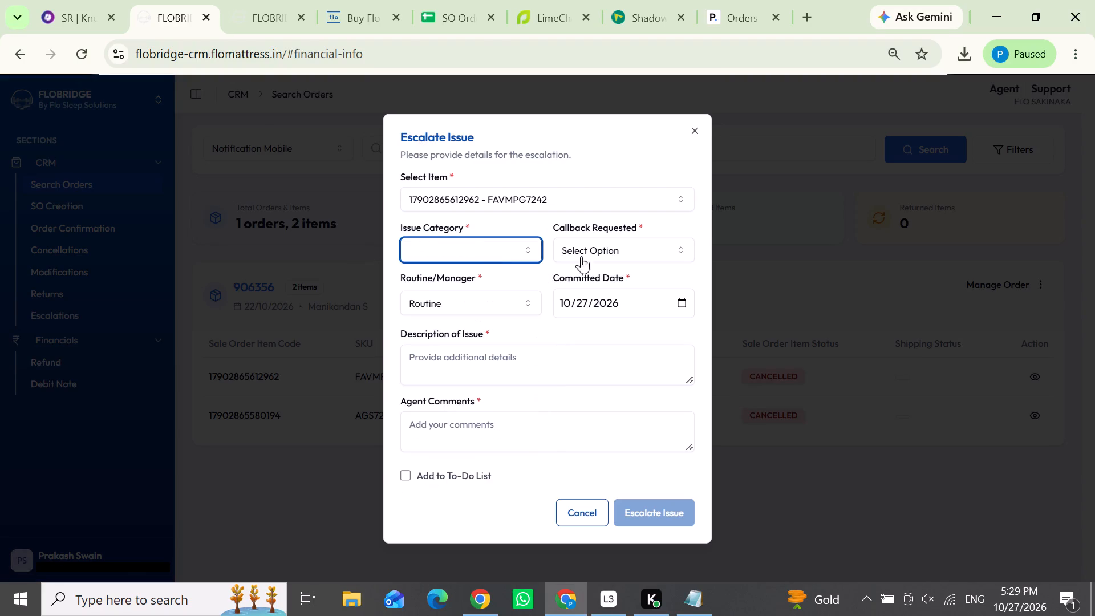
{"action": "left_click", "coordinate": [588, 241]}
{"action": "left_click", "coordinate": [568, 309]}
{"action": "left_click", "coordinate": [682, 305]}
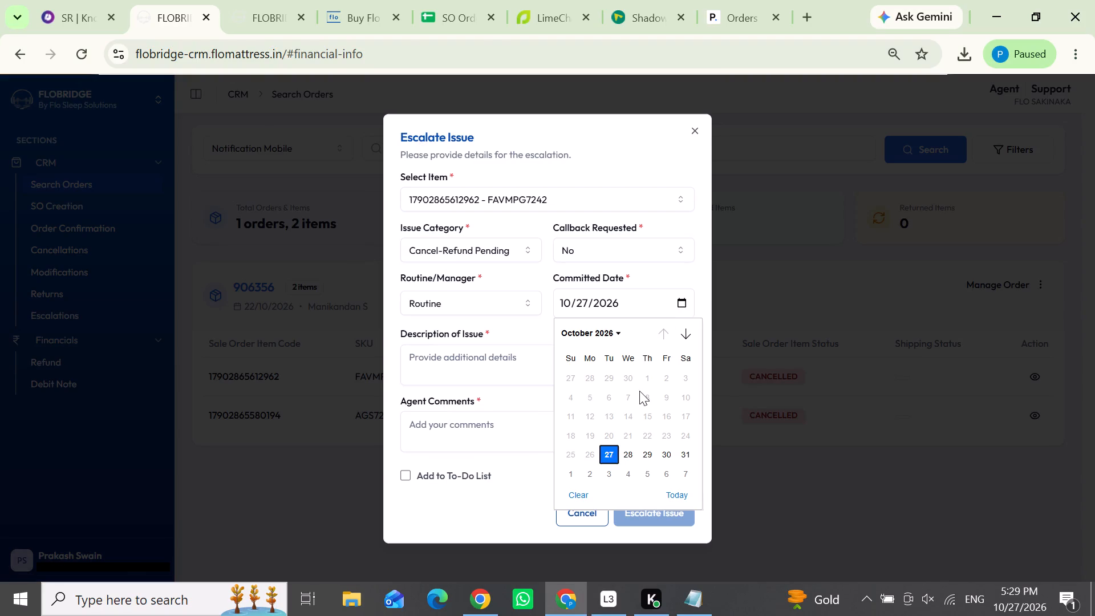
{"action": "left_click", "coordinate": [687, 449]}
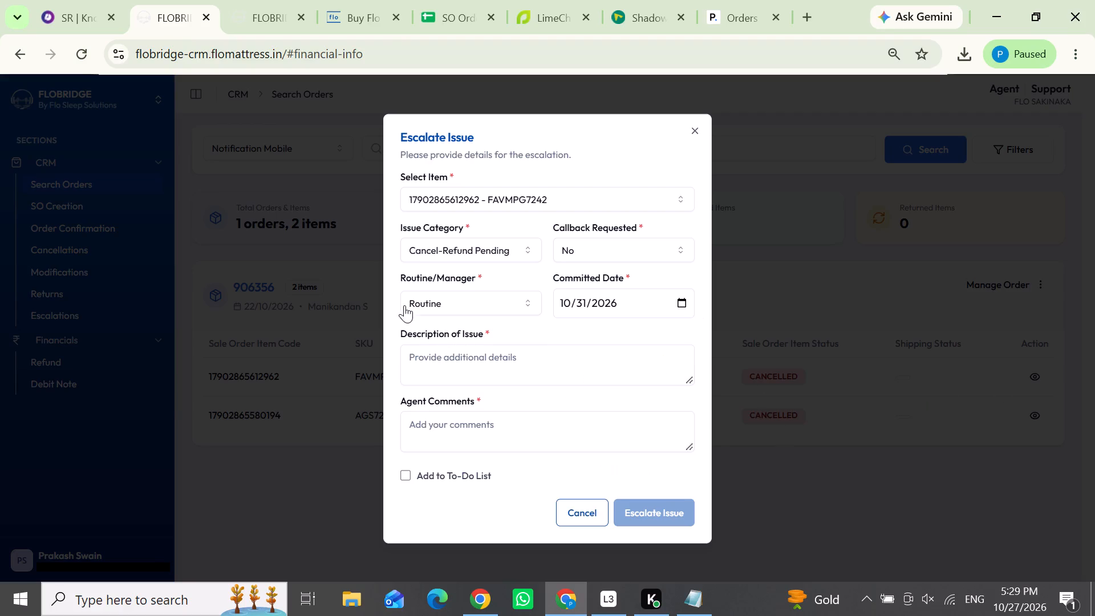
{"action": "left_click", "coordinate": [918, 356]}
Check the payment gateway in the FAVMPG7242 item's financial info and the AGS7248-8 item's sale order status.
{"action": "left_click", "coordinate": [1035, 376]}
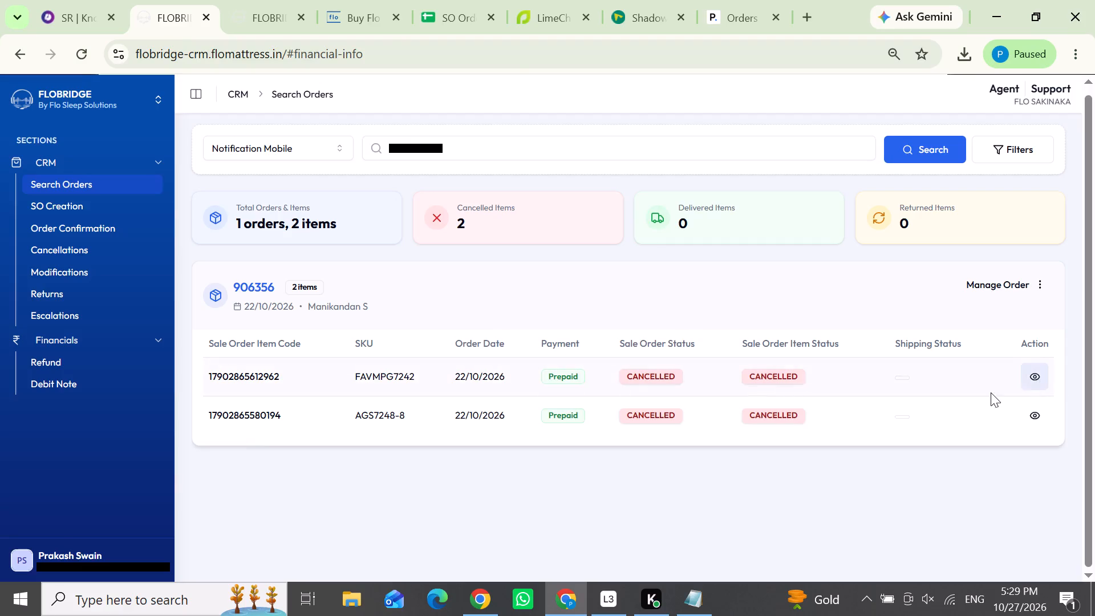
{"action": "left_click", "coordinate": [248, 509]}
{"action": "scroll", "coordinate": [547, 436], "scroll_direction": "down", "scroll_amount": 3}
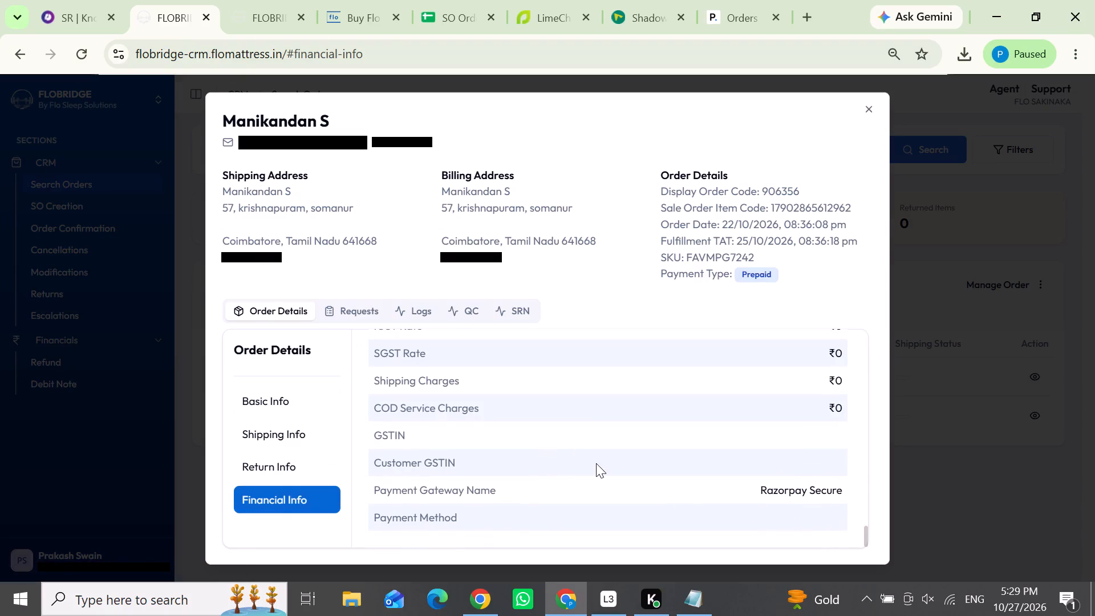
{"action": "left_click_drag", "start_coordinate": [758, 492], "coordinate": [805, 491]}
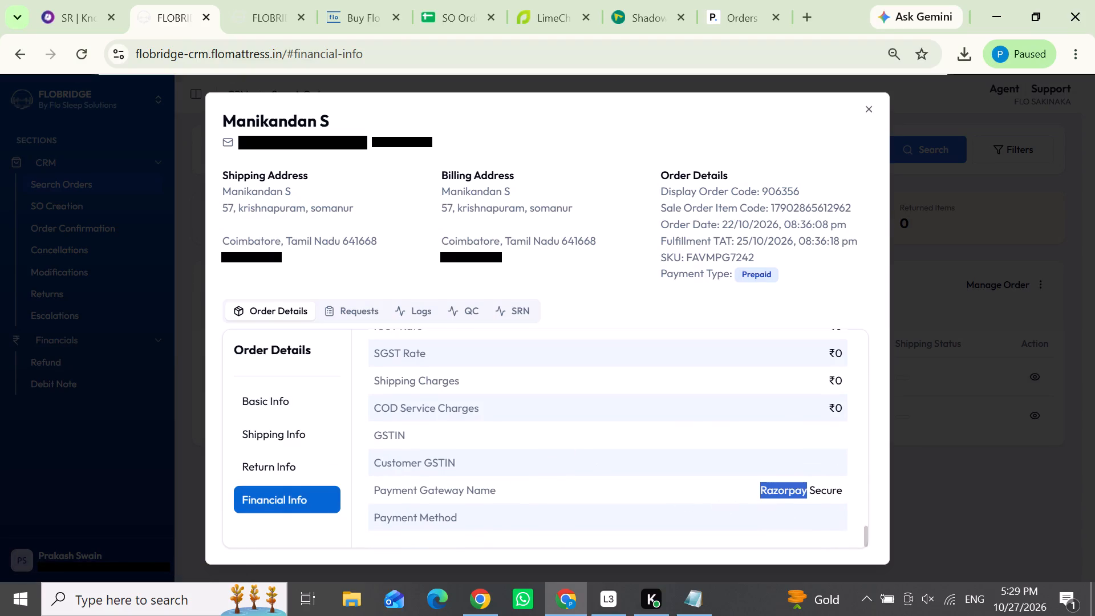
{"action": "left_click_drag", "start_coordinate": [805, 491], "coordinate": [809, 491]}
{"action": "left_click_drag", "start_coordinate": [809, 491], "coordinate": [805, 491]}
{"action": "left_click", "coordinate": [904, 441]}
{"action": "left_click_drag", "start_coordinate": [812, 417], "coordinate": [734, 416]}
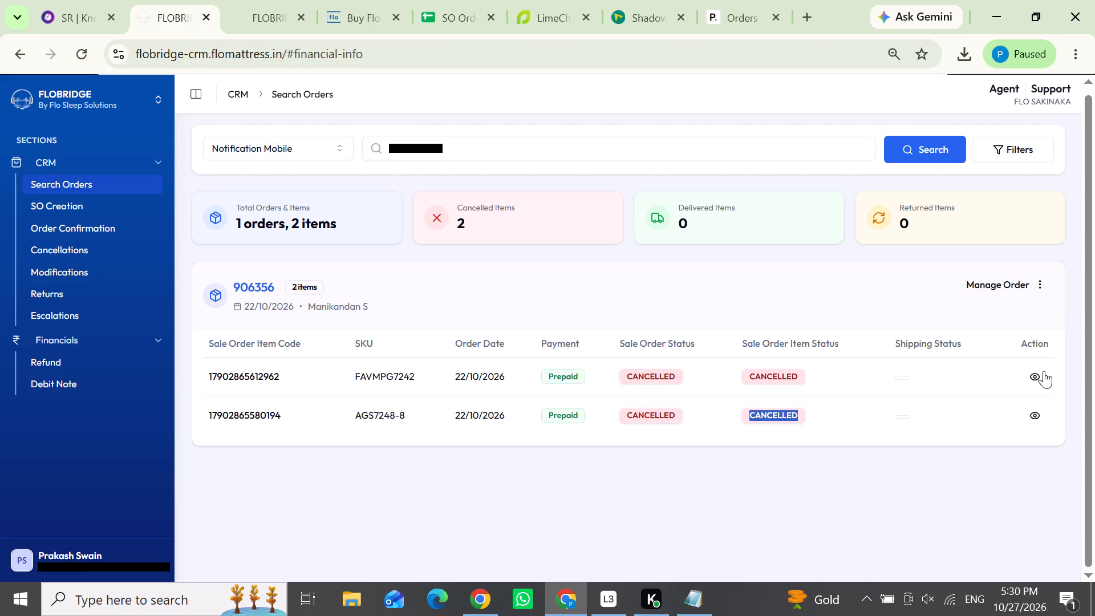
{"action": "left_click", "coordinate": [1037, 280]}
{"action": "left_click", "coordinate": [1003, 311]}
{"action": "left_click", "coordinate": [494, 196]}
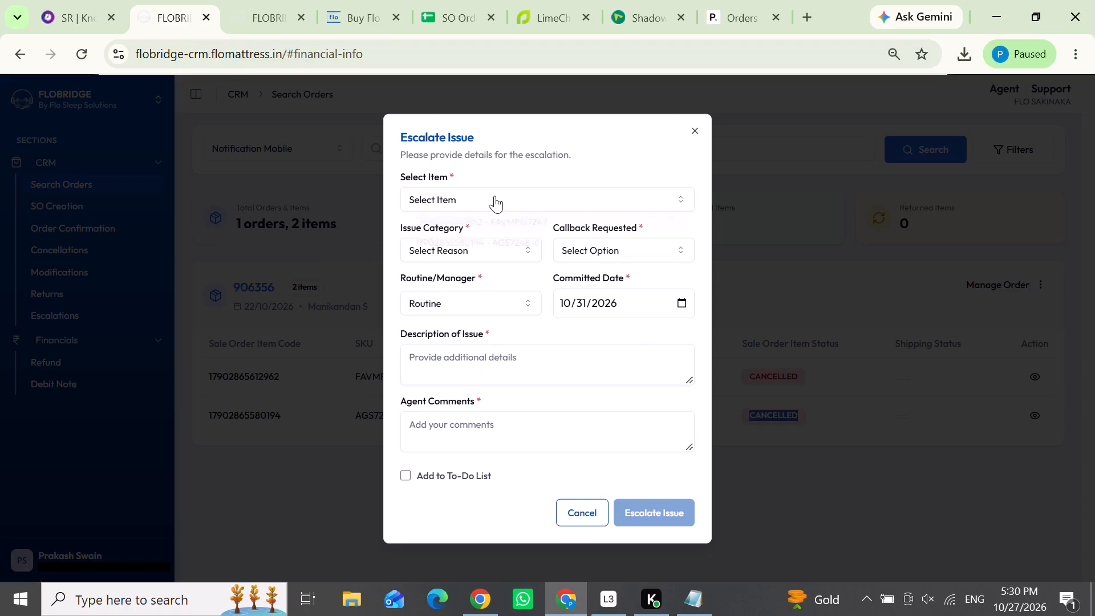
{"action": "left_click", "coordinate": [484, 225]}
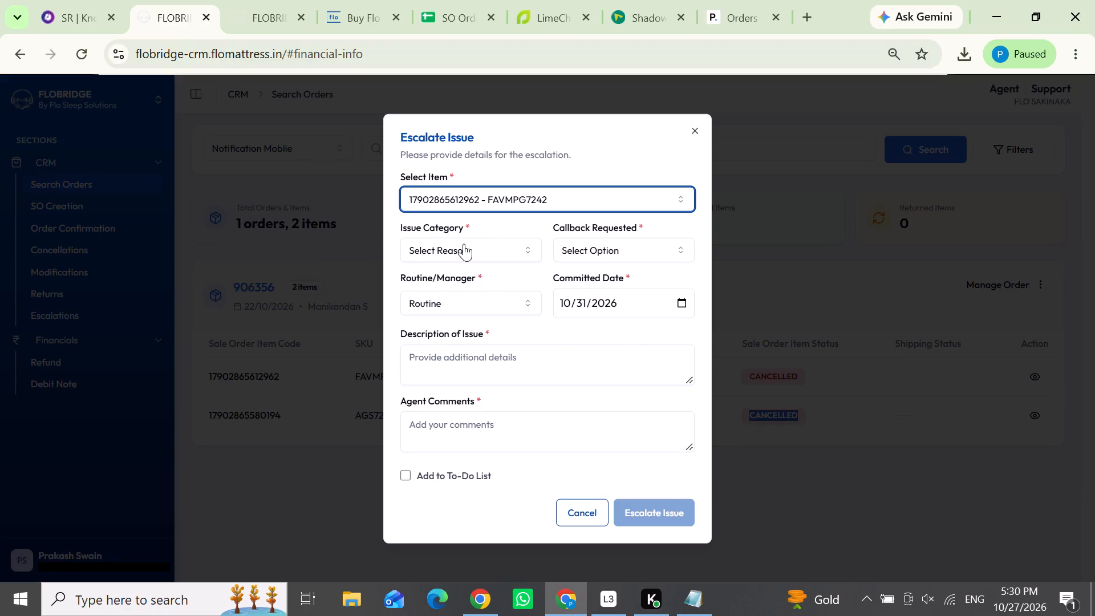
{"action": "left_click", "coordinate": [464, 244]}
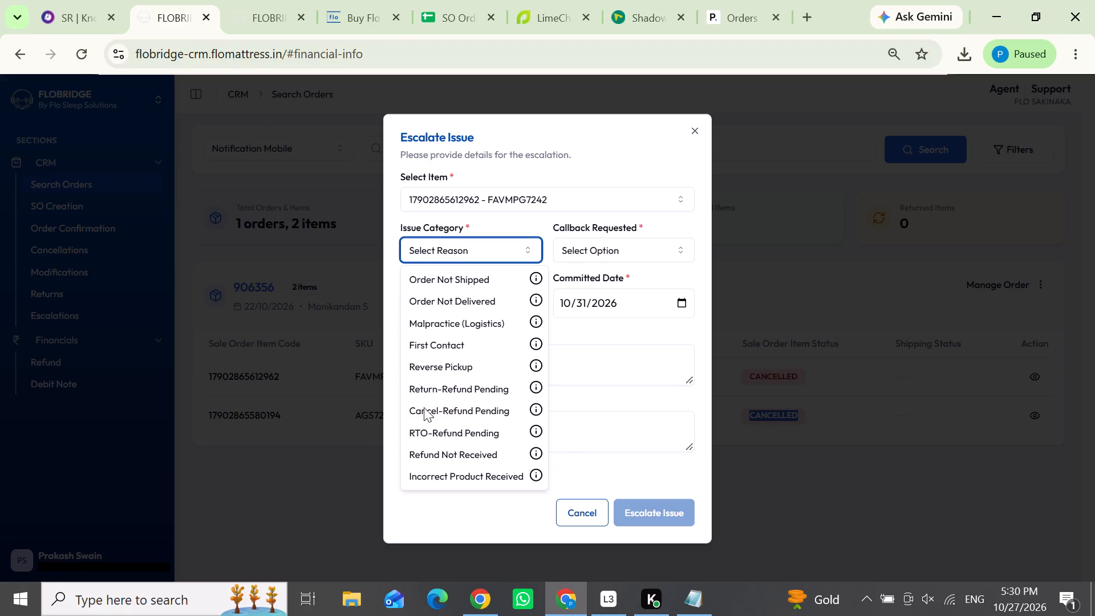
{"action": "left_click", "coordinate": [424, 410]}
{"action": "left_click", "coordinate": [573, 252]}
{"action": "left_click", "coordinate": [571, 302]}
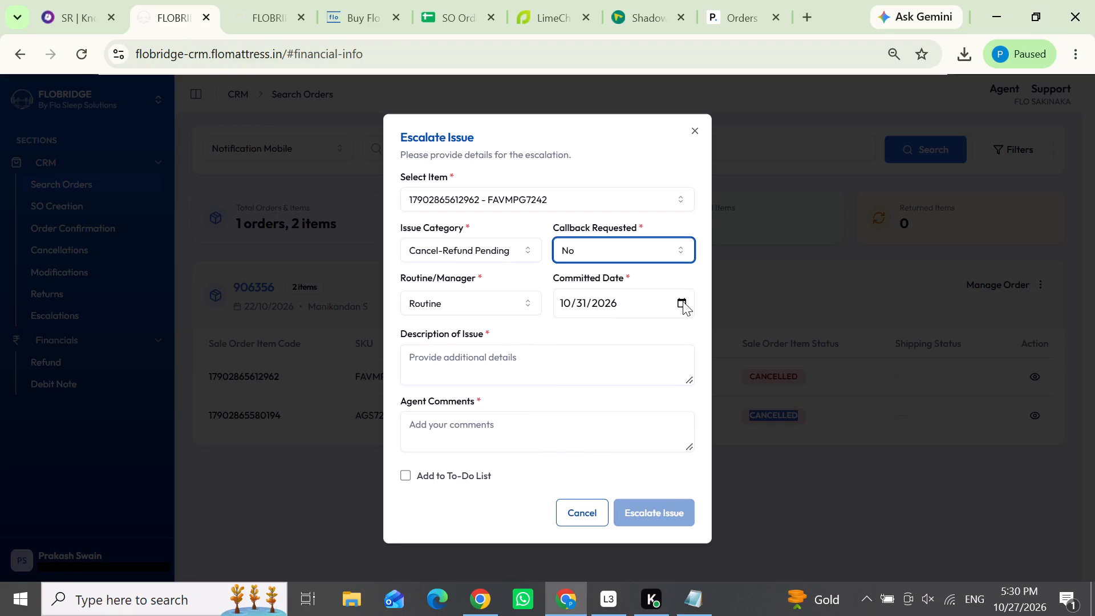
{"action": "left_click", "coordinate": [683, 301]}
{"action": "left_click", "coordinate": [680, 455]}
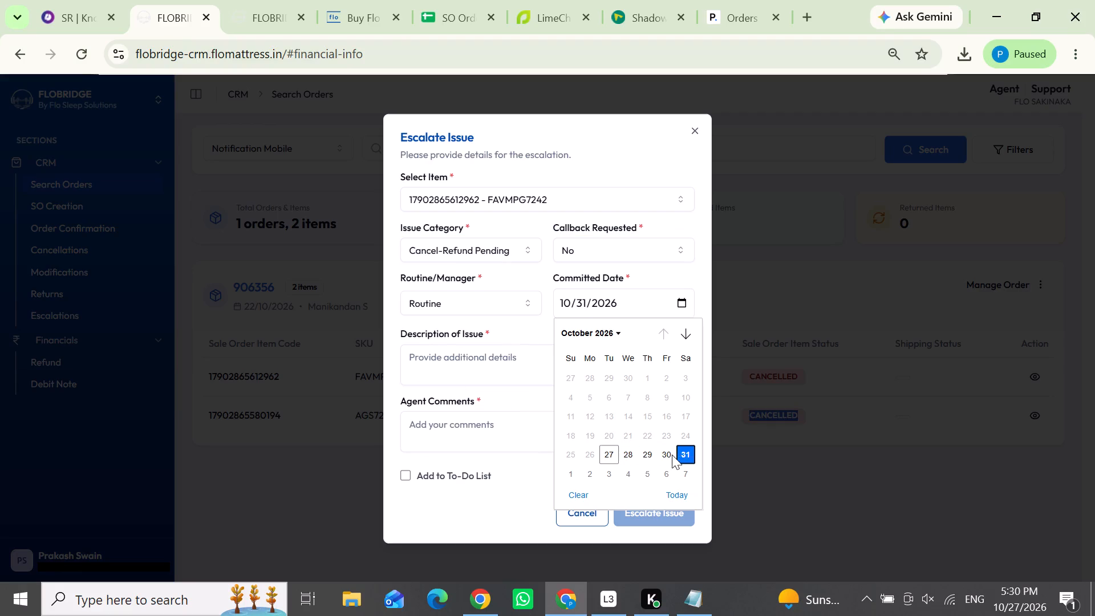
Fill the issue description using the Notepad escalation line: "I have escalated this to the concerned team. will do the refund asap".
{"action": "left_click", "coordinate": [478, 364]}
{"action": "left_click", "coordinate": [686, 594]}
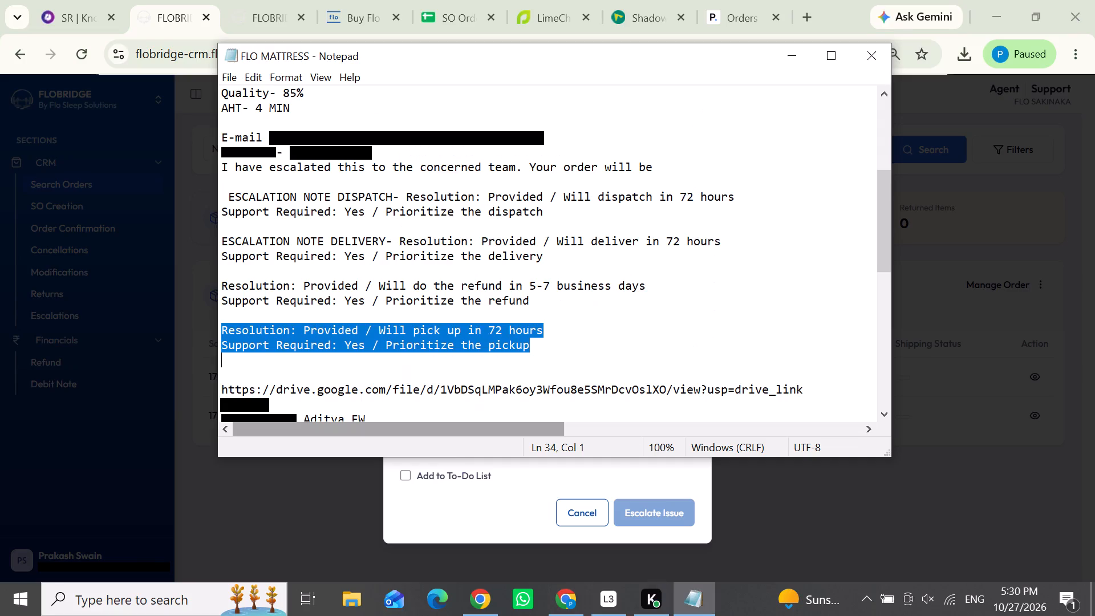
{"action": "left_click_drag", "start_coordinate": [223, 166], "coordinate": [518, 166]}
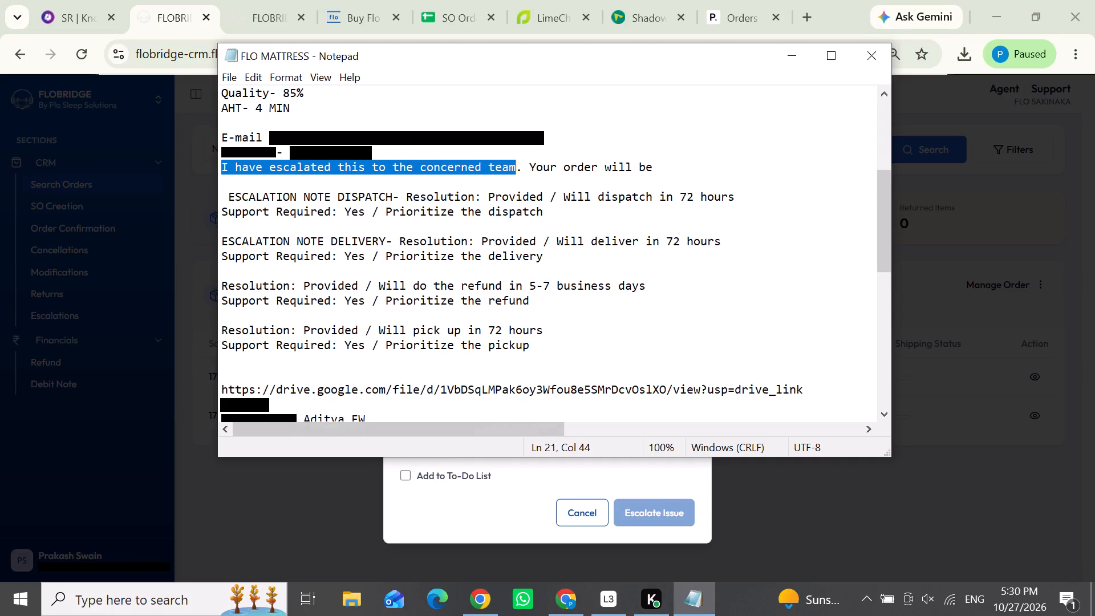
{"action": "left_click_drag", "start_coordinate": [518, 166], "coordinate": [522, 166]}
{"action": "key", "text": "ctrl+c"}
{"action": "left_click", "coordinate": [797, 55]}
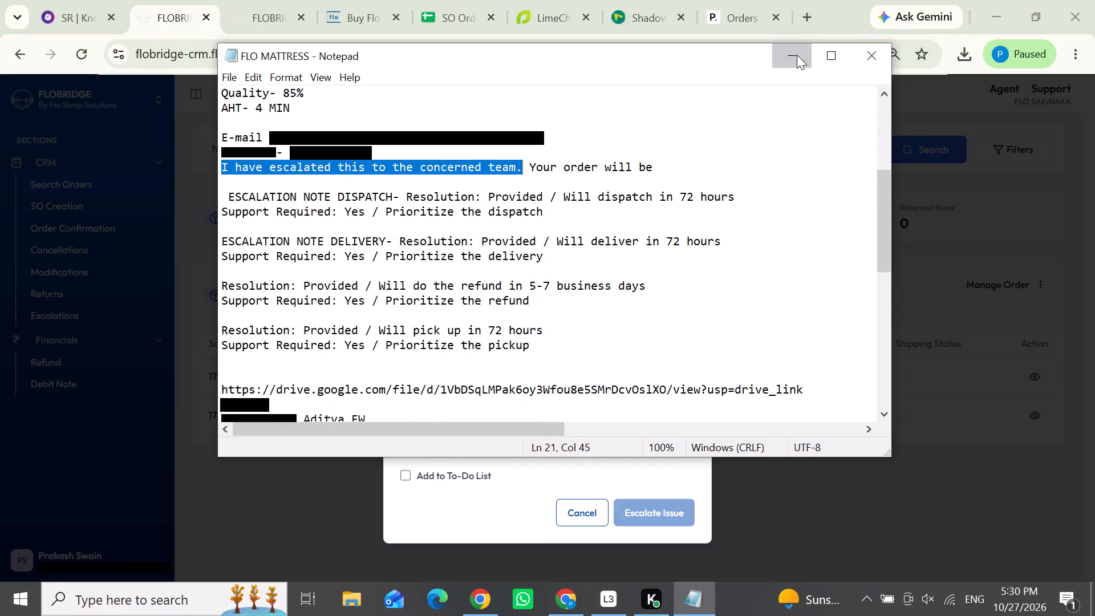
{"action": "key", "text": "ctrl+v"}
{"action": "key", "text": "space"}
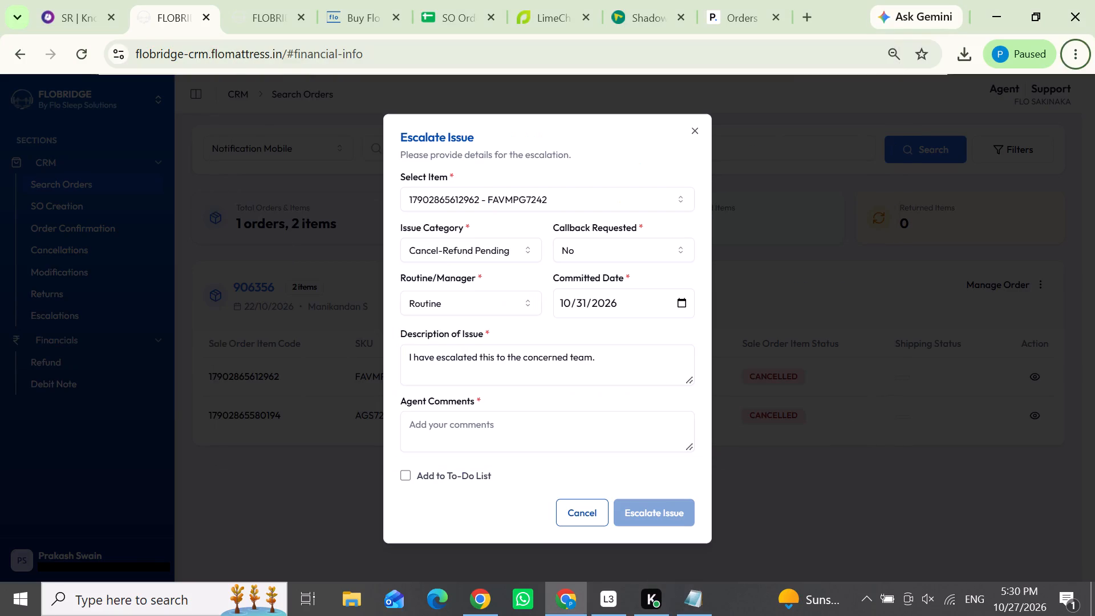
{"action": "left_click", "coordinate": [624, 358]}
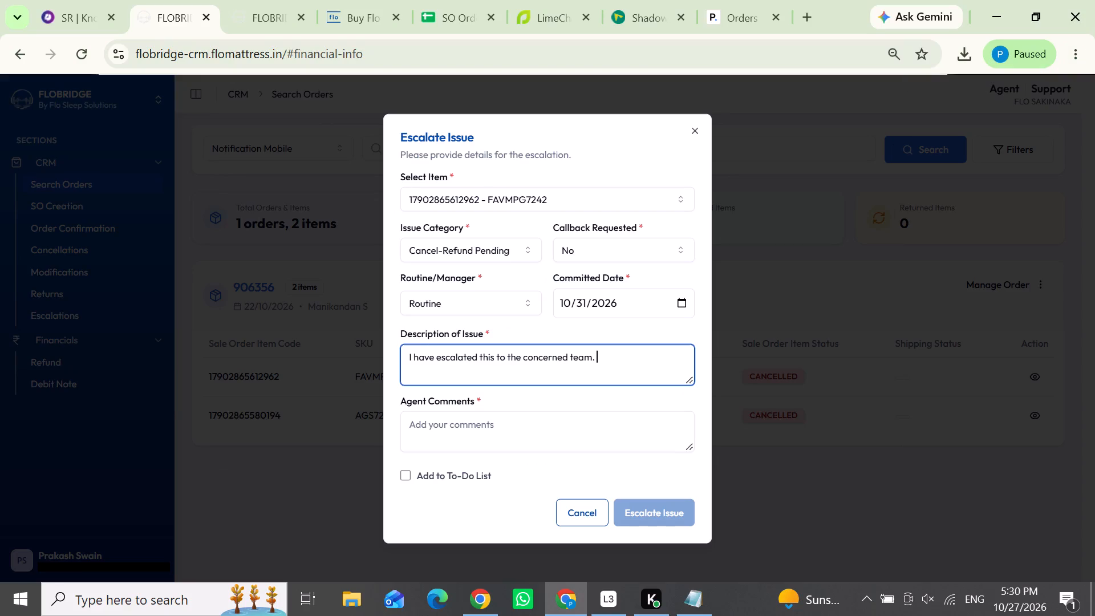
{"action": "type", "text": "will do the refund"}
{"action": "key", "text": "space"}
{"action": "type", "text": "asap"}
Copy the Notepad refund note into Agent Comments: "Resolution: Provided / Will do the refund in 5-7 business days Support Required: Yes / Prioritize the refund".
{"action": "left_click", "coordinate": [575, 419]}
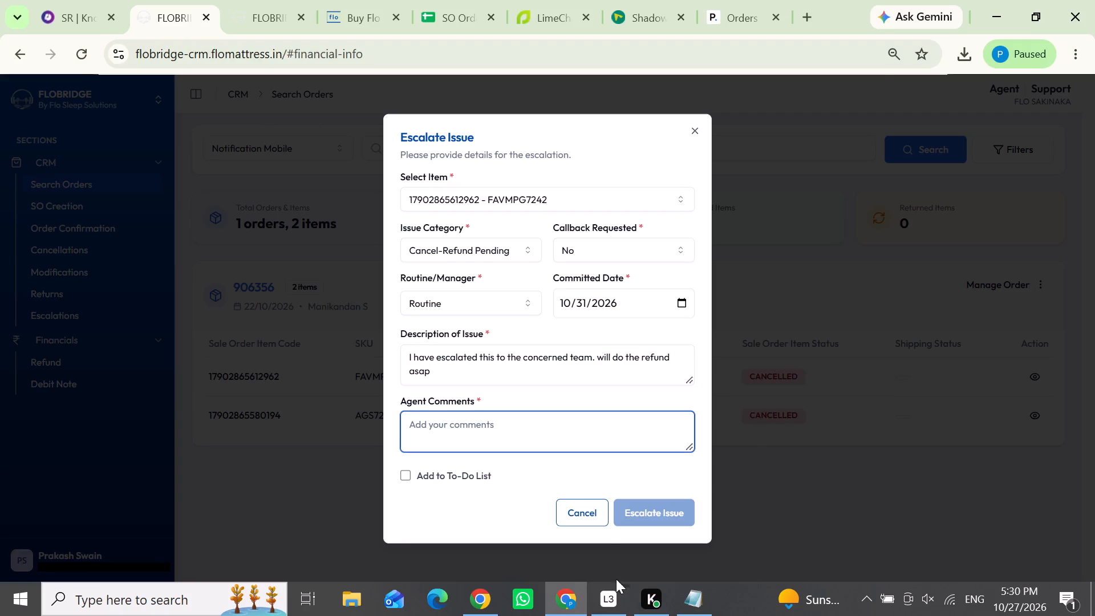
{"action": "left_click", "coordinate": [692, 599]}
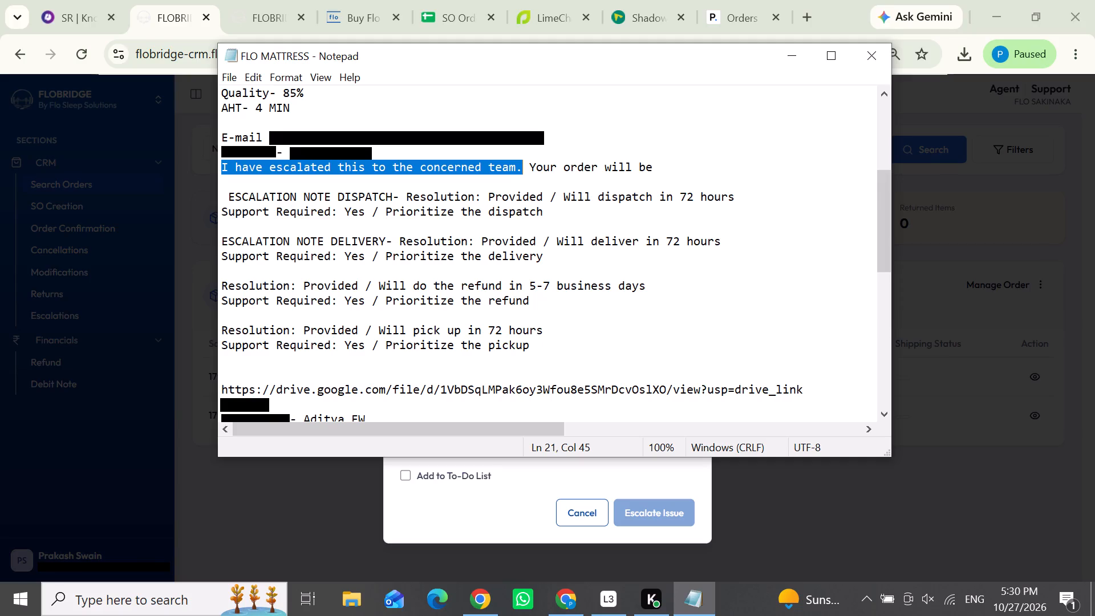
{"action": "left_click_drag", "start_coordinate": [220, 286], "coordinate": [396, 286]}
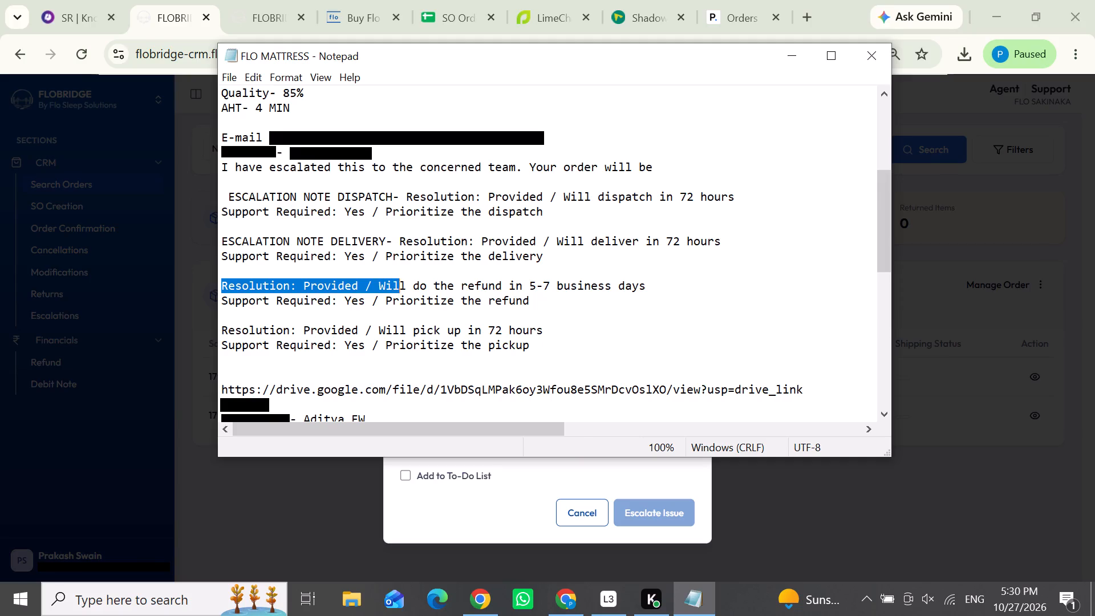
{"action": "left_click_drag", "start_coordinate": [396, 286], "coordinate": [605, 303]}
{"action": "key", "text": "ctrl+c"}
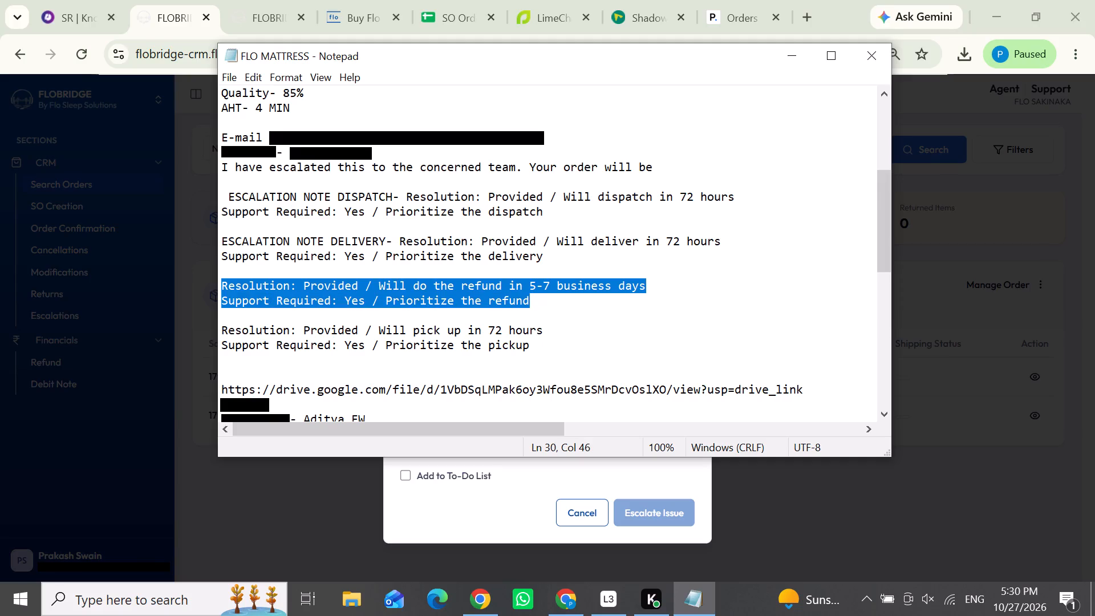
{"action": "left_click", "coordinate": [794, 59]}
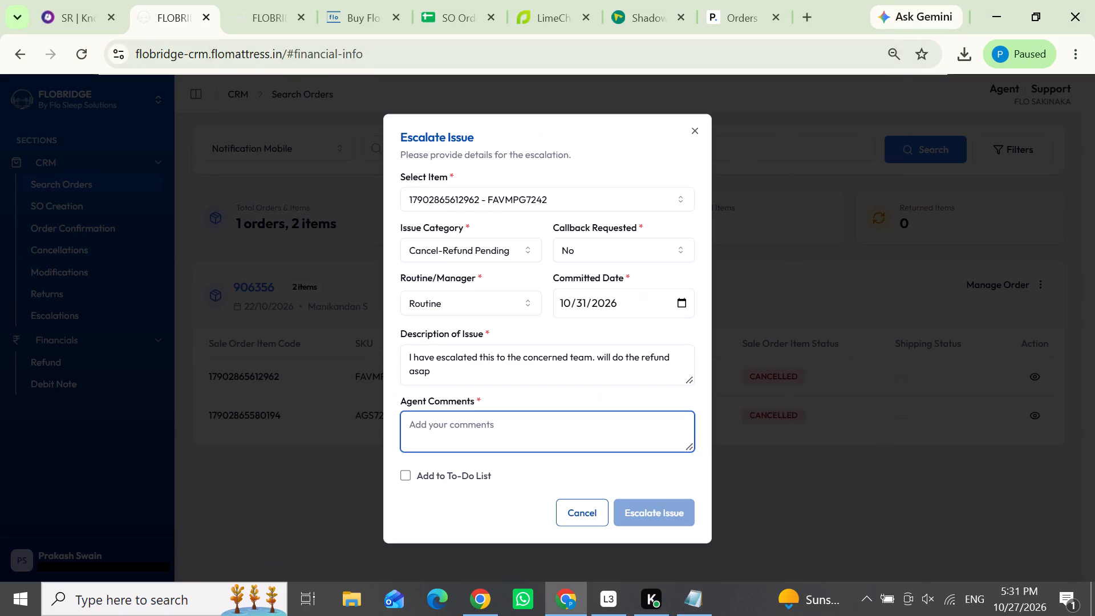
{"action": "key", "text": "ctrl+v"}
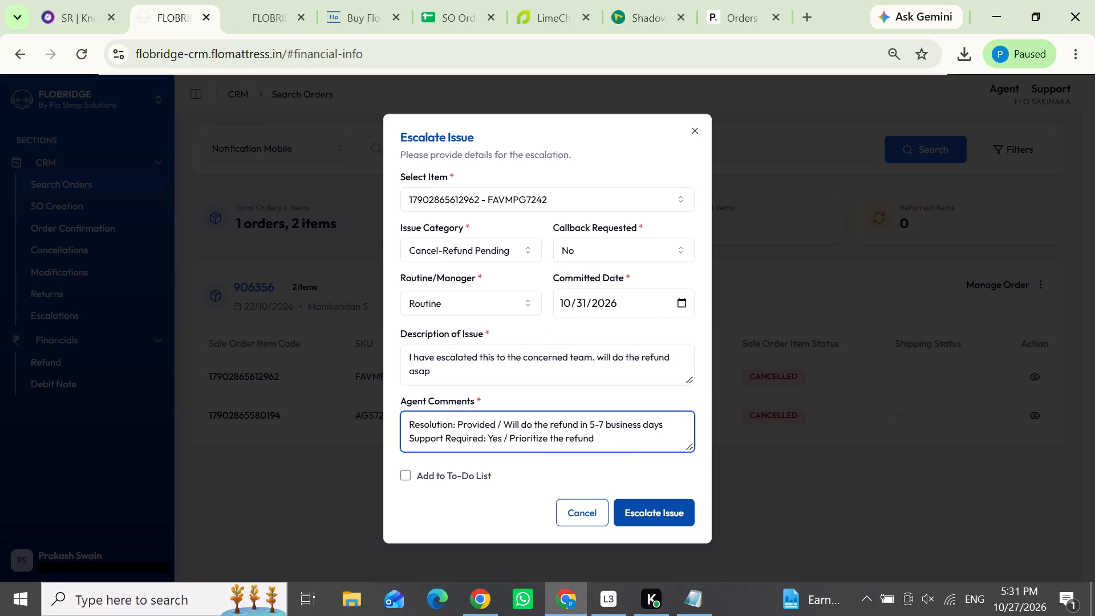
Submit the prepared escalation for item FAVMPG7242, and submit it again with the same details for item AGS7248-8.
{"action": "left_click", "coordinate": [656, 518]}
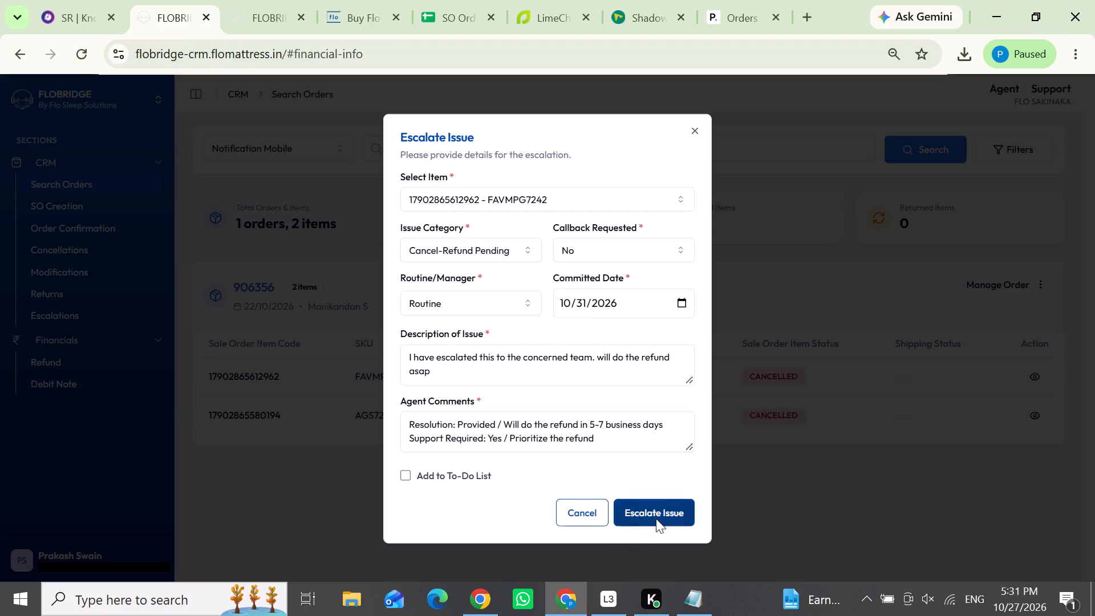
{"action": "left_click_drag", "start_coordinate": [549, 403], "coordinate": [552, 396]}
{"action": "left_click", "coordinate": [550, 205]}
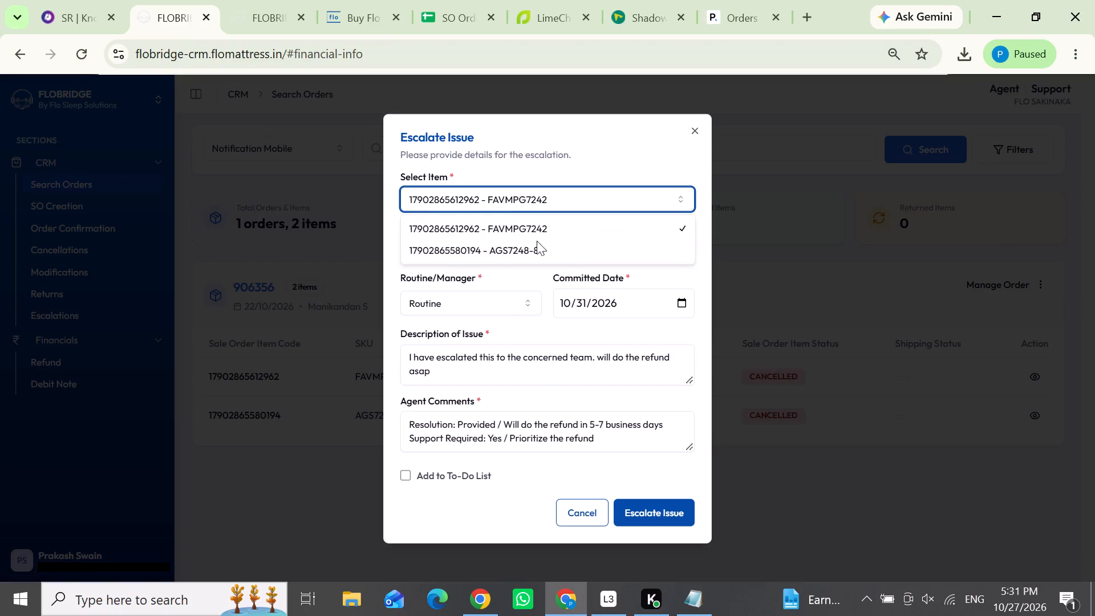
{"action": "left_click", "coordinate": [525, 246]}
{"action": "left_click", "coordinate": [631, 515]}
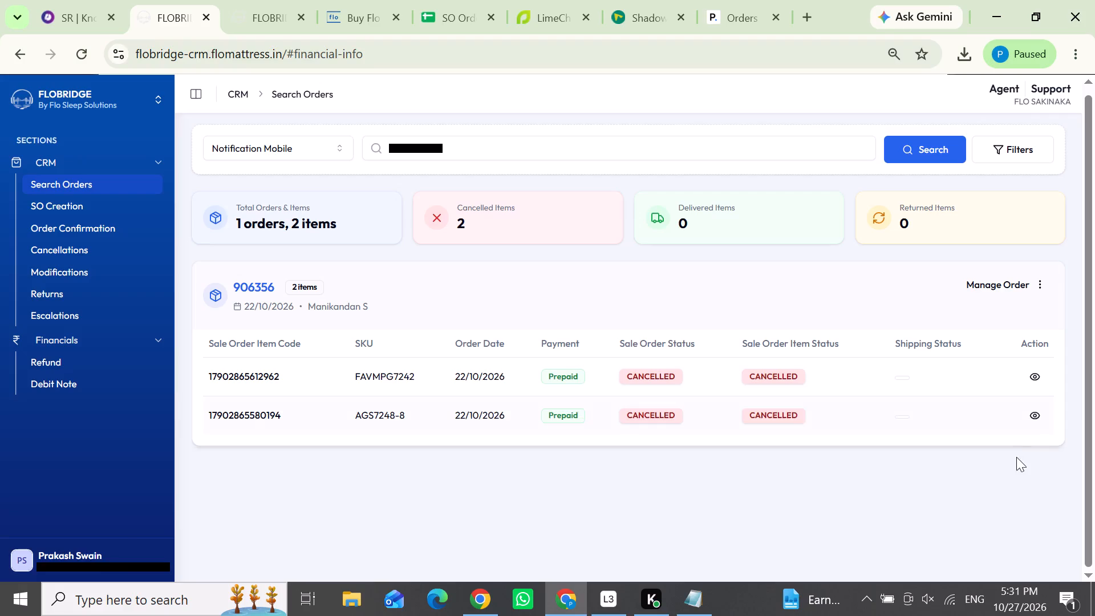
{"action": "left_click", "coordinate": [1042, 417]}
{"action": "left_click", "coordinate": [416, 316]}
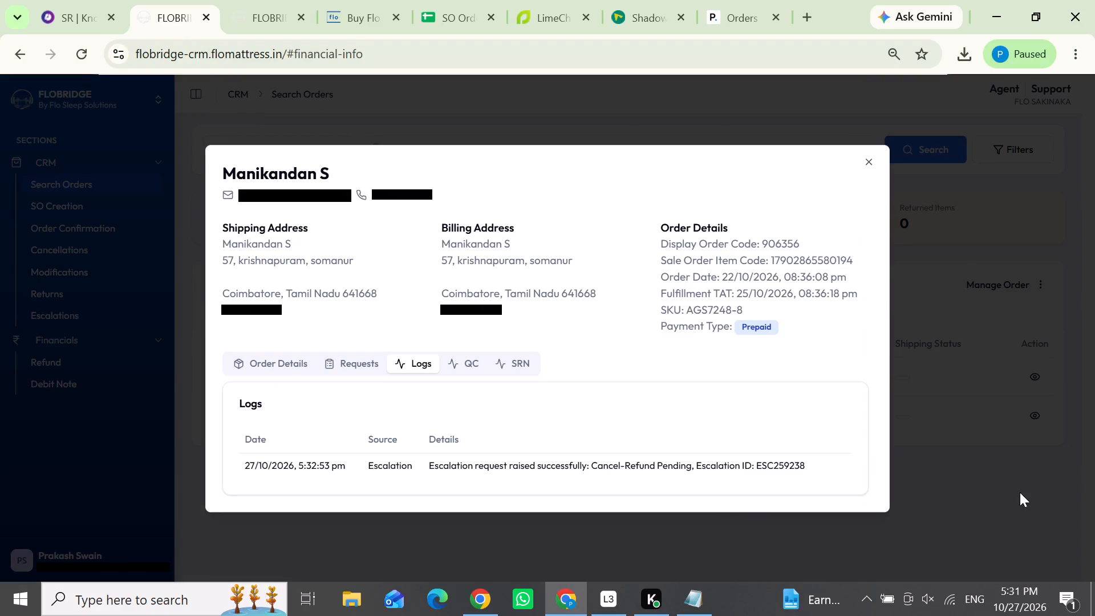
{"action": "left_click", "coordinate": [1020, 492]}
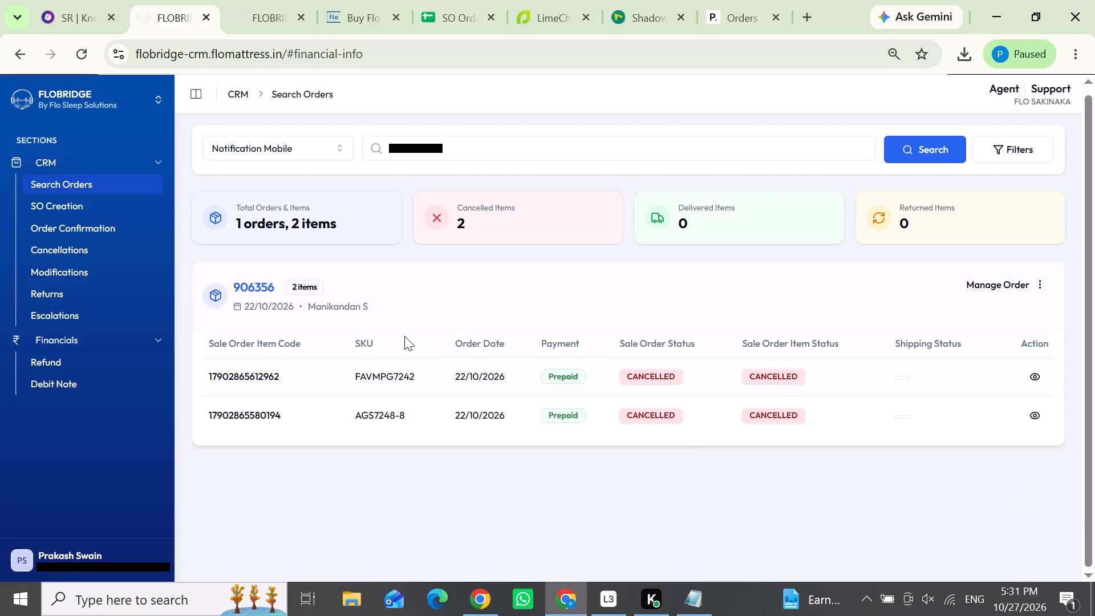
{"action": "double_click", "coordinate": [241, 283]}
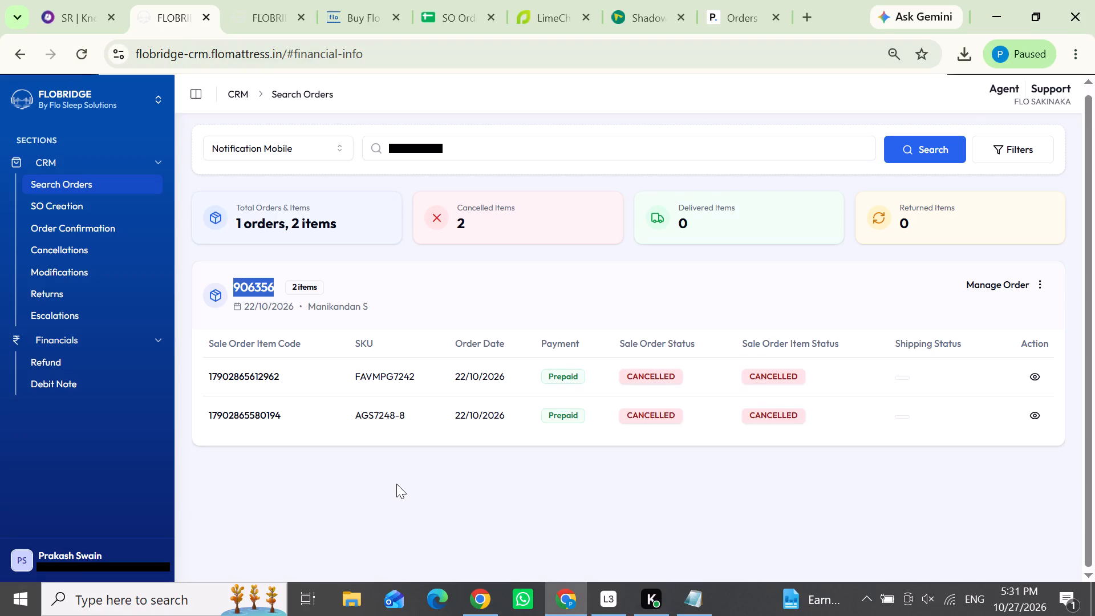
{"action": "key", "text": "ctrl+c"}
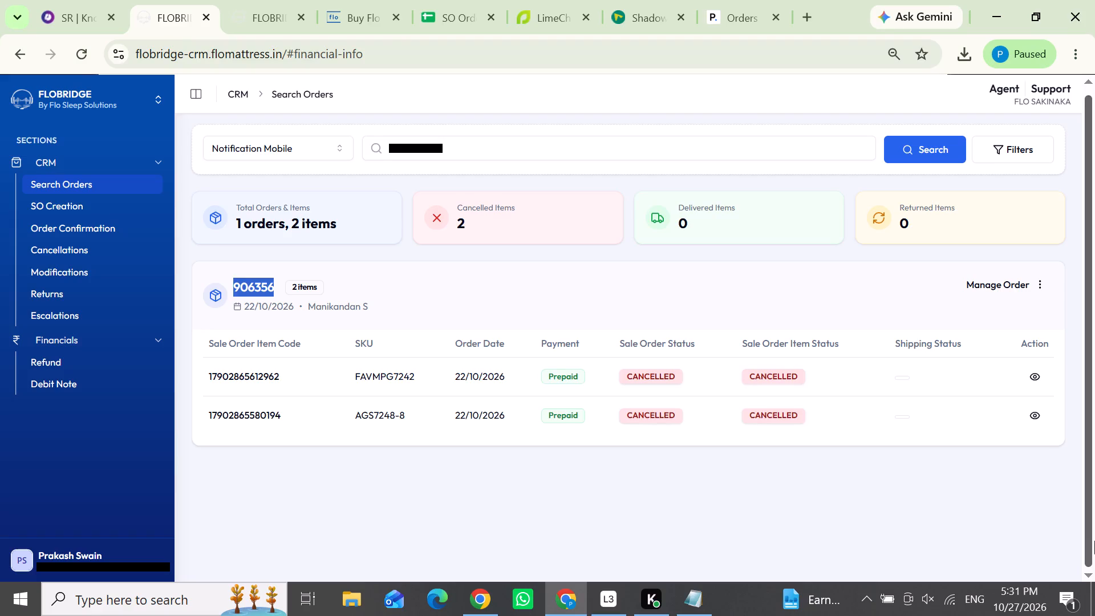
{"action": "scroll", "coordinate": [1080, 523], "scroll_direction": "up", "scroll_amount": 1}
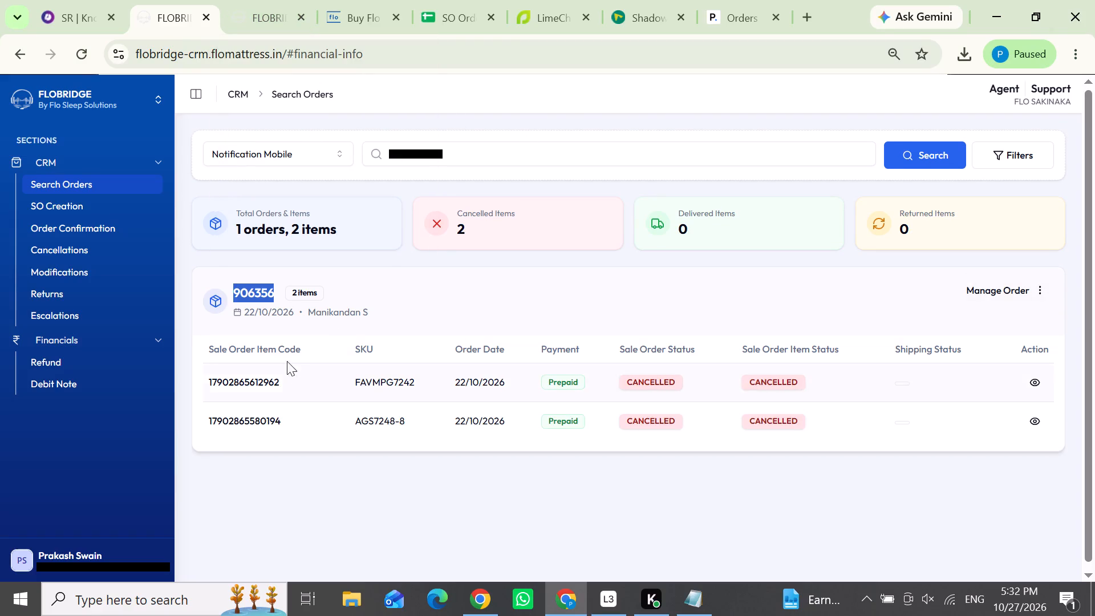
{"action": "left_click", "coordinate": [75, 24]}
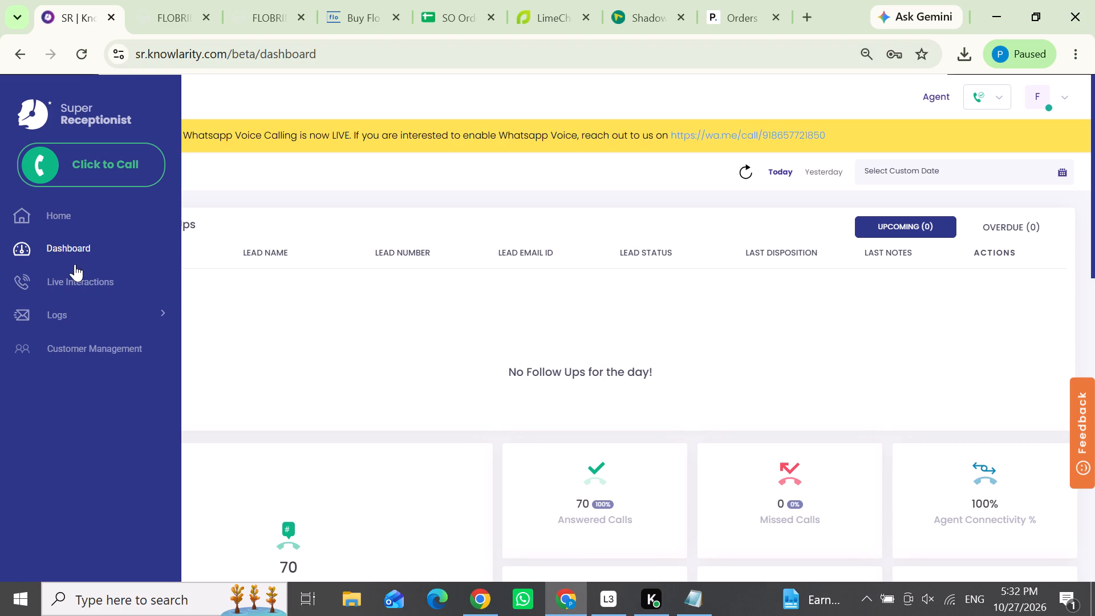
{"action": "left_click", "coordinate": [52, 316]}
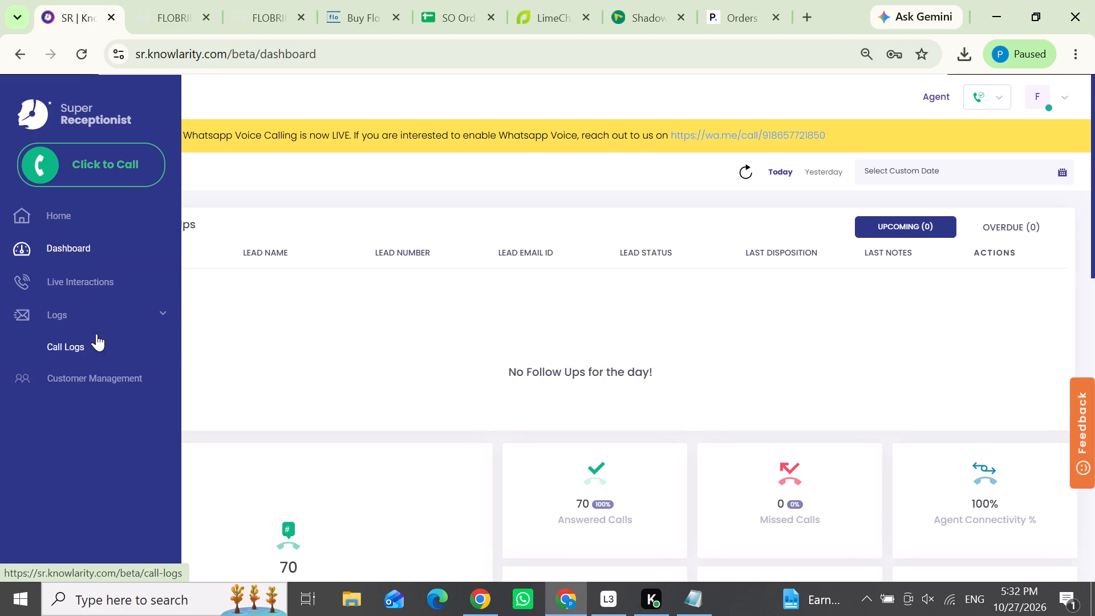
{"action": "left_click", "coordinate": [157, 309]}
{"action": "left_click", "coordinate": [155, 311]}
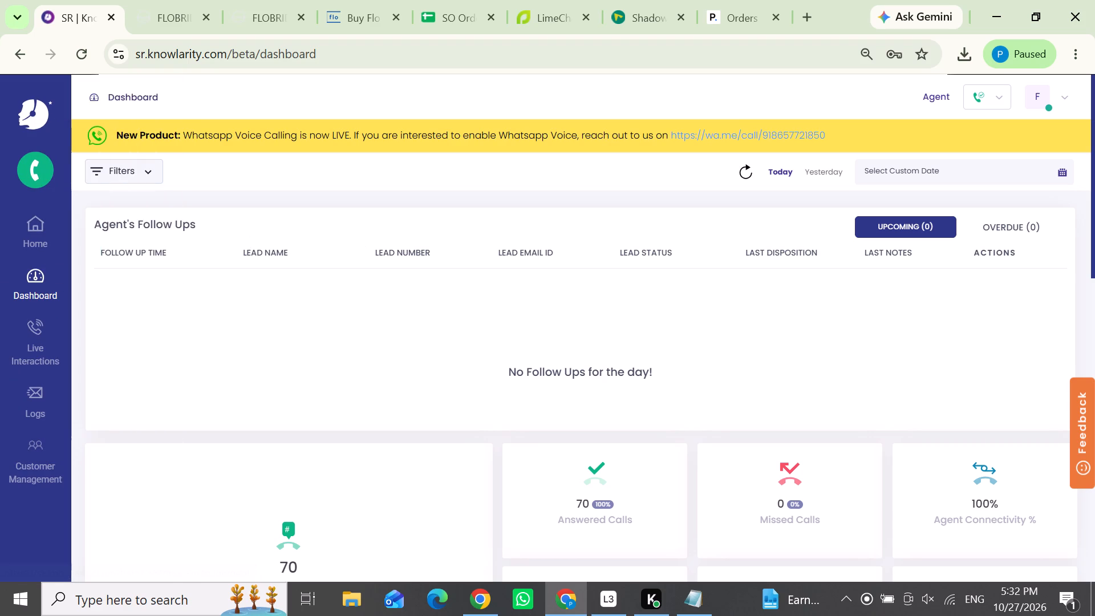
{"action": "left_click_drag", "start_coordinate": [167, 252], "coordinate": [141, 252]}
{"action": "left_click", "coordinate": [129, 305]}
Return to Flobridge and check the escalation ID in the logs of item FAVMPG7242.
{"action": "left_click", "coordinate": [165, 13]}
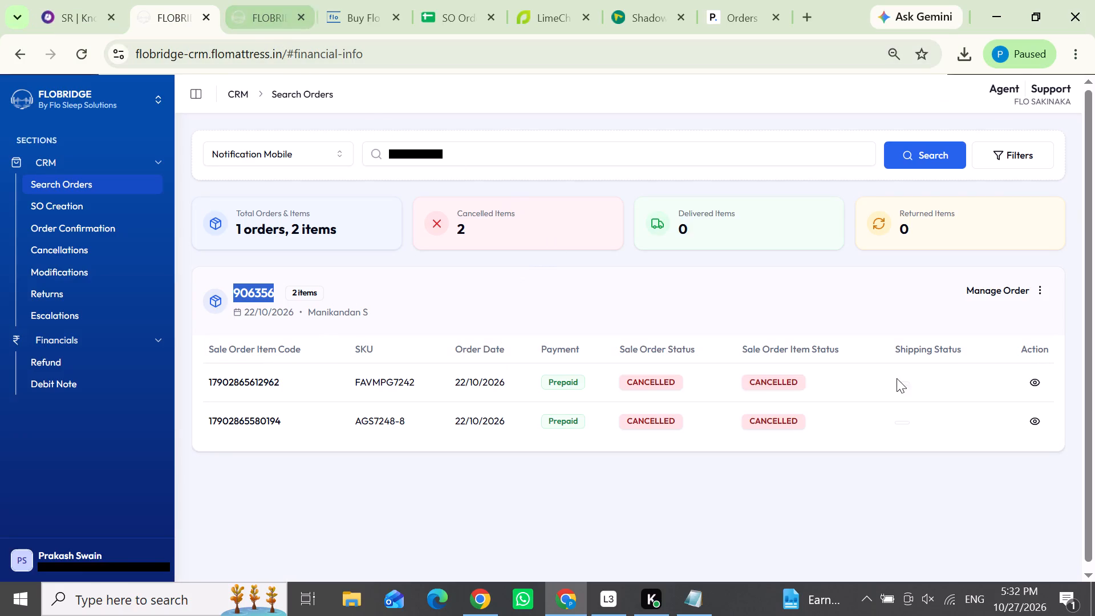
{"action": "left_click", "coordinate": [1021, 374]}
{"action": "left_click", "coordinate": [413, 314]}
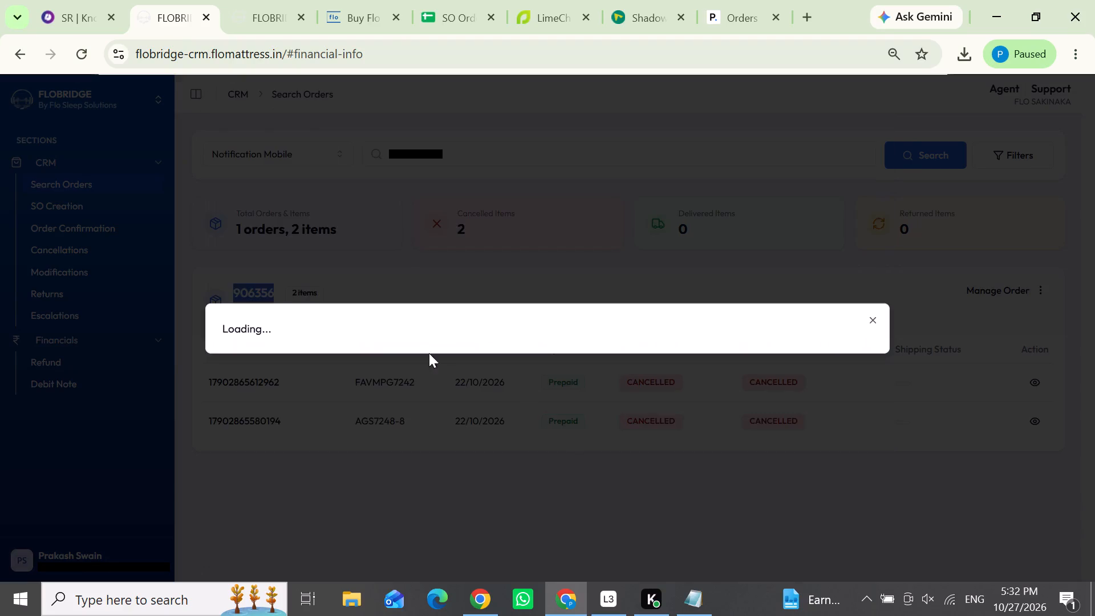
{"action": "left_click_drag", "start_coordinate": [812, 462], "coordinate": [716, 469]}
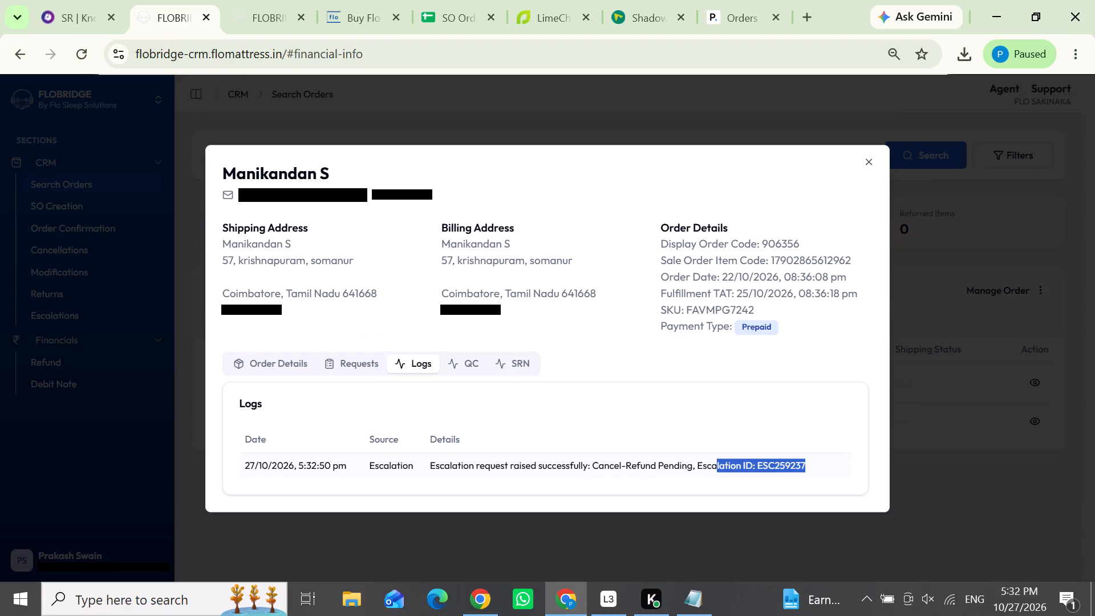
{"action": "left_click_drag", "start_coordinate": [716, 469], "coordinate": [697, 470]}
{"action": "left_click", "coordinate": [1015, 411]}
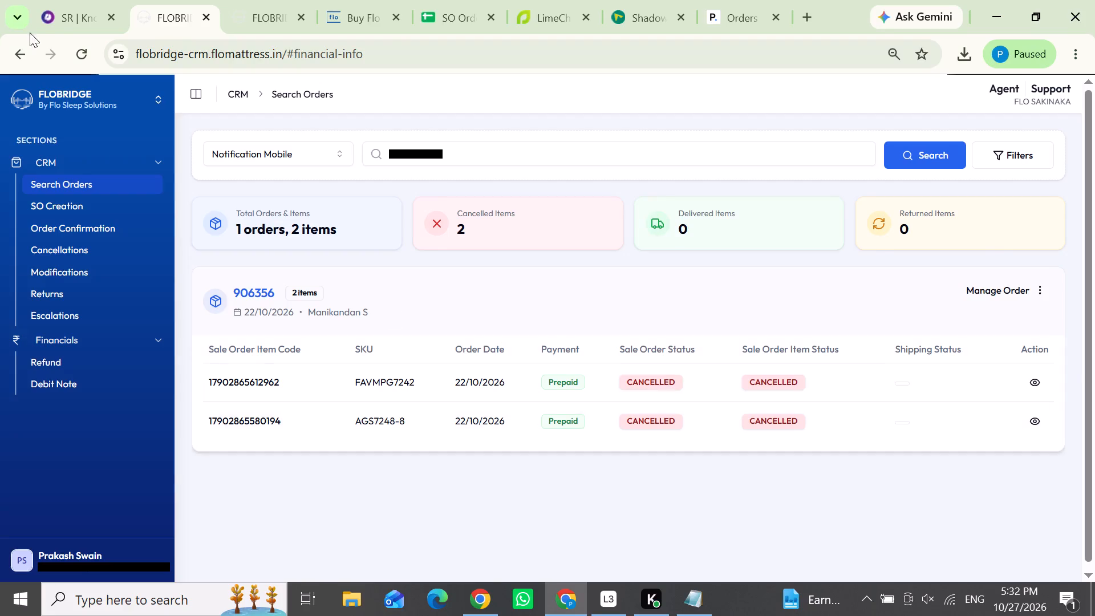
Switch to the Knowlarity dashboard.
{"action": "left_click", "coordinate": [56, 17]}
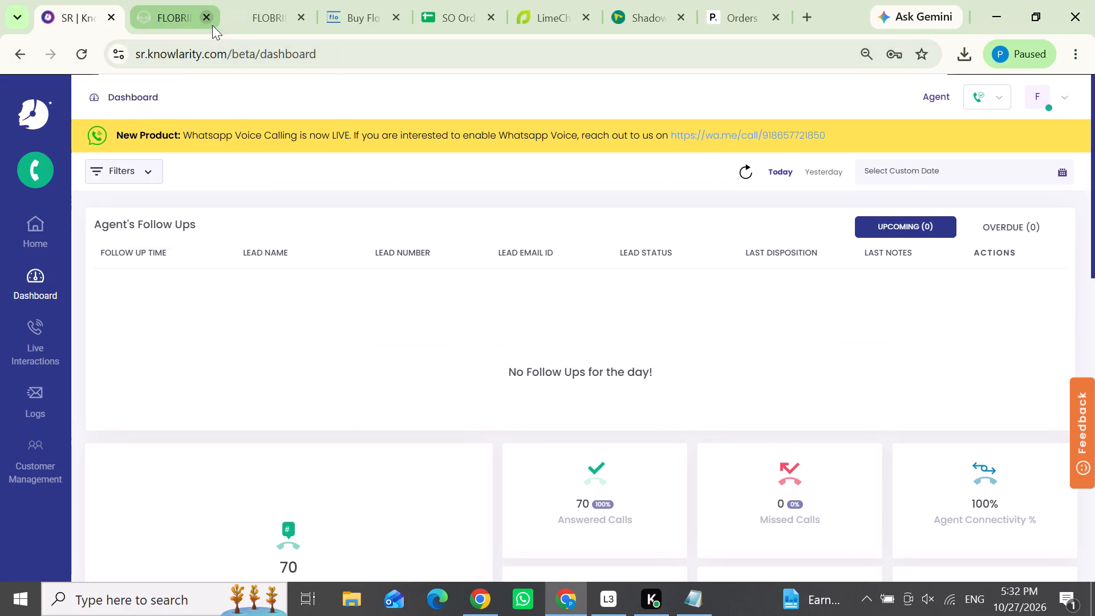
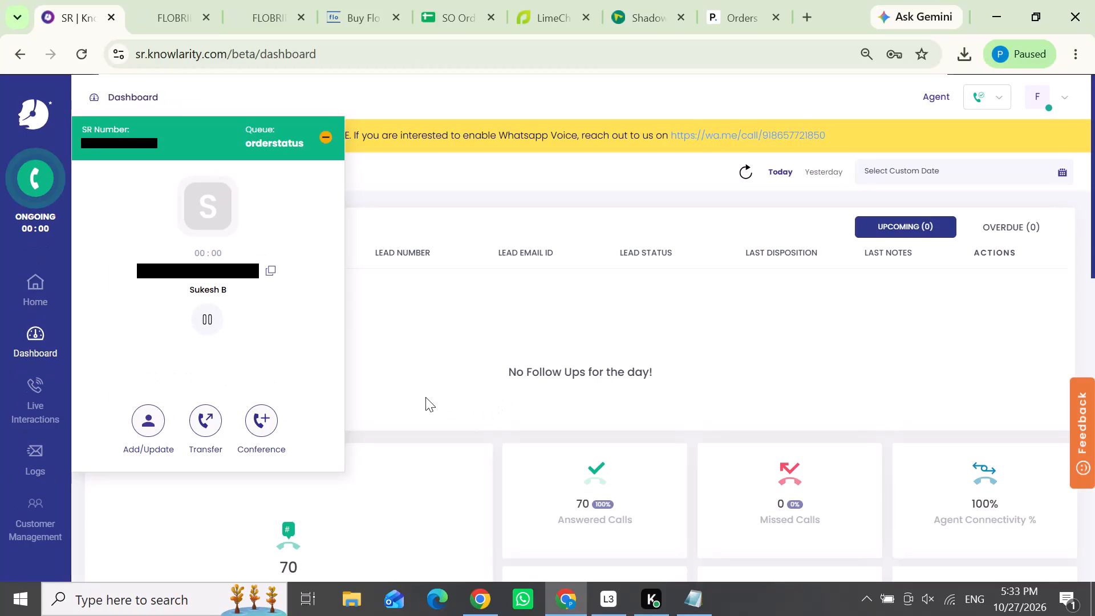
Copy the caller's number from the ongoing call and search the Flobridge orders by that notification mobile, without the country prefix.
{"action": "left_click", "coordinate": [273, 270]}
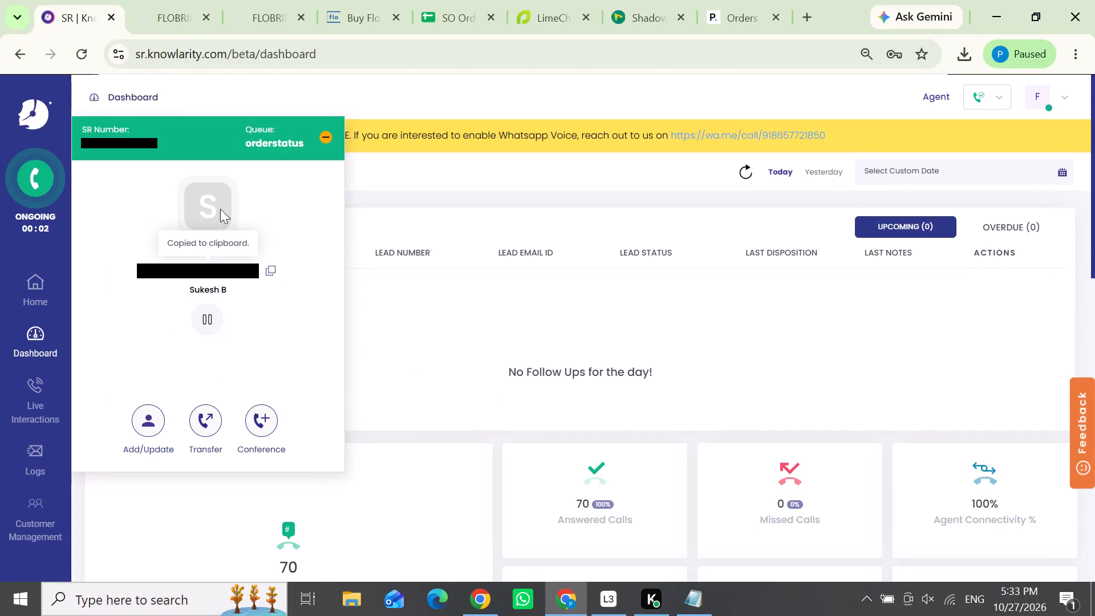
{"action": "left_click", "coordinate": [165, 23]}
{"action": "left_click_drag", "start_coordinate": [468, 155], "coordinate": [240, 137]}
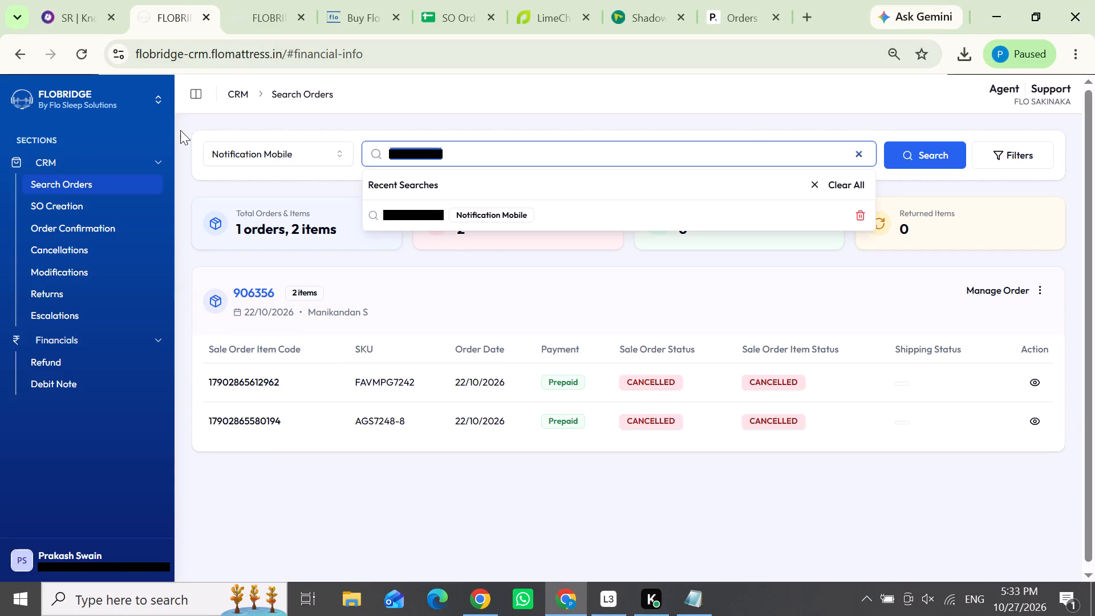
{"action": "key", "text": "ctrl+v"}
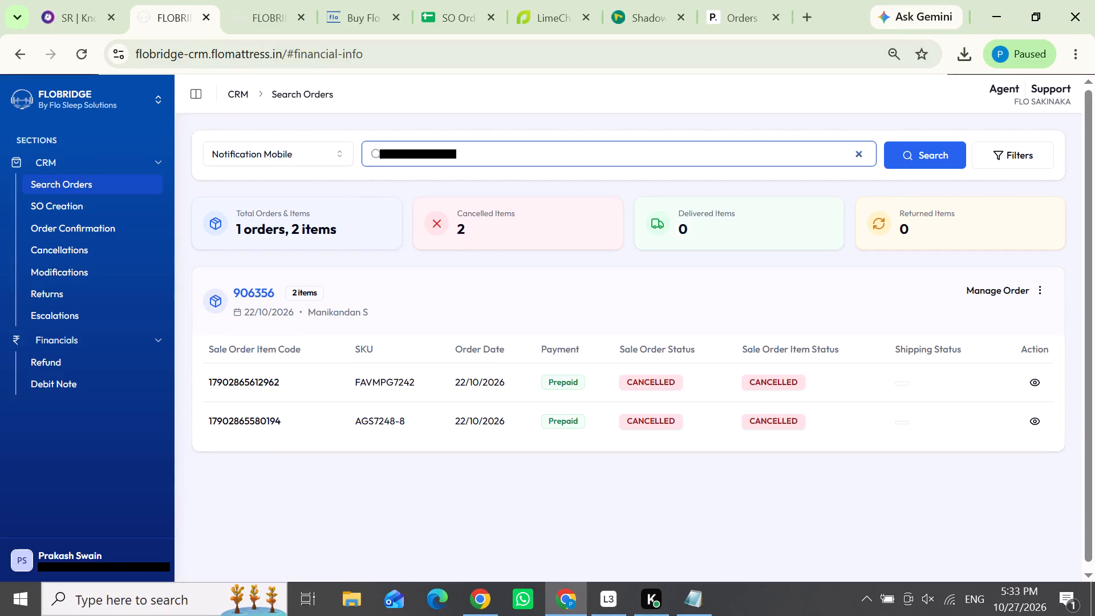
{"action": "left_click_drag", "start_coordinate": [404, 150], "coordinate": [378, 150]}
{"action": "key", "text": "BackSpace"}
{"action": "left_click", "coordinate": [922, 156]}
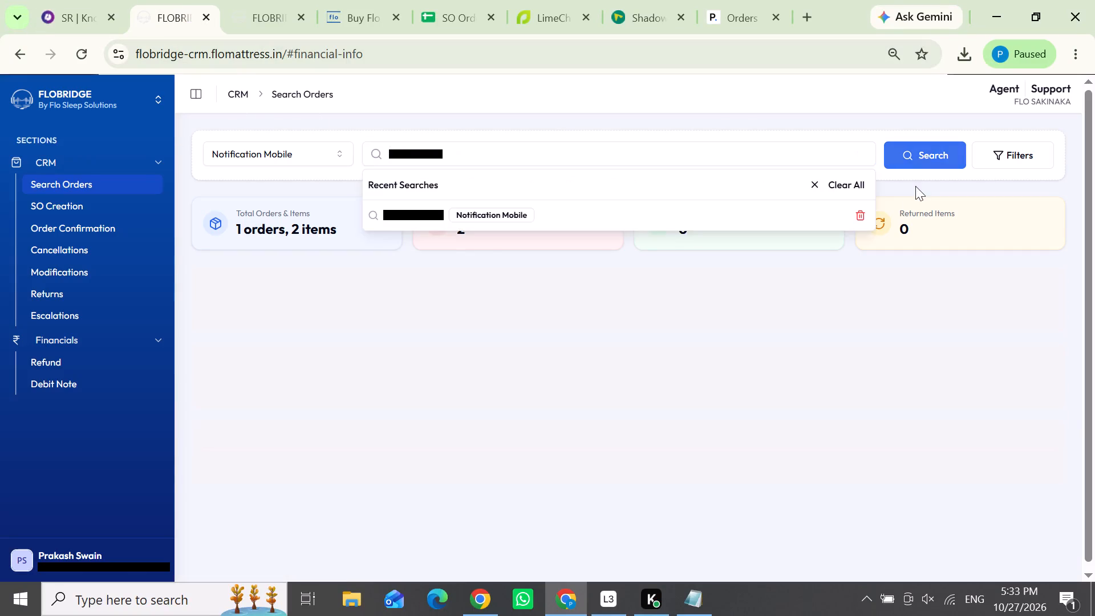
{"action": "scroll", "coordinate": [505, 448], "scroll_direction": "down", "scroll_amount": 2}
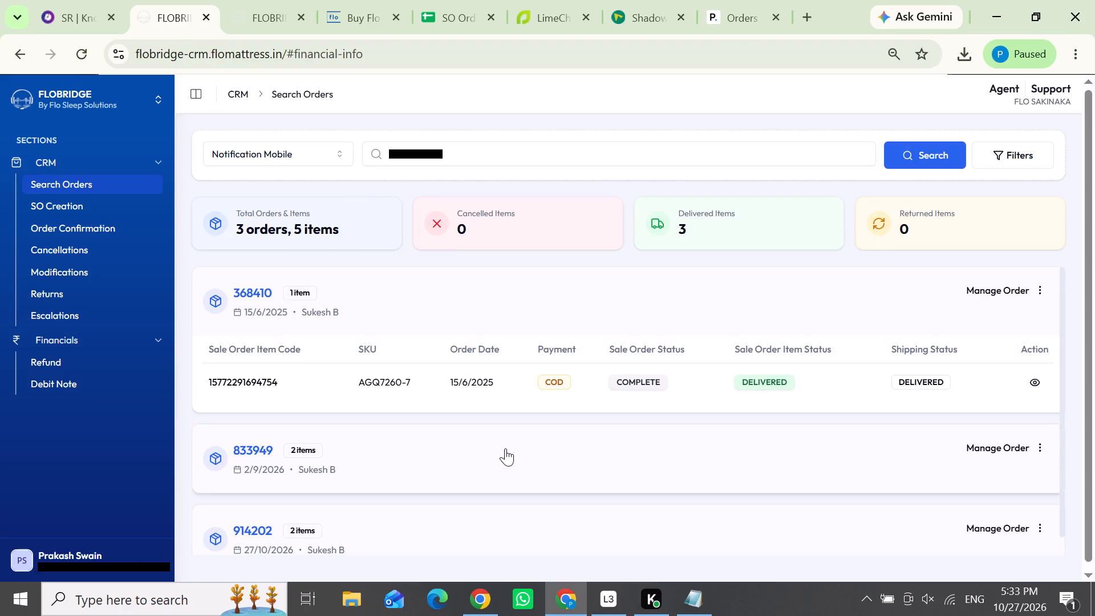
{"action": "scroll", "coordinate": [505, 448], "scroll_direction": "down", "scroll_amount": 1}
{"action": "left_click", "coordinate": [448, 524]}
{"action": "scroll", "coordinate": [448, 524], "scroll_direction": "down", "scroll_amount": 4}
{"action": "left_click", "coordinate": [476, 331]}
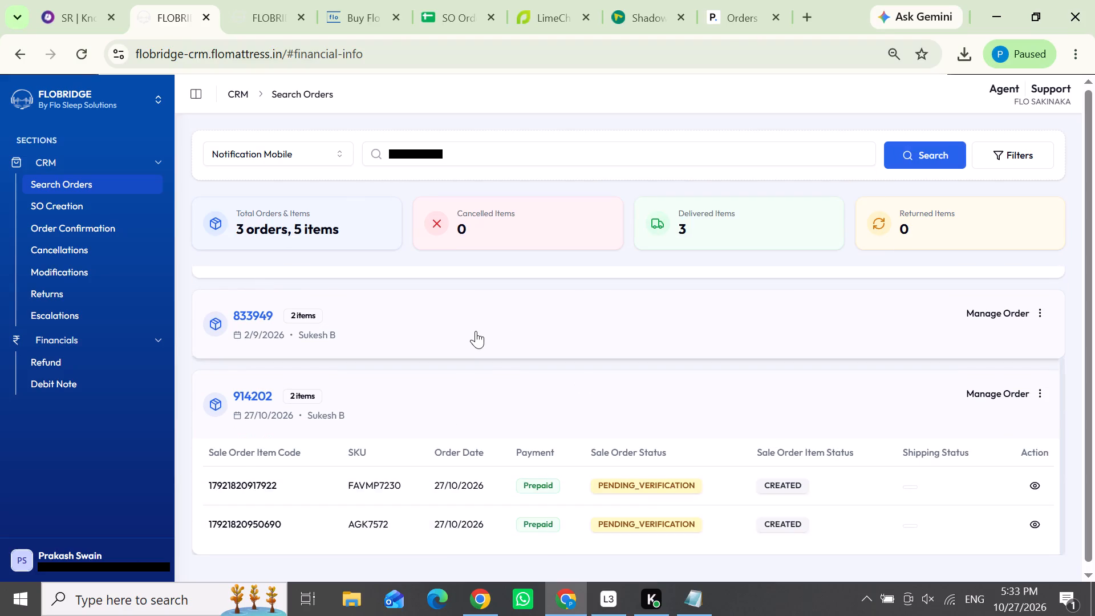
{"action": "scroll", "coordinate": [475, 331], "scroll_direction": "up", "scroll_amount": 1}
{"action": "scroll", "coordinate": [474, 331], "scroll_direction": "down", "scroll_amount": 1}
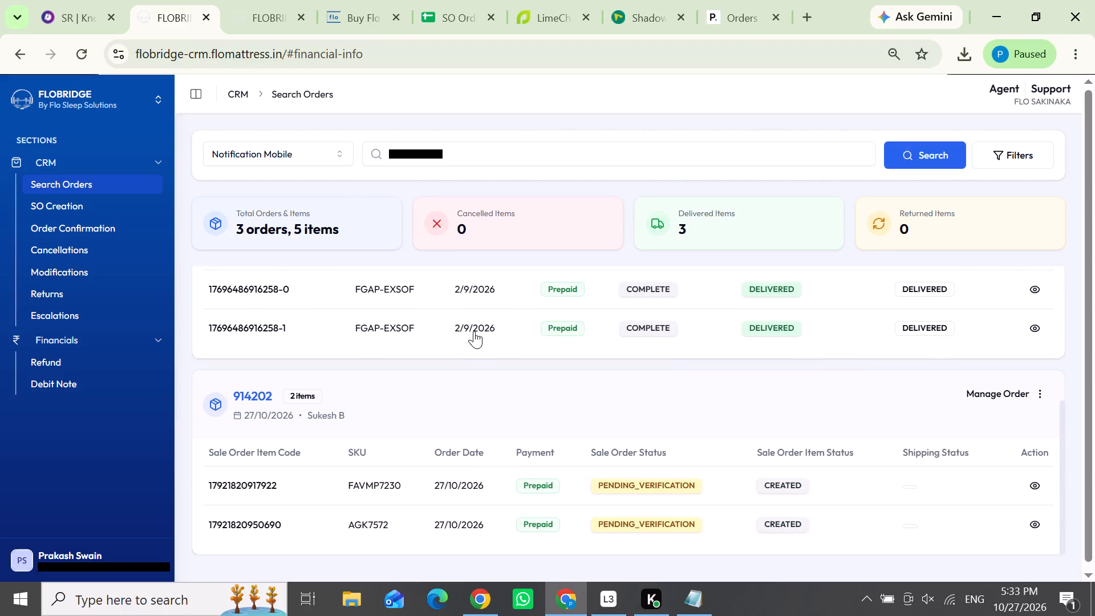
{"action": "scroll", "coordinate": [482, 406], "scroll_direction": "down", "scroll_amount": 3}
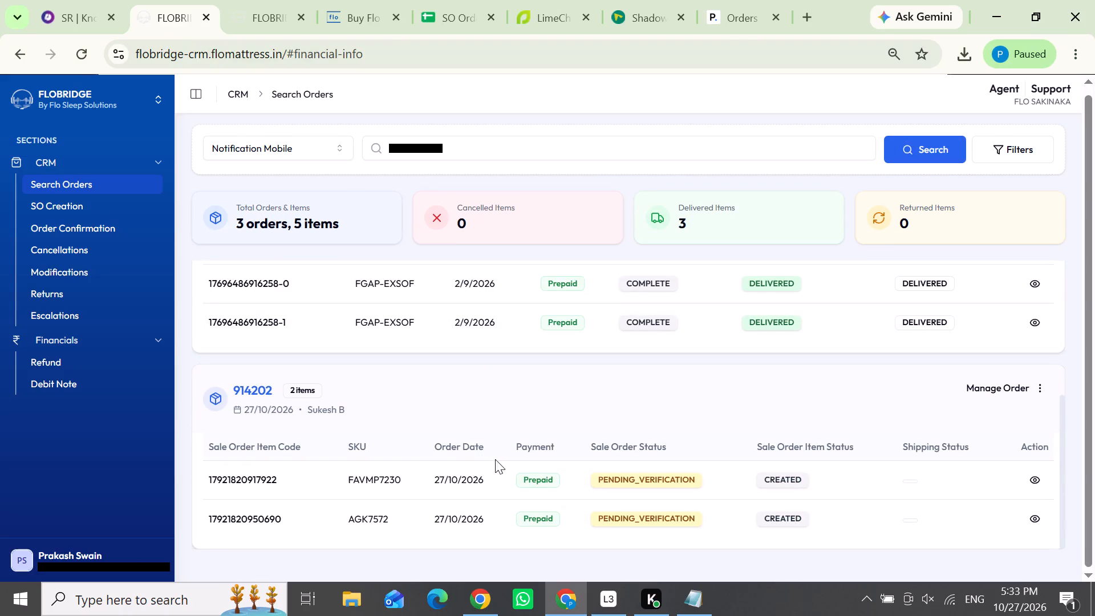
{"action": "scroll", "coordinate": [495, 492], "scroll_direction": "up", "scroll_amount": 2}
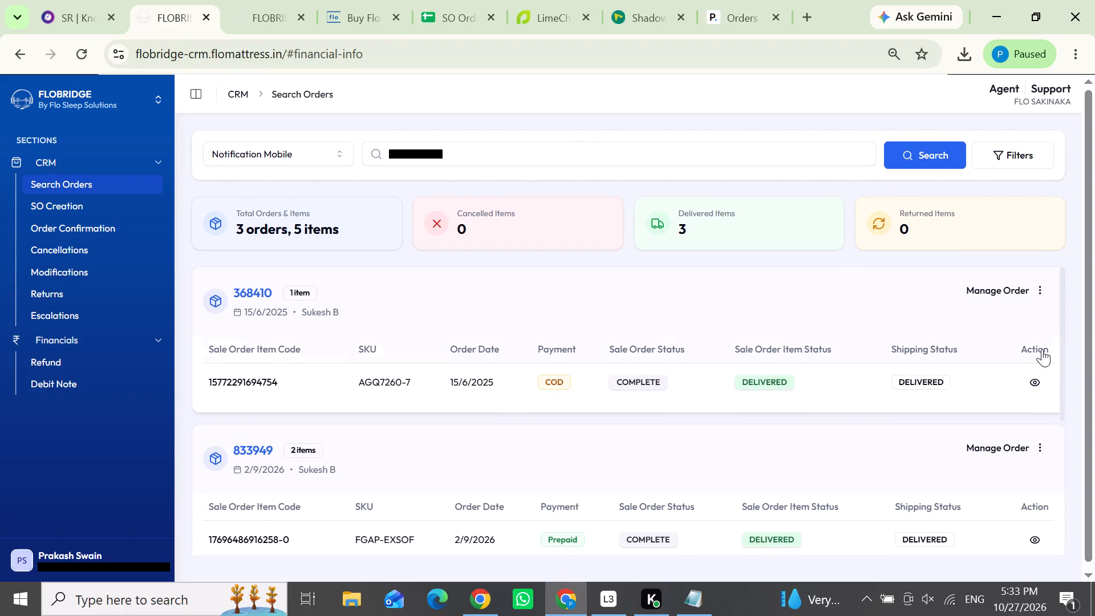
{"action": "left_click", "coordinate": [502, 289]}
{"action": "scroll", "coordinate": [598, 390], "scroll_direction": "down", "scroll_amount": 3}
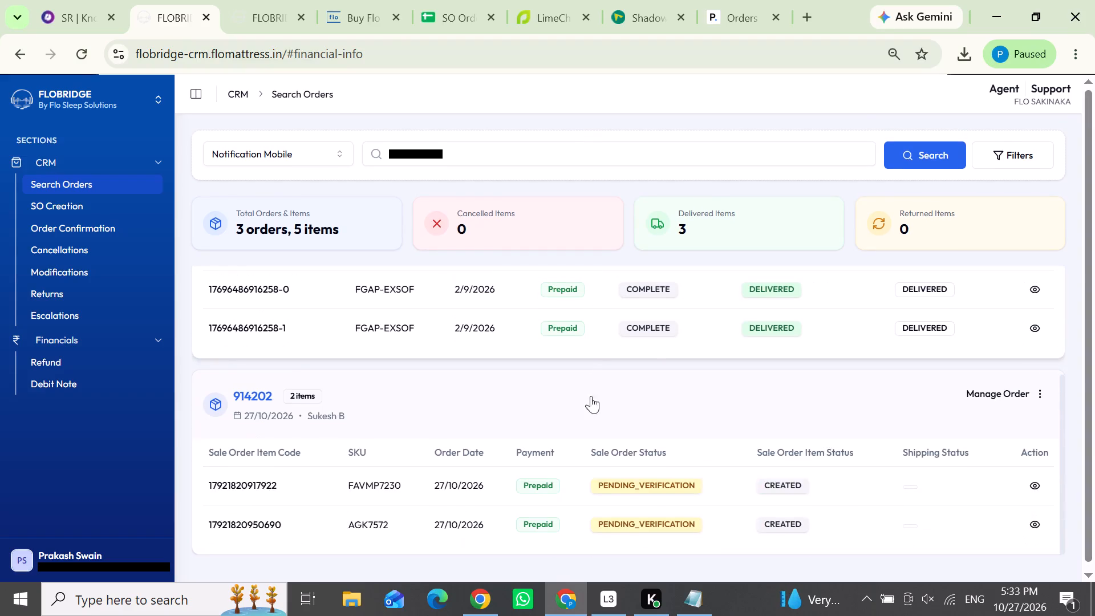
{"action": "left_click", "coordinate": [1027, 480]}
{"action": "left_click", "coordinate": [418, 302]}
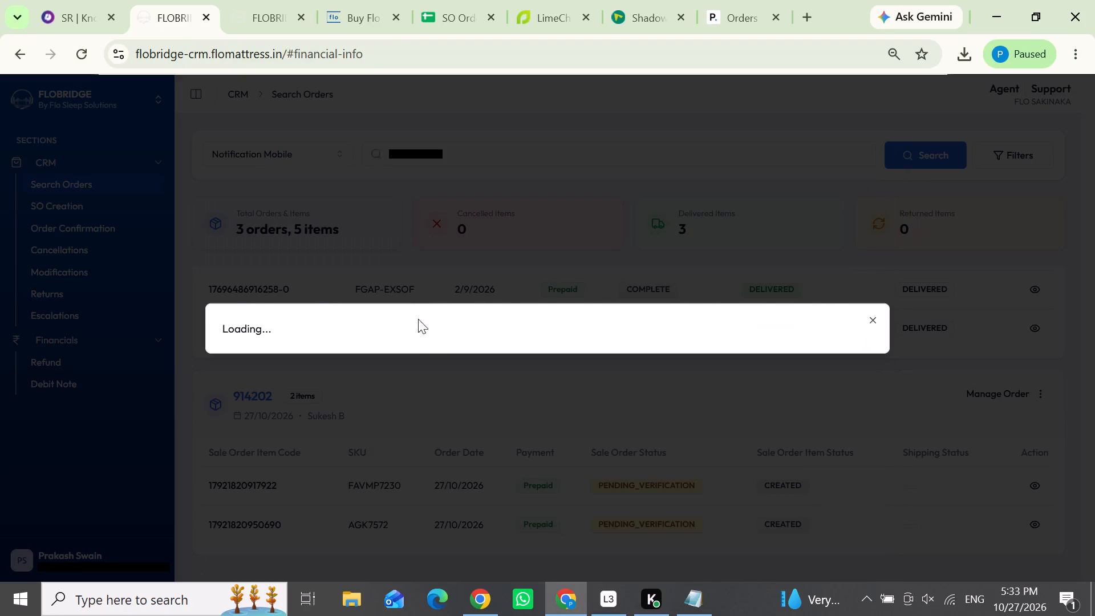
{"action": "scroll", "coordinate": [562, 517], "scroll_direction": "down", "scroll_amount": 2}
{"action": "left_click", "coordinate": [952, 481]}
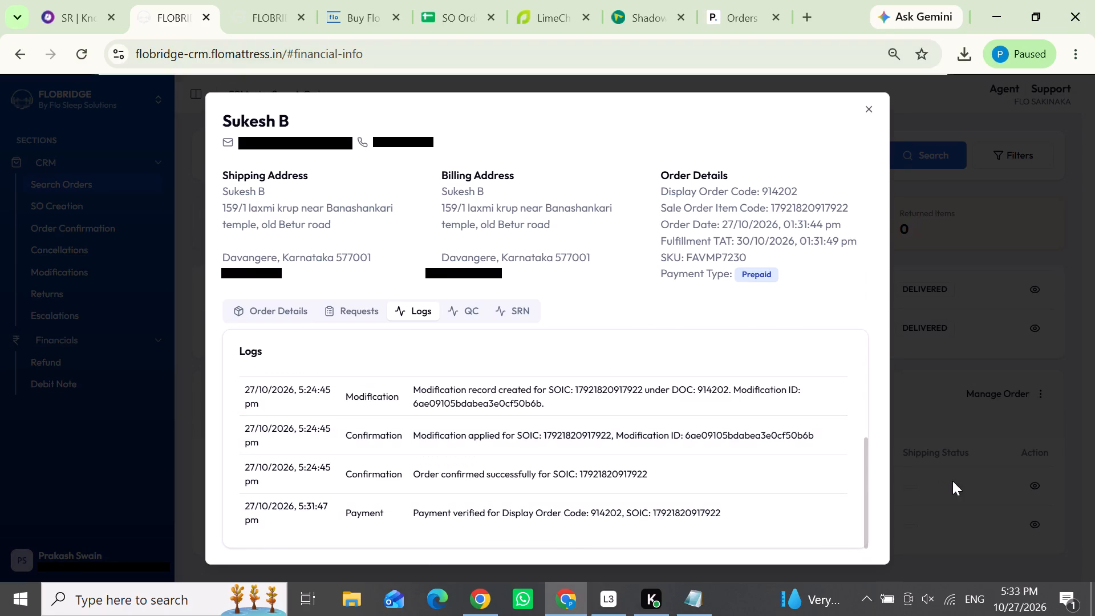
{"action": "left_click_drag", "start_coordinate": [270, 390], "coordinate": [213, 392]}
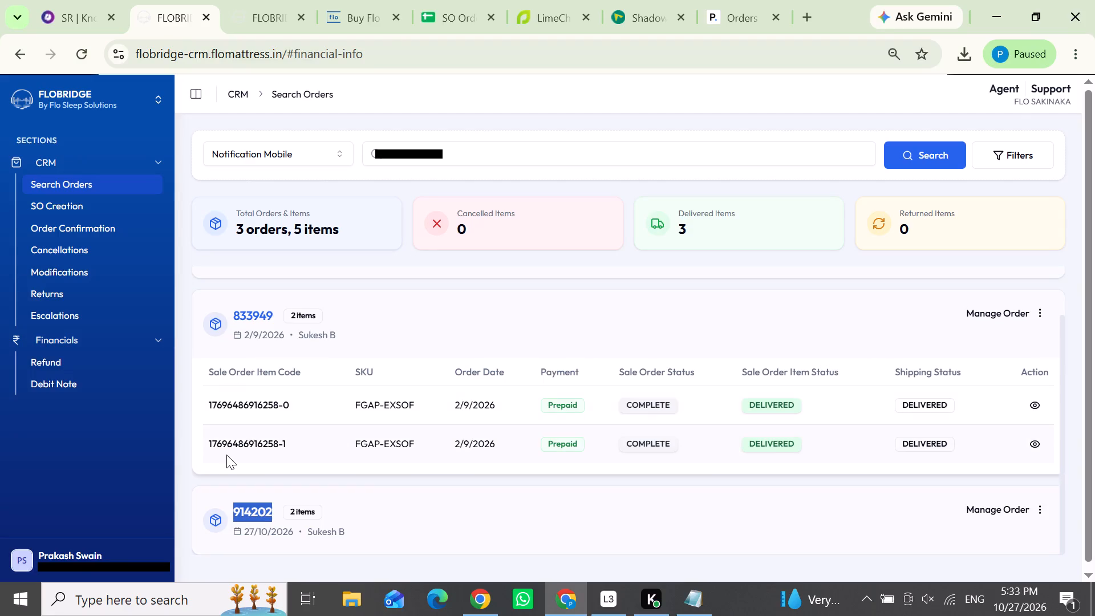
{"action": "key", "text": "ctrl+c"}
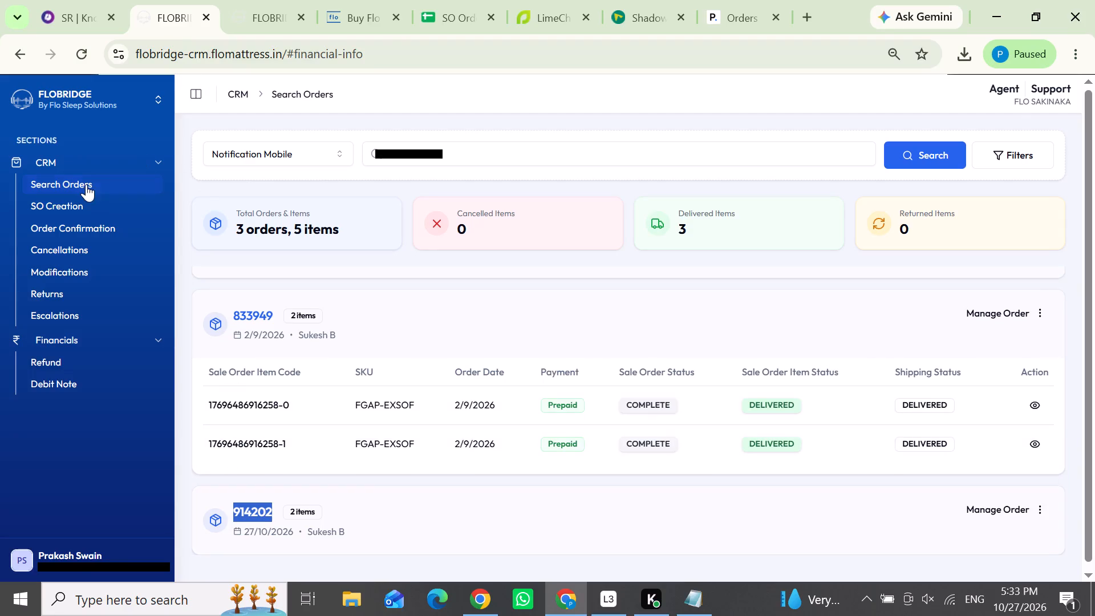
Search the Modifications section in the other Flobridge tab for display order code 914202.
{"action": "left_click", "coordinate": [249, 13]}
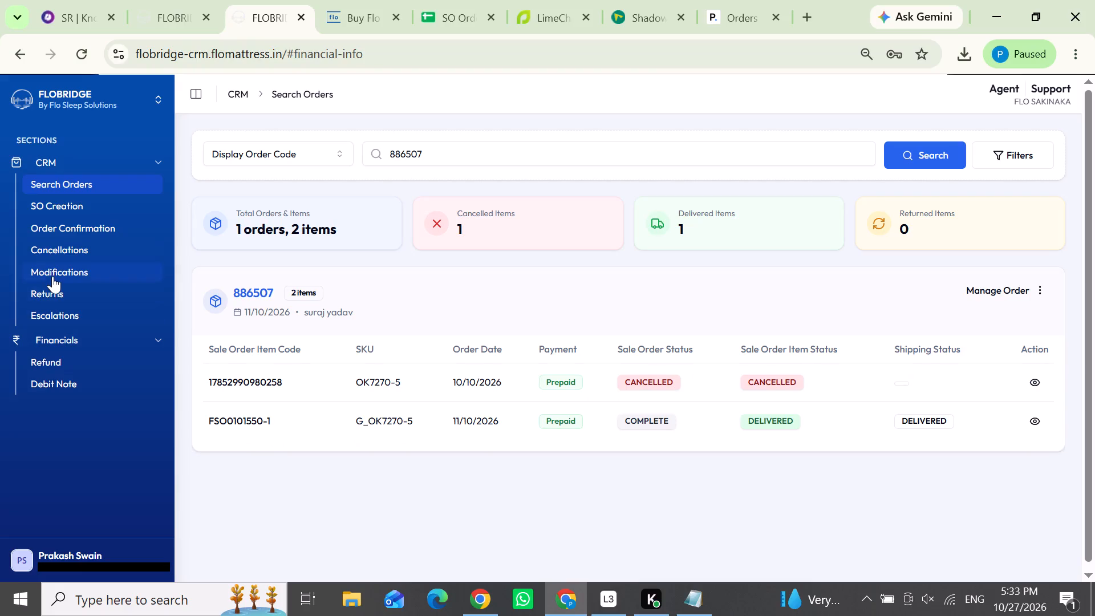
{"action": "left_click", "coordinate": [52, 276]}
{"action": "left_click", "coordinate": [459, 329]}
{"action": "left_click", "coordinate": [455, 340]}
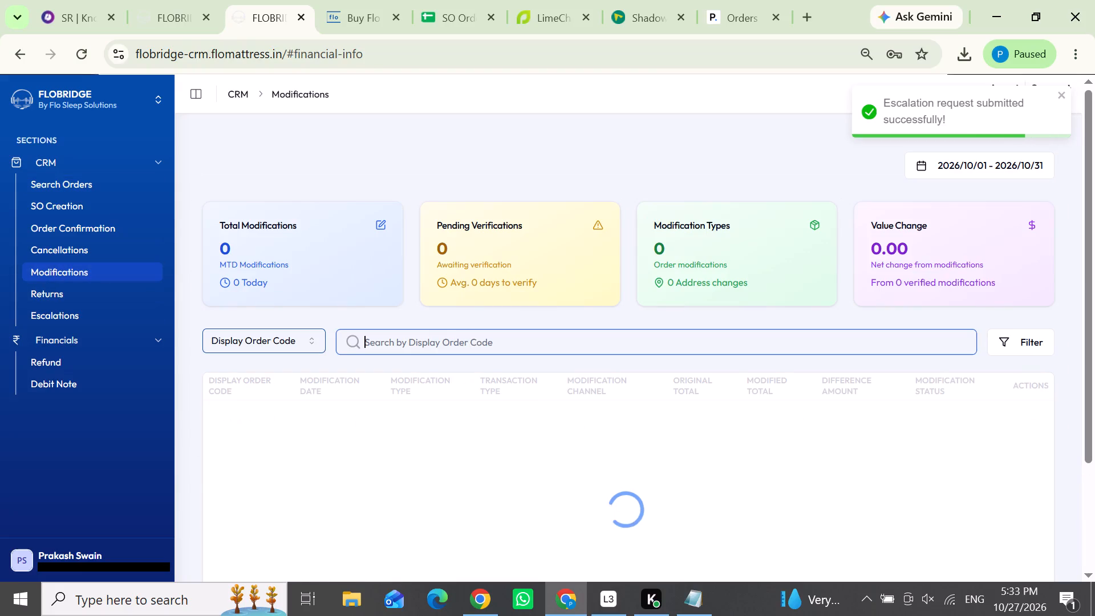
{"action": "key", "text": "ctrl+v"}
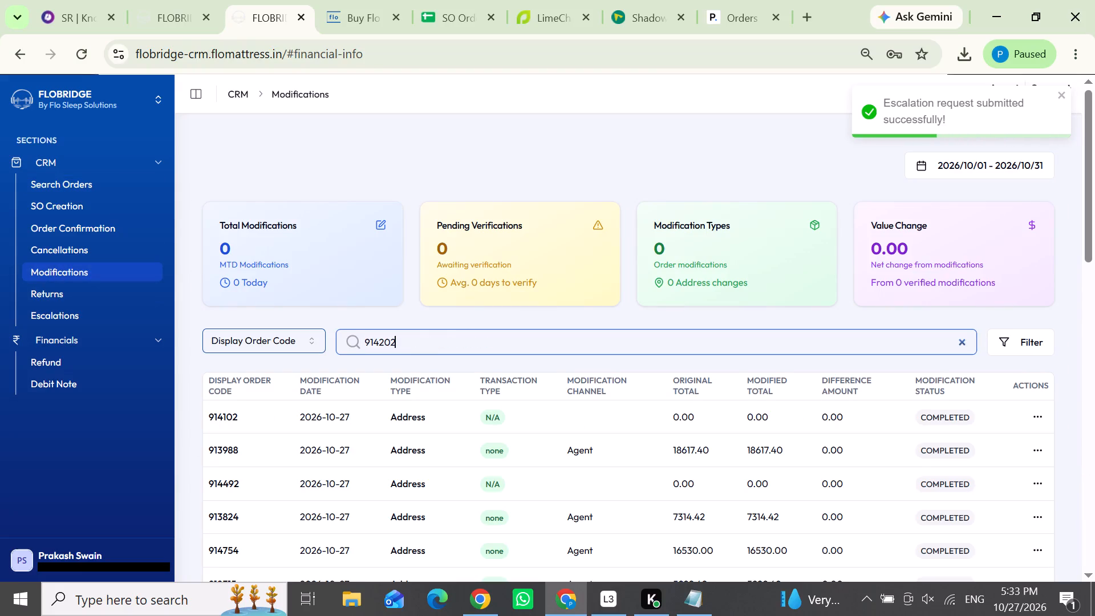
{"action": "key", "text": "Return"}
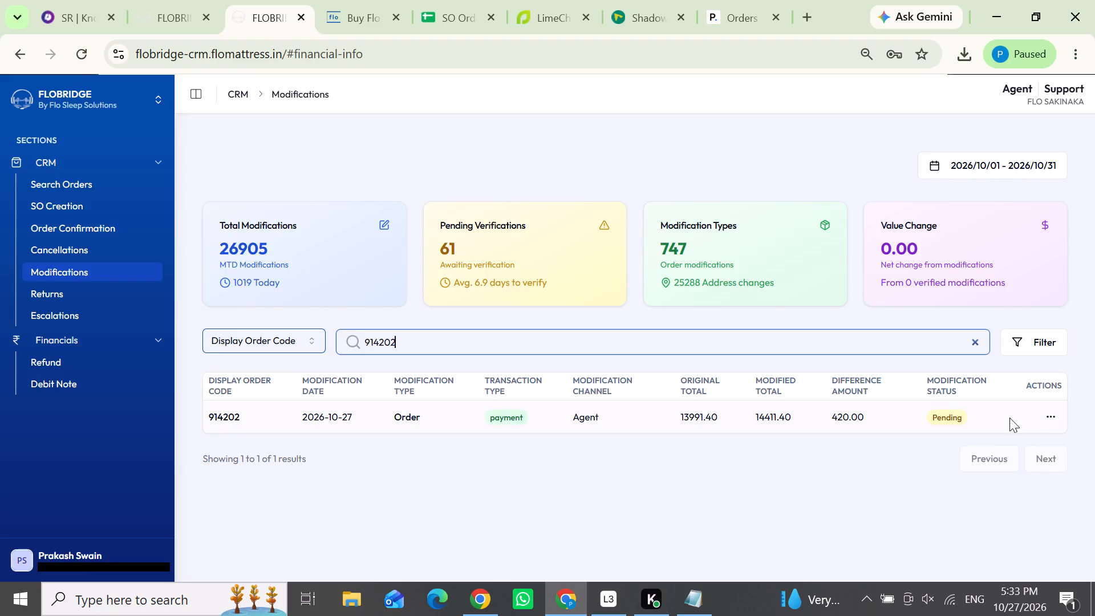
Log the ongoing call in Knowlarity with the Order Confirmation disposition and the note 914202, and save it.
{"action": "left_click", "coordinate": [46, 6]}
{"action": "left_click", "coordinate": [149, 415]}
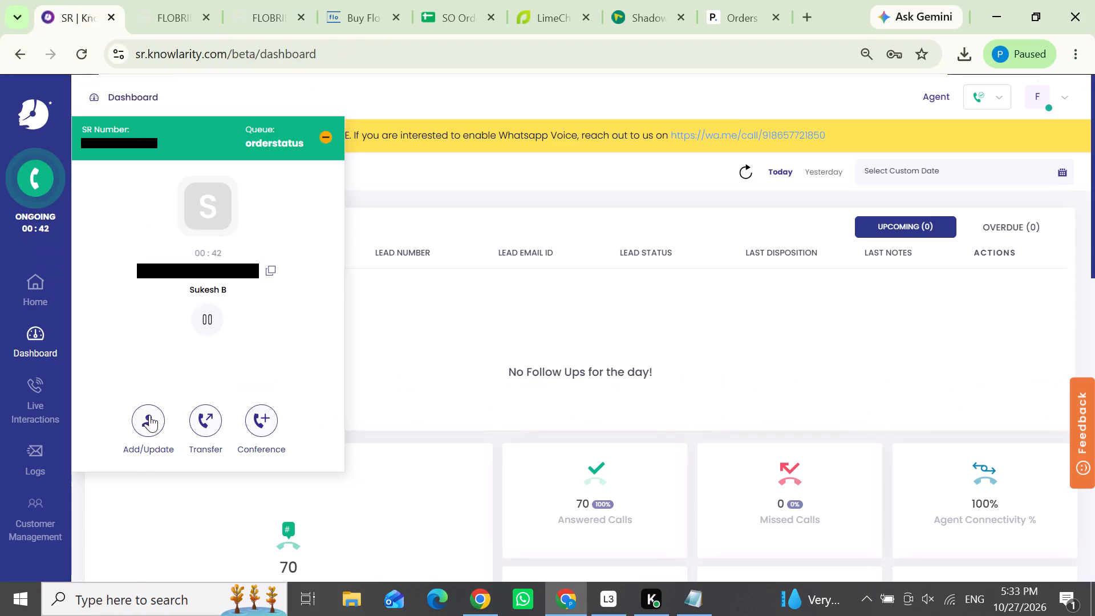
{"action": "scroll", "coordinate": [220, 303], "scroll_direction": "down", "scroll_amount": 1}
{"action": "left_click", "coordinate": [177, 358]}
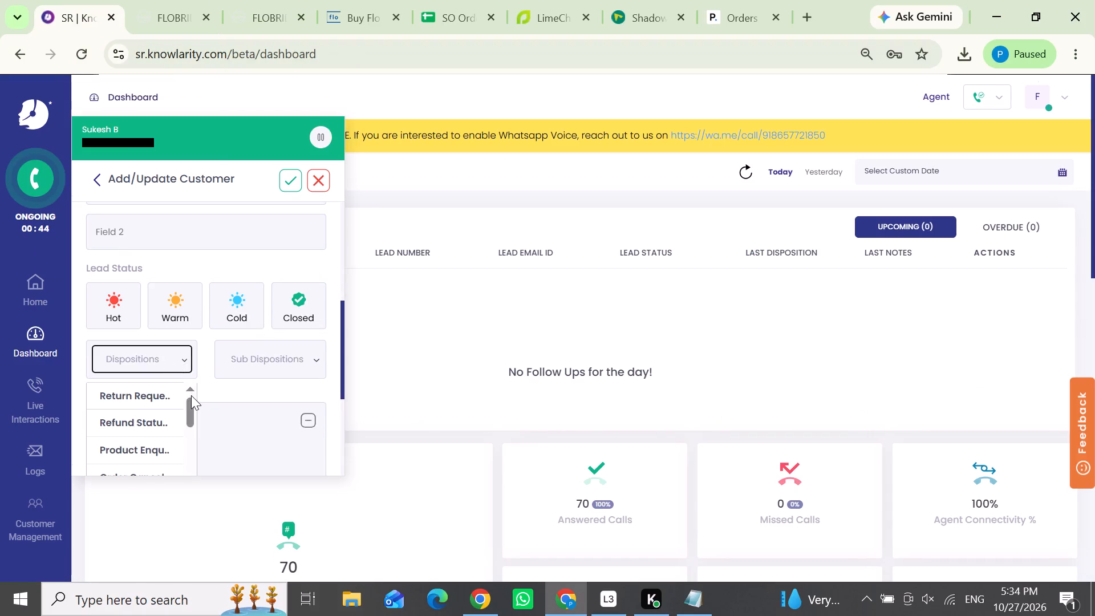
{"action": "left_click_drag", "start_coordinate": [189, 403], "coordinate": [185, 433]}
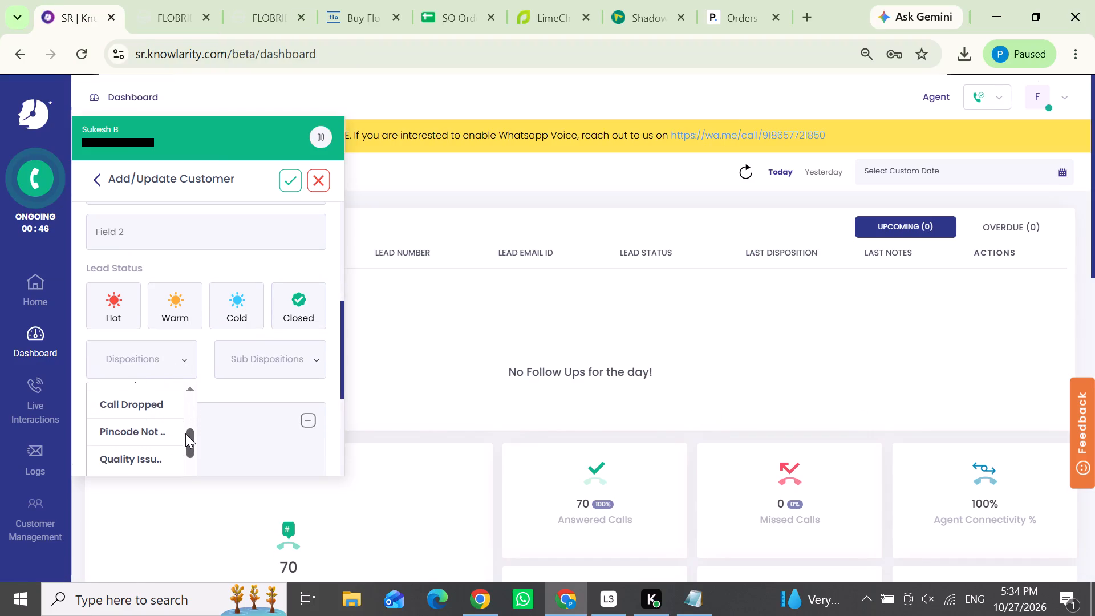
{"action": "left_click_drag", "start_coordinate": [185, 433], "coordinate": [185, 461]}
{"action": "double_click", "coordinate": [171, 454]}
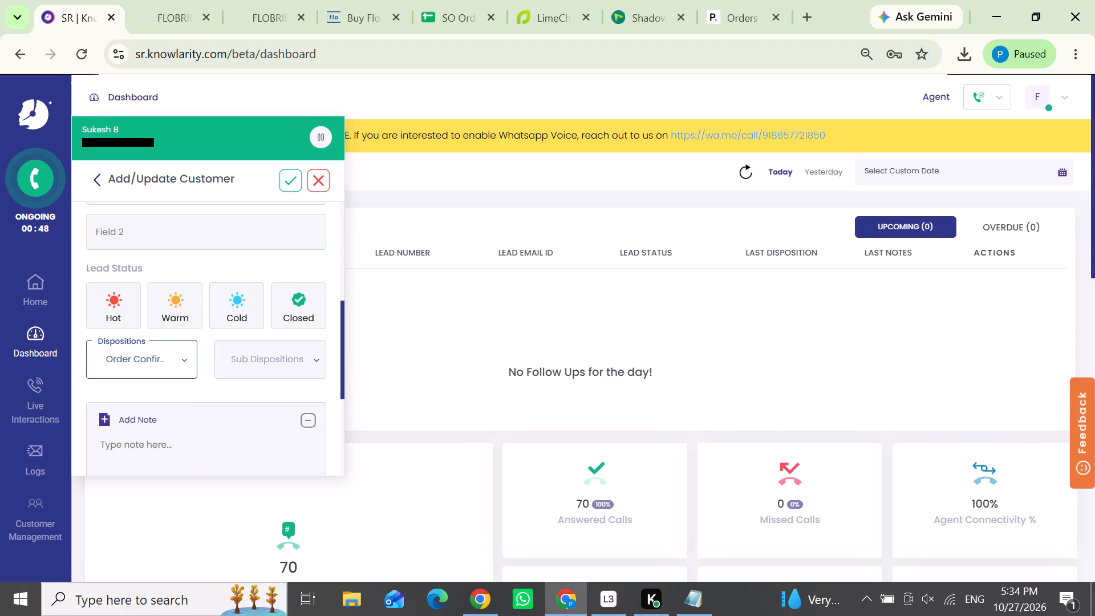
{"action": "key", "text": "ctrl+v"}
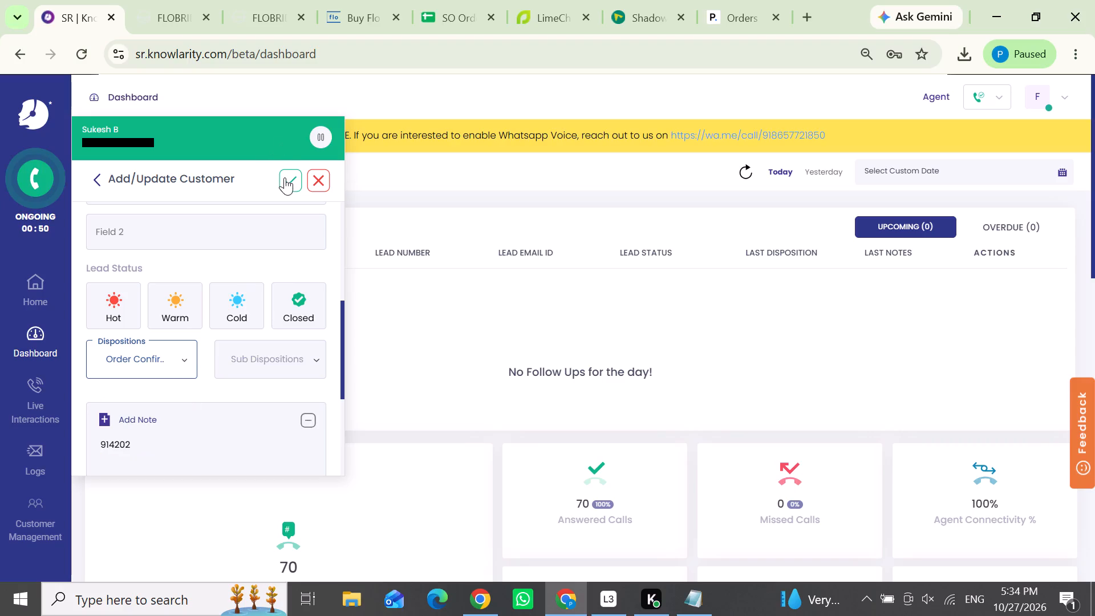
{"action": "left_click", "coordinate": [285, 178]}
Return to the Flobridge modification results and open the modification details of order 914202.
{"action": "left_click", "coordinate": [163, 15]}
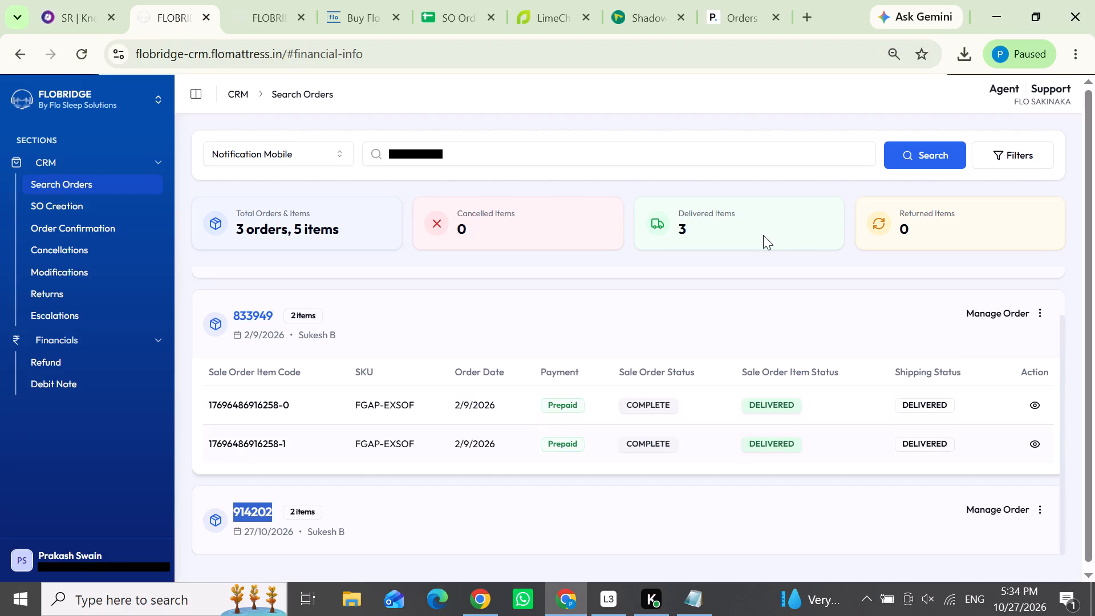
{"action": "left_click", "coordinate": [261, 0]}
{"action": "left_click", "coordinate": [1054, 422]}
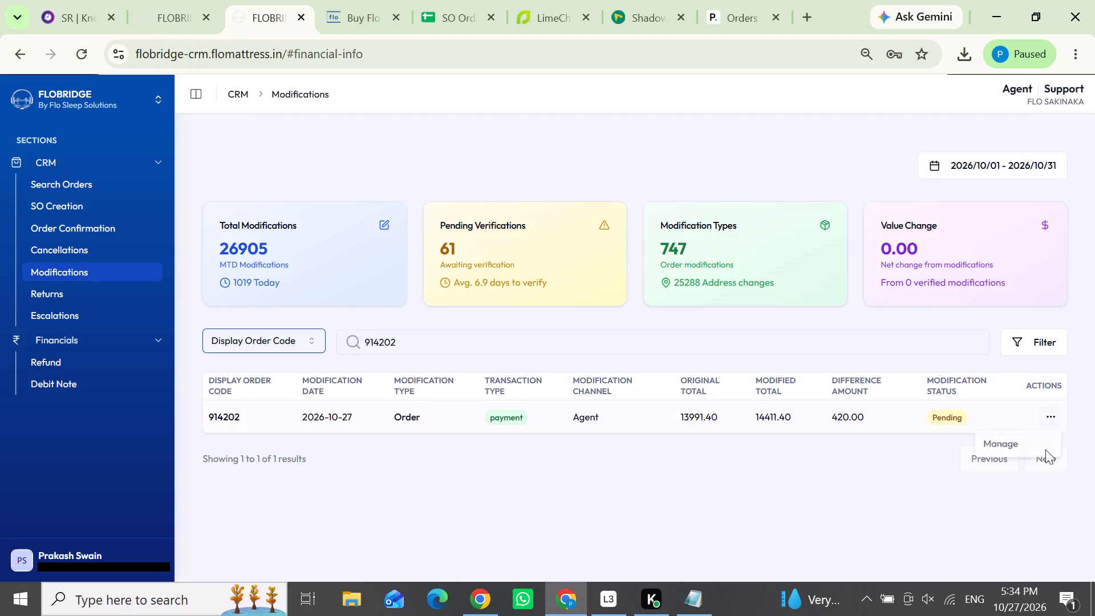
{"action": "left_click", "coordinate": [1013, 436]}
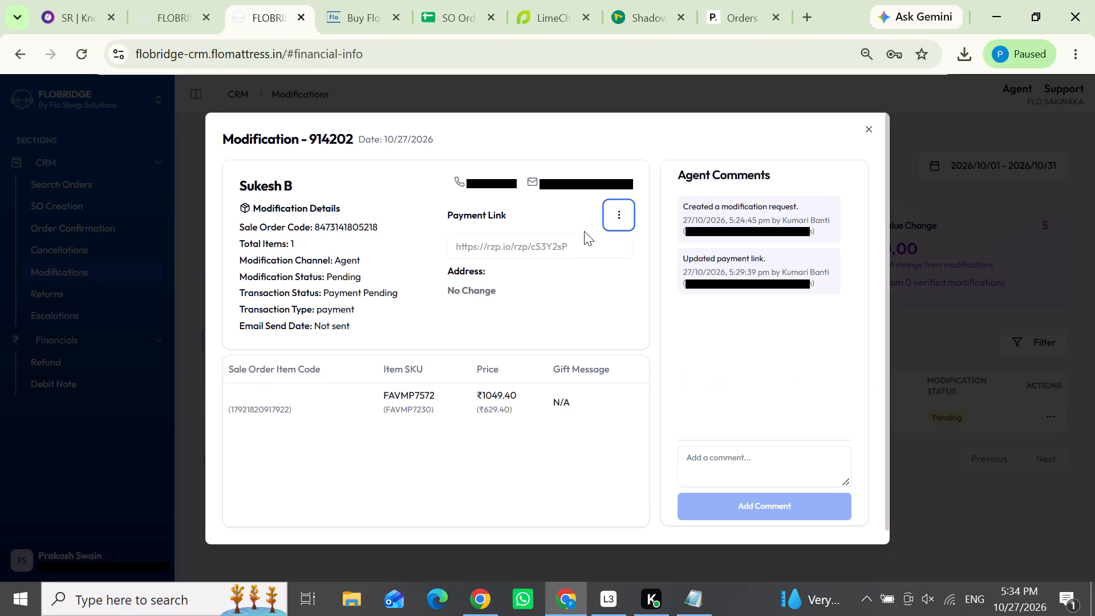
Copy the payment link of modification 914202 and open it in a new browser tab.
{"action": "left_click", "coordinate": [584, 231]}
{"action": "left_click_drag", "start_coordinate": [574, 246], "coordinate": [375, 242]}
{"action": "key", "text": "ctrl+c"}
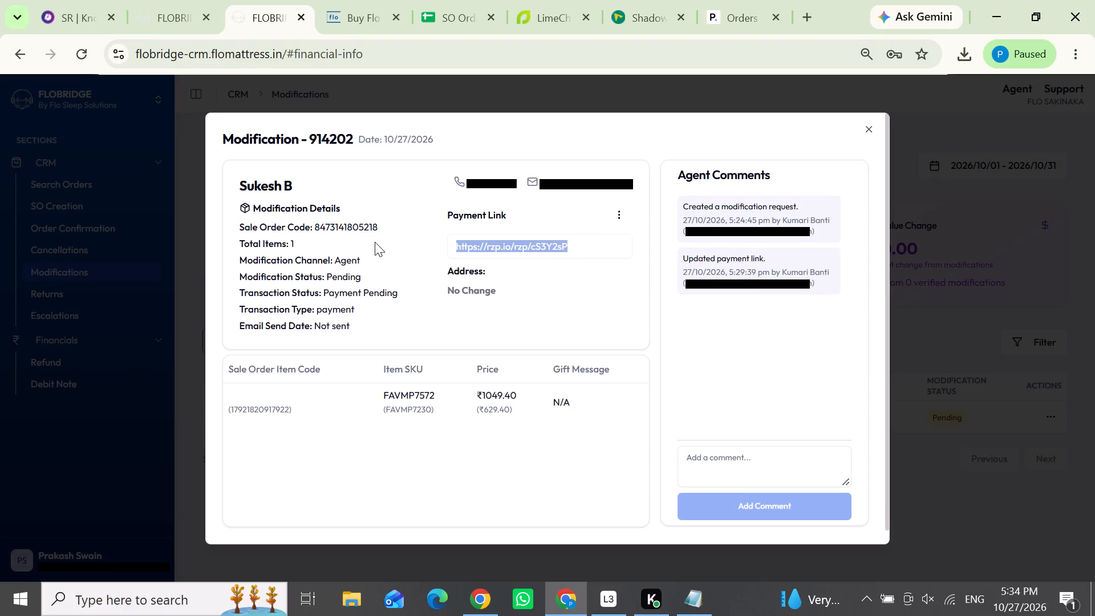
{"action": "left_click", "coordinate": [804, 18]}
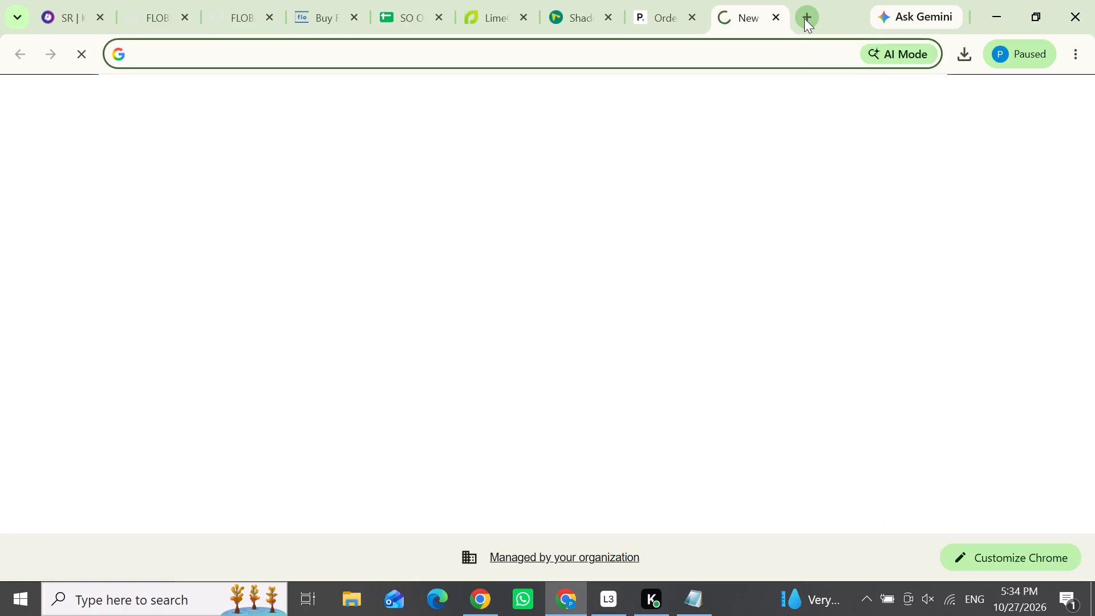
{"action": "key", "text": "ctrl+v"}
{"action": "key", "text": "Return"}
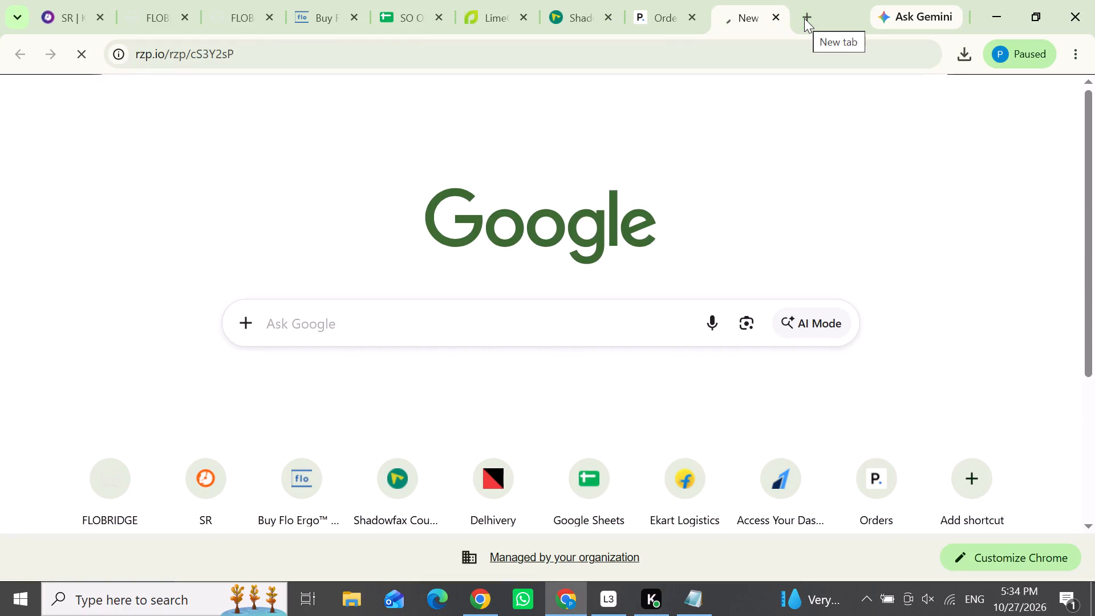
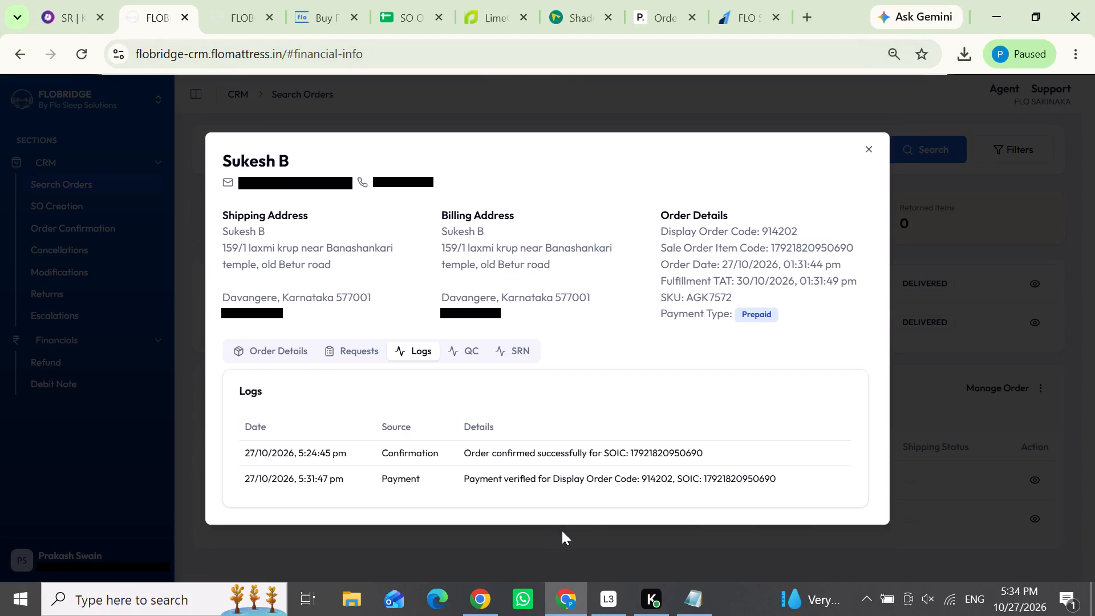
Close the details of item AGK7572 in order 914202 and return to the order search results.
{"action": "left_click", "coordinate": [435, 554]}
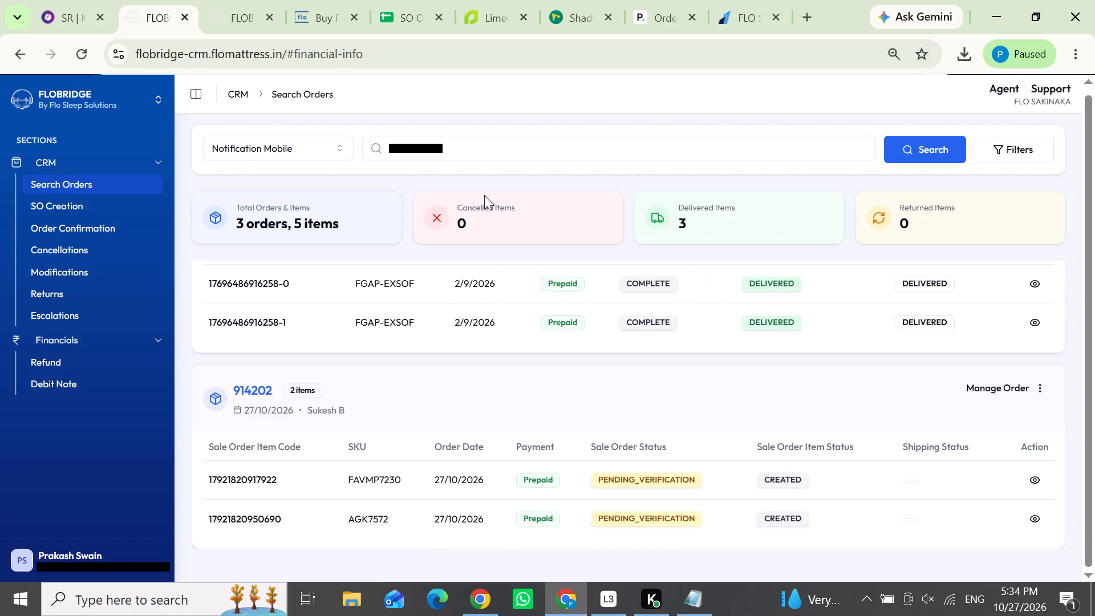
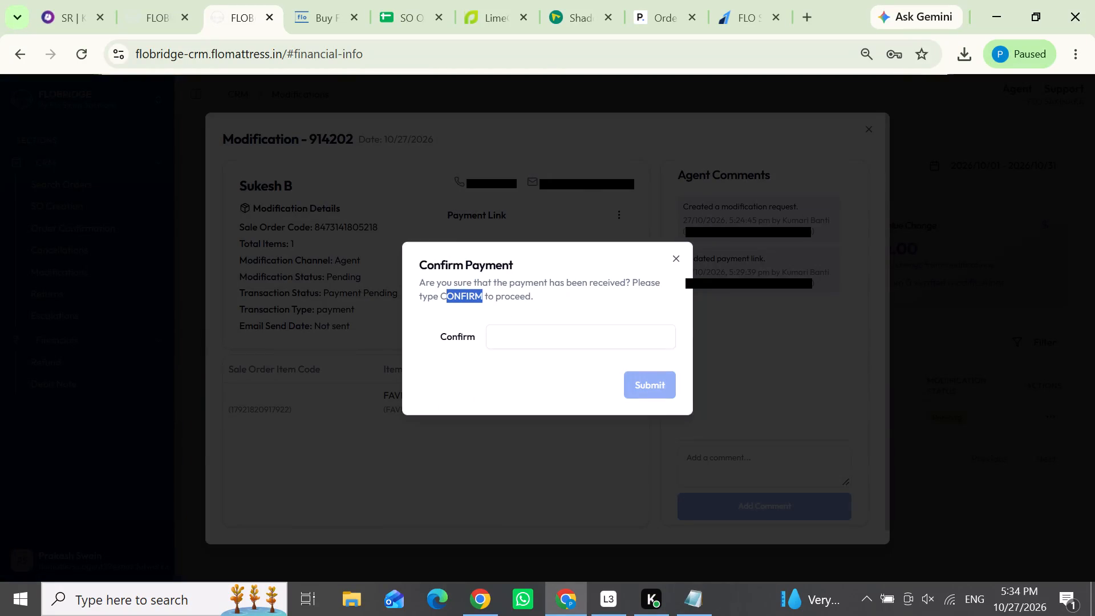
Confirm that the payment for modification 914202 has been received by entering CONFIRM and submitting the confirmation.
{"action": "key", "text": "ctrl+c"}
{"action": "left_click", "coordinate": [512, 341]}
{"action": "key", "text": "ctrl+v"}
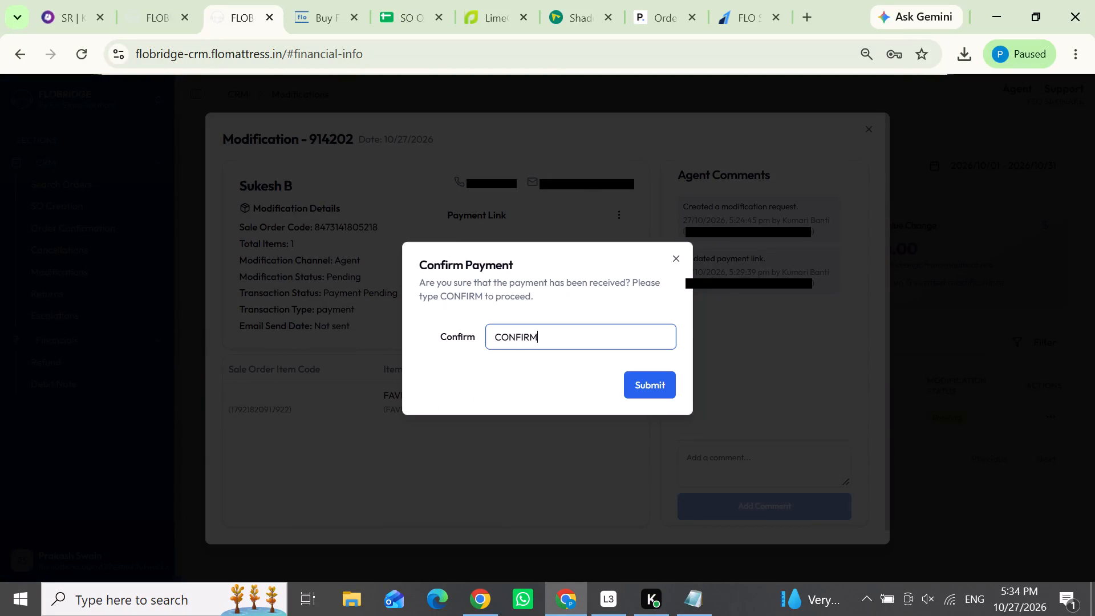
{"action": "left_click", "coordinate": [632, 383]}
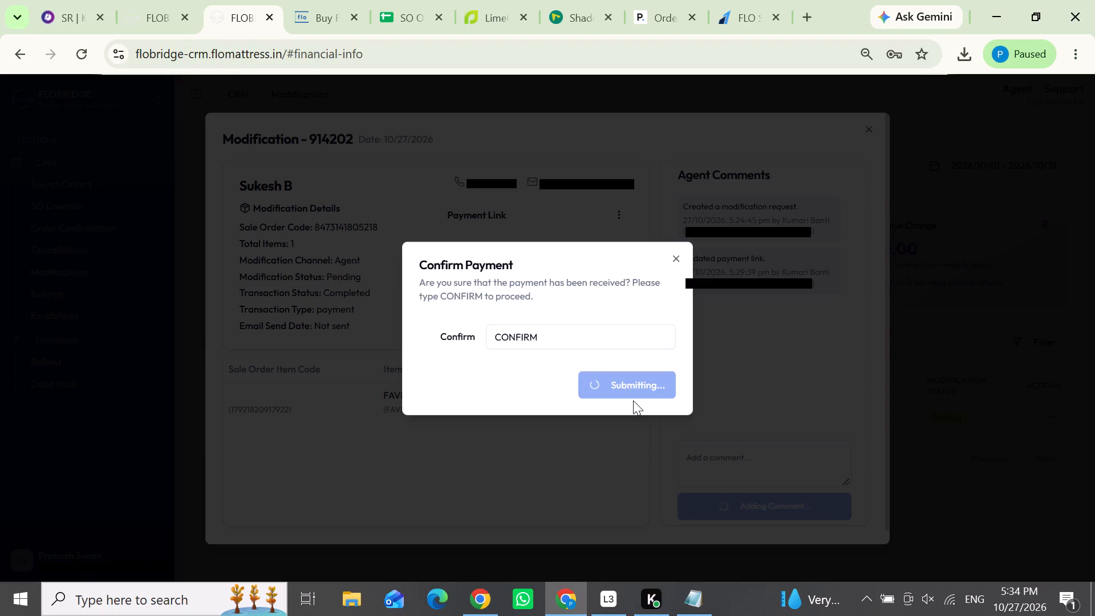
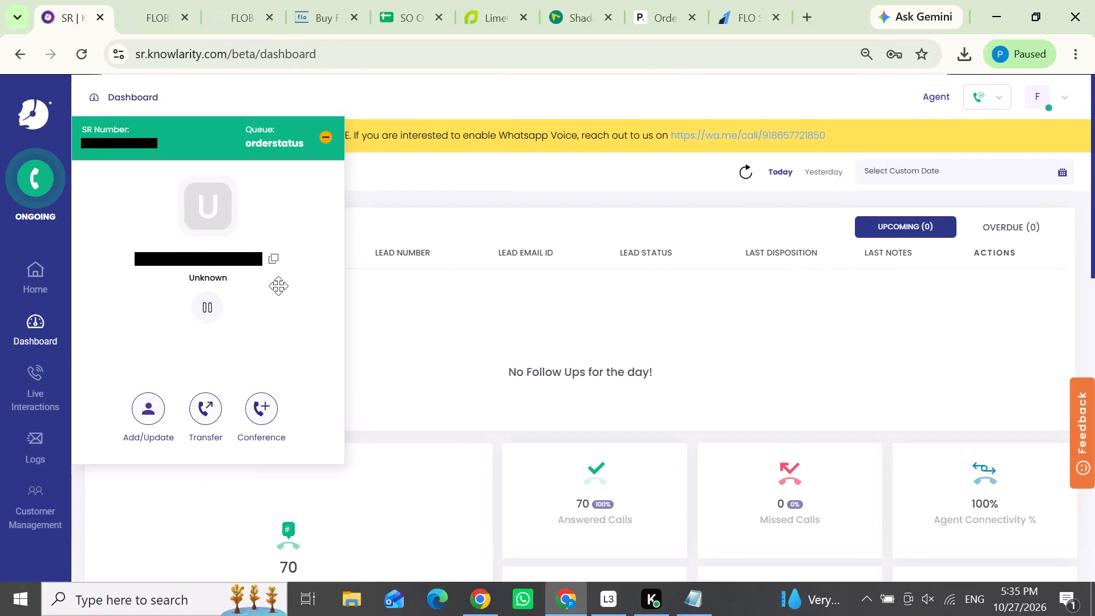
Copy the ongoing caller's phone number from Knowlarity and search Flobridge orders by it as Notification Mobile.
{"action": "left_click", "coordinate": [271, 264]}
{"action": "left_click", "coordinate": [146, 14]}
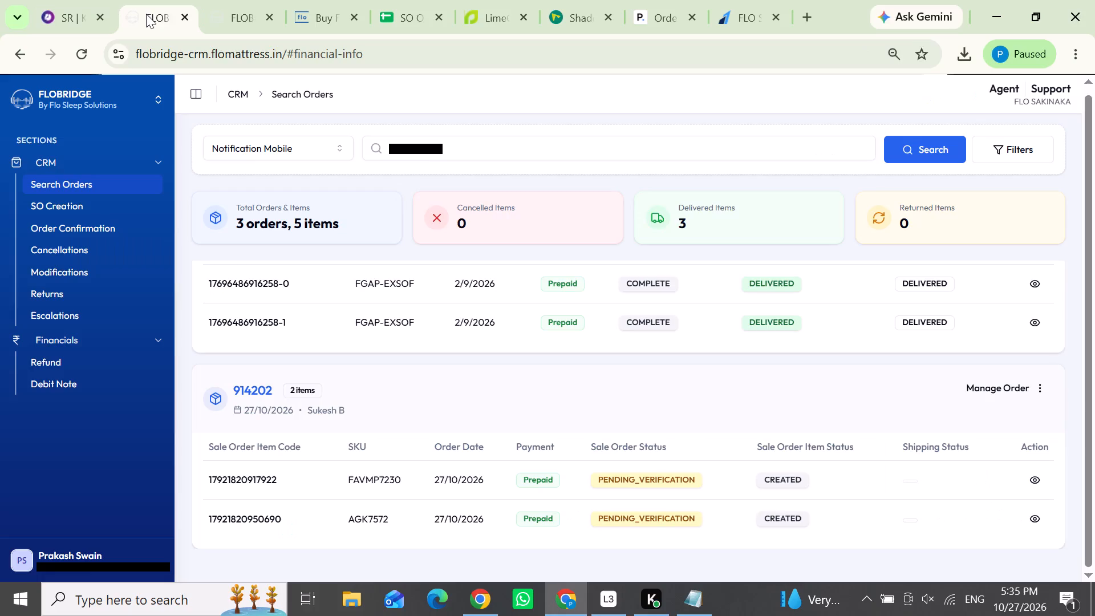
{"action": "left_click_drag", "start_coordinate": [461, 150], "coordinate": [382, 151]}
{"action": "key", "text": "ctrl+v"}
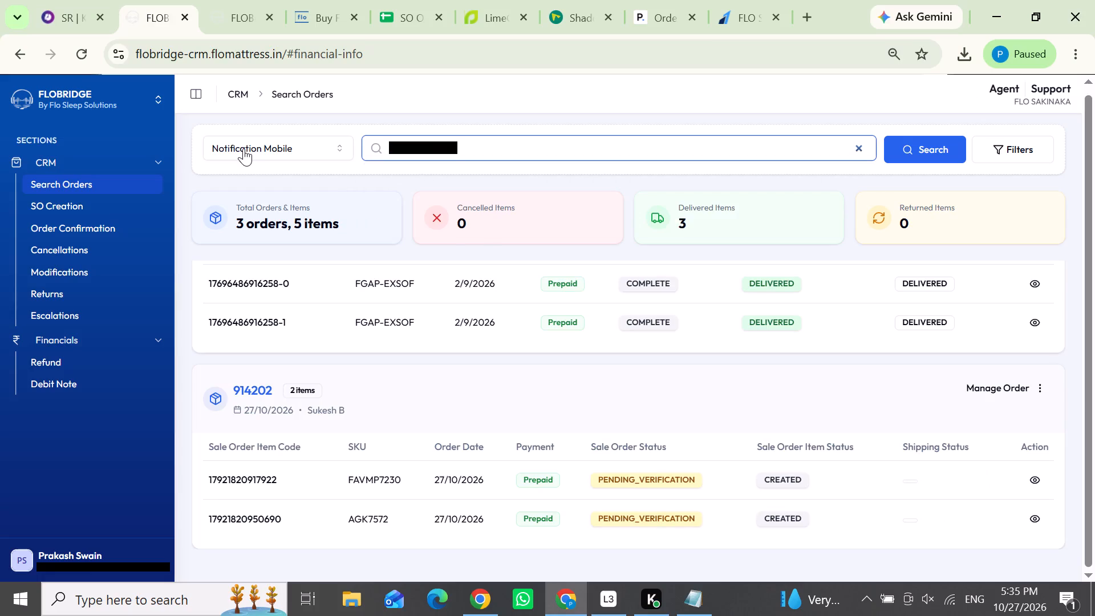
{"action": "left_click_drag", "start_coordinate": [402, 147], "coordinate": [371, 147]}
{"action": "key", "text": "BackSpace"}
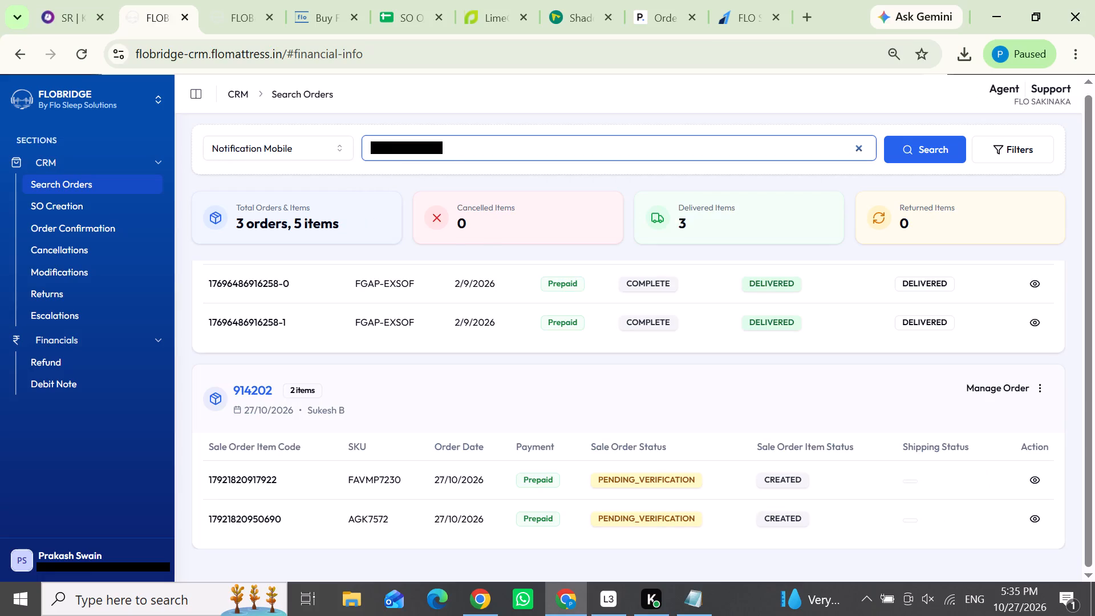
{"action": "left_click", "coordinate": [943, 156]}
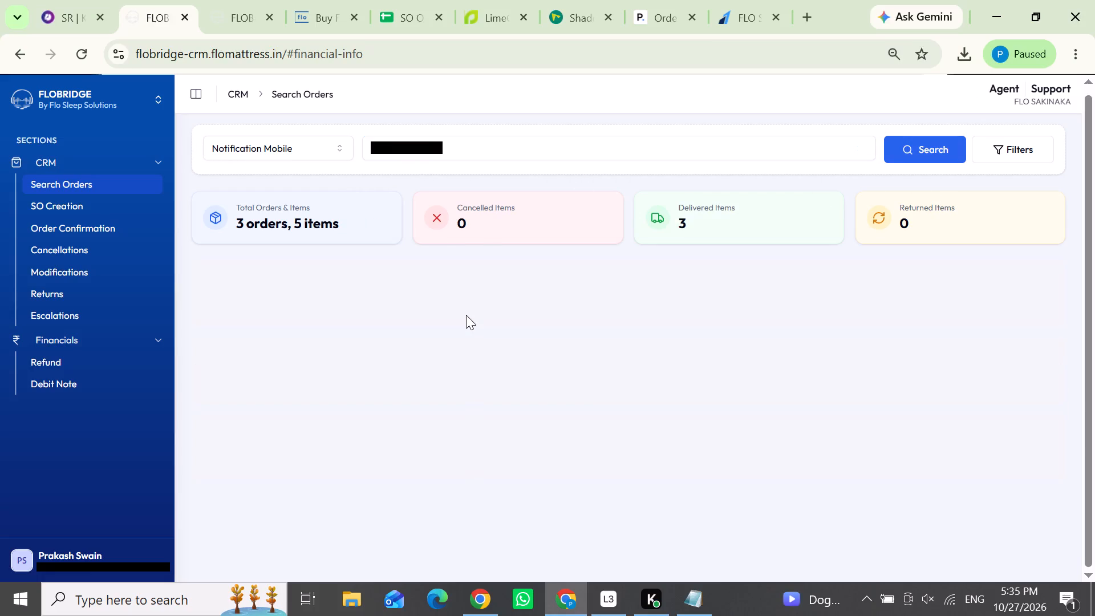
{"action": "scroll", "coordinate": [690, 407], "scroll_direction": "down", "scroll_amount": 2}
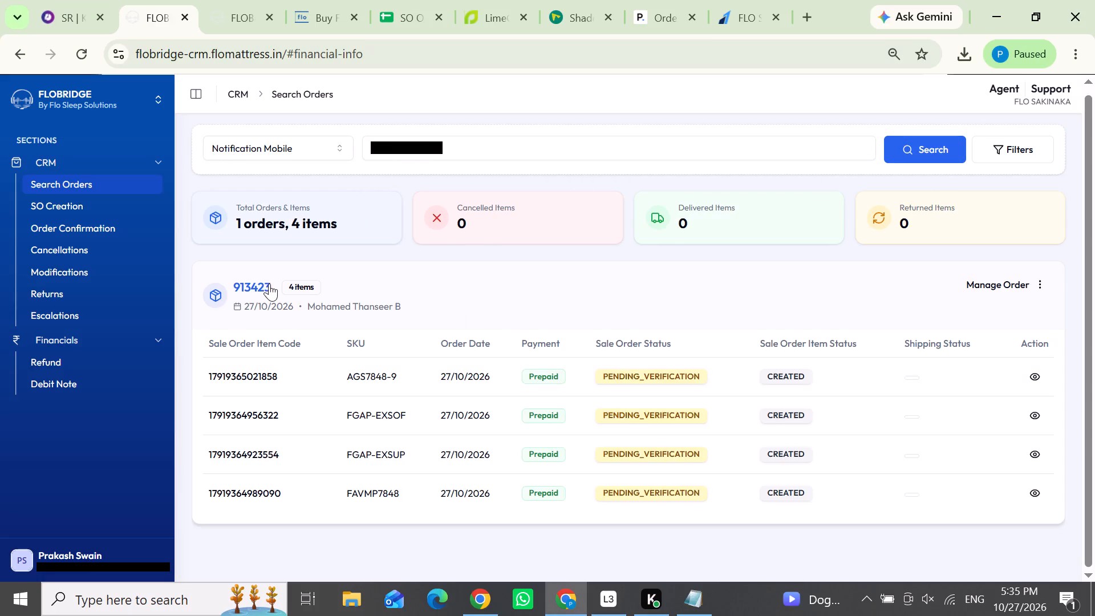
{"action": "left_click_drag", "start_coordinate": [273, 285], "coordinate": [213, 289]}
{"action": "key", "text": "ctrl+c"}
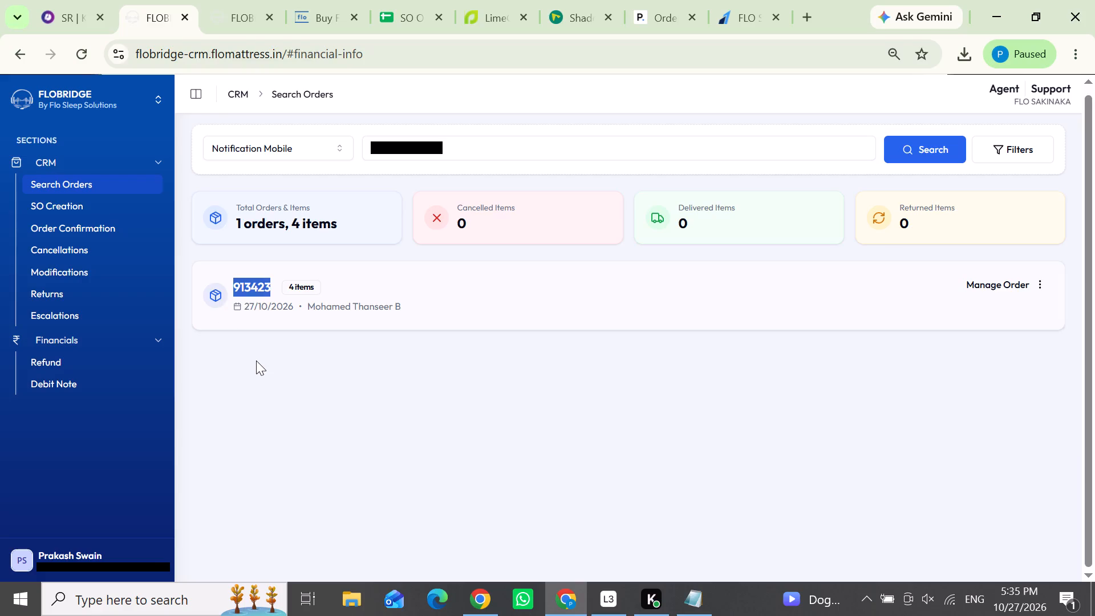
{"action": "left_click", "coordinate": [43, 10]}
{"action": "left_click", "coordinate": [152, 438]}
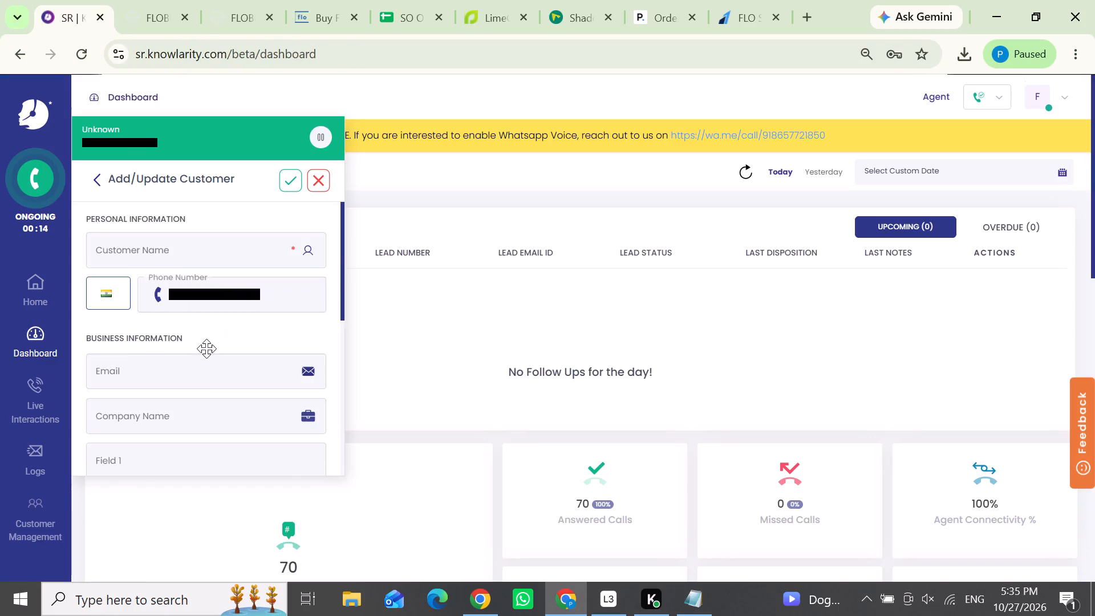
{"action": "scroll", "coordinate": [206, 348], "scroll_direction": "down", "scroll_amount": 1}
{"action": "left_click", "coordinate": [189, 368]}
{"action": "left_click_drag", "start_coordinate": [192, 415], "coordinate": [184, 520]}
{"action": "left_click", "coordinate": [131, 435]}
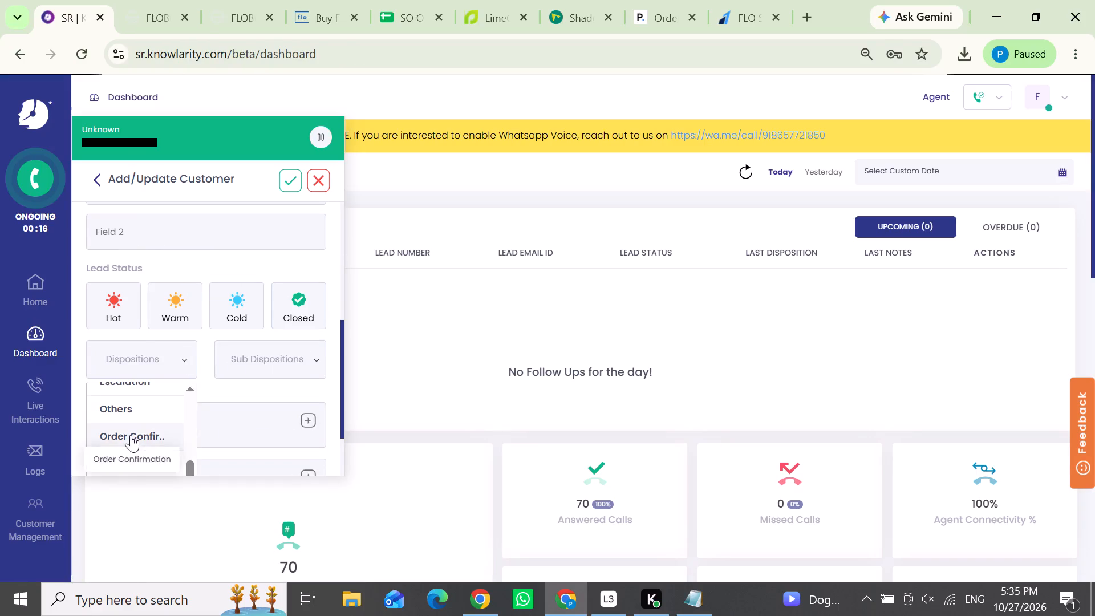
{"action": "left_click", "coordinate": [307, 414]}
{"action": "left_click", "coordinate": [269, 450]}
{"action": "key", "text": "ctrl+v"}
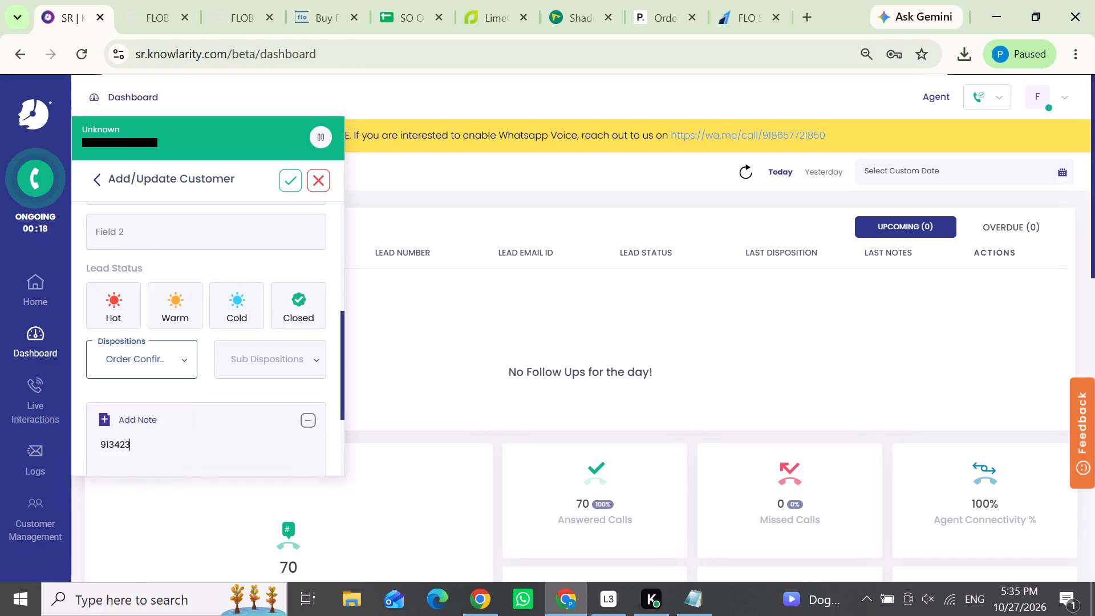
Enter mdt as the customer name and save the caller's record.
{"action": "scroll", "coordinate": [180, 255], "scroll_direction": "up", "scroll_amount": 2}
{"action": "left_click", "coordinate": [106, 269]}
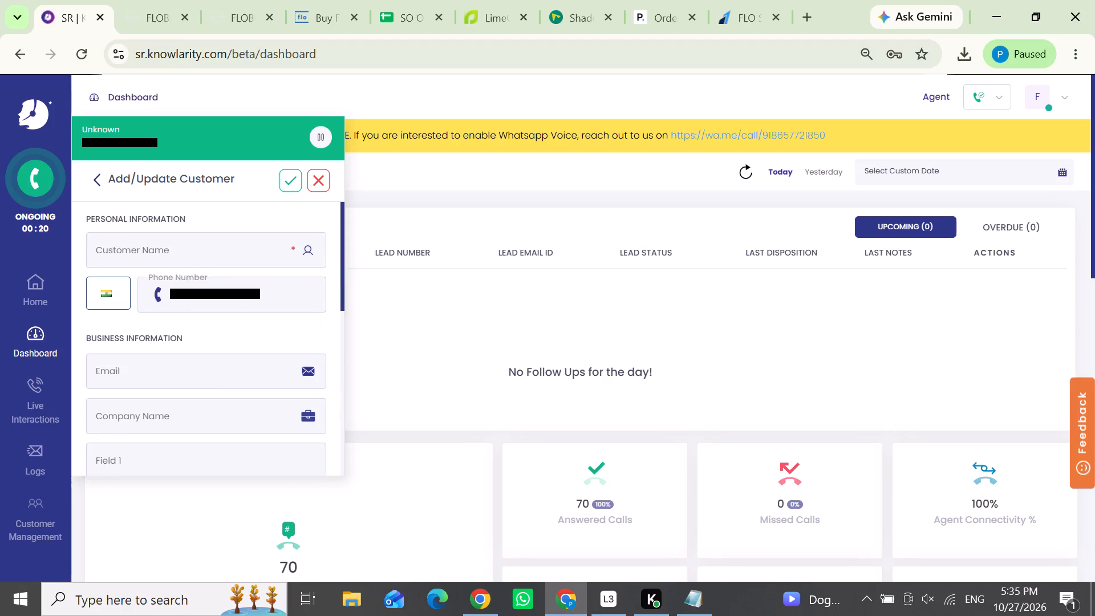
{"action": "left_click", "coordinate": [118, 259]}
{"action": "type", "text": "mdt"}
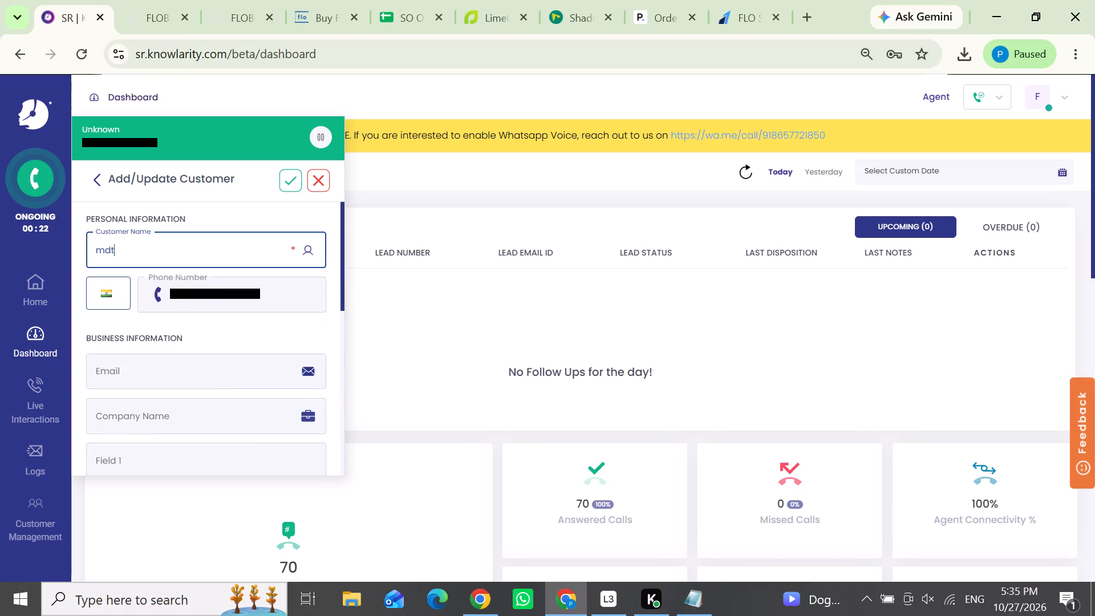
{"action": "left_click", "coordinate": [290, 169]}
{"action": "left_click", "coordinate": [144, 0]}
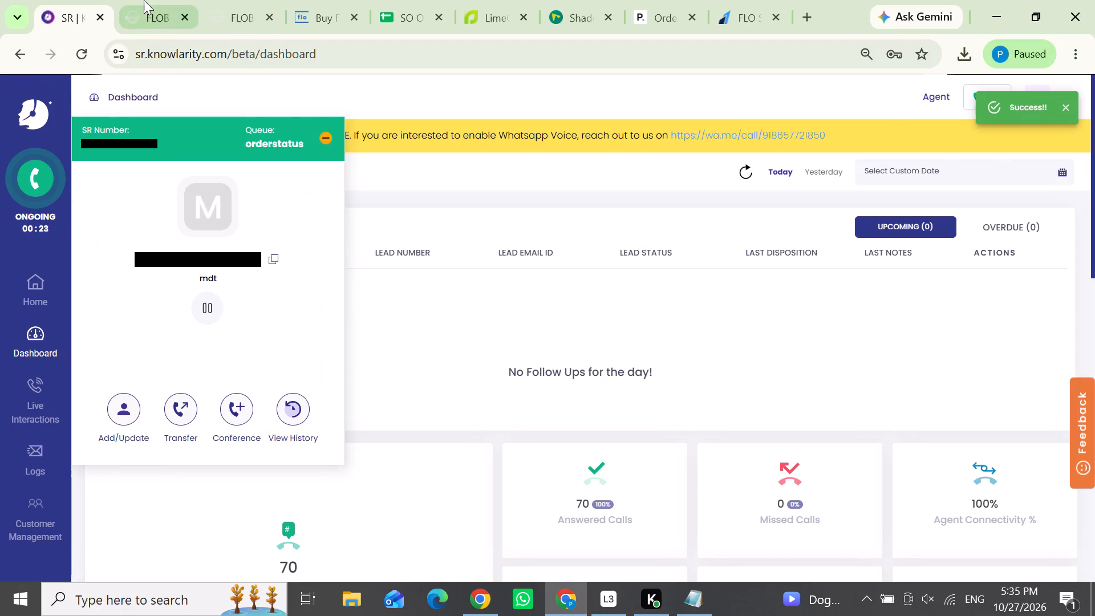
{"action": "left_click", "coordinate": [471, 294]}
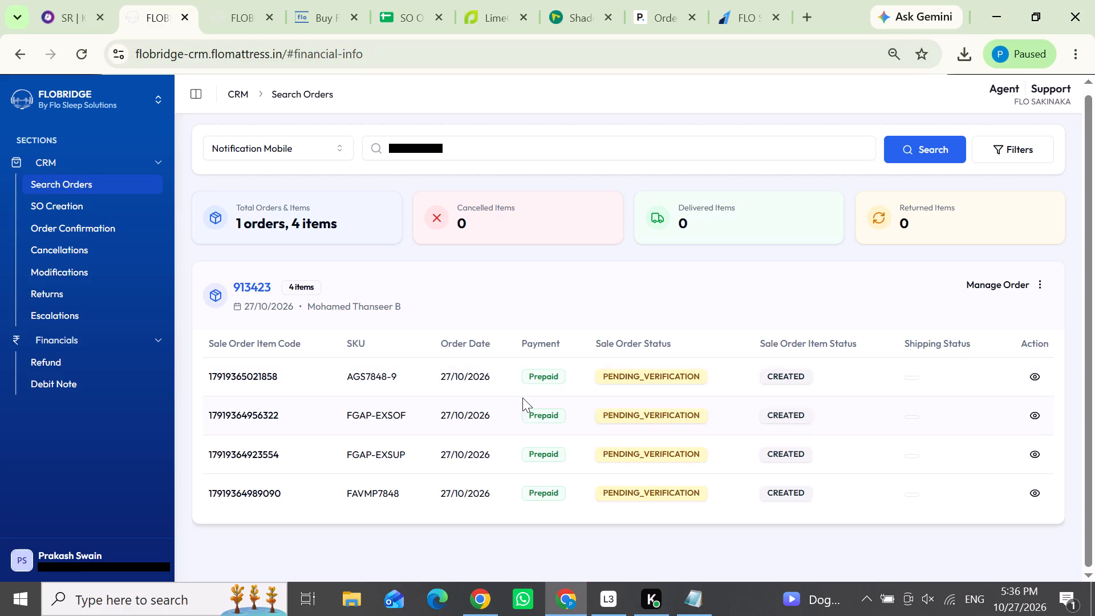
{"action": "left_click", "coordinate": [1030, 372]}
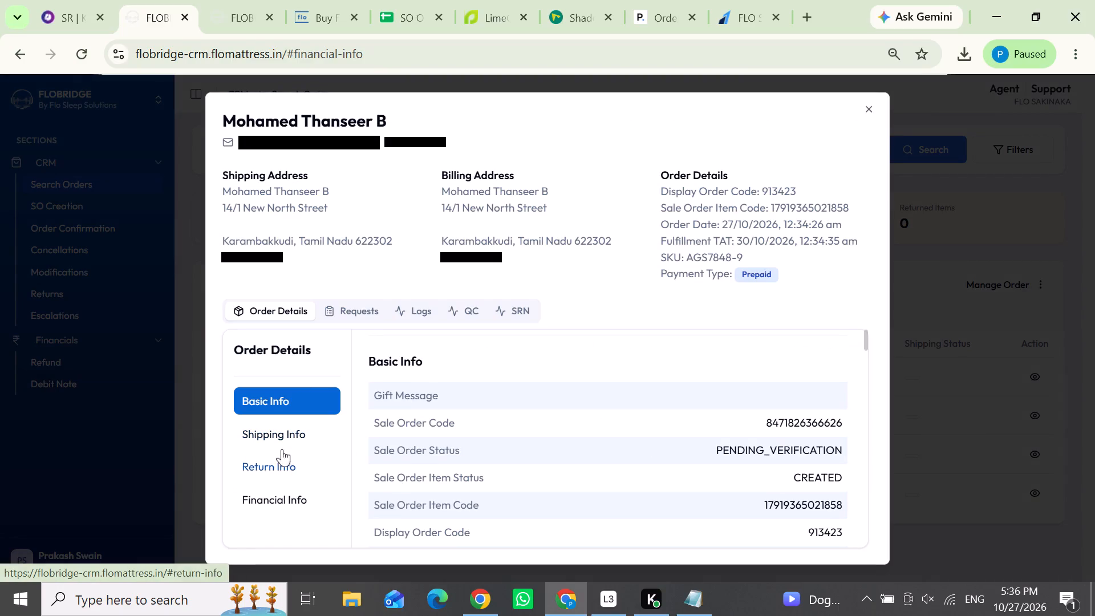
{"action": "left_click", "coordinate": [412, 305]}
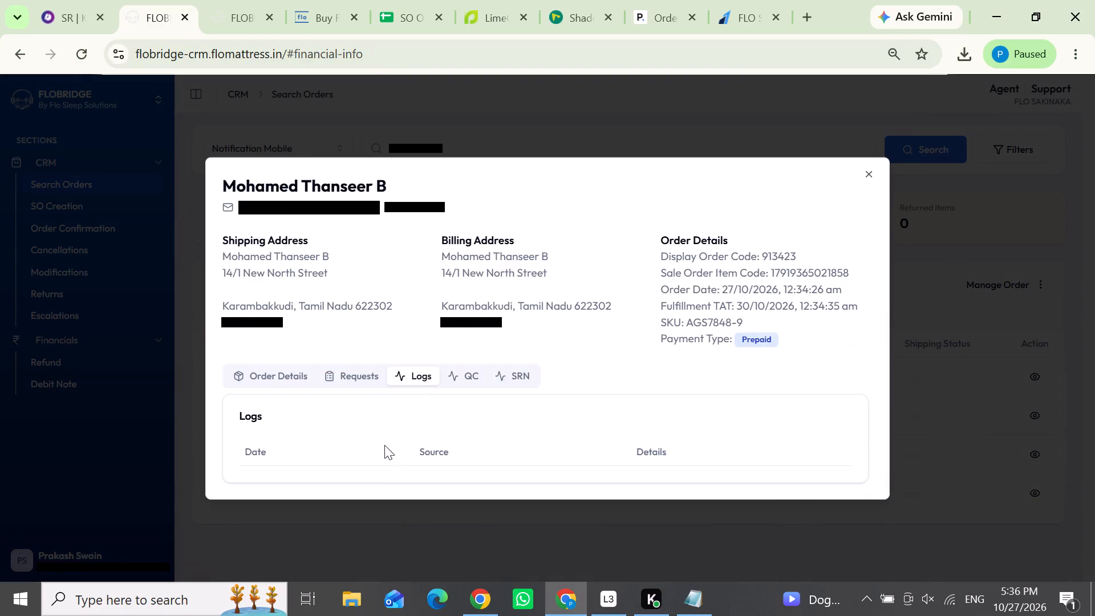
{"action": "left_click", "coordinate": [402, 542]}
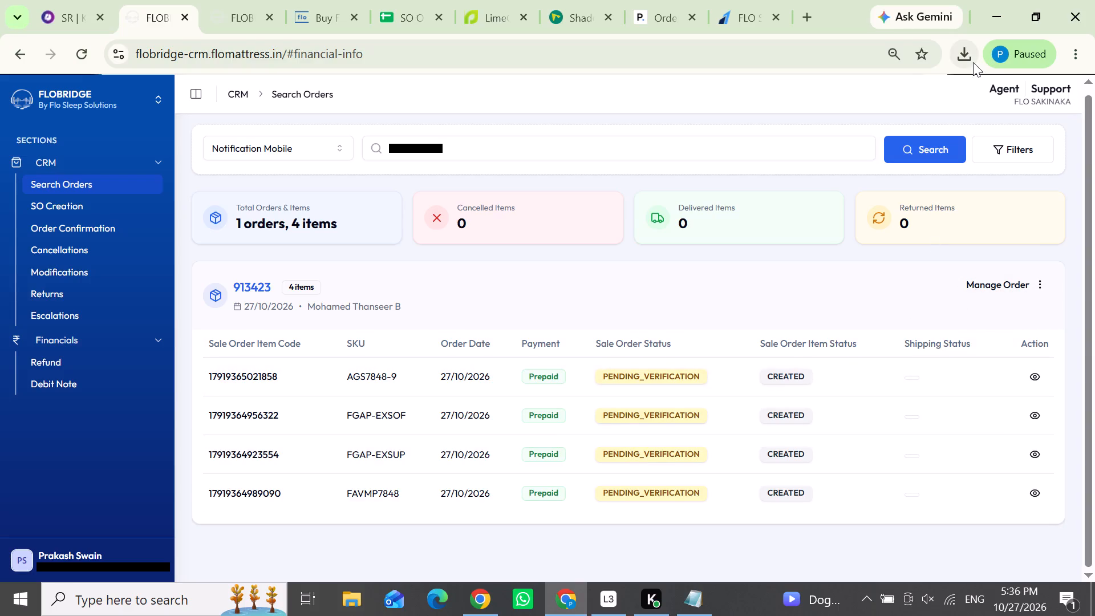
Switch to the other Chrome window and read the OUSSSC CRE 2026 selection process article, including its overview, stages and posts covered.
{"action": "left_click", "coordinate": [469, 605]}
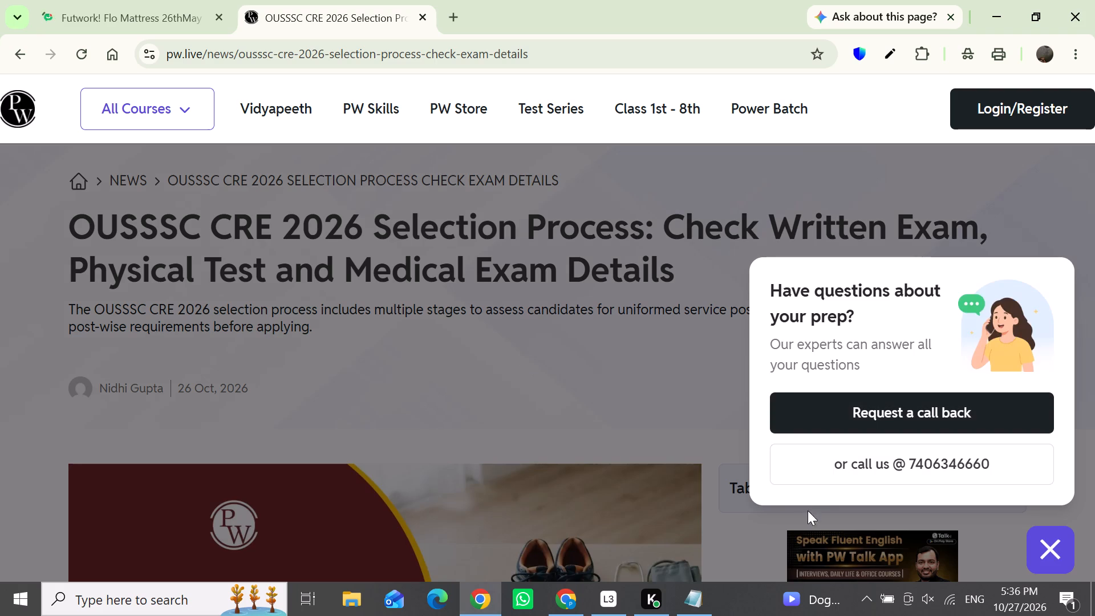
{"action": "left_click", "coordinate": [821, 202]}
{"action": "scroll", "coordinate": [424, 362], "scroll_direction": "down", "scroll_amount": 2}
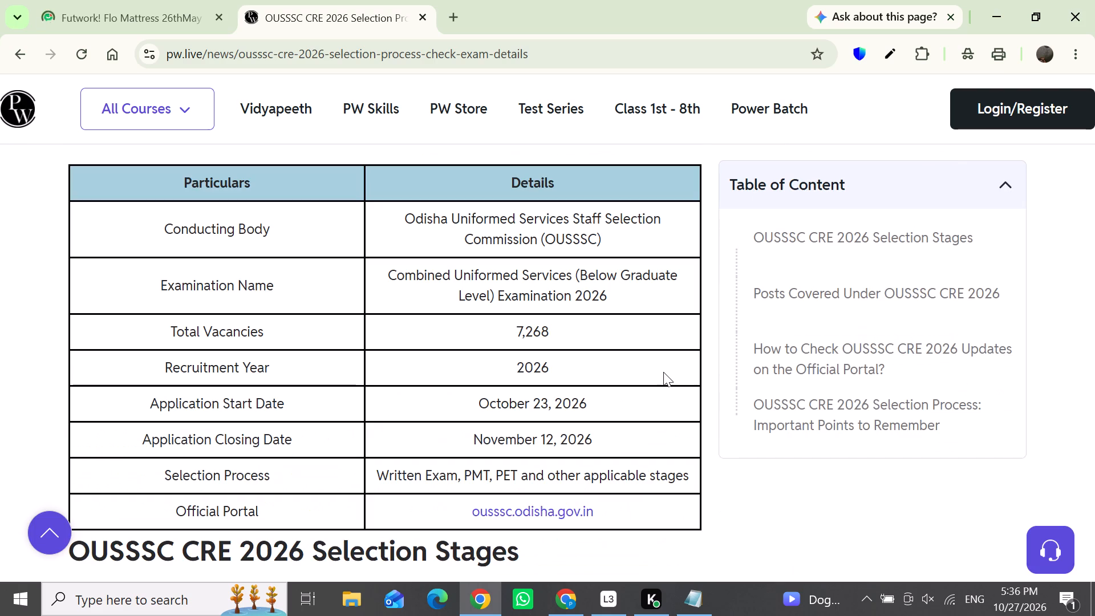
{"action": "scroll", "coordinate": [661, 372], "scroll_direction": "down", "scroll_amount": 1}
{"action": "scroll", "coordinate": [661, 372], "scroll_direction": "up", "scroll_amount": 1}
{"action": "scroll", "coordinate": [625, 451], "scroll_direction": "down", "scroll_amount": 1}
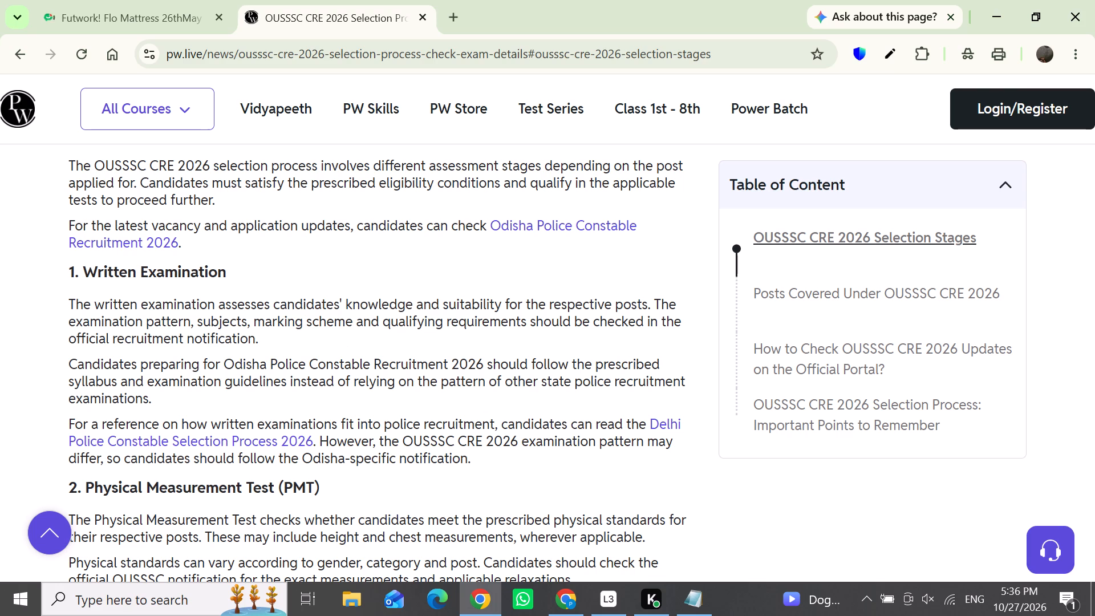
{"action": "scroll", "coordinate": [591, 476], "scroll_direction": "down", "scroll_amount": 1}
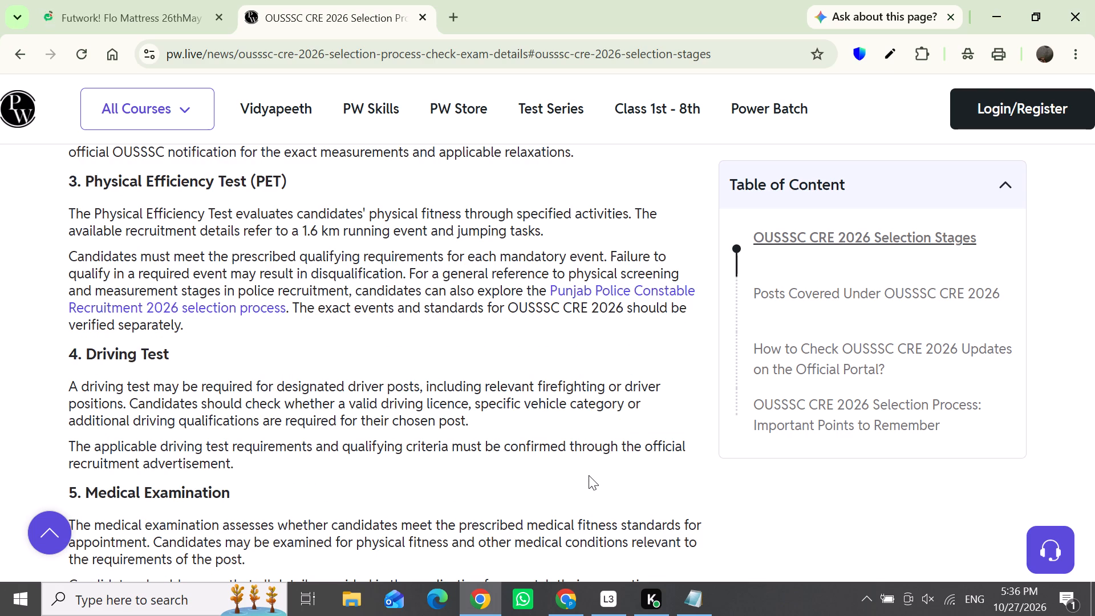
{"action": "scroll", "coordinate": [589, 475], "scroll_direction": "down", "scroll_amount": 2}
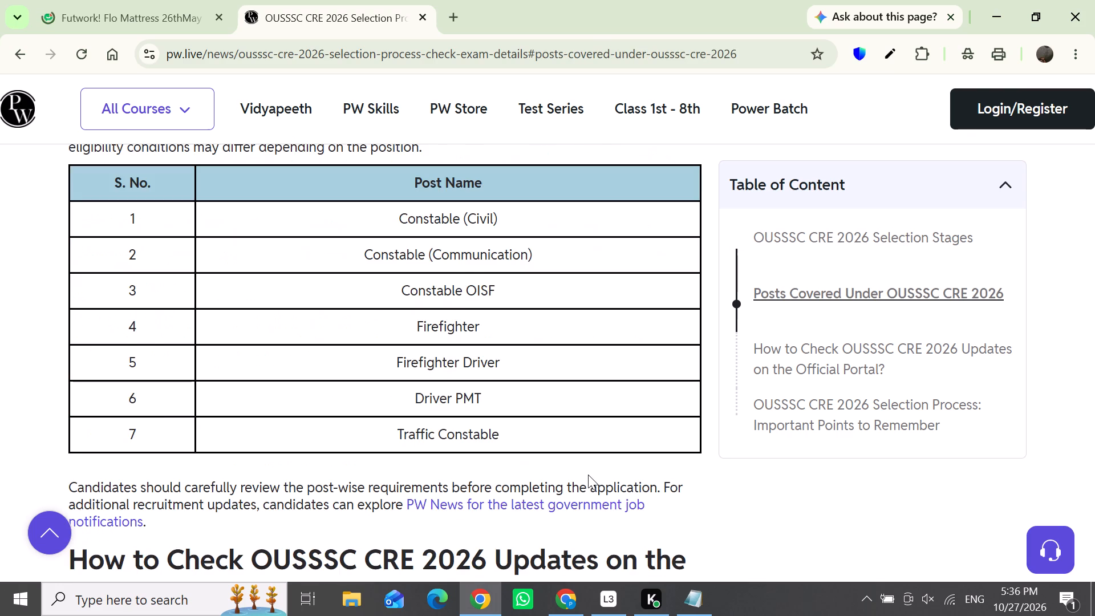
{"action": "scroll", "coordinate": [587, 474], "scroll_direction": "down", "scroll_amount": 2}
{"action": "scroll", "coordinate": [587, 474], "scroll_direction": "up", "scroll_amount": 6}
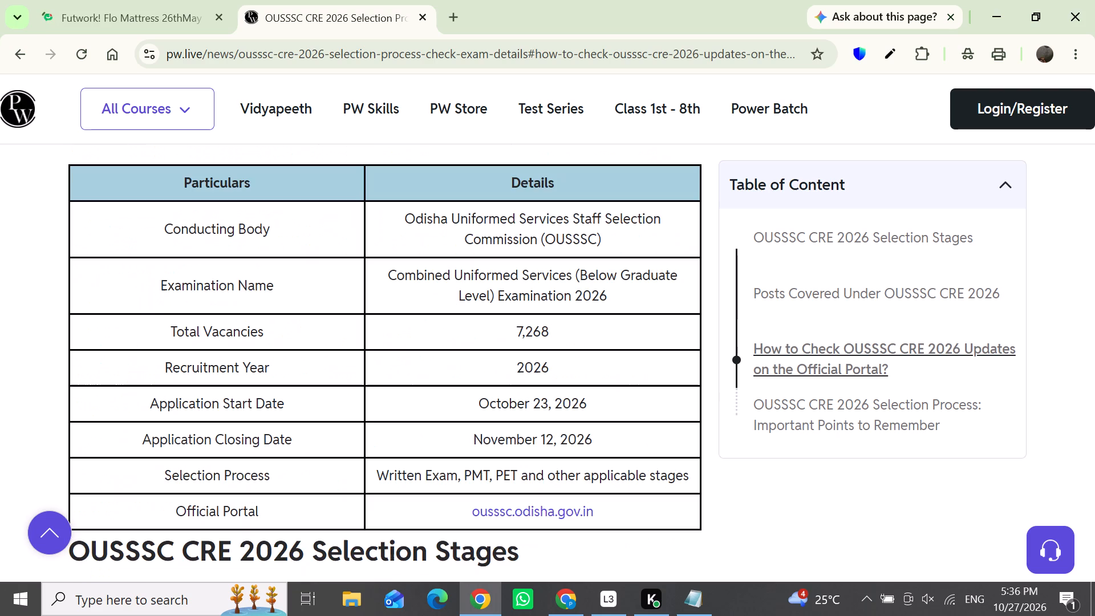
{"action": "scroll", "coordinate": [571, 458], "scroll_direction": "down", "scroll_amount": 1}
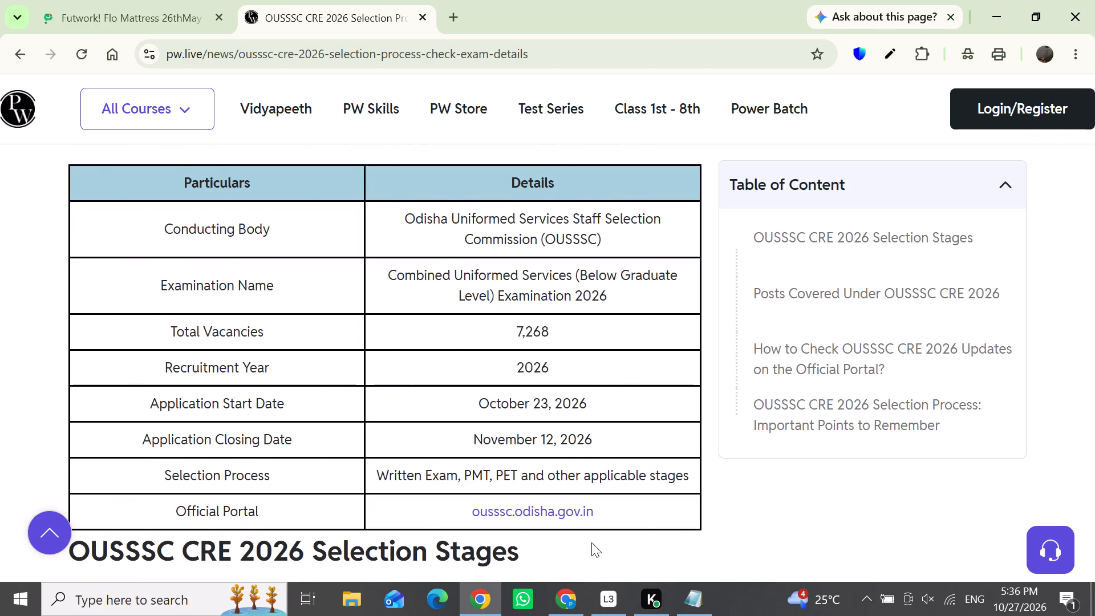
Return to Flobridge and reopen the details of item AGS7848-9 in order 913423.
{"action": "left_click", "coordinate": [563, 592]}
{"action": "left_click", "coordinate": [1028, 382]}
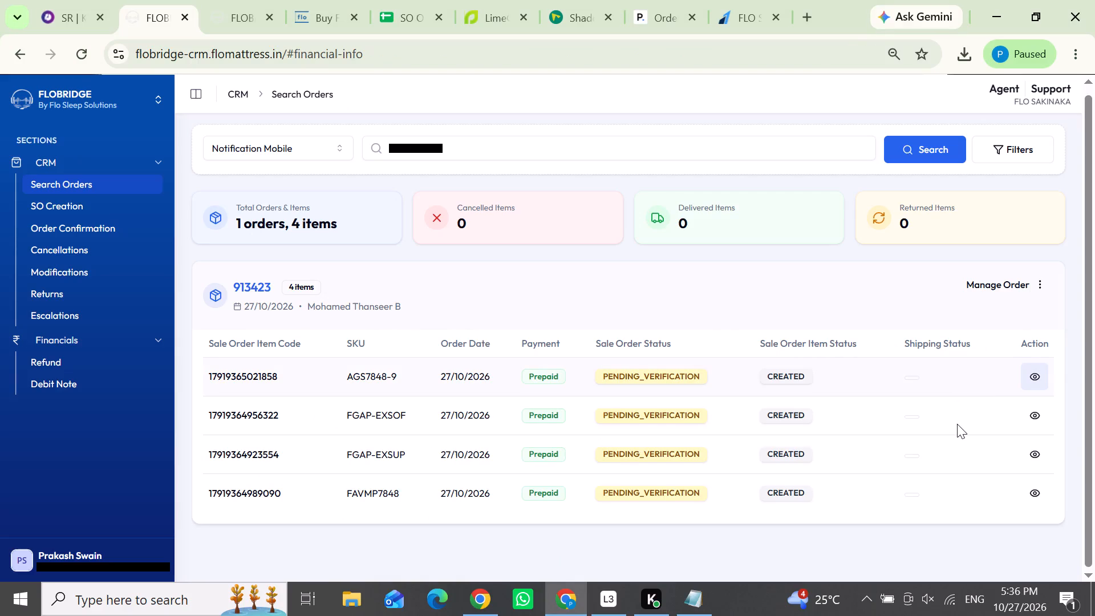
Switch to the other Chrome window and read the Odisha Police Constable Recruitment 2026 article's overview, application links and important dates.
{"action": "left_click", "coordinate": [490, 594]}
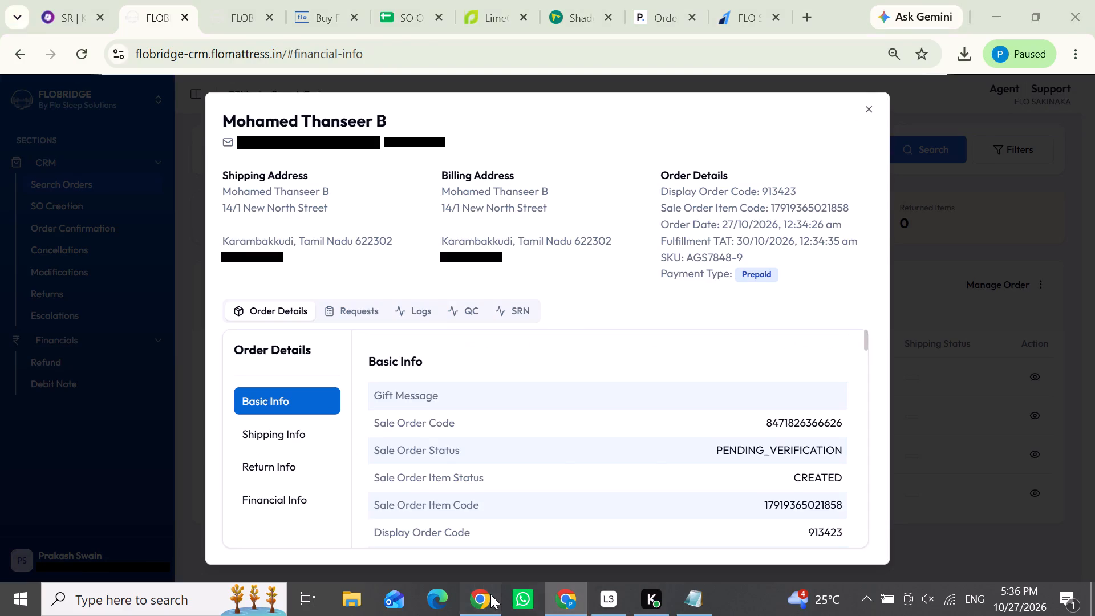
{"action": "left_click", "coordinate": [567, 222]}
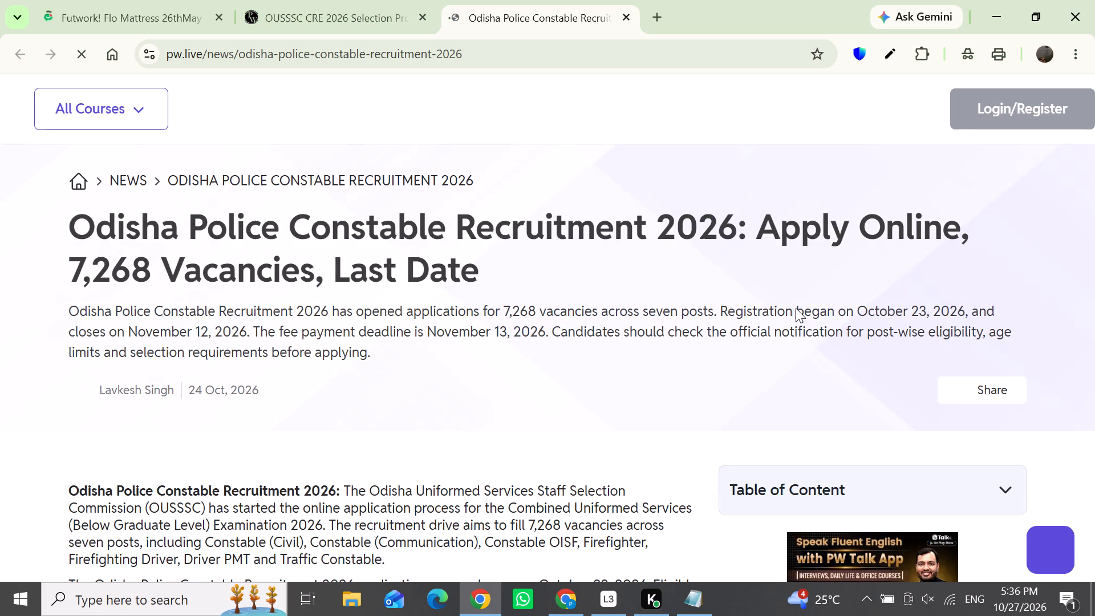
{"action": "scroll", "coordinate": [751, 238], "scroll_direction": "down", "scroll_amount": 1}
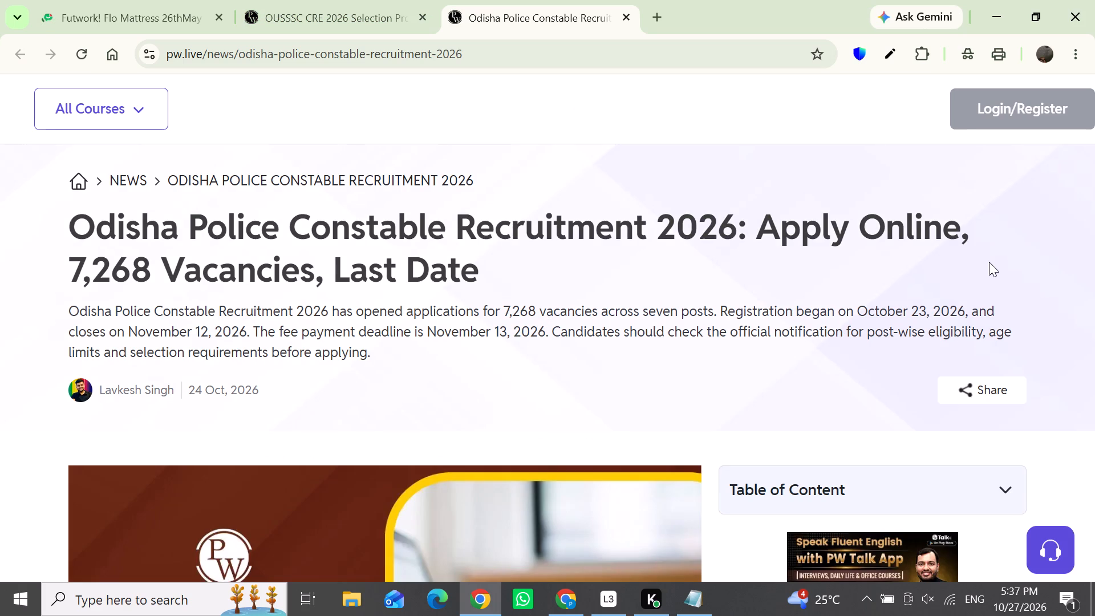
{"action": "scroll", "coordinate": [736, 247], "scroll_direction": "down", "scroll_amount": 1}
{"action": "scroll", "coordinate": [613, 326], "scroll_direction": "down", "scroll_amount": 2}
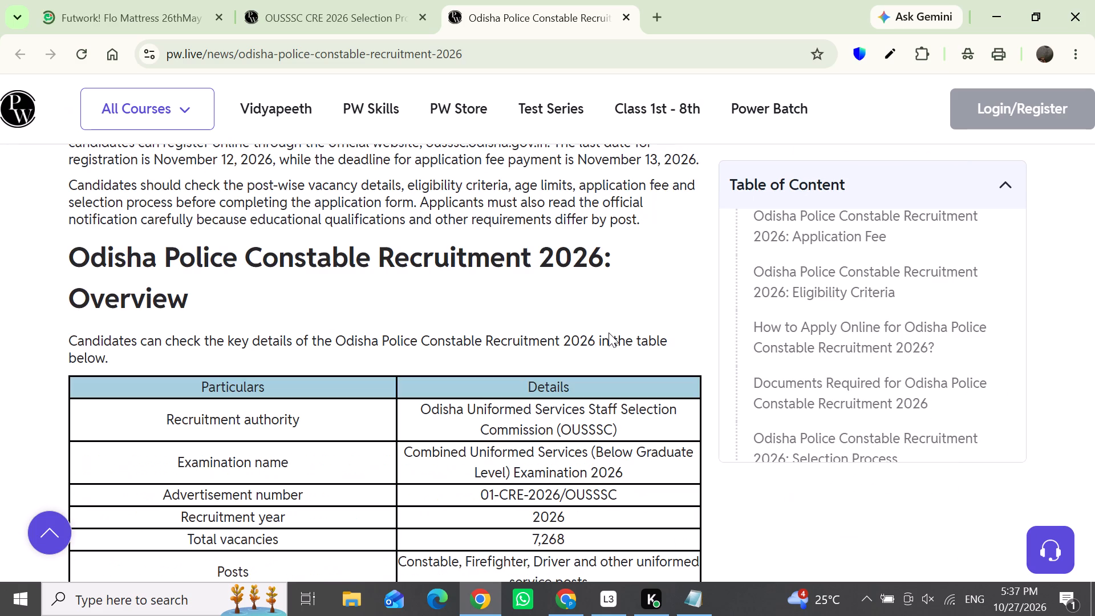
{"action": "scroll", "coordinate": [607, 331], "scroll_direction": "down", "scroll_amount": 1}
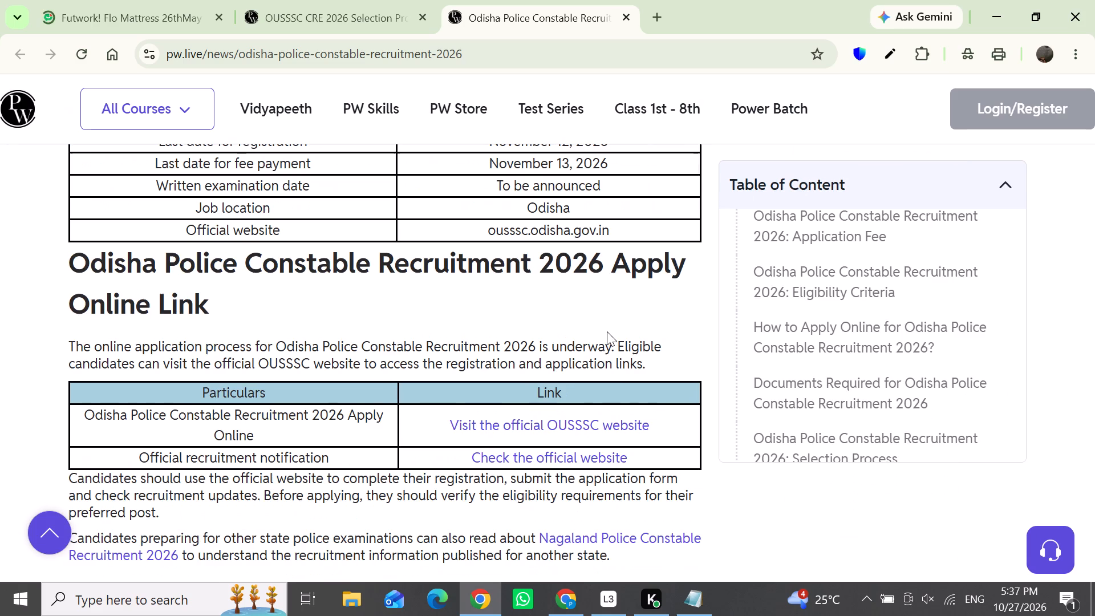
{"action": "scroll", "coordinate": [610, 335], "scroll_direction": "down", "scroll_amount": 1}
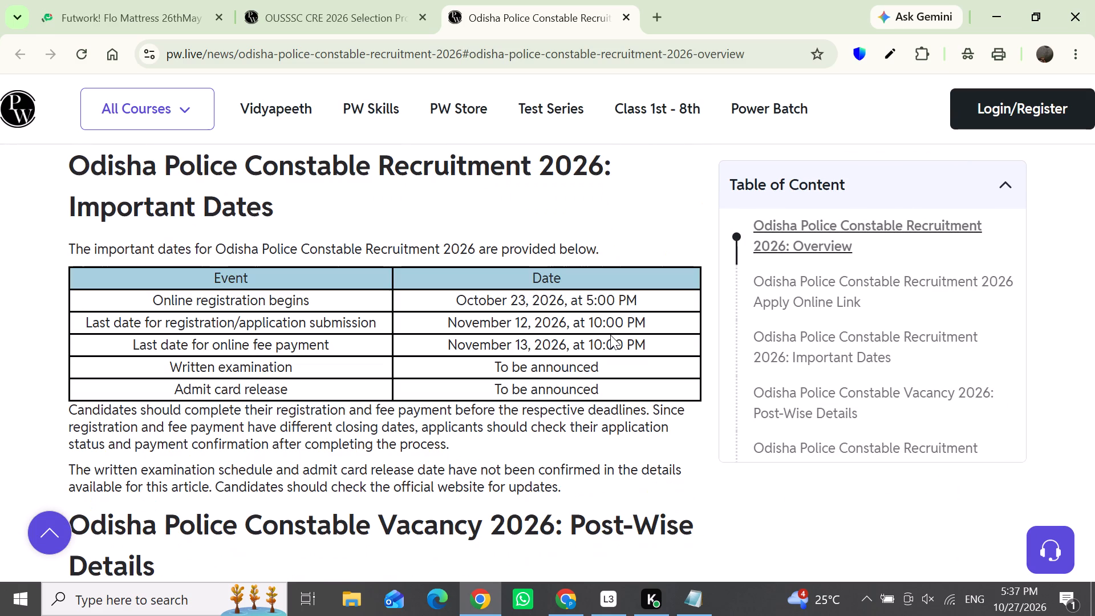
{"action": "scroll", "coordinate": [610, 335], "scroll_direction": "up", "scroll_amount": 1}
{"action": "scroll", "coordinate": [634, 414], "scroll_direction": "down", "scroll_amount": 1}
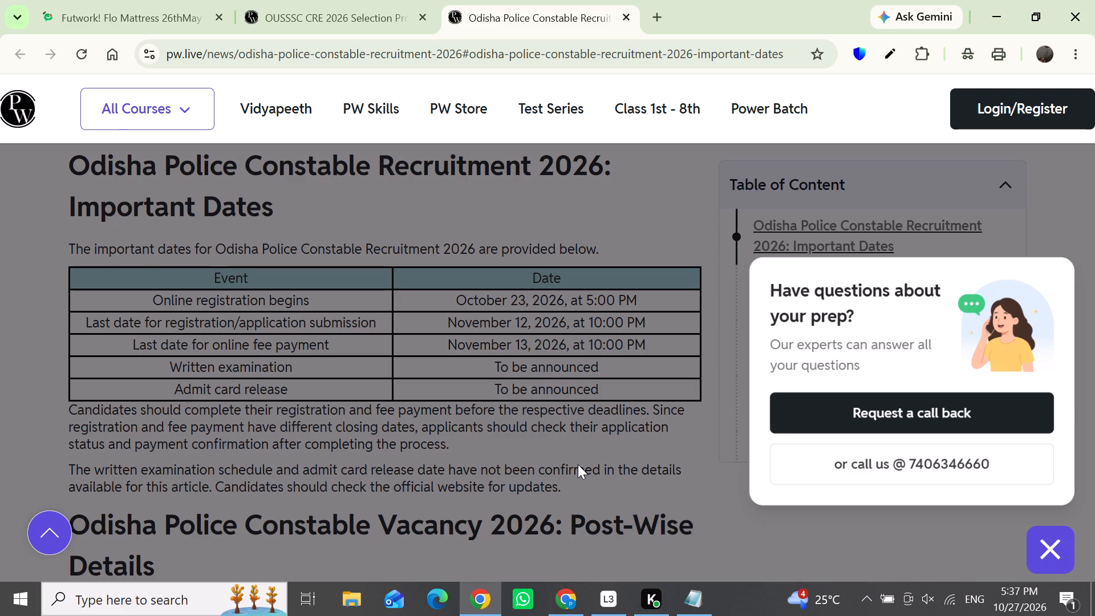
Dismiss the call-back pop-up and read the article's vacancy, application fee, eligibility, documents, selection process and after-applying sections.
{"action": "left_click", "coordinate": [578, 464]}
{"action": "scroll", "coordinate": [577, 463], "scroll_direction": "down", "scroll_amount": 1}
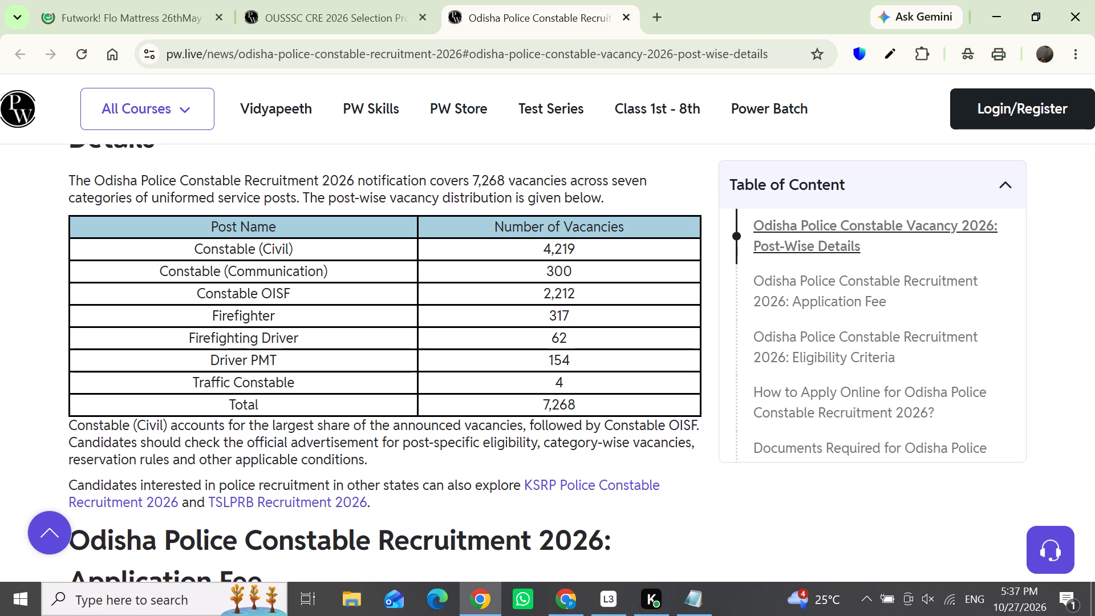
{"action": "scroll", "coordinate": [577, 445], "scroll_direction": "down", "scroll_amount": 1}
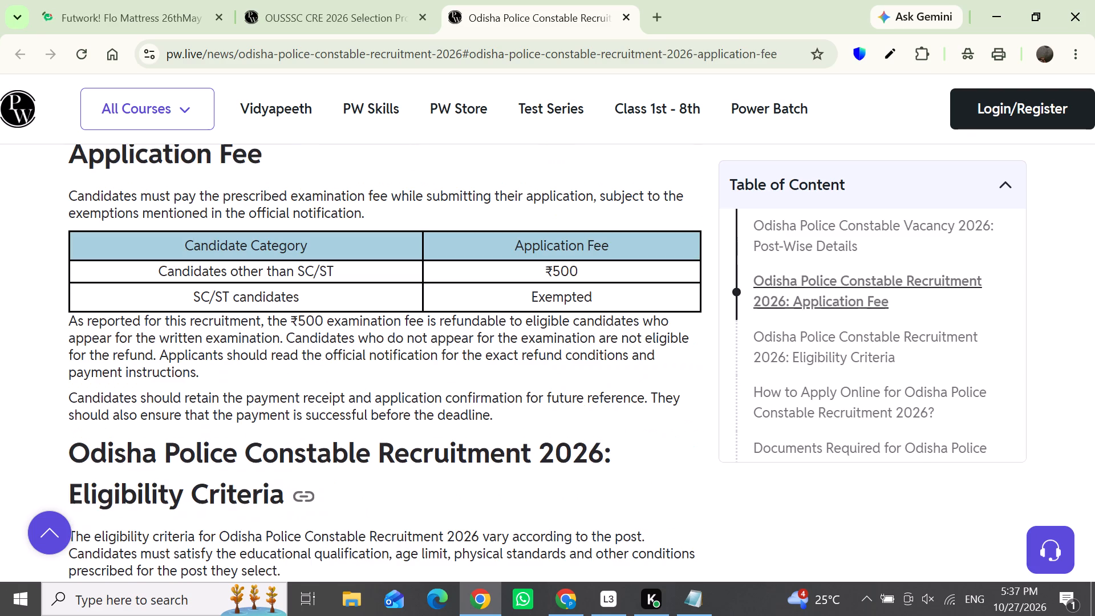
{"action": "scroll", "coordinate": [577, 445], "scroll_direction": "down", "scroll_amount": 2}
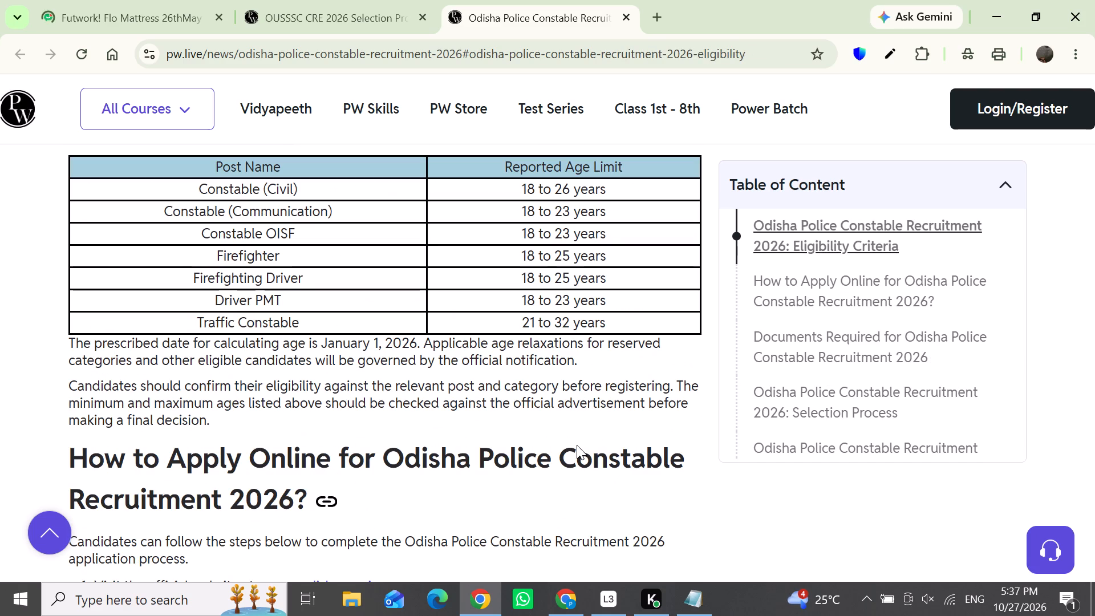
{"action": "scroll", "coordinate": [577, 445], "scroll_direction": "down", "scroll_amount": 1}
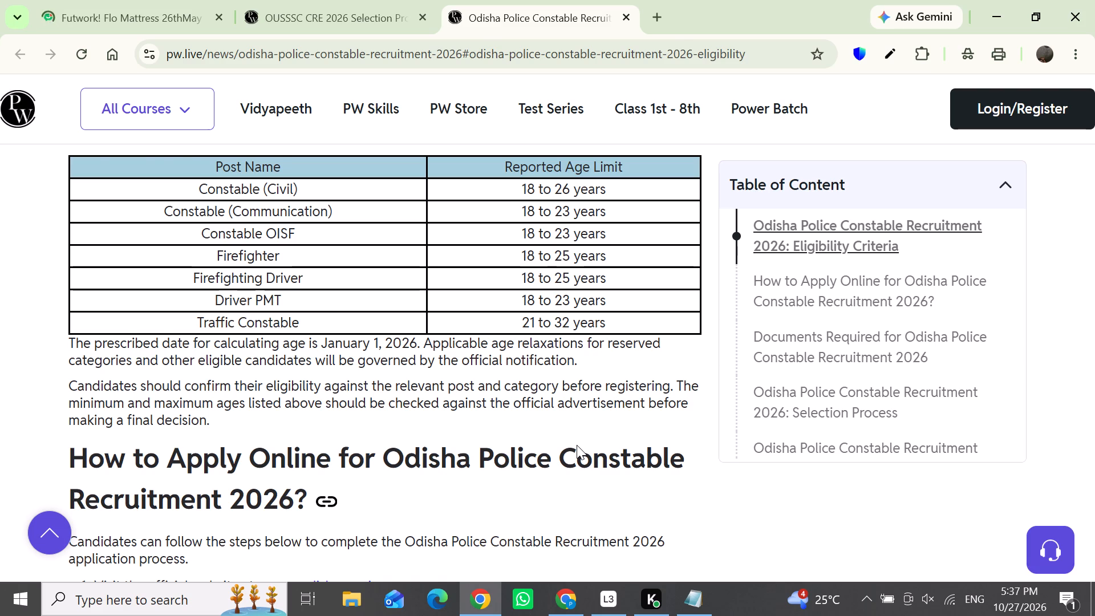
{"action": "scroll", "coordinate": [577, 445], "scroll_direction": "down", "scroll_amount": 3}
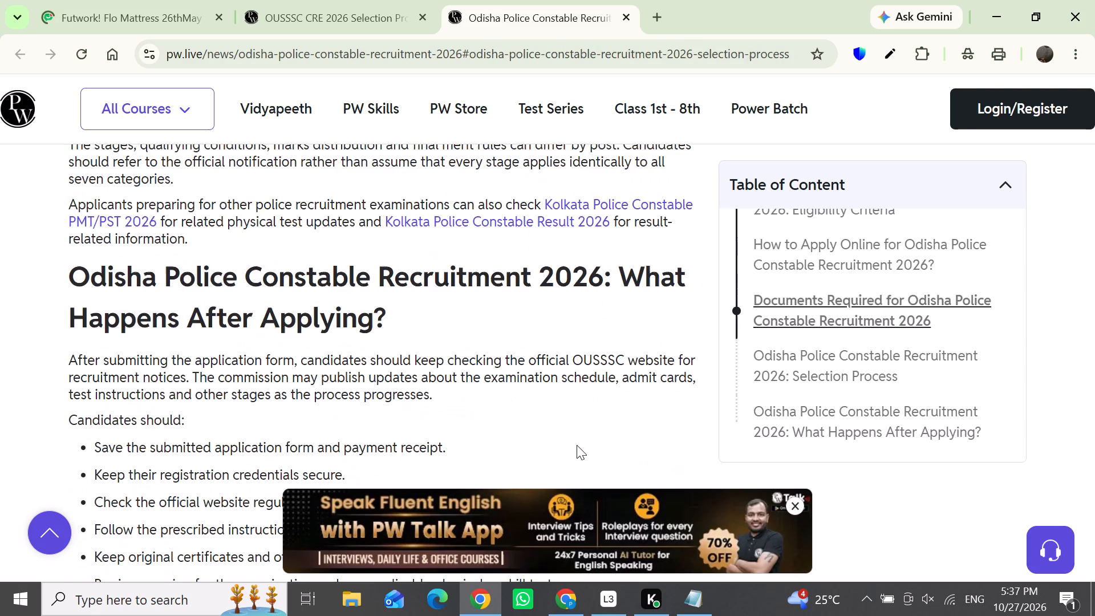
{"action": "scroll", "coordinate": [577, 445], "scroll_direction": "down", "scroll_amount": 1}
{"action": "scroll", "coordinate": [577, 445], "scroll_direction": "up", "scroll_amount": 1}
{"action": "scroll", "coordinate": [577, 445], "scroll_direction": "down", "scroll_amount": 1}
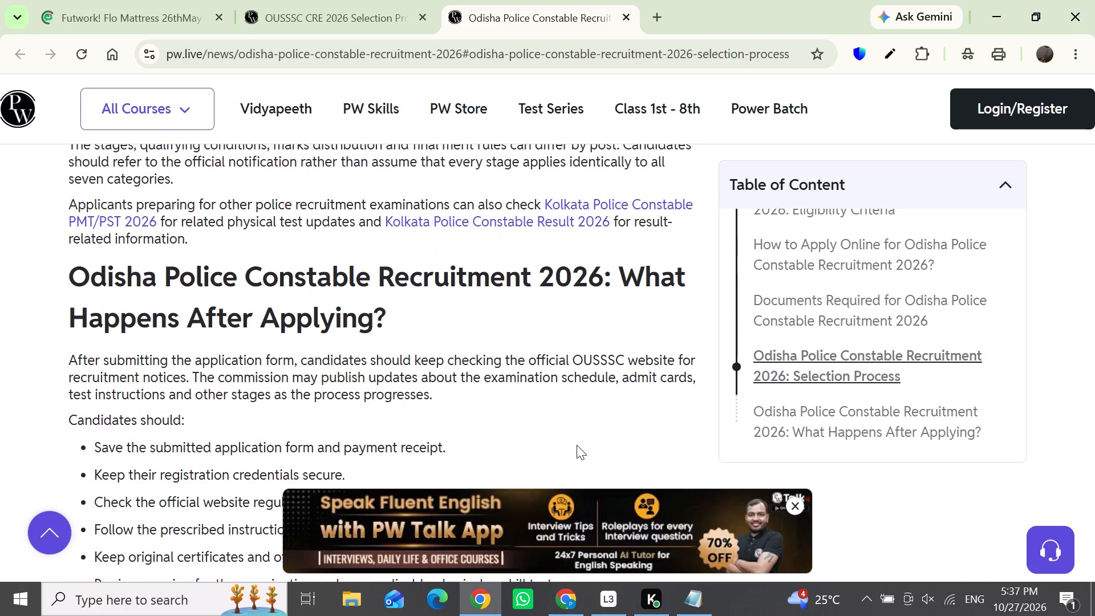
{"action": "scroll", "coordinate": [577, 445], "scroll_direction": "down", "scroll_amount": 2}
{"action": "scroll", "coordinate": [577, 445], "scroll_direction": "up", "scroll_amount": 2}
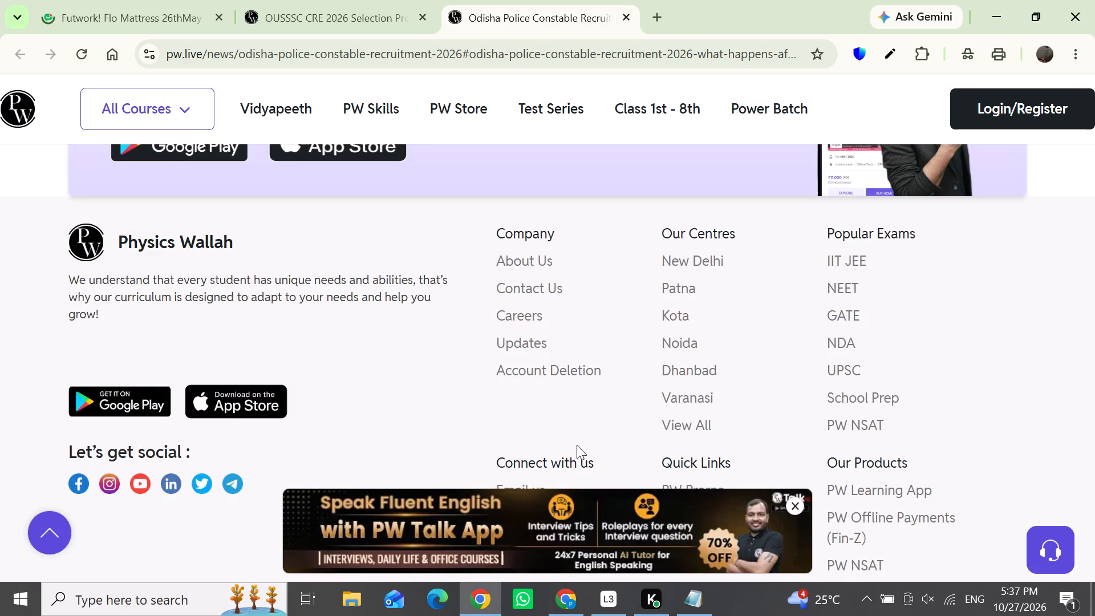
{"action": "scroll", "coordinate": [577, 445], "scroll_direction": "up", "scroll_amount": 3}
Search Google in a new tab for "ousssc official notification".
{"action": "left_click", "coordinate": [654, 9]}
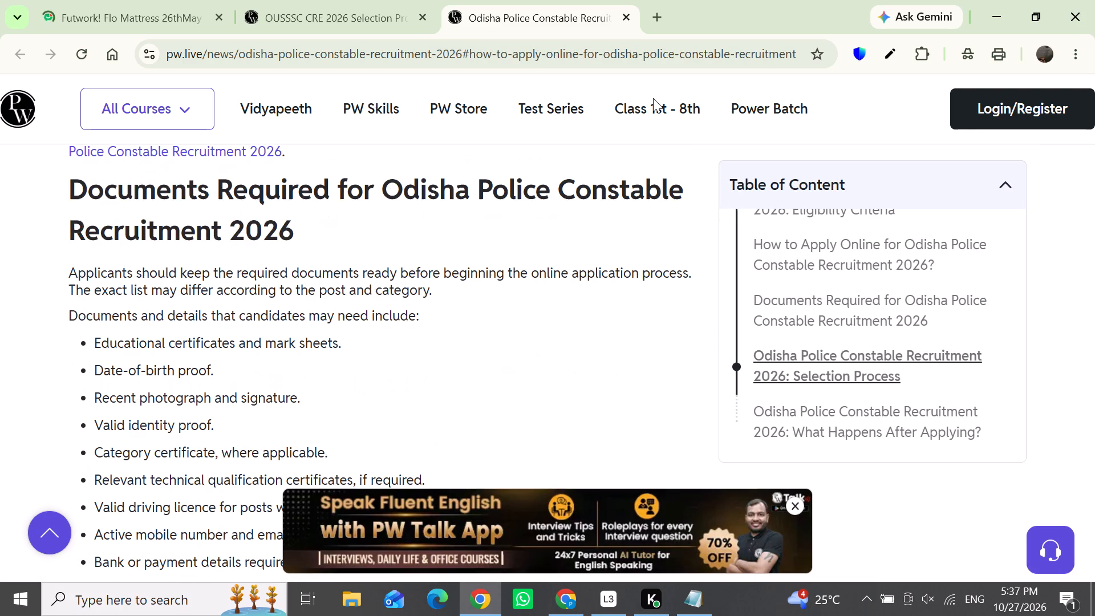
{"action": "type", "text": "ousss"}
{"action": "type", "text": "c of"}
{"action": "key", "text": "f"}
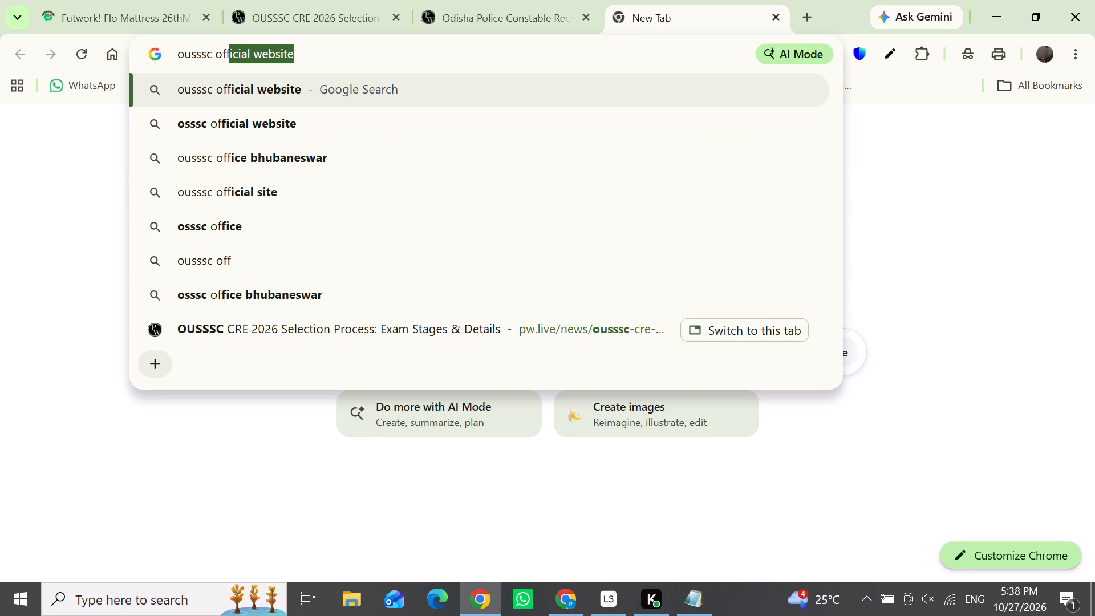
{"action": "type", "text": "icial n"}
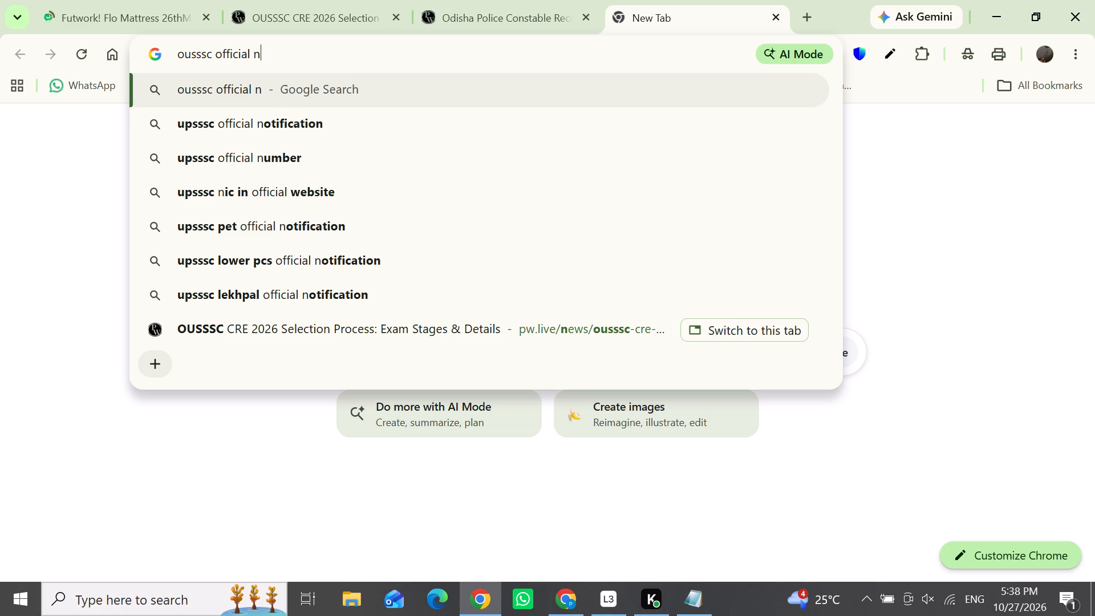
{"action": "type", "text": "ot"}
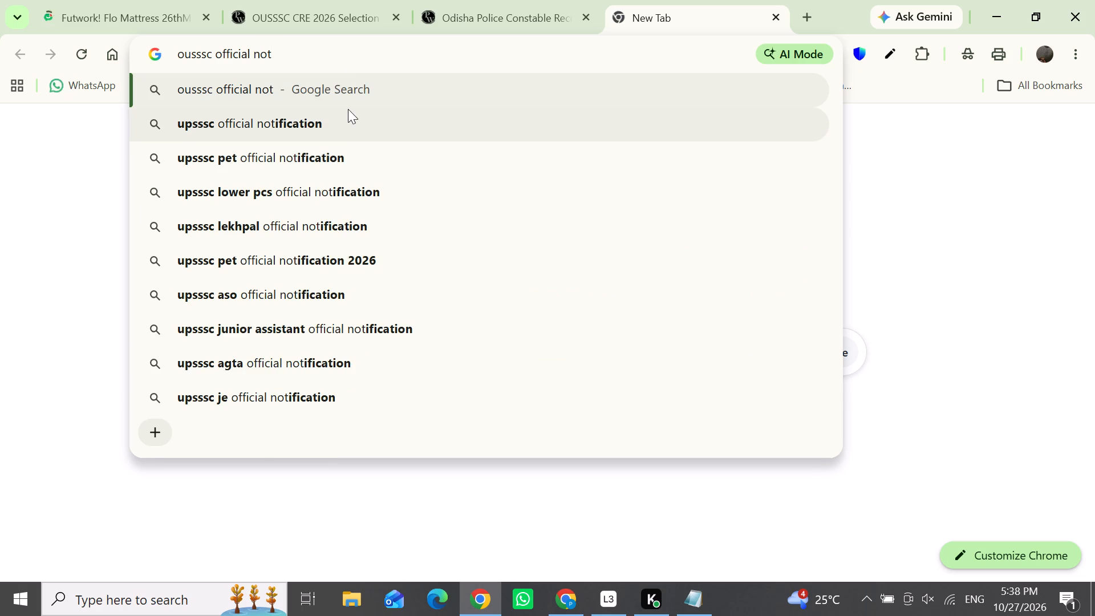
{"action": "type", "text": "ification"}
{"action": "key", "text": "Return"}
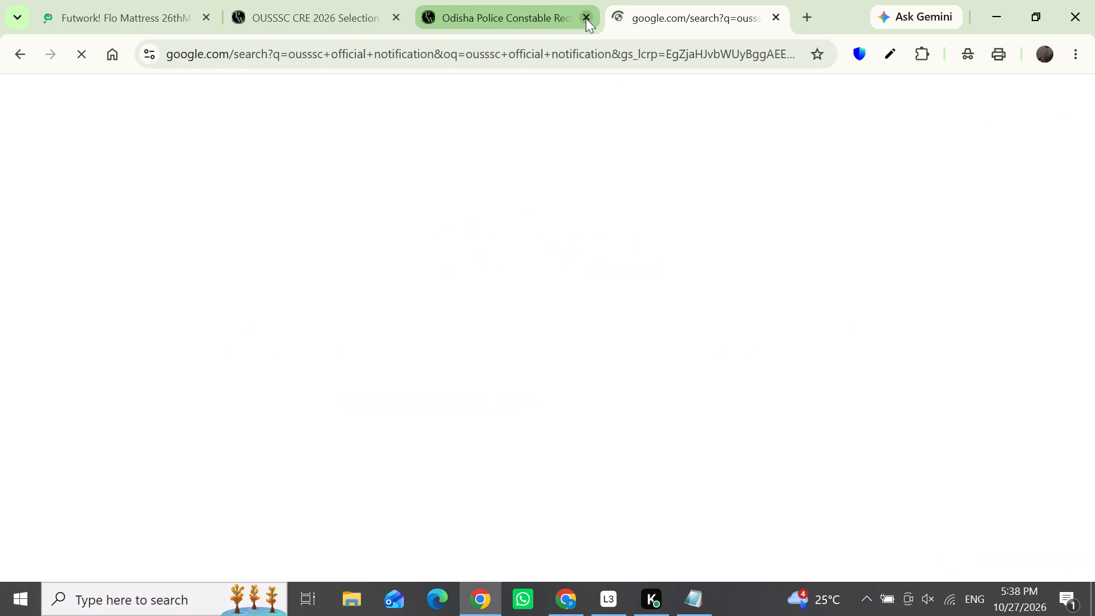
Switch to Knowlarity in the work Chrome window and copy the ongoing caller's phone number.
{"action": "left_click", "coordinate": [573, 609]}
{"action": "left_click", "coordinate": [82, 20]}
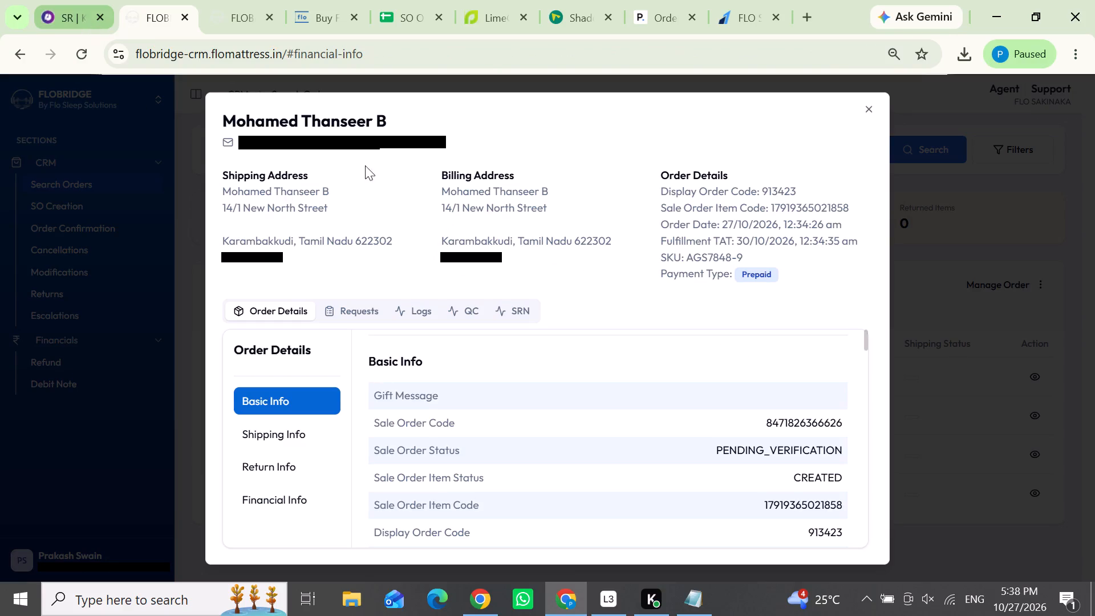
{"action": "left_click", "coordinate": [269, 271]}
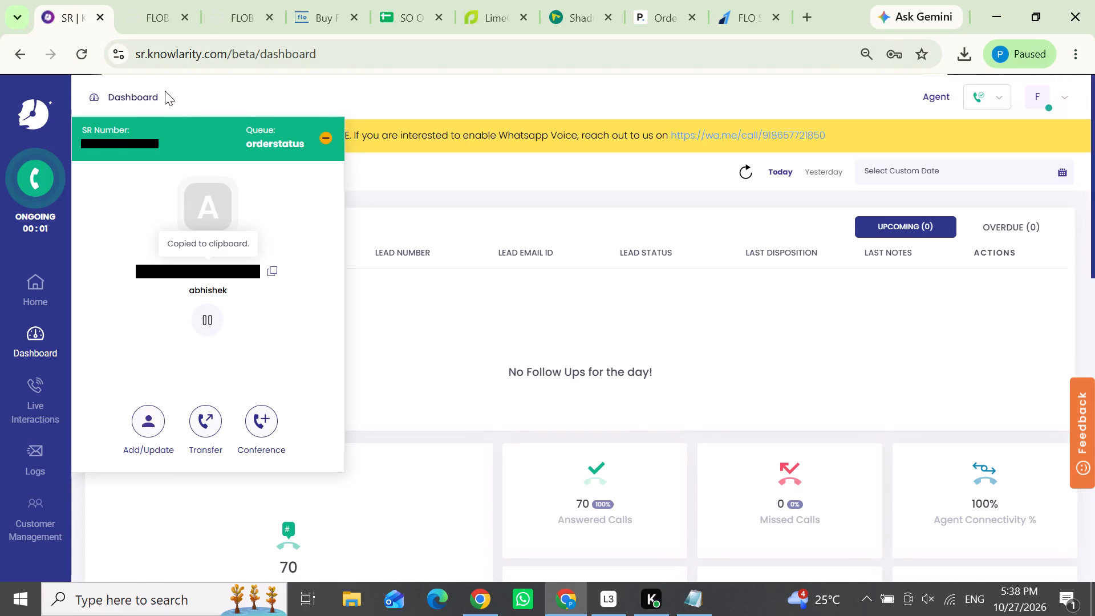
{"action": "left_click", "coordinate": [144, 19]}
{"action": "left_click", "coordinate": [179, 193]}
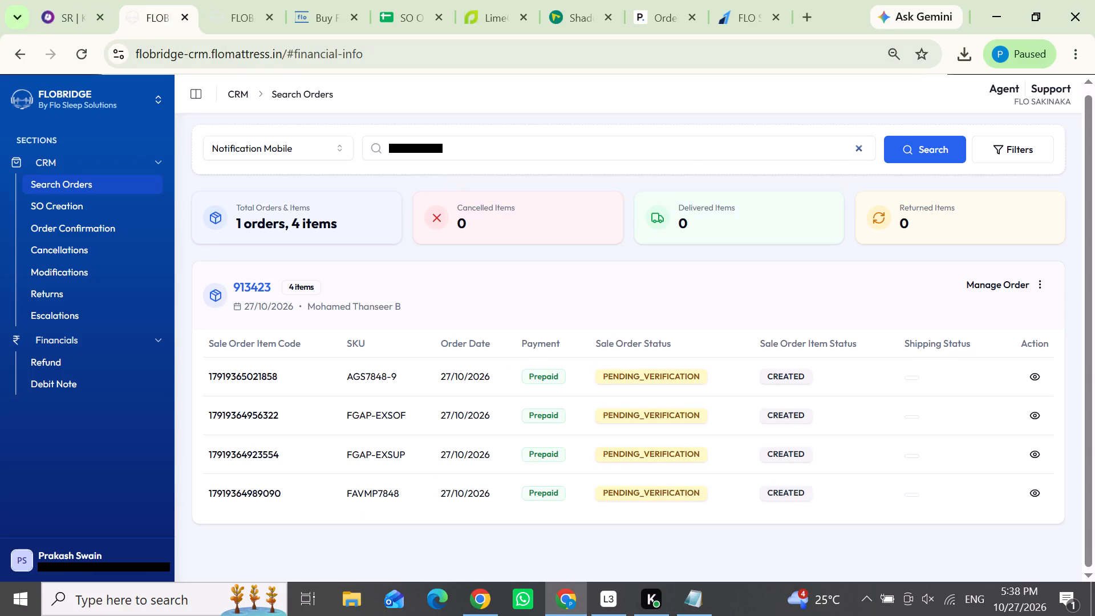
{"action": "left_click", "coordinate": [1031, 373]}
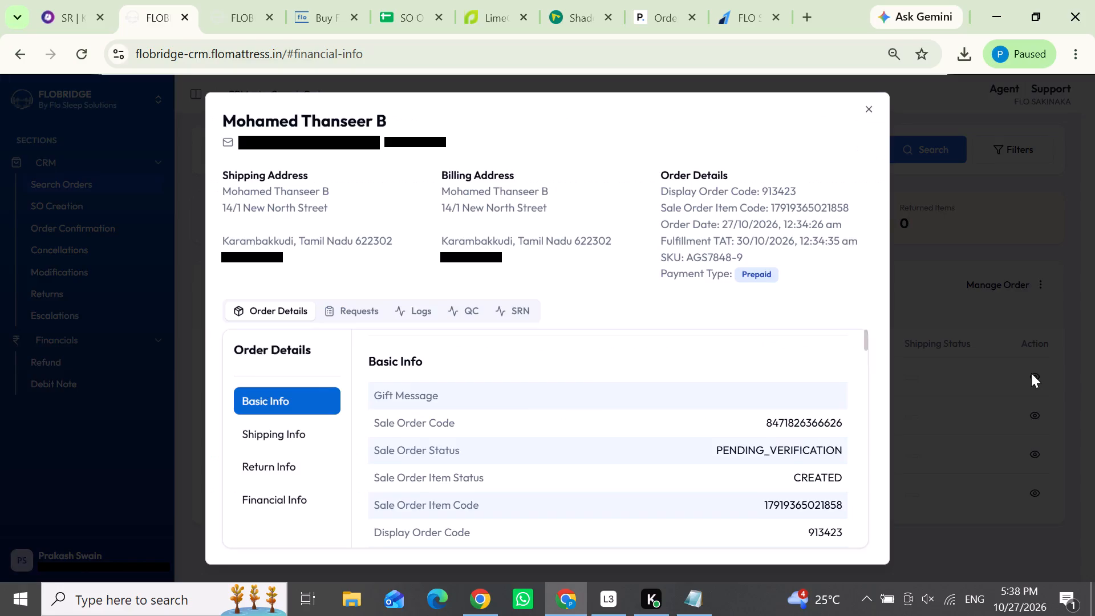
{"action": "left_click", "coordinate": [1031, 373]}
{"action": "left_click", "coordinate": [1012, 289]}
{"action": "left_click", "coordinate": [994, 335]}
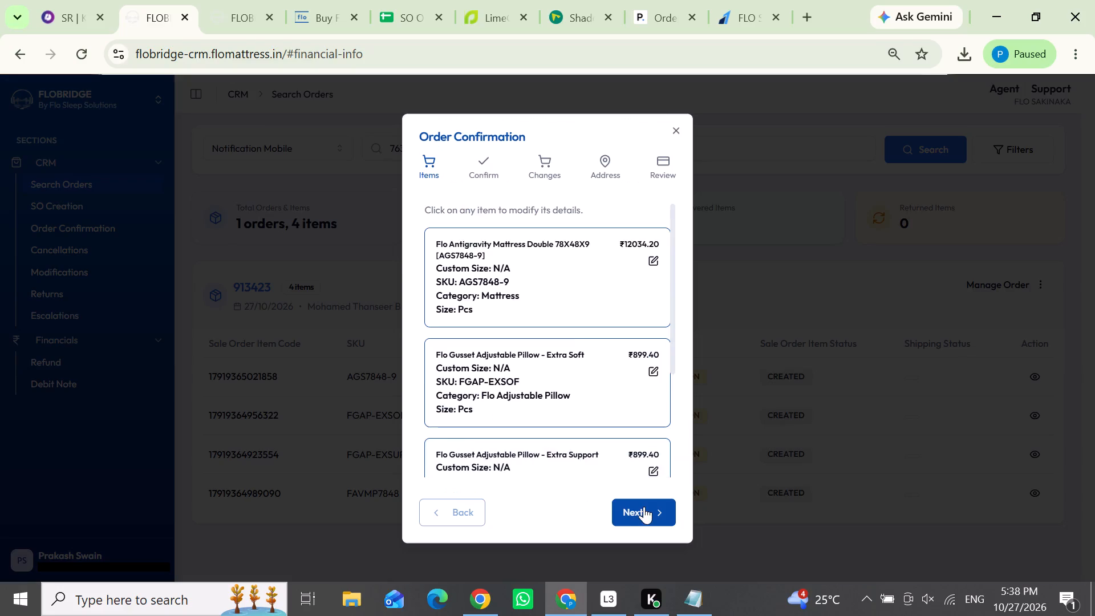
{"action": "triple_click", "coordinate": [644, 506]}
{"action": "left_click", "coordinate": [640, 523]}
{"action": "left_click", "coordinate": [636, 520]}
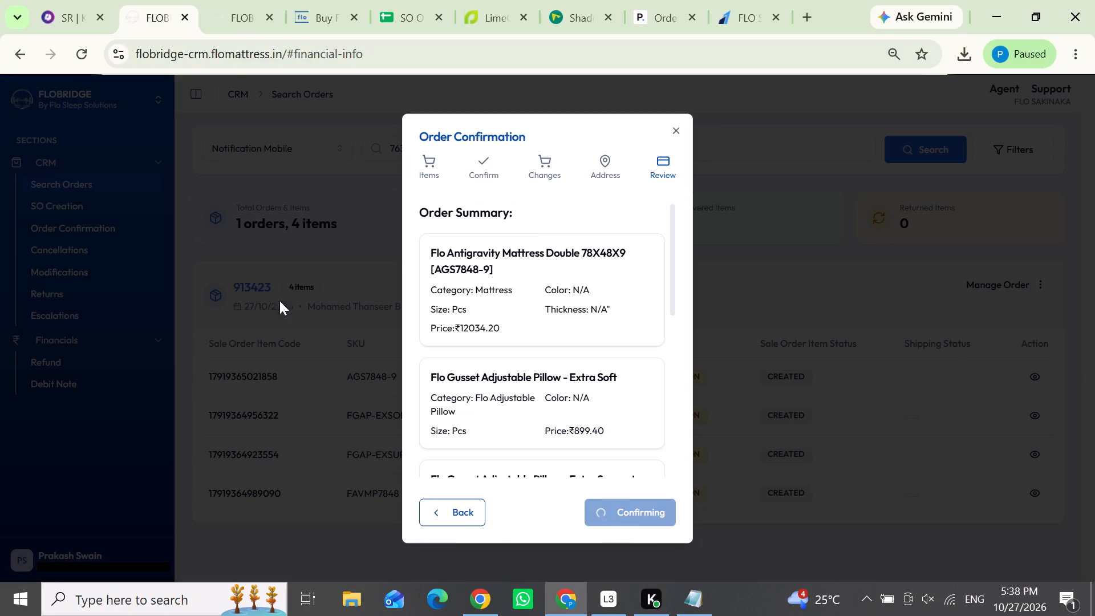
Search orders by notification mobile using the copied caller's number with its leading part removed.
{"action": "left_click_drag", "start_coordinate": [464, 153], "coordinate": [371, 152]}
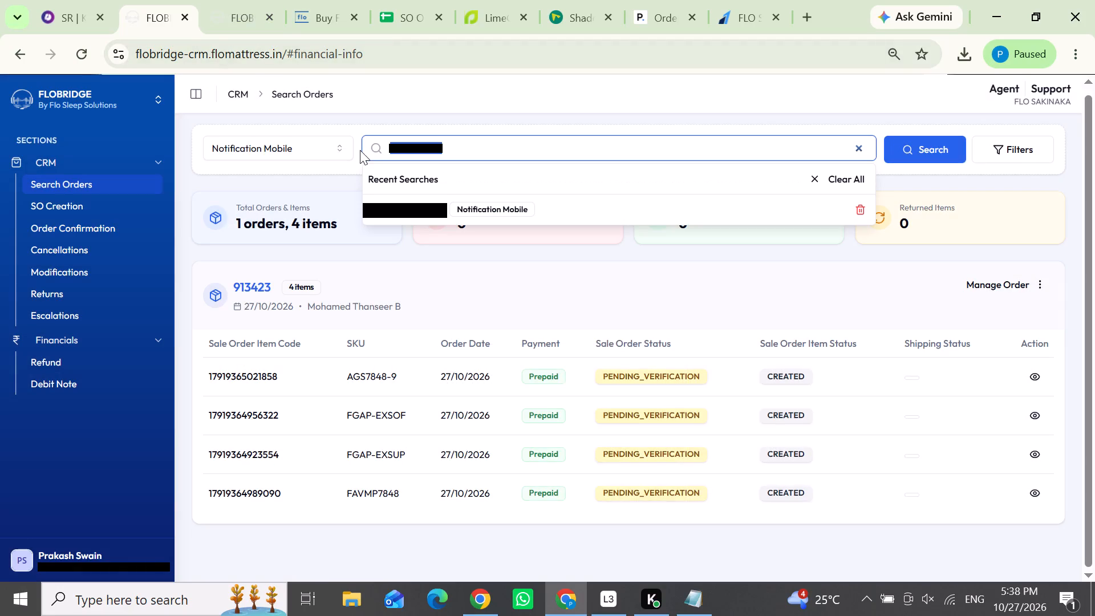
{"action": "key", "text": "ctrl+v"}
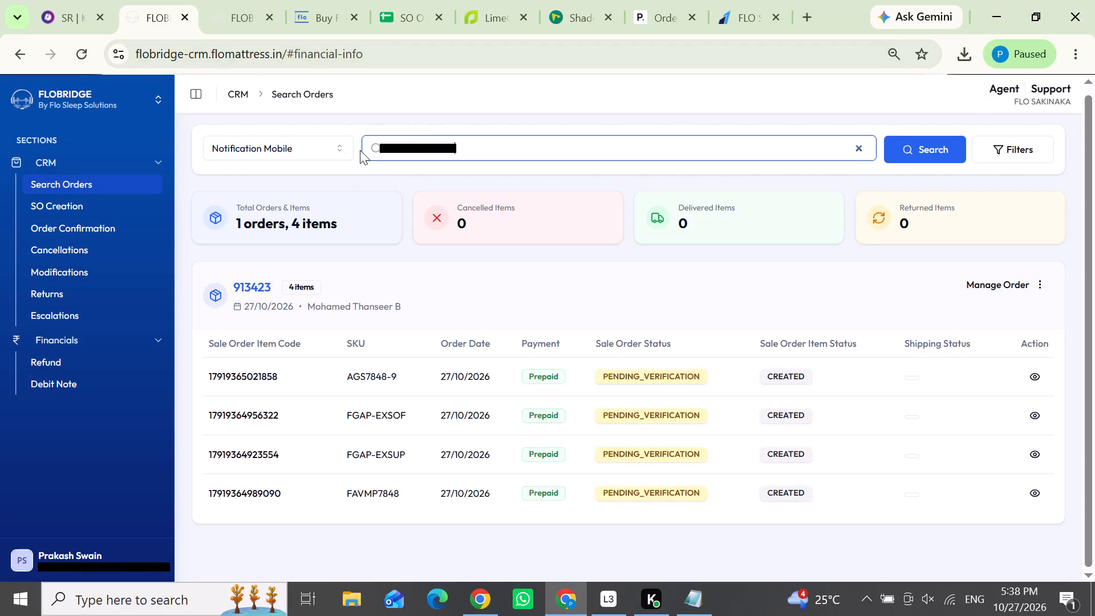
{"action": "left_click_drag", "start_coordinate": [403, 148], "coordinate": [354, 149]}
{"action": "key", "text": "BackSpace"}
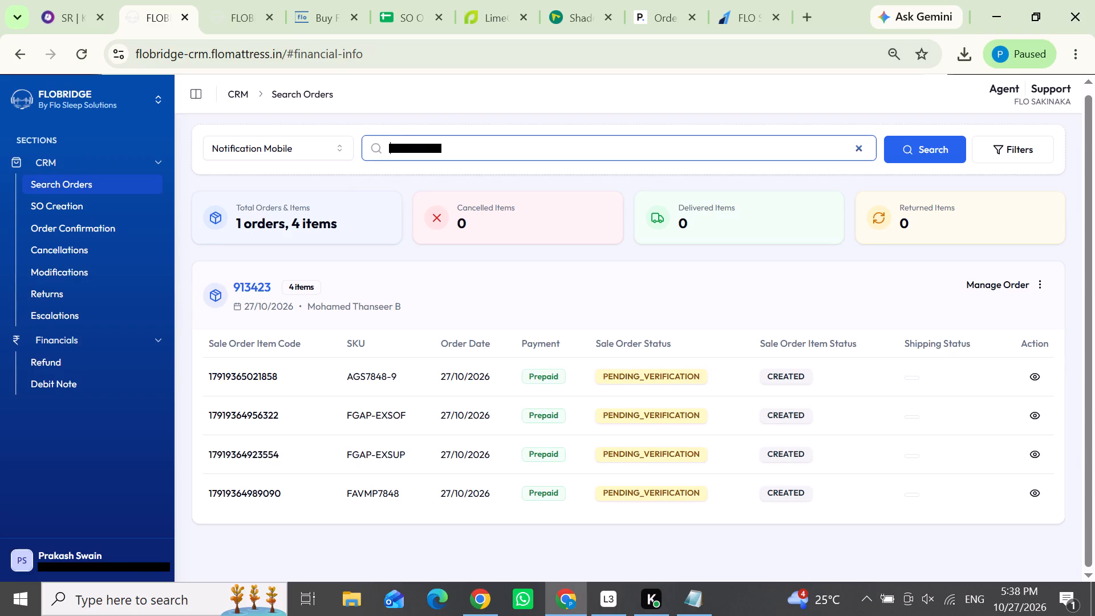
{"action": "left_click", "coordinate": [926, 147]}
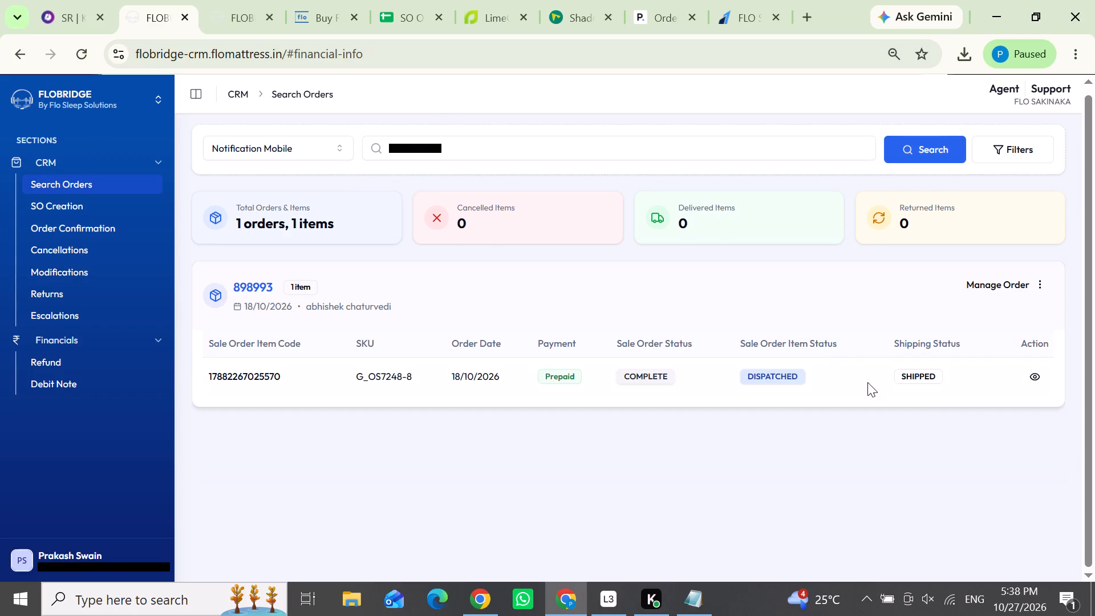
{"action": "left_click", "coordinate": [1019, 285]}
{"action": "left_click", "coordinate": [1000, 407]}
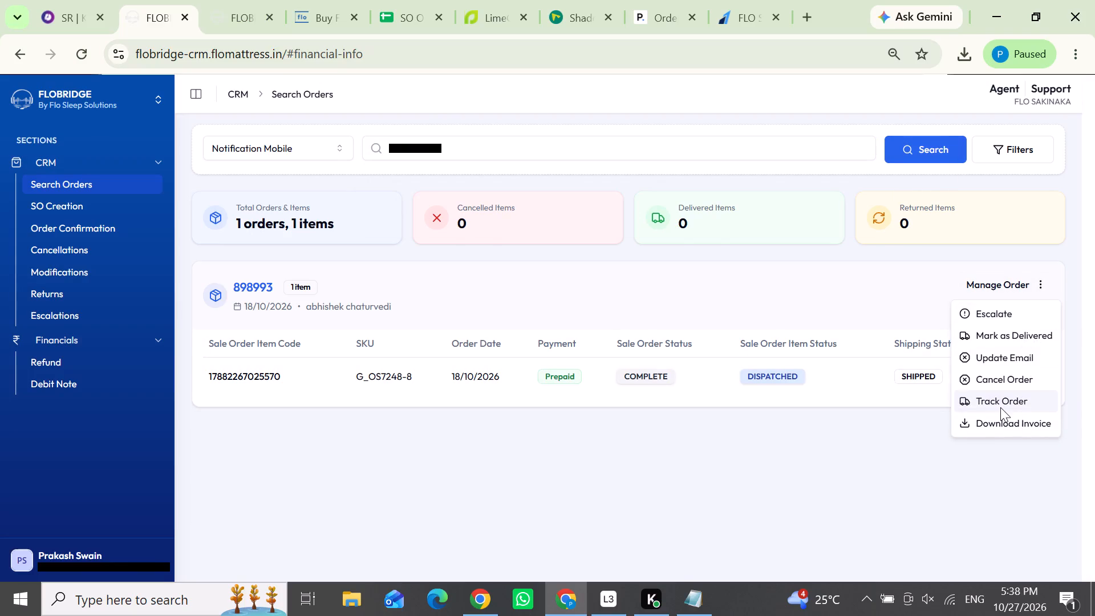
{"action": "left_click", "coordinate": [606, 322]}
{"action": "left_click", "coordinate": [546, 357]}
{"action": "left_click", "coordinate": [543, 362]}
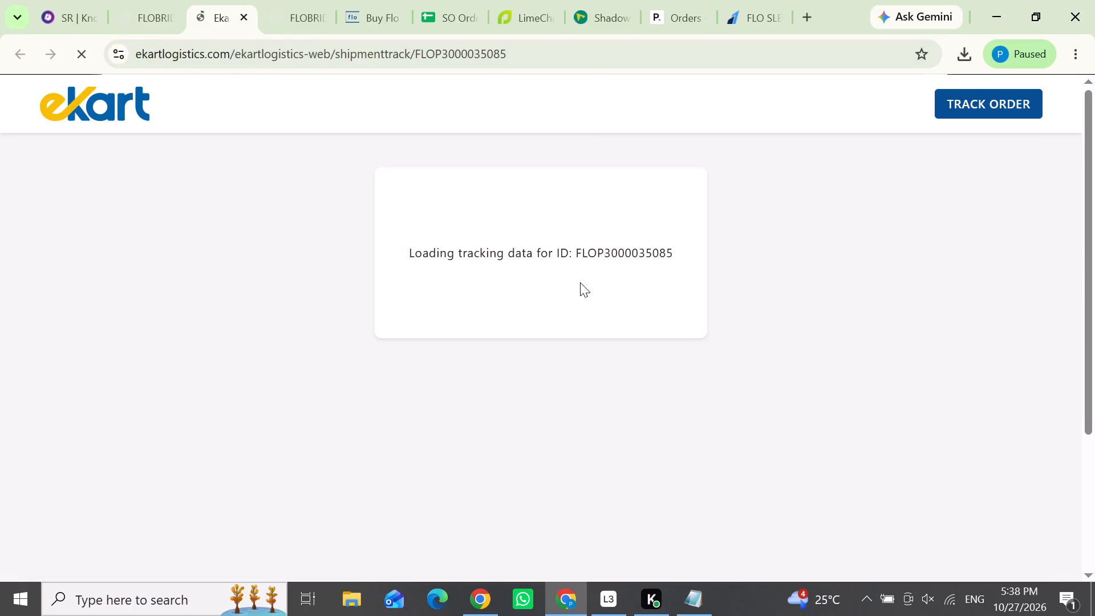
{"action": "scroll", "coordinate": [579, 345], "scroll_direction": "down", "scroll_amount": 2}
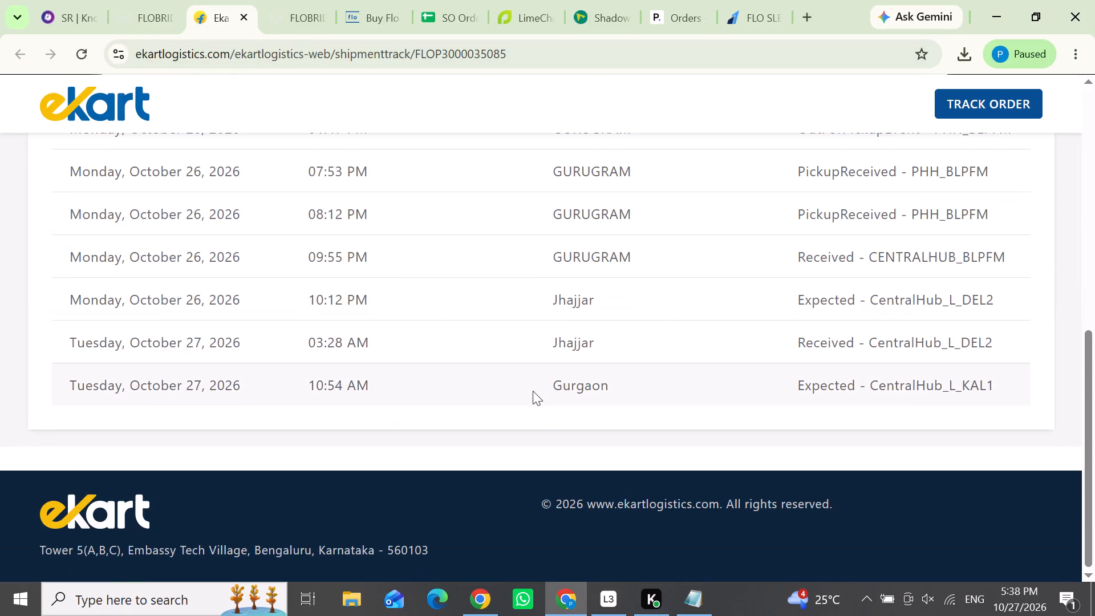
{"action": "scroll", "coordinate": [478, 380], "scroll_direction": "up", "scroll_amount": 1}
{"action": "scroll", "coordinate": [478, 380], "scroll_direction": "down", "scroll_amount": 1}
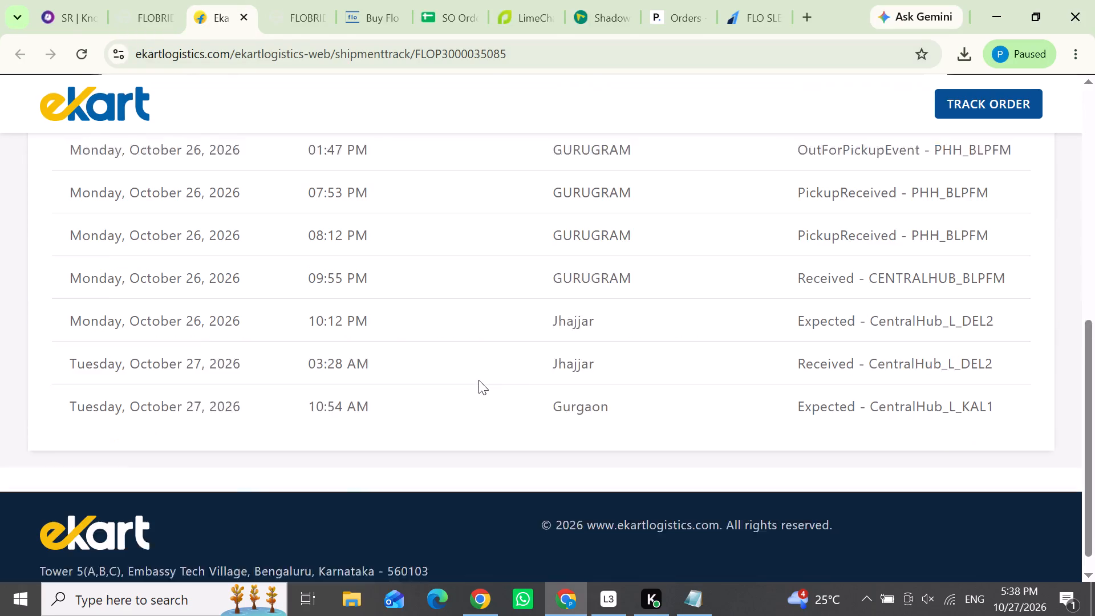
{"action": "left_click", "coordinate": [140, 16]}
{"action": "left_click", "coordinate": [722, 527]}
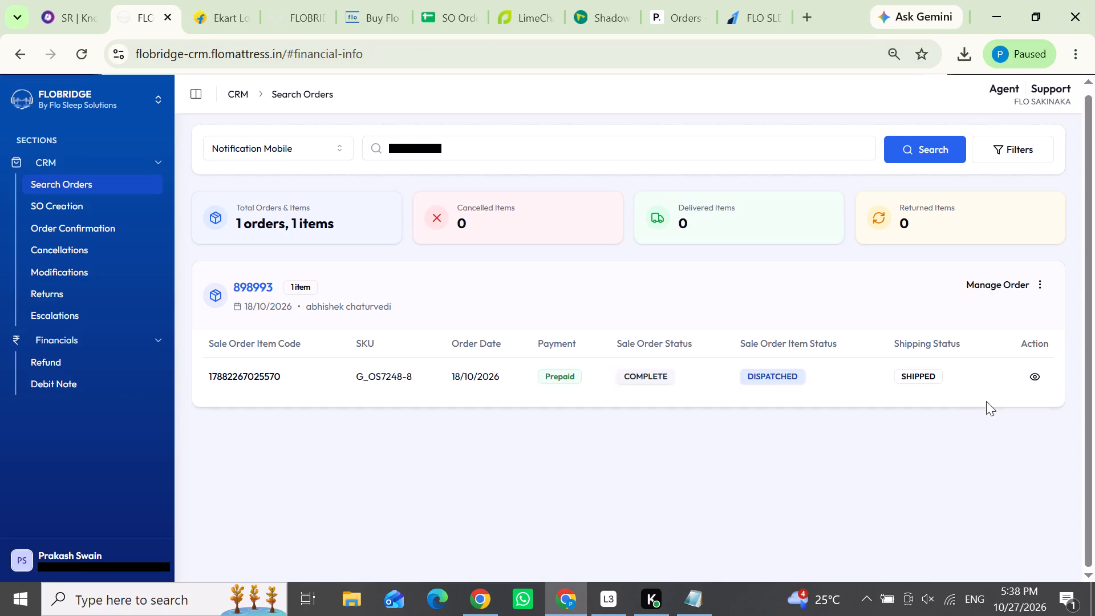
Open the details of item G_OS7248-8 in order 898993 and close them.
{"action": "left_click", "coordinate": [1032, 375]}
{"action": "left_click", "coordinate": [996, 418]}
{"action": "left_click", "coordinate": [193, 0]}
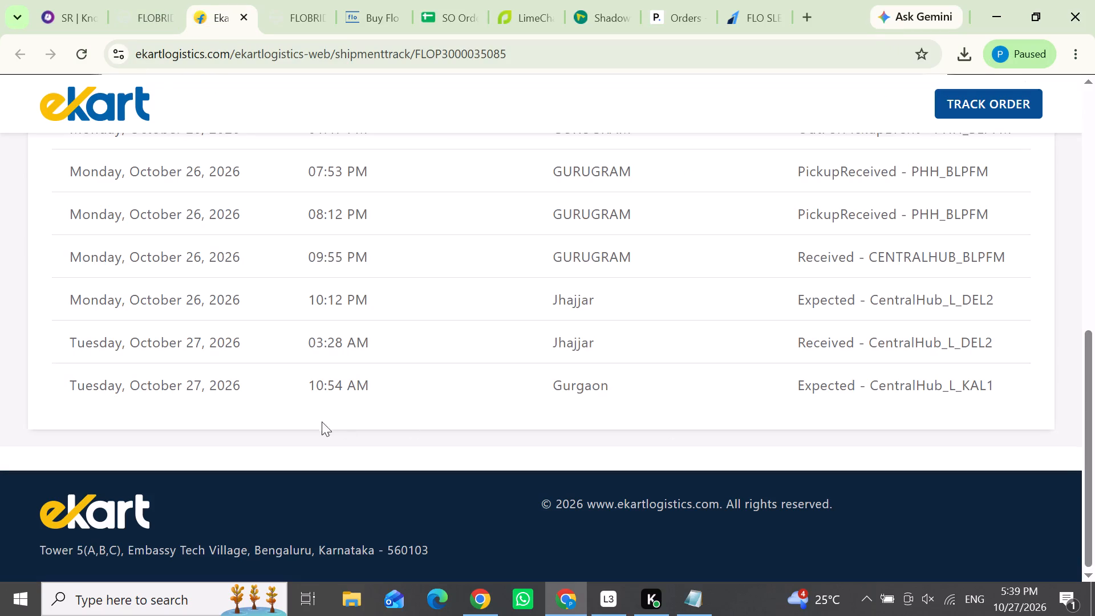
{"action": "left_click_drag", "start_coordinate": [375, 383], "coordinate": [306, 386]}
{"action": "left_click", "coordinate": [301, 422]}
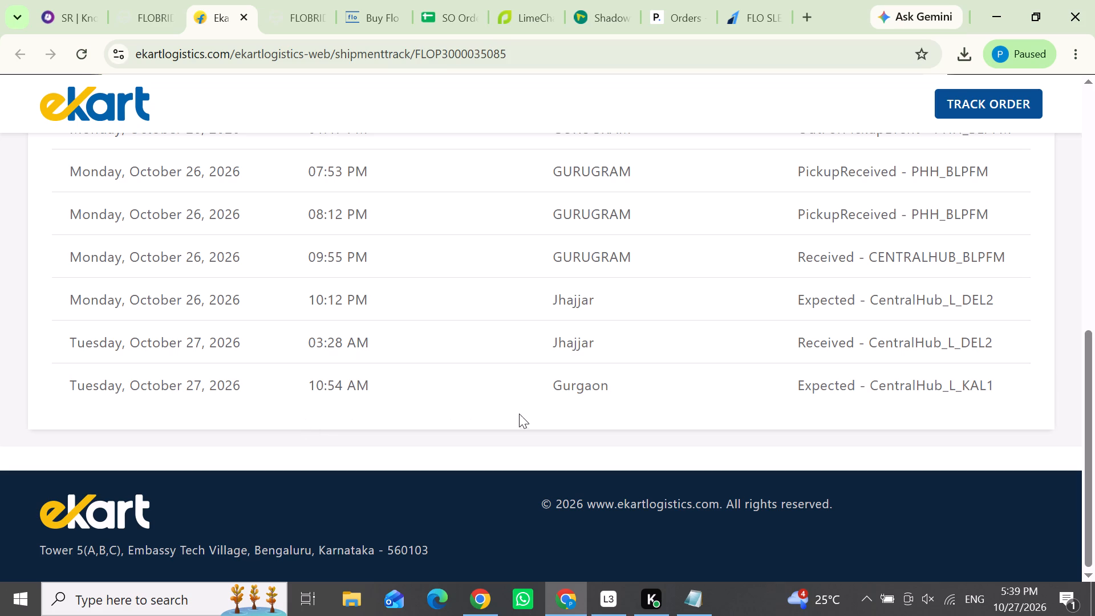
{"action": "left_click_drag", "start_coordinate": [1094, 416], "coordinate": [1092, 391]}
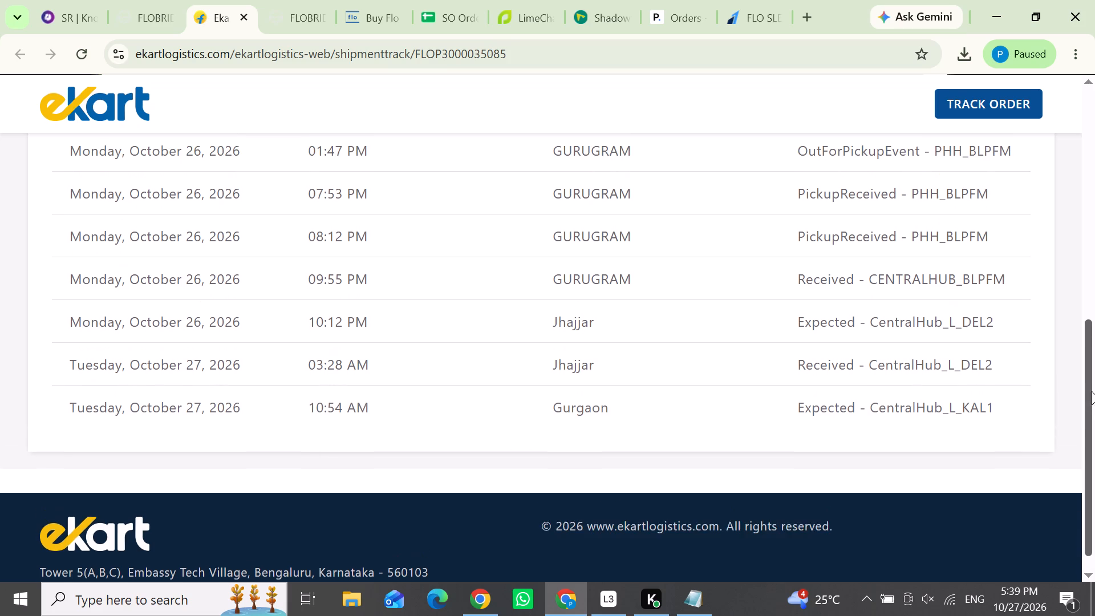
{"action": "left_click_drag", "start_coordinate": [1092, 391], "coordinate": [1088, 355]}
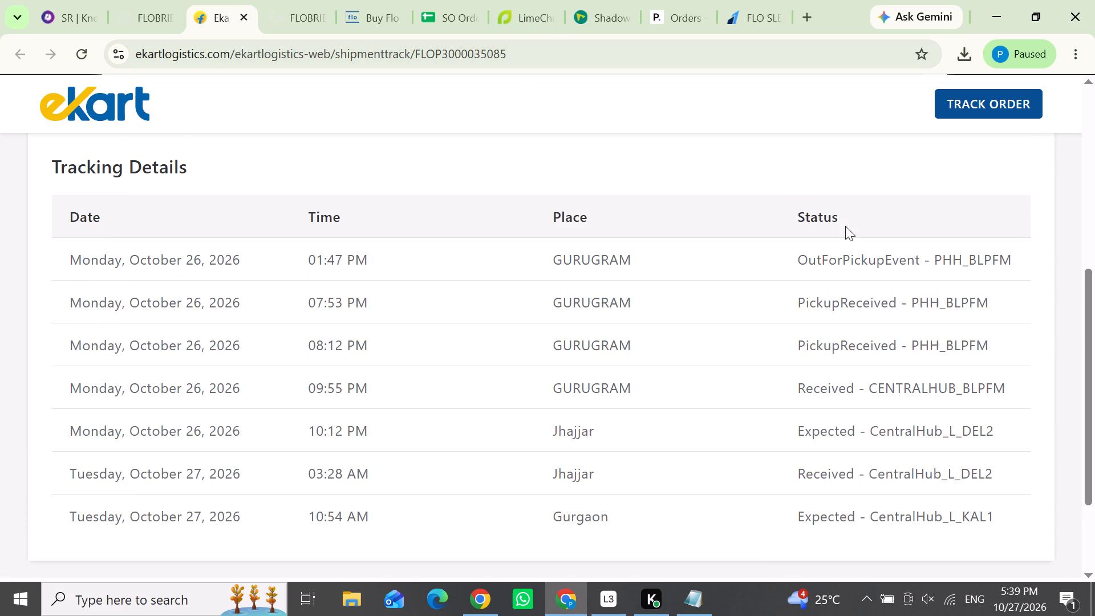
{"action": "left_click_drag", "start_coordinate": [1094, 275], "coordinate": [1082, 96]}
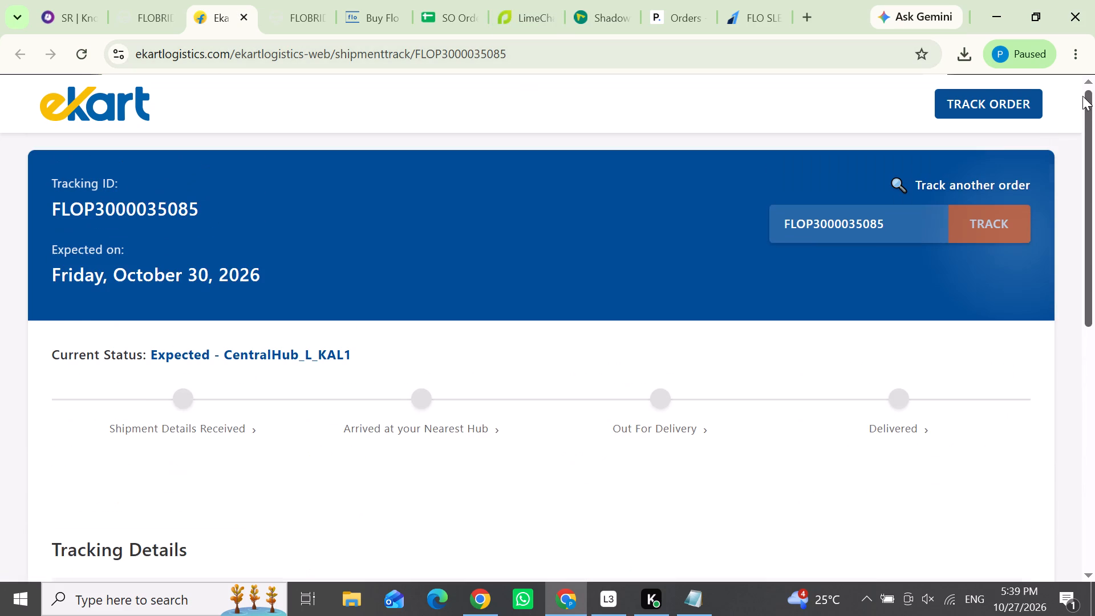
{"action": "left_click_drag", "start_coordinate": [1082, 96], "coordinate": [1081, 94]}
{"action": "left_click", "coordinate": [244, 18]}
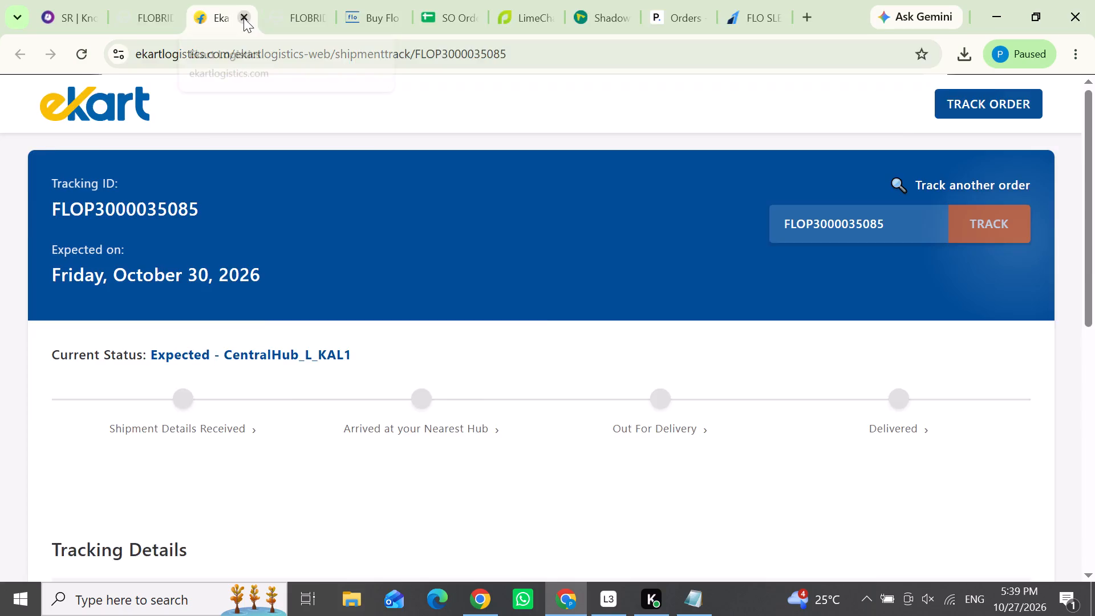
Open the details of item G_OS7248-8 in order 898993 and read its logs.
{"action": "left_click", "coordinate": [1038, 369]}
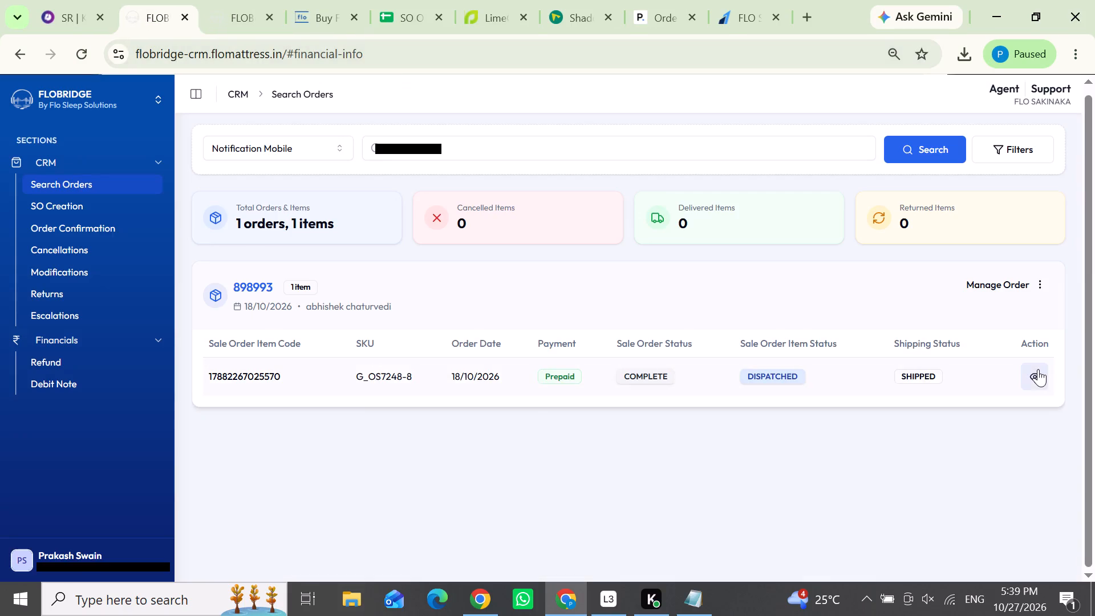
{"action": "left_click", "coordinate": [407, 309]}
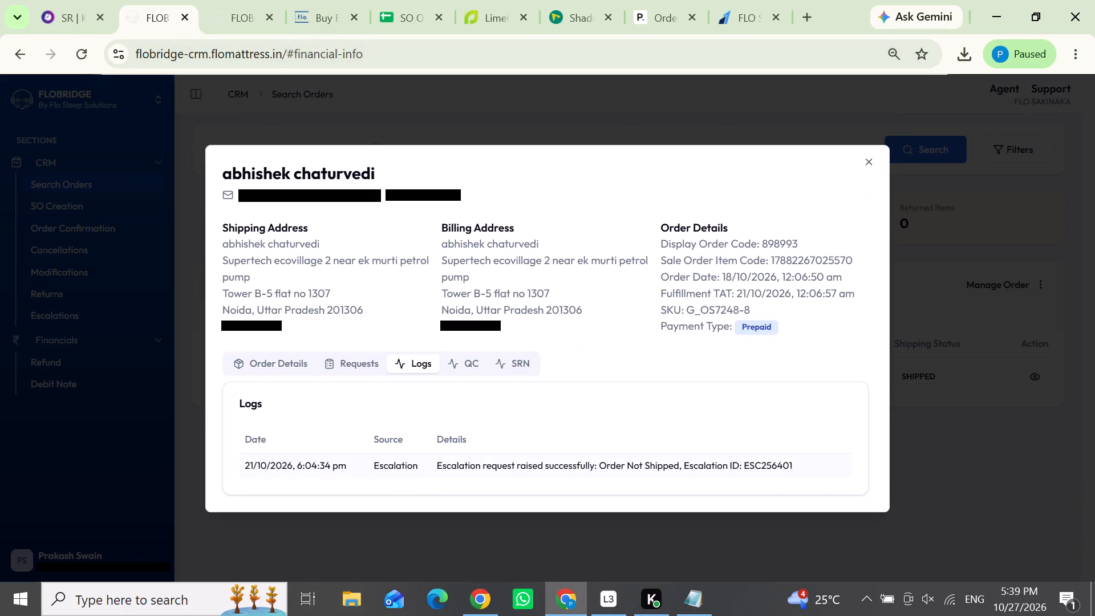
{"action": "left_click_drag", "start_coordinate": [371, 467], "coordinate": [417, 466]}
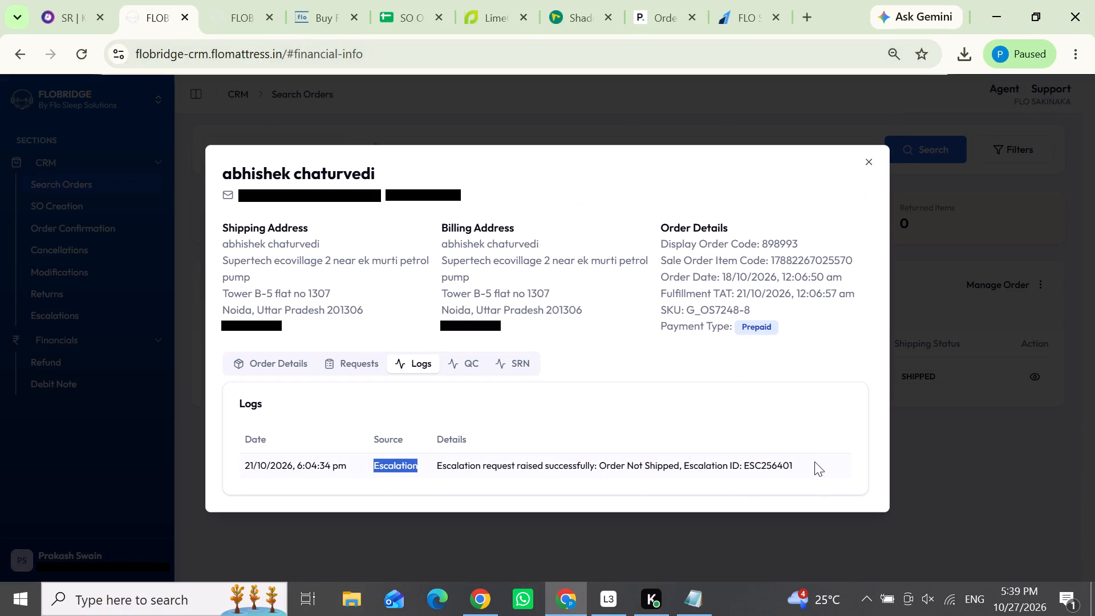
{"action": "left_click", "coordinate": [814, 462]}
{"action": "left_click_drag", "start_coordinate": [804, 466], "coordinate": [424, 474]}
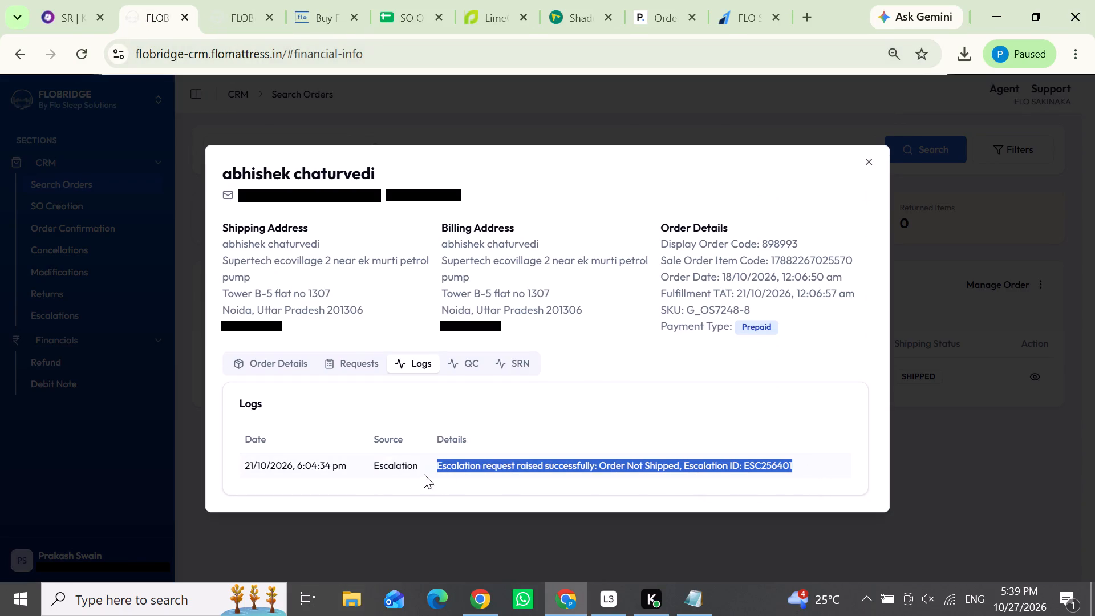
{"action": "left_click_drag", "start_coordinate": [424, 474], "coordinate": [219, 364]}
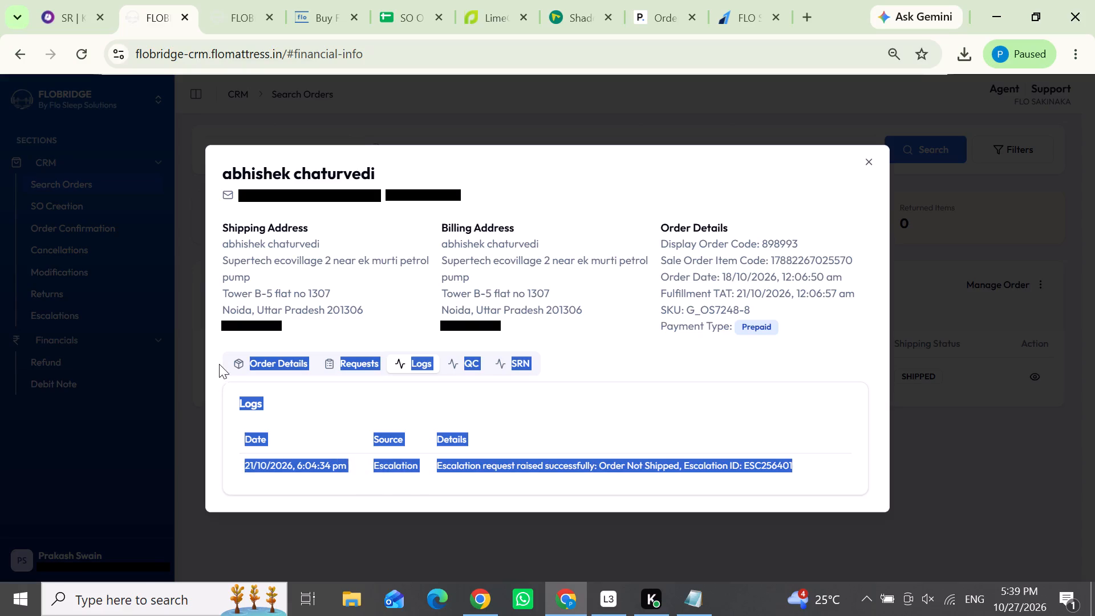
{"action": "left_click_drag", "start_coordinate": [219, 364], "coordinate": [303, 244]}
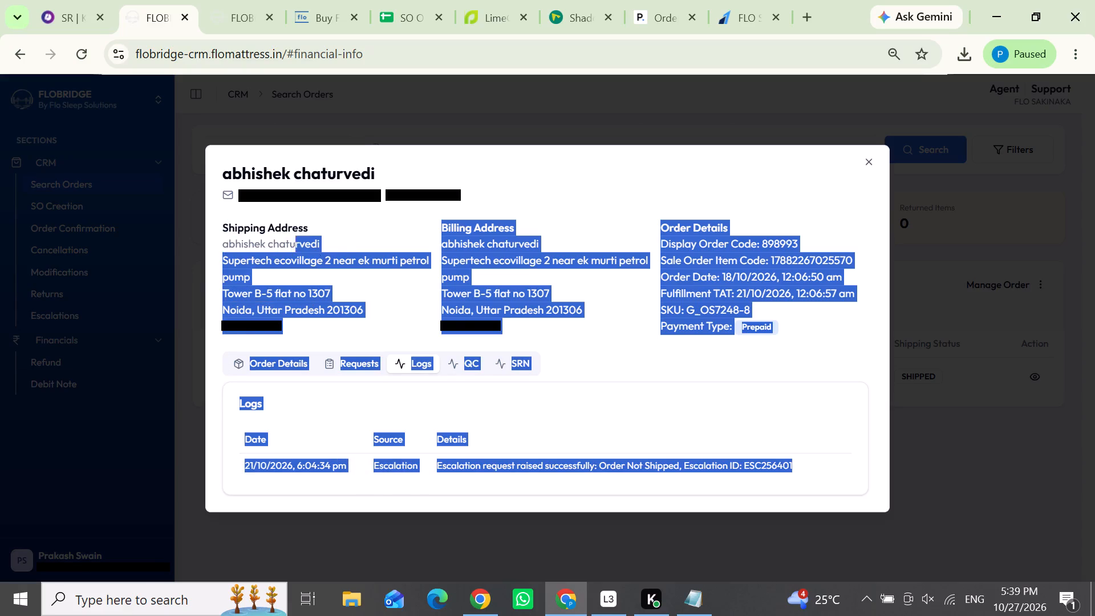
{"action": "left_click_drag", "start_coordinate": [303, 244], "coordinate": [342, 247]}
In Knowlarity, set the ongoing call's disposition to Delivery Status and save the customer update.
{"action": "left_click", "coordinate": [88, 0]}
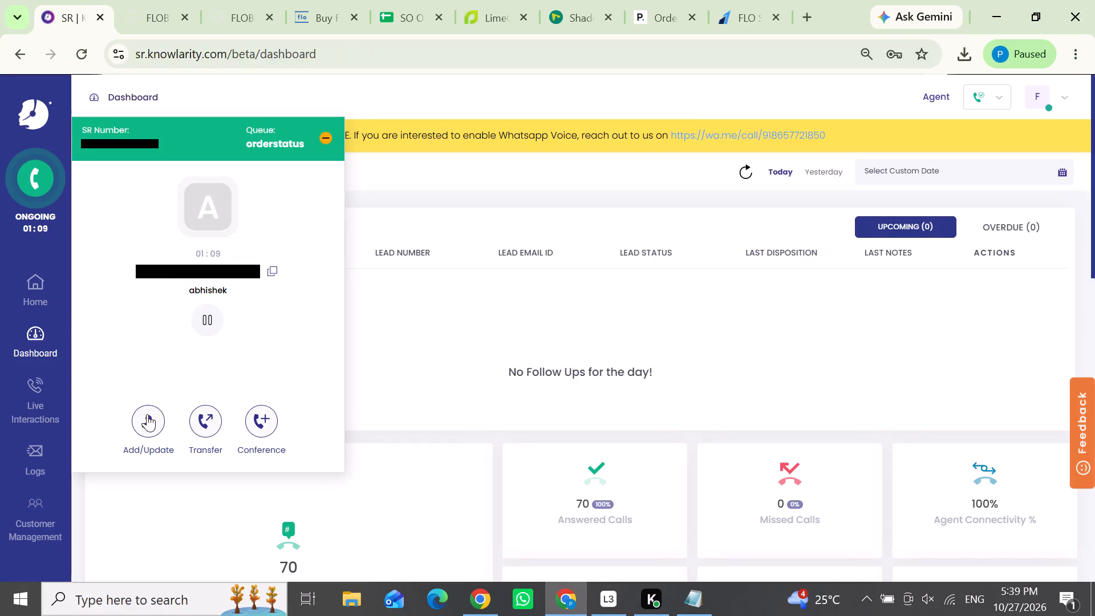
{"action": "left_click", "coordinate": [147, 415]}
{"action": "scroll", "coordinate": [209, 333], "scroll_direction": "down", "scroll_amount": 1}
{"action": "left_click", "coordinate": [181, 362]}
{"action": "left_click_drag", "start_coordinate": [193, 413], "coordinate": [192, 425]}
{"action": "left_click", "coordinate": [160, 451]}
{"action": "left_click", "coordinate": [290, 178]}
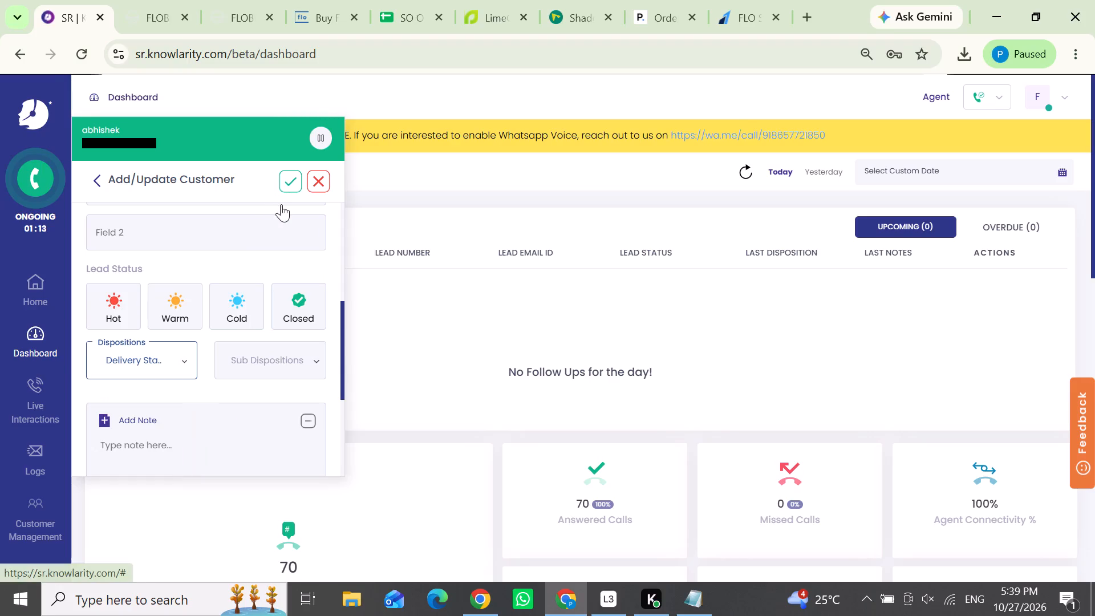
{"action": "left_click", "coordinate": [154, 18]}
{"action": "left_click", "coordinate": [962, 368]}
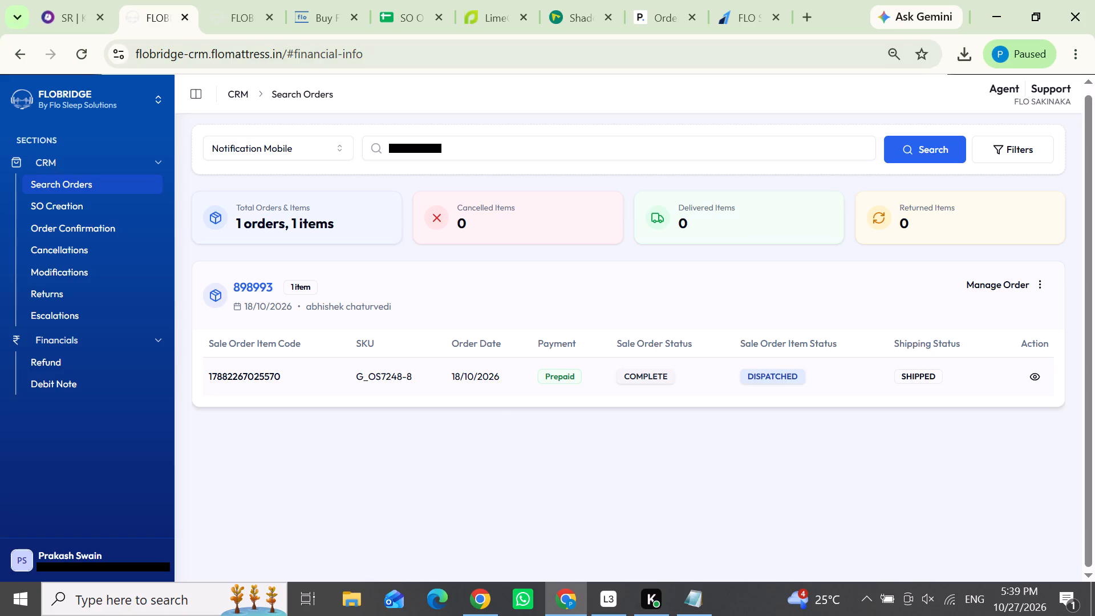
On the Flo Ortho mattress product page, choose the Single size at 72 inch x 36 inch and check its offer price.
{"action": "left_click", "coordinate": [307, 13]}
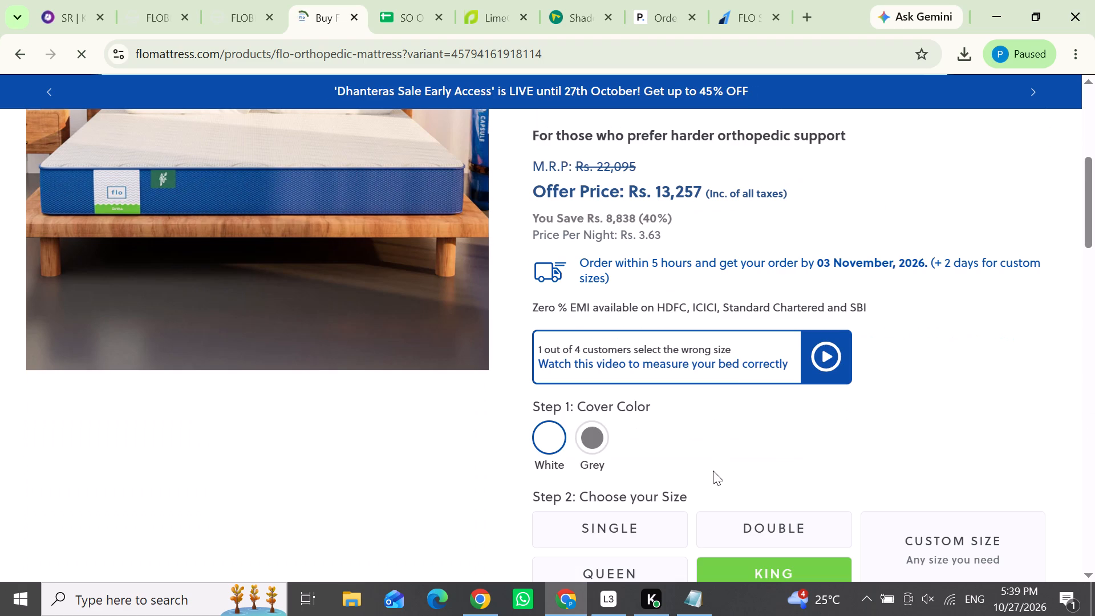
{"action": "left_click_drag", "start_coordinate": [1094, 143], "coordinate": [1094, 166]}
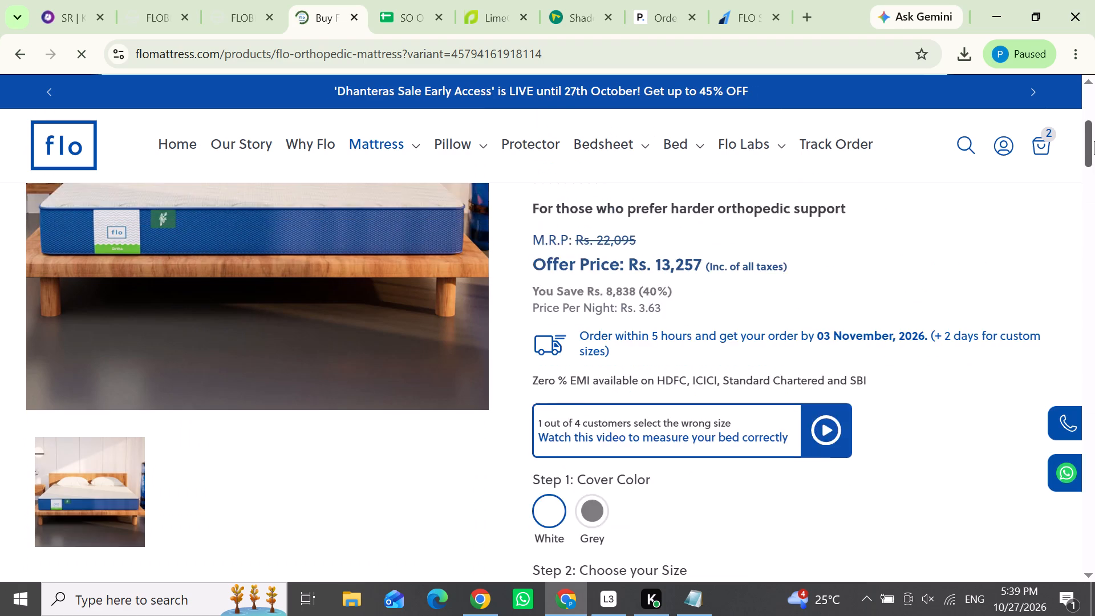
{"action": "left_click", "coordinate": [651, 315]}
{"action": "left_click", "coordinate": [647, 388]}
{"action": "left_click", "coordinate": [637, 414]}
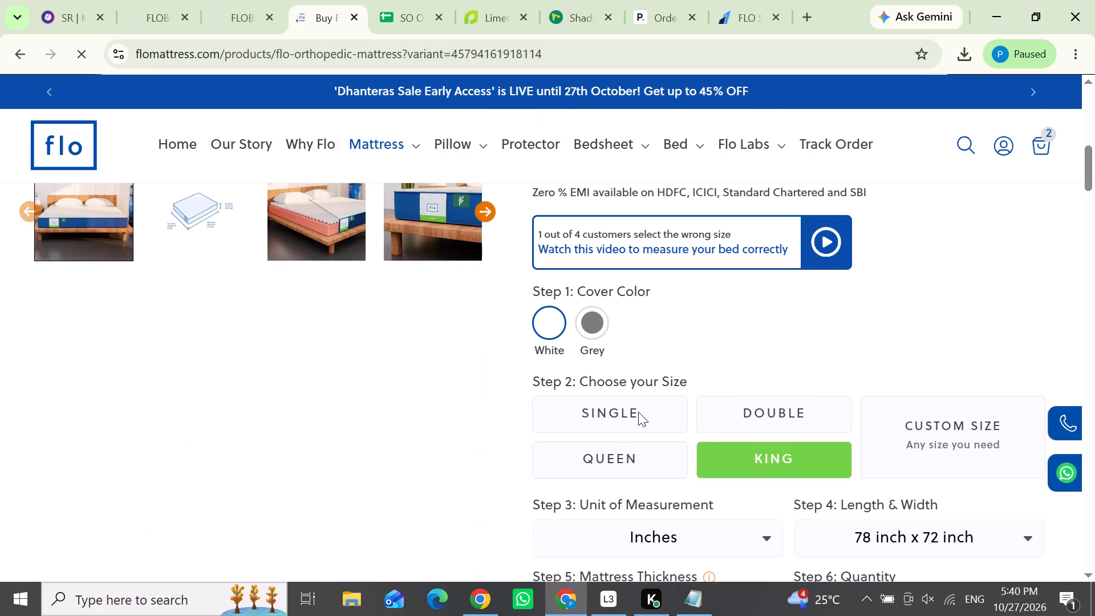
{"action": "left_click", "coordinate": [940, 533]}
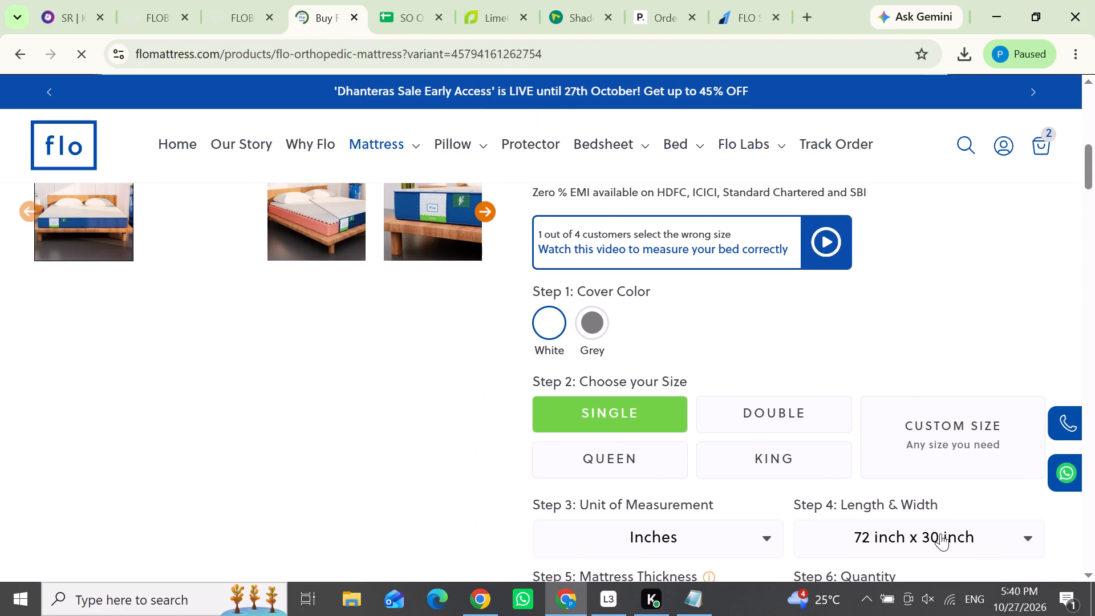
{"action": "left_click", "coordinate": [906, 268]}
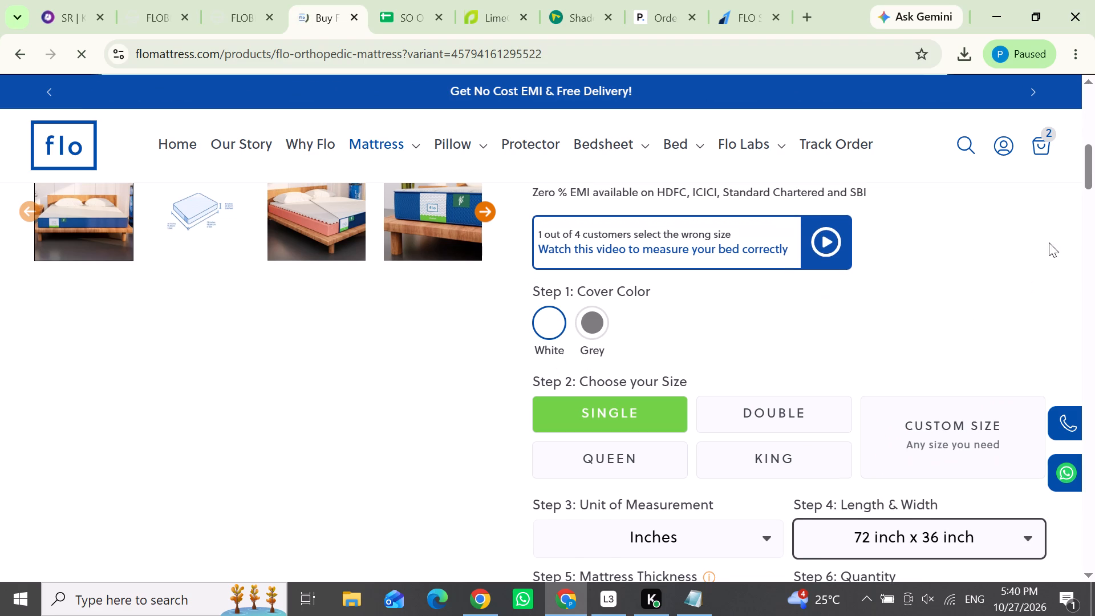
{"action": "left_click_drag", "start_coordinate": [1091, 171], "coordinate": [1093, 179]}
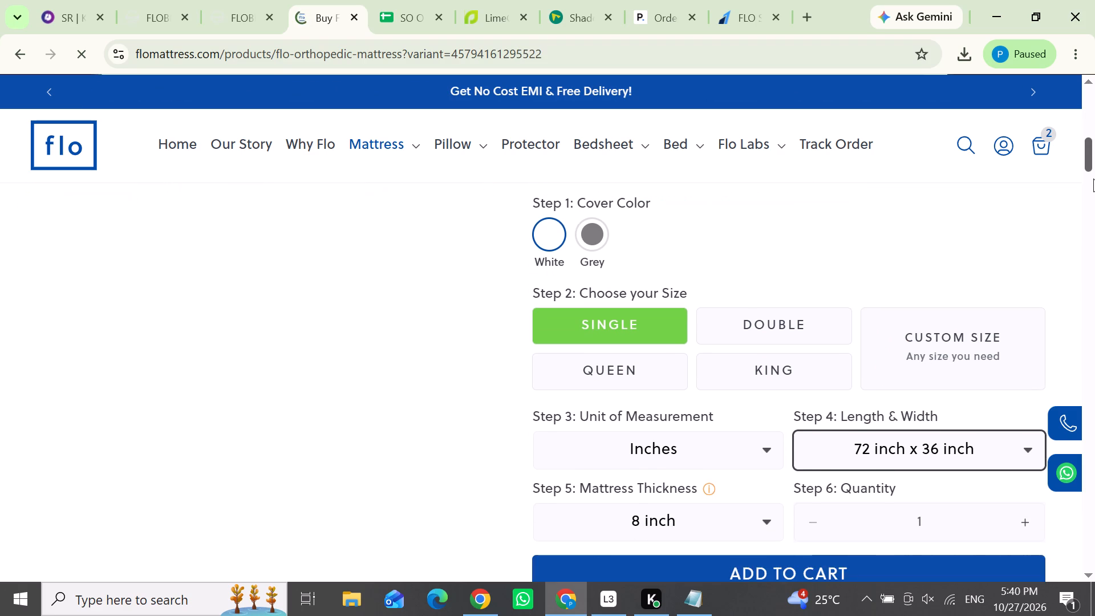
{"action": "left_click_drag", "start_coordinate": [1093, 179], "coordinate": [1090, 145]}
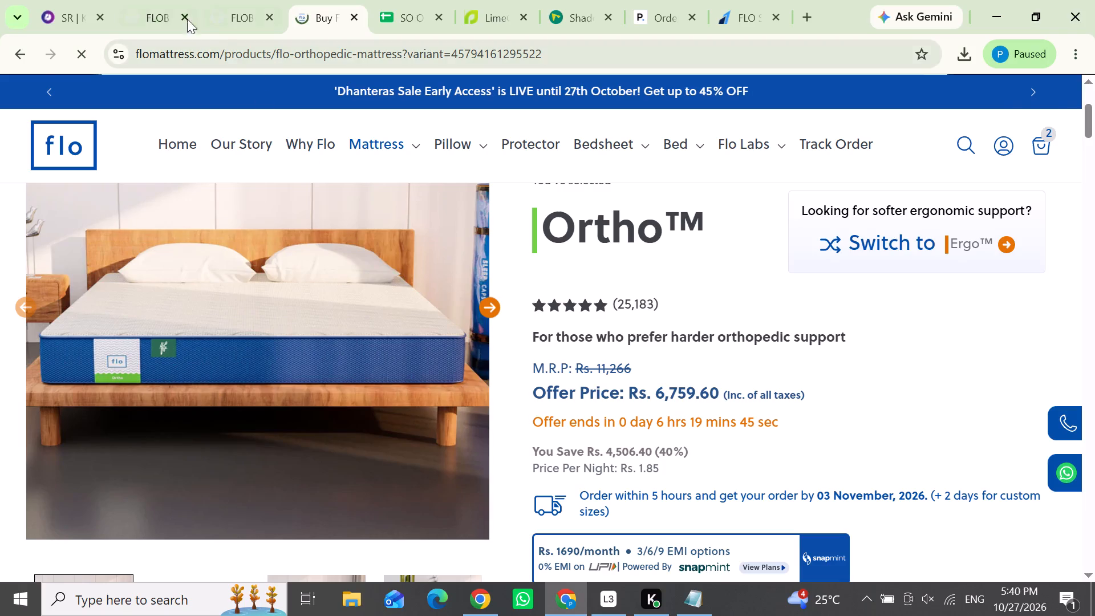
{"action": "left_click", "coordinate": [161, 9]}
{"action": "left_click", "coordinate": [1044, 370]}
{"action": "left_click", "coordinate": [300, 494]}
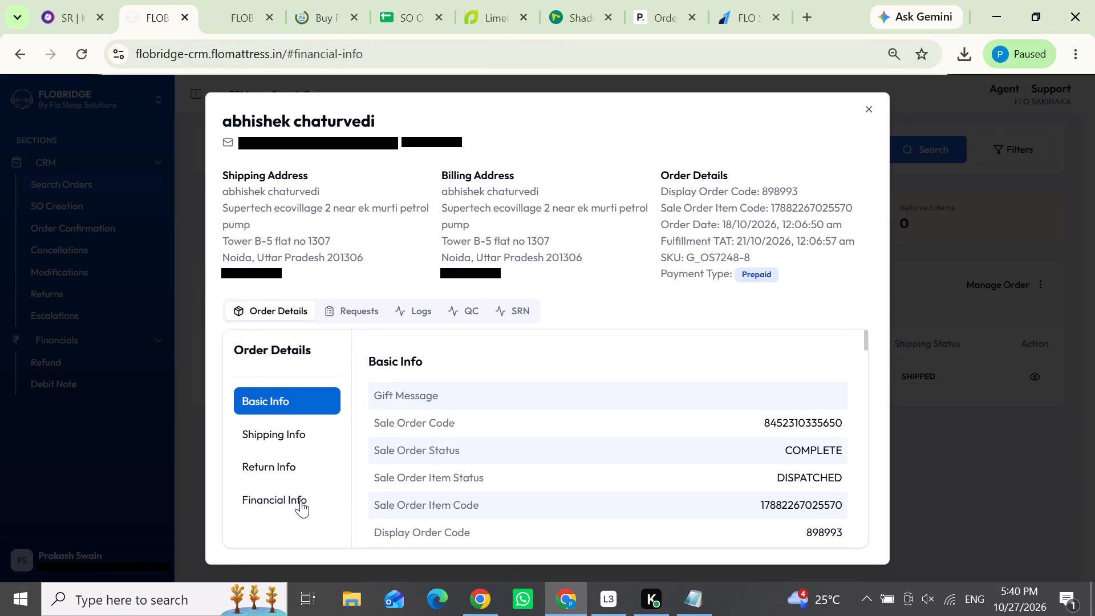
Return to the Ortho mattress product page, set the mattress thickness to 6 inch, and check the offer price.
{"action": "left_click", "coordinate": [293, 9]}
{"action": "scroll", "coordinate": [738, 337], "scroll_direction": "down", "scroll_amount": 1}
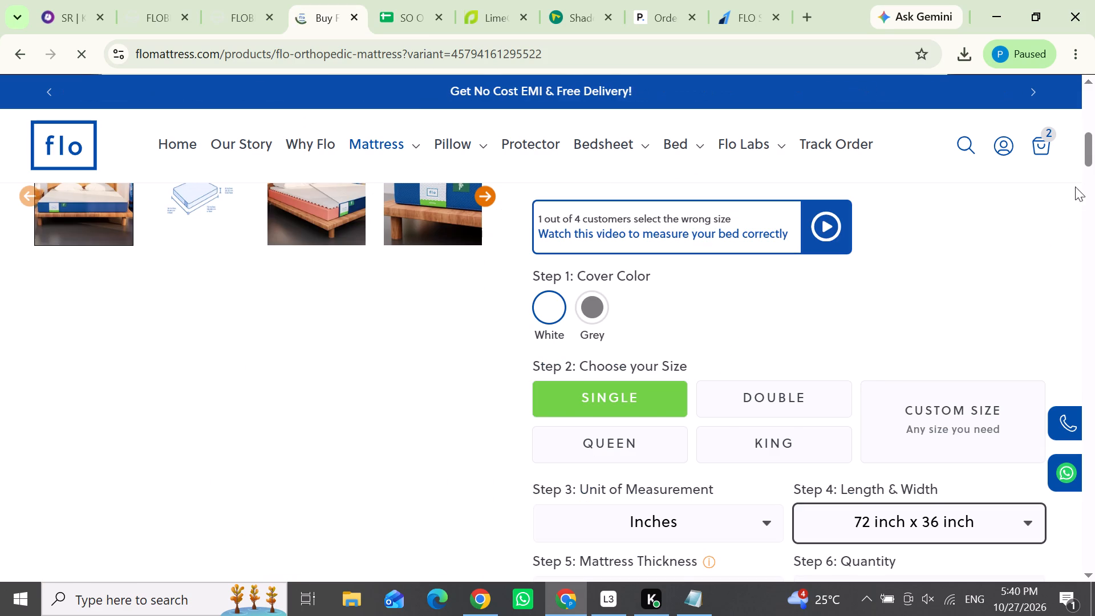
{"action": "left_click", "coordinate": [1094, 147]}
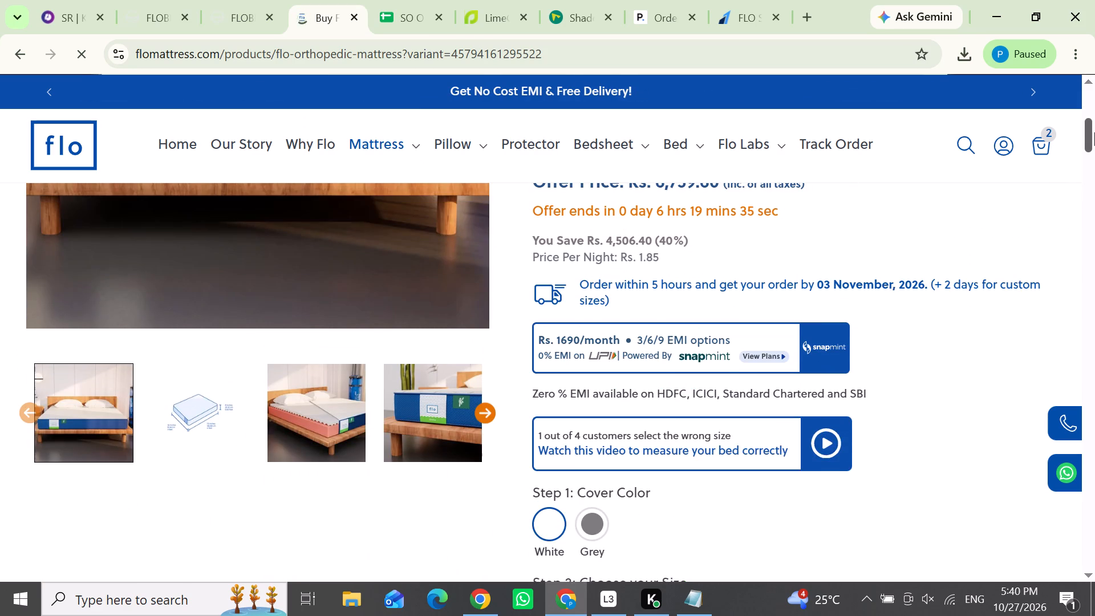
{"action": "left_click_drag", "start_coordinate": [1094, 151], "coordinate": [1094, 152]}
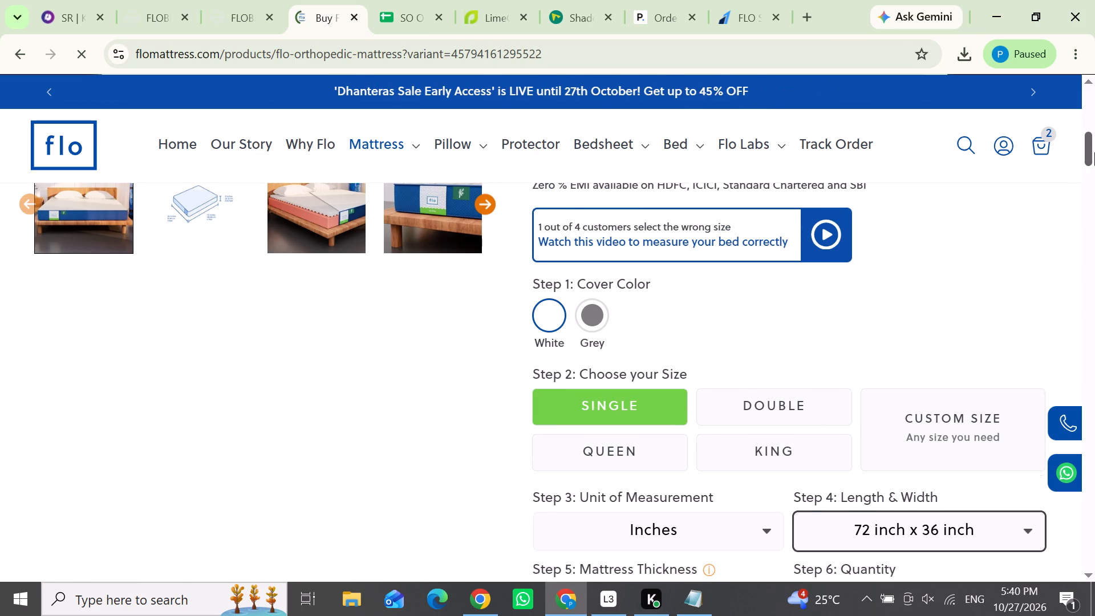
{"action": "left_click_drag", "start_coordinate": [1094, 152], "coordinate": [1094, 163]}
{"action": "left_click", "coordinate": [725, 440]}
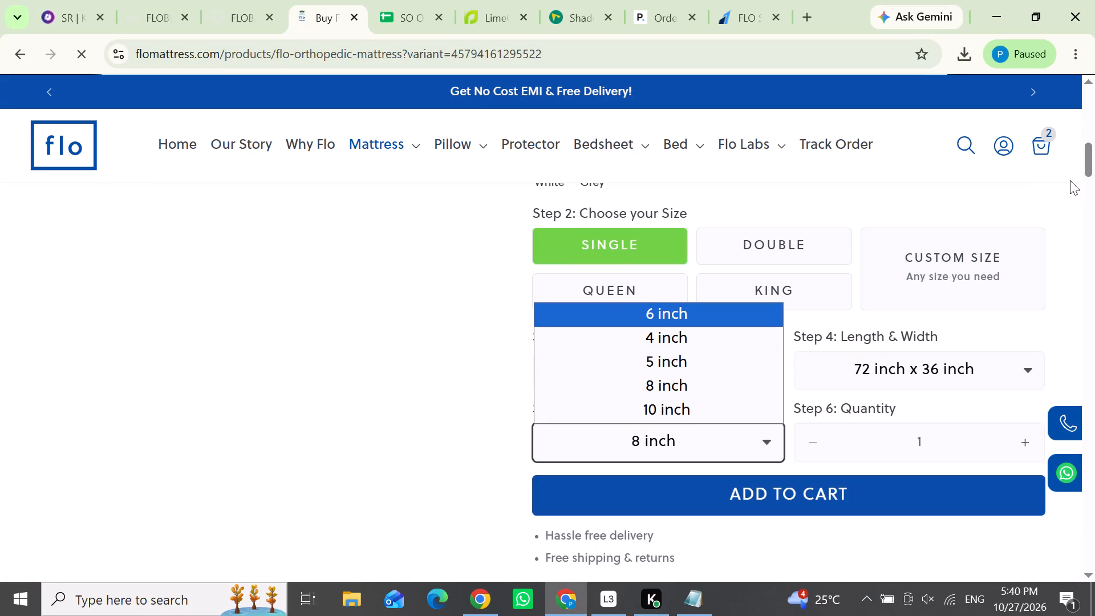
{"action": "left_click", "coordinate": [671, 316]}
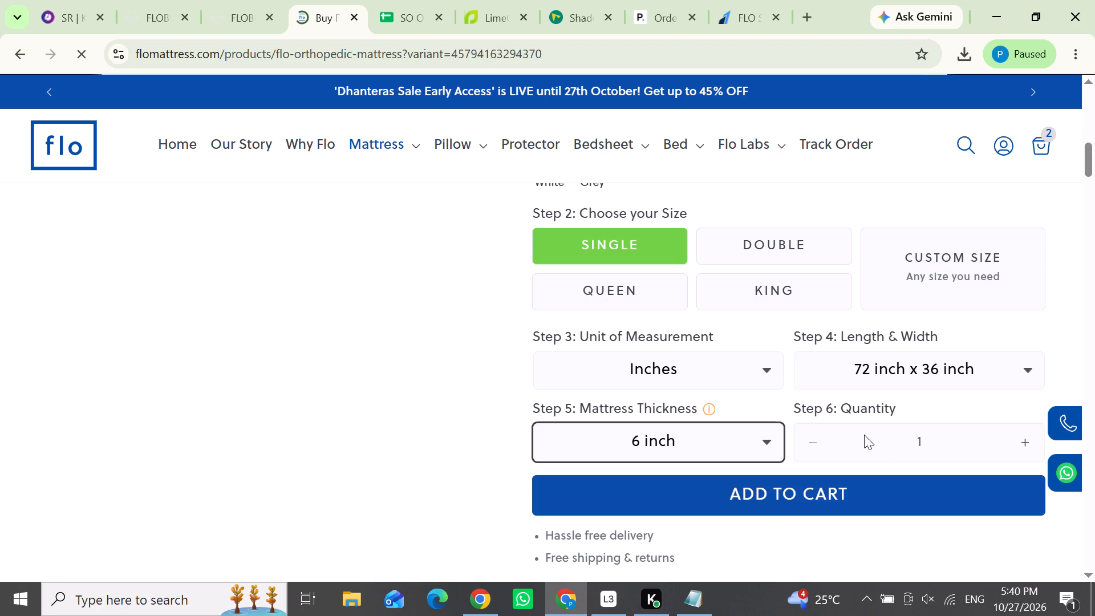
{"action": "left_click_drag", "start_coordinate": [1094, 157], "coordinate": [1094, 129]}
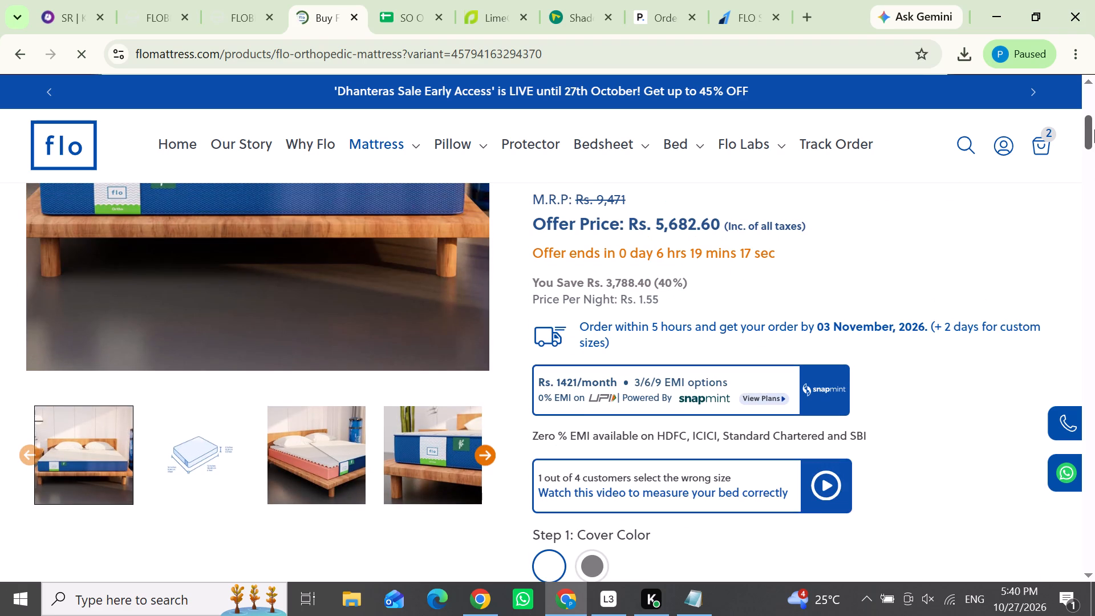
{"action": "left_click_drag", "start_coordinate": [1094, 129], "coordinate": [1094, 137]}
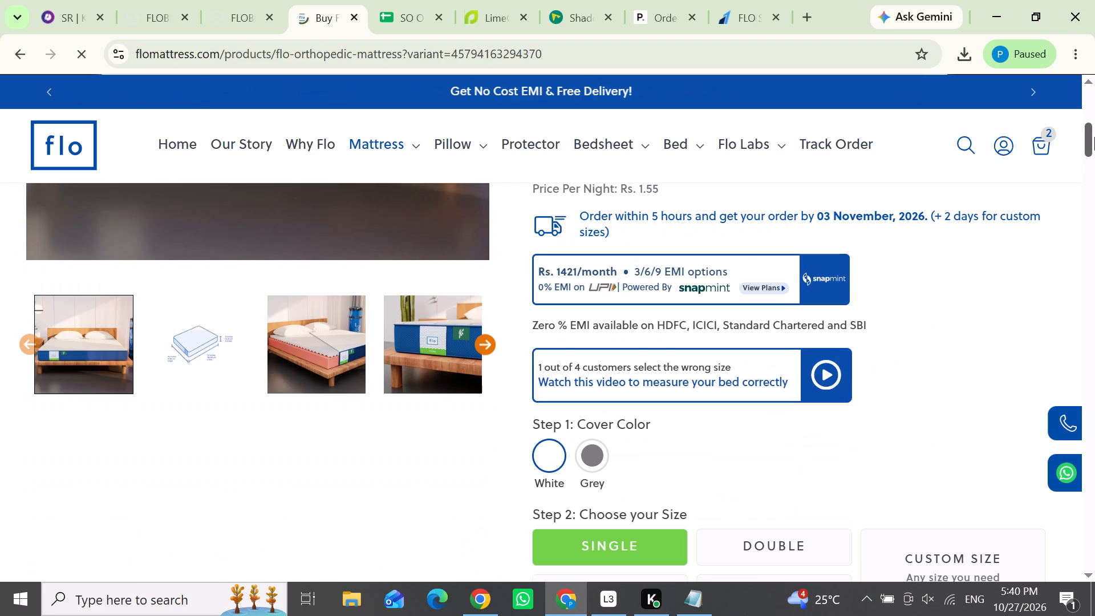
{"action": "left_click_drag", "start_coordinate": [1094, 137], "coordinate": [1094, 150]}
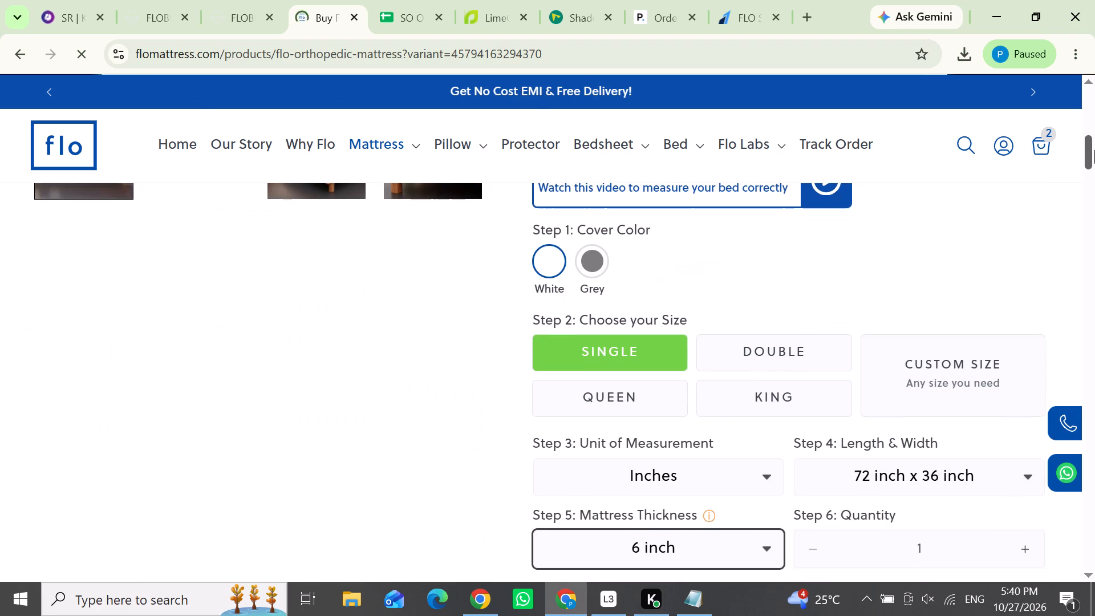
{"action": "left_click_drag", "start_coordinate": [1094, 150], "coordinate": [1093, 124]}
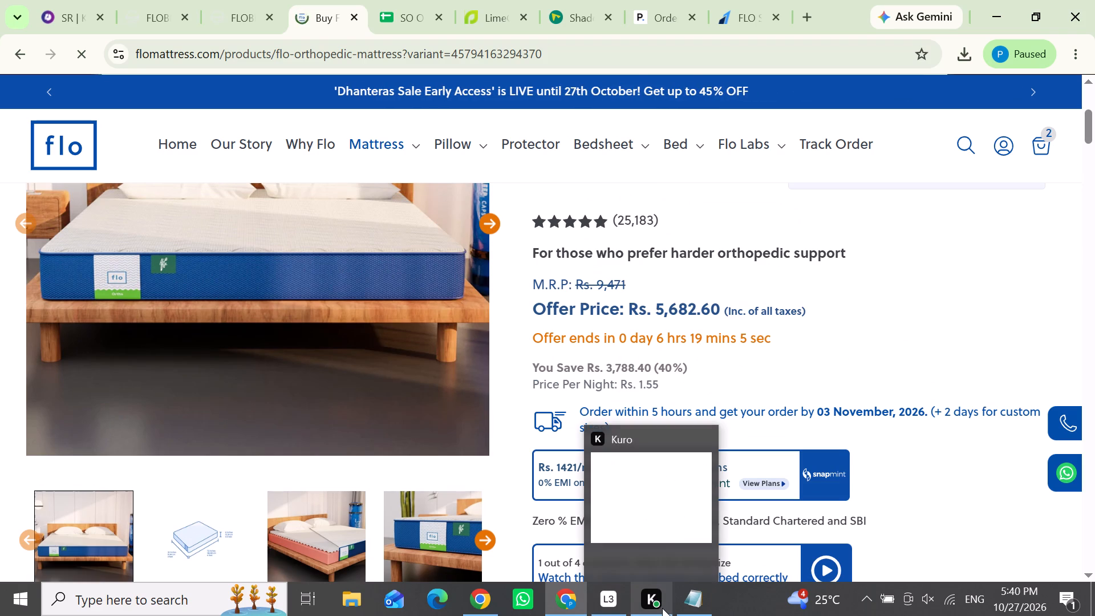
Switch to the Kuro window.
{"action": "left_click", "coordinate": [646, 518]}
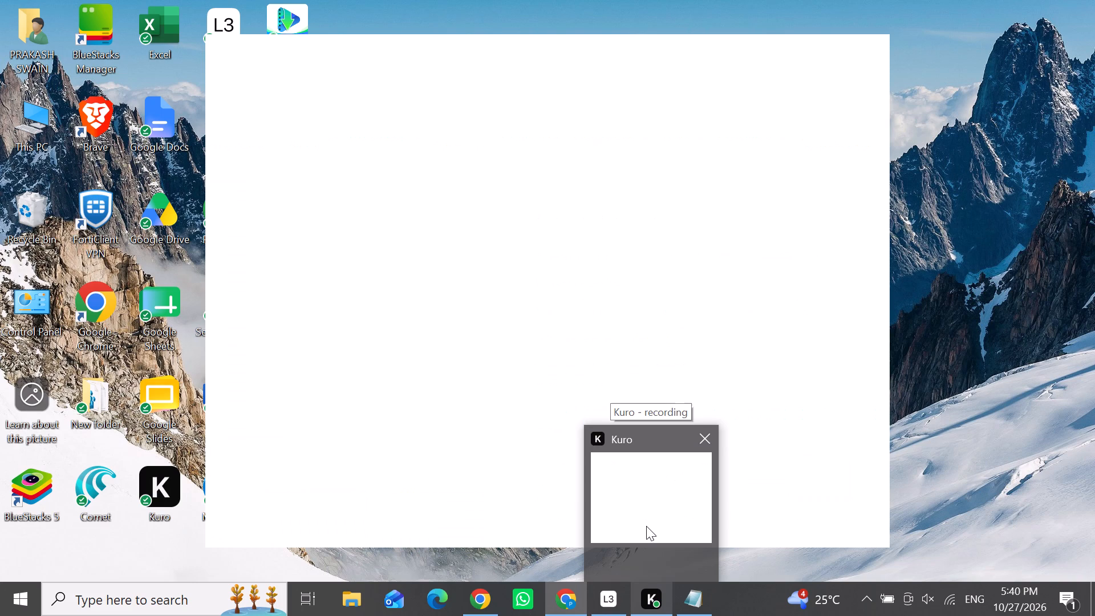
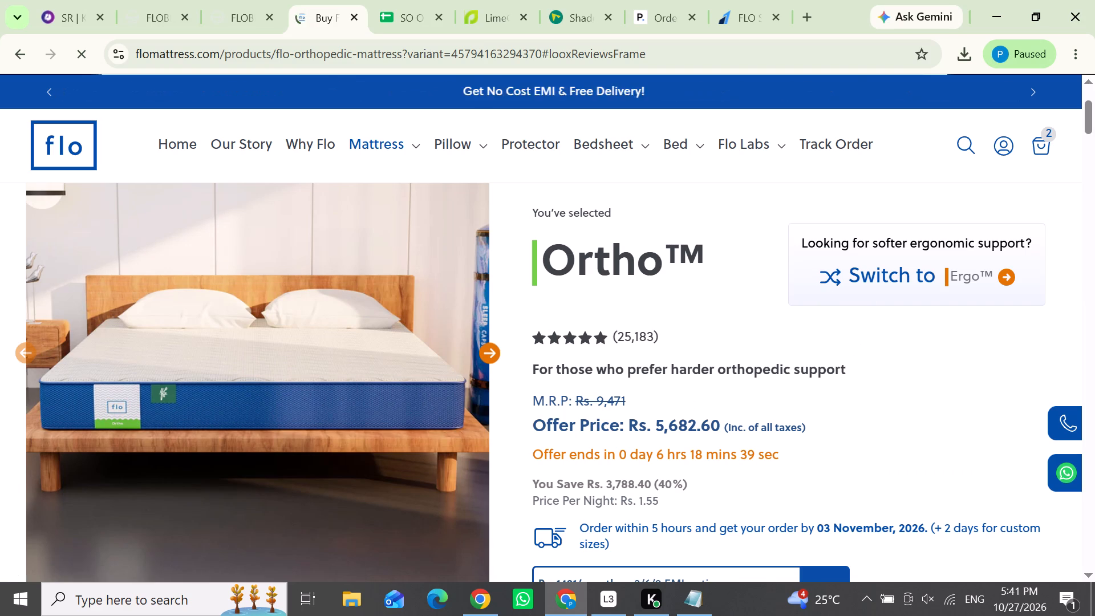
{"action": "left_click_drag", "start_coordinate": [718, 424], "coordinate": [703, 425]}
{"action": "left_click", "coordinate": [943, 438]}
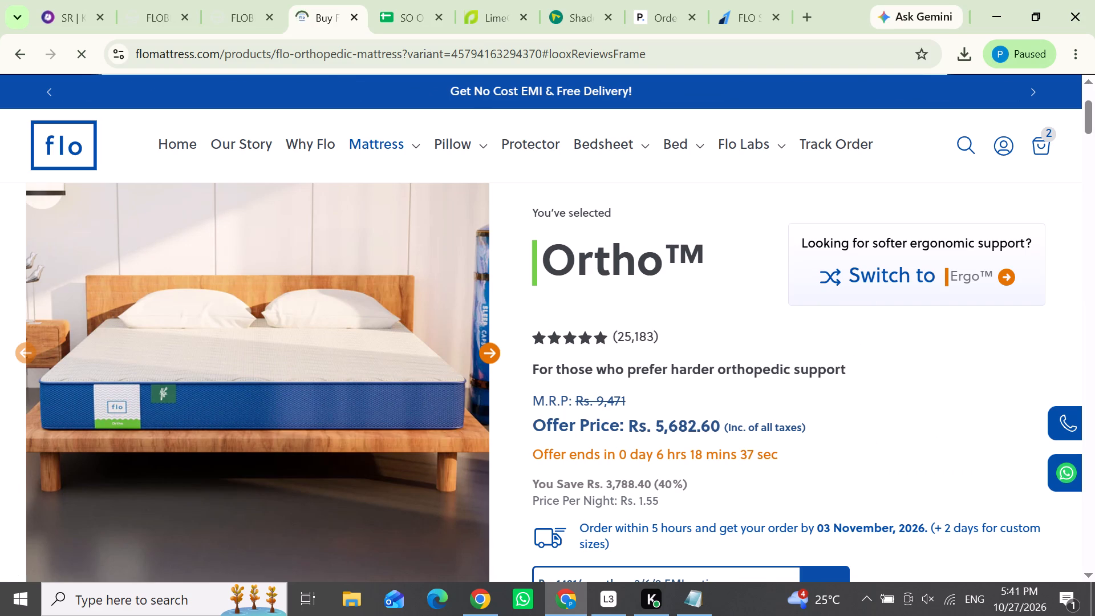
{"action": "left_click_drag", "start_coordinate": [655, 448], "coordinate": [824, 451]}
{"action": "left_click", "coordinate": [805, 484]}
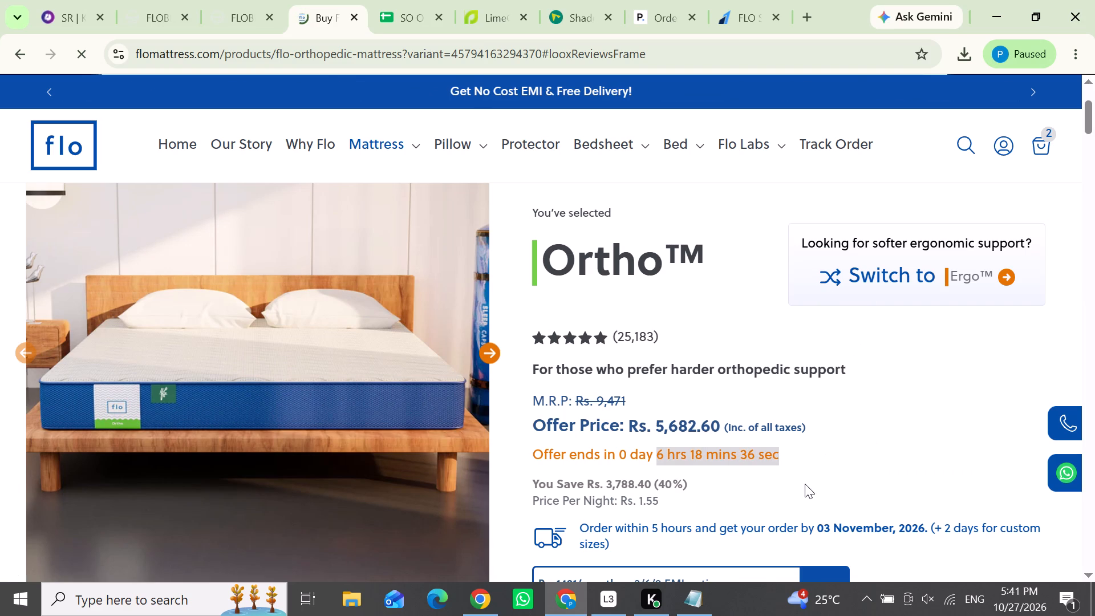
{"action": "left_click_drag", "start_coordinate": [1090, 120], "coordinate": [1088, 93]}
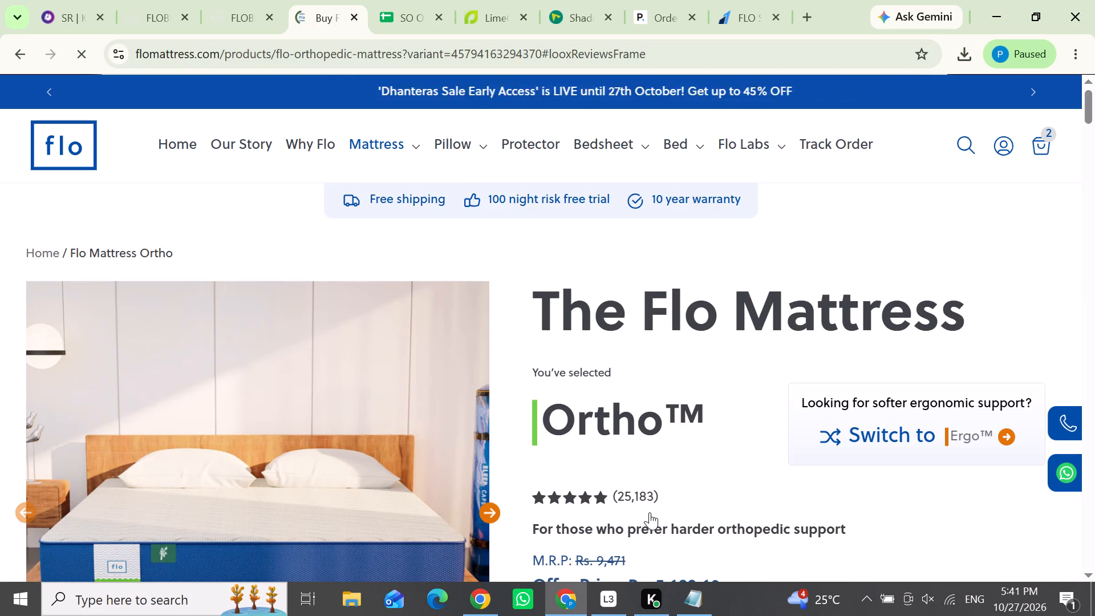
In the other browser window, look through the OUSSSC official notification search results and open the Adda247 PDF advertisement.
{"action": "left_click", "coordinate": [474, 541]}
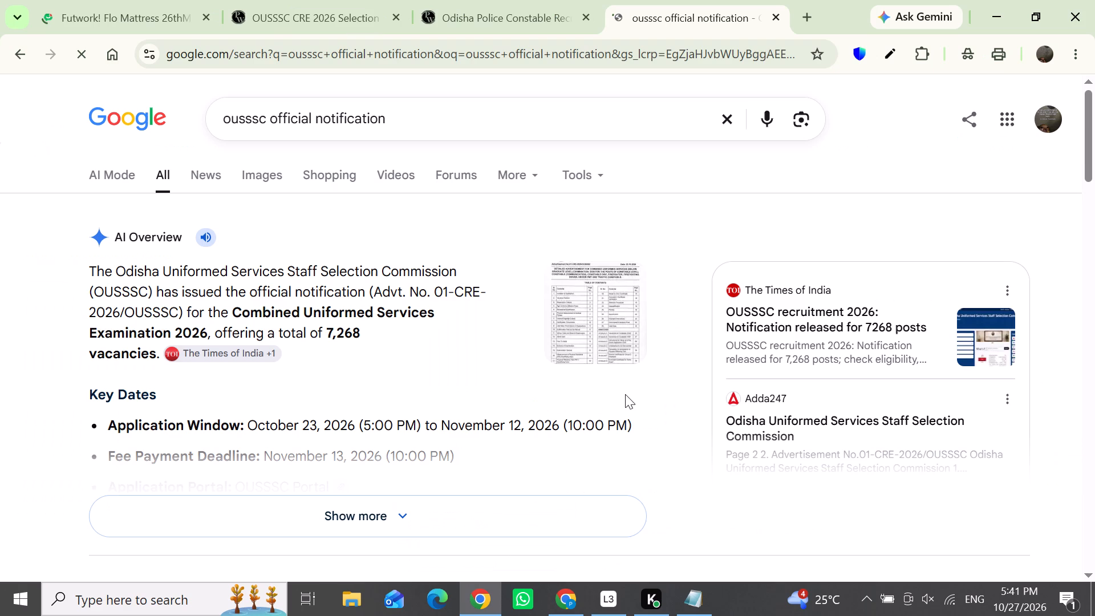
{"action": "left_click", "coordinate": [608, 319]}
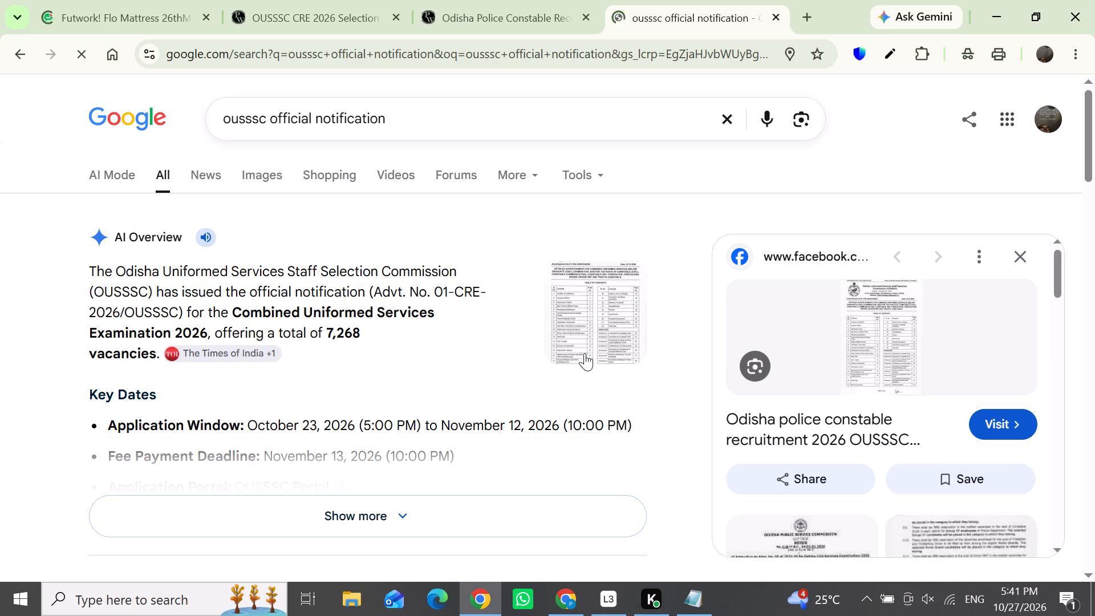
{"action": "scroll", "coordinate": [536, 363], "scroll_direction": "down", "scroll_amount": 1}
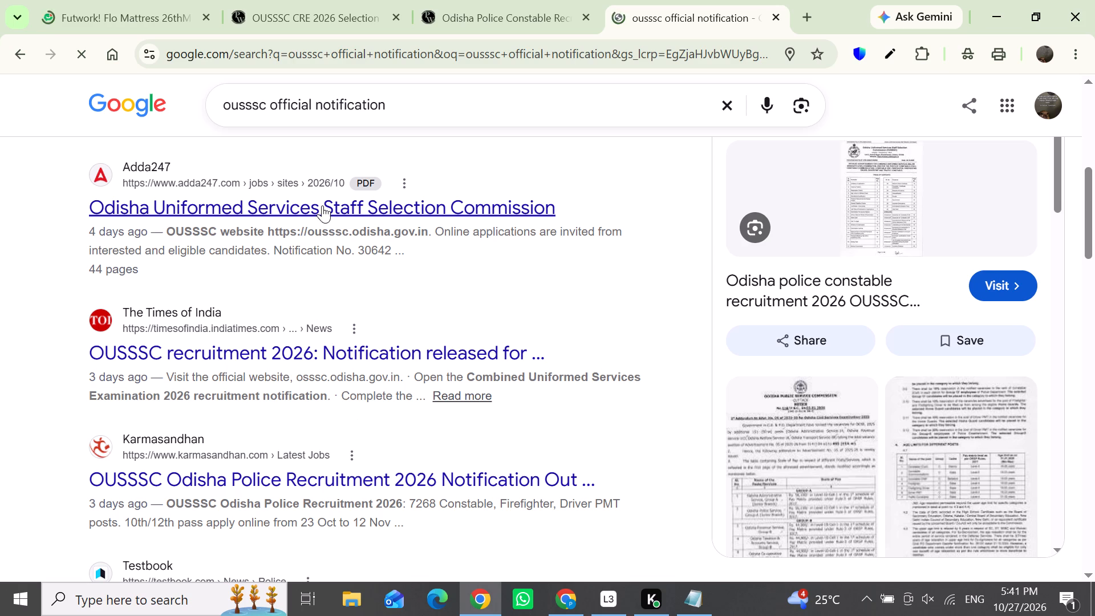
{"action": "scroll", "coordinate": [343, 310], "scroll_direction": "down", "scroll_amount": 1}
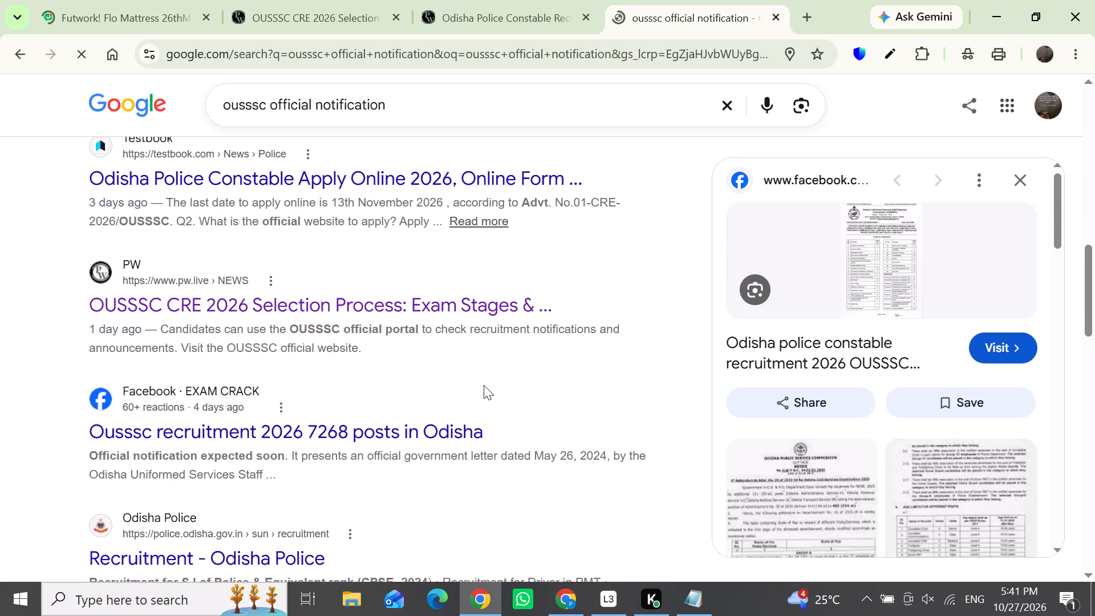
{"action": "scroll", "coordinate": [484, 385], "scroll_direction": "up", "scroll_amount": 2}
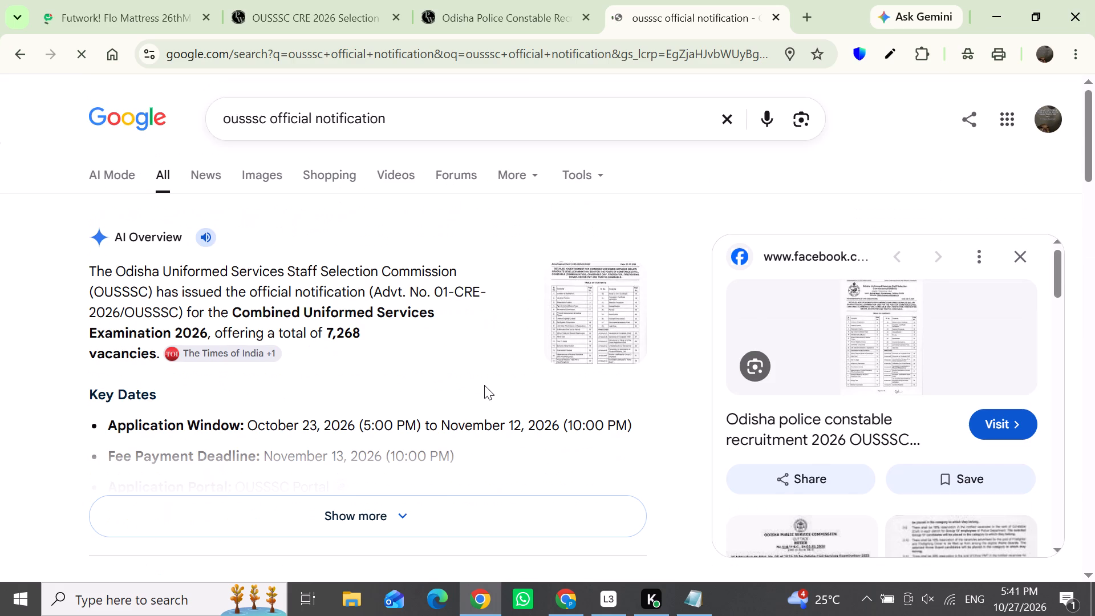
{"action": "scroll", "coordinate": [484, 385], "scroll_direction": "down", "scroll_amount": 1}
{"action": "left_click", "coordinate": [214, 206]}
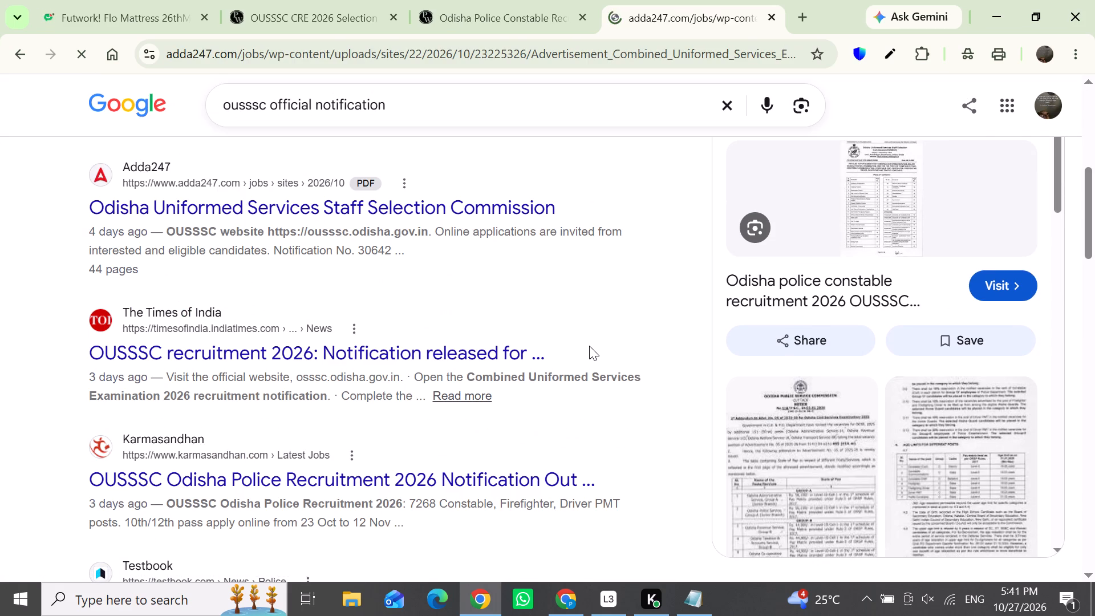
Switch back to the work browser window and copy the incoming caller's phone number from the Knowlarity call card.
{"action": "left_click", "coordinate": [560, 581]}
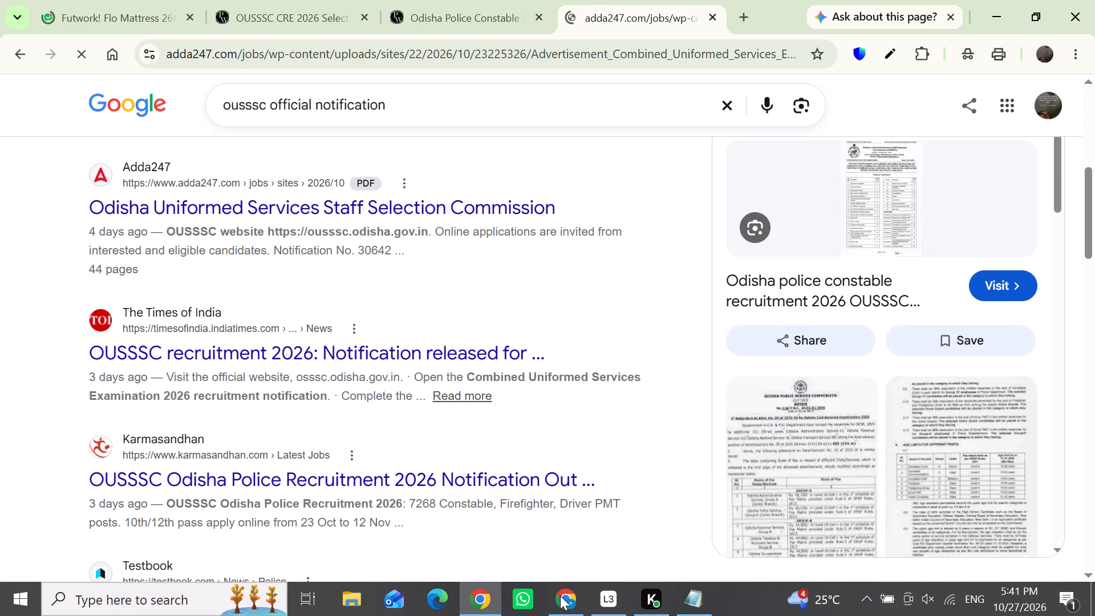
{"action": "left_click", "coordinate": [560, 597]}
{"action": "left_click", "coordinate": [44, 0]}
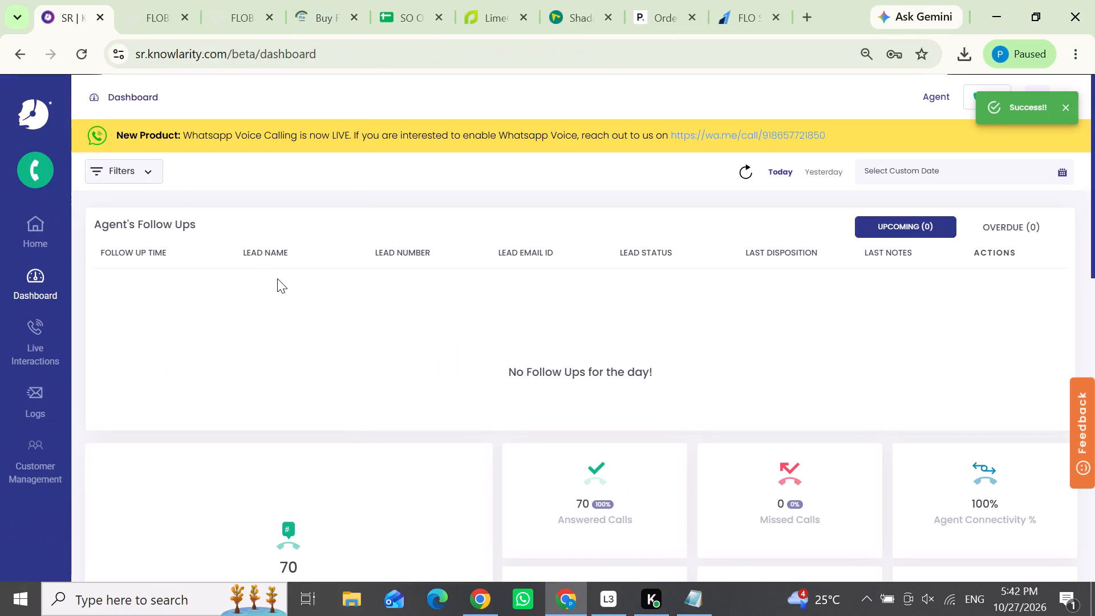
{"action": "left_click", "coordinate": [270, 268]}
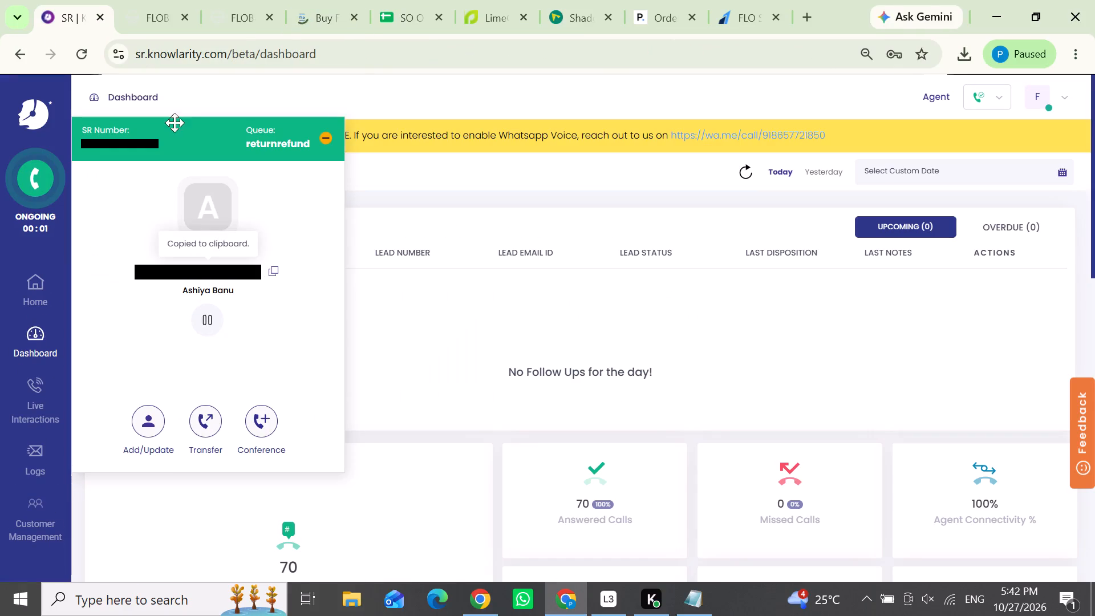
In Flobridge, close the open order details and search orders by the caller's copied mobile number without its leading prefix.
{"action": "left_click", "coordinate": [141, 7]}
{"action": "left_click", "coordinate": [183, 169]}
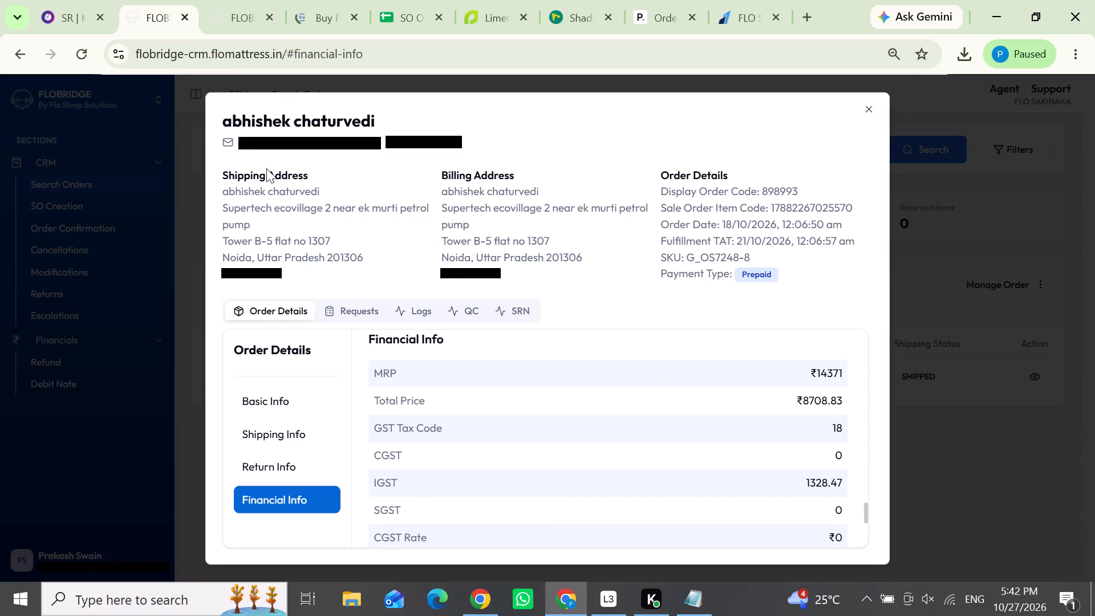
{"action": "left_click_drag", "start_coordinate": [462, 148], "coordinate": [332, 148]}
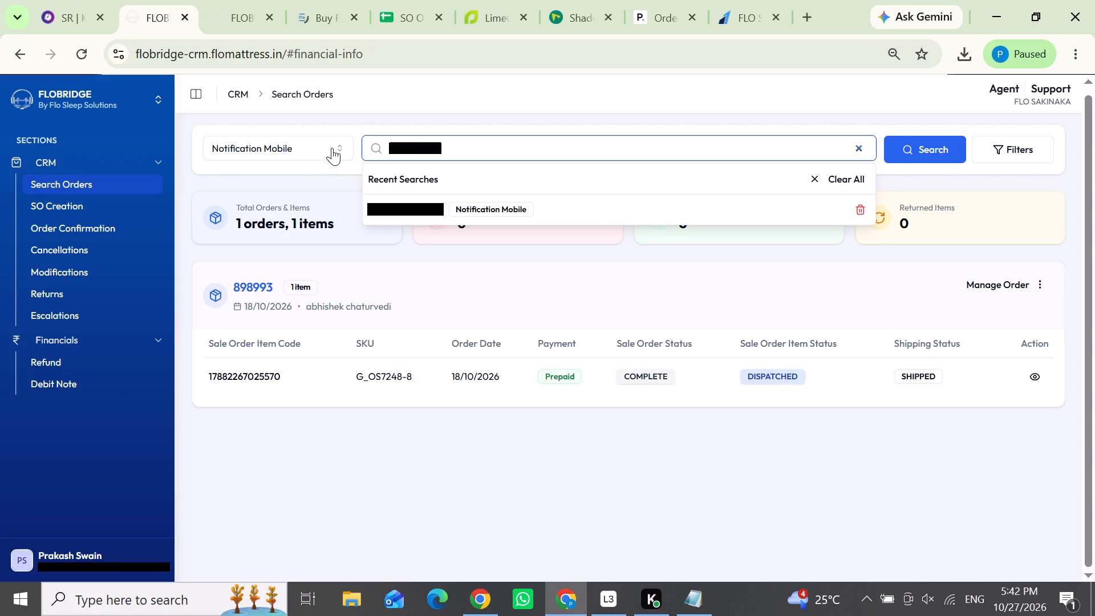
{"action": "key", "text": "ctrl+v"}
{"action": "left_click_drag", "start_coordinate": [403, 146], "coordinate": [391, 146]}
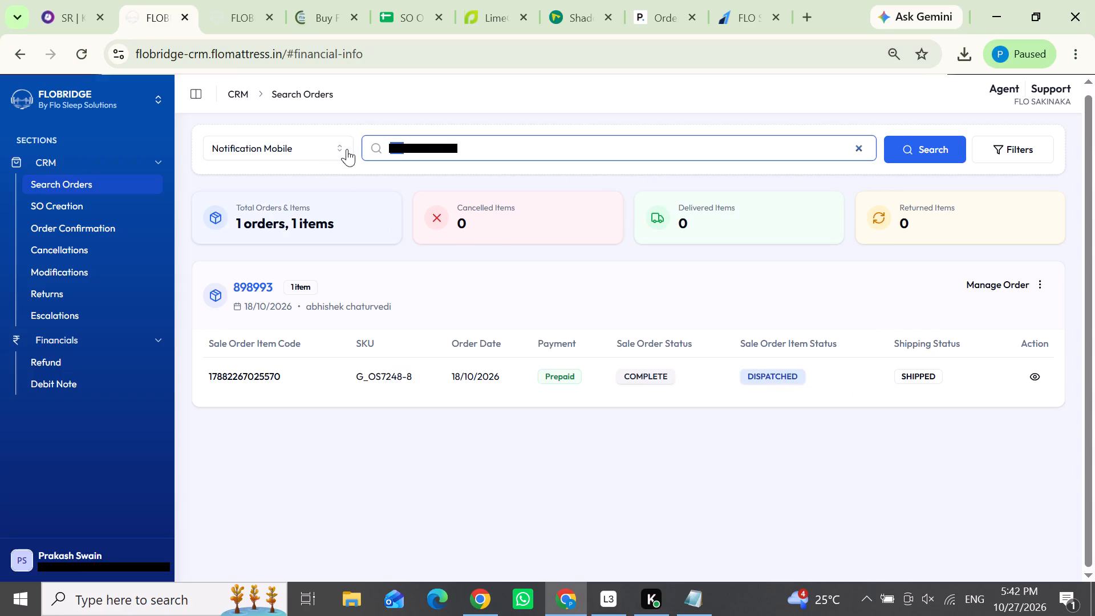
{"action": "key", "text": "BackSpace"}
{"action": "left_click", "coordinate": [910, 149]}
{"action": "left_click", "coordinate": [1028, 374]}
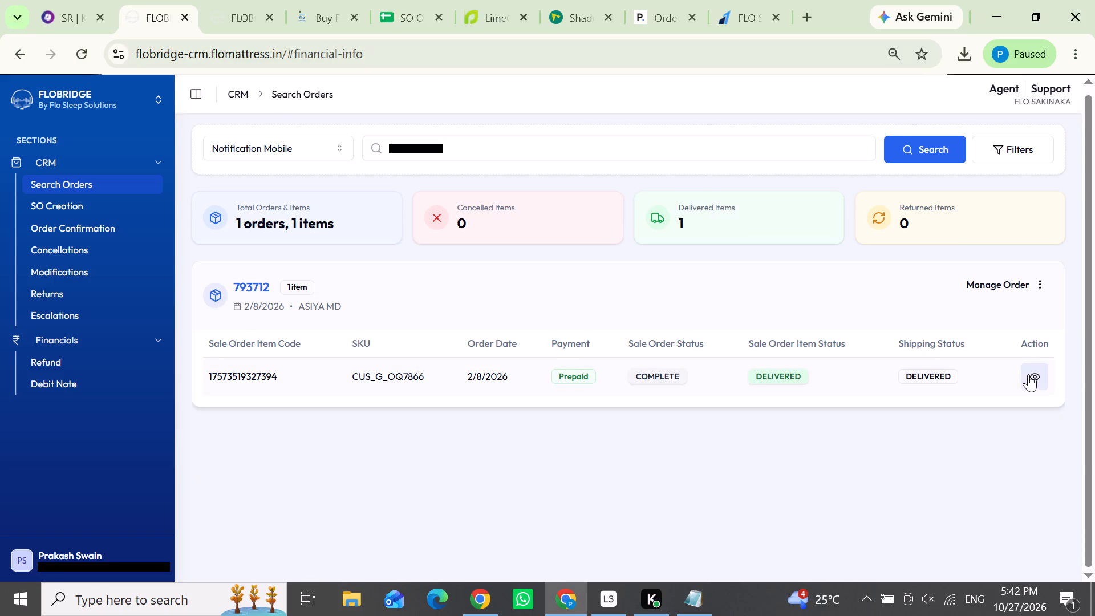
{"action": "left_click", "coordinate": [412, 329]}
{"action": "scroll", "coordinate": [585, 468], "scroll_direction": "down", "scroll_amount": 1}
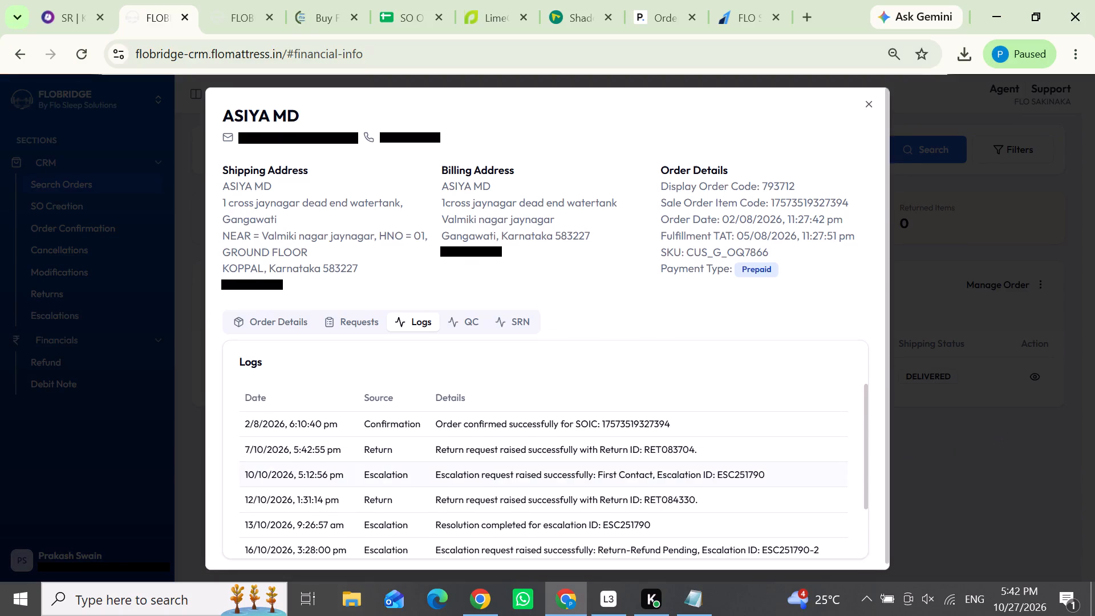
{"action": "scroll", "coordinate": [585, 468], "scroll_direction": "down", "scroll_amount": 2}
{"action": "left_click", "coordinate": [953, 465]}
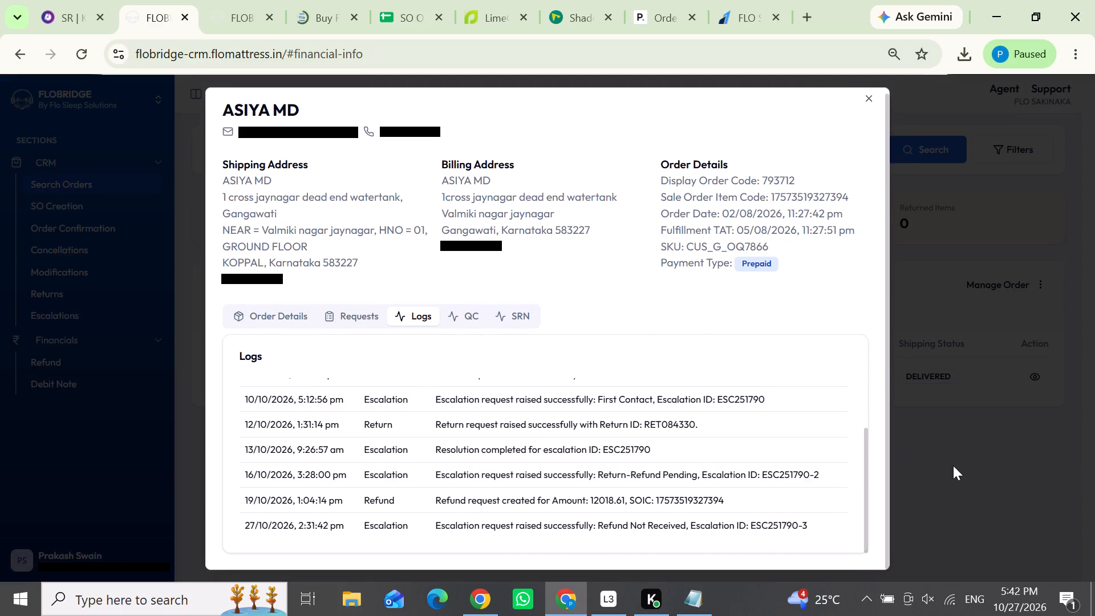
{"action": "left_click_drag", "start_coordinate": [274, 287], "coordinate": [219, 287]}
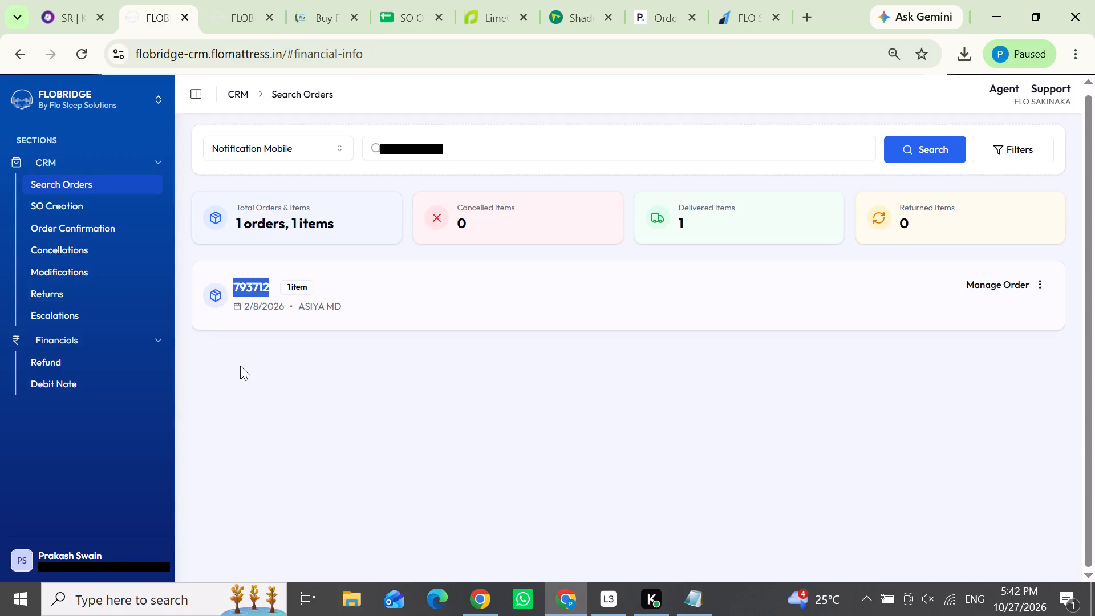
{"action": "key", "text": "ctrl+c"}
{"action": "left_click", "coordinate": [95, 0]}
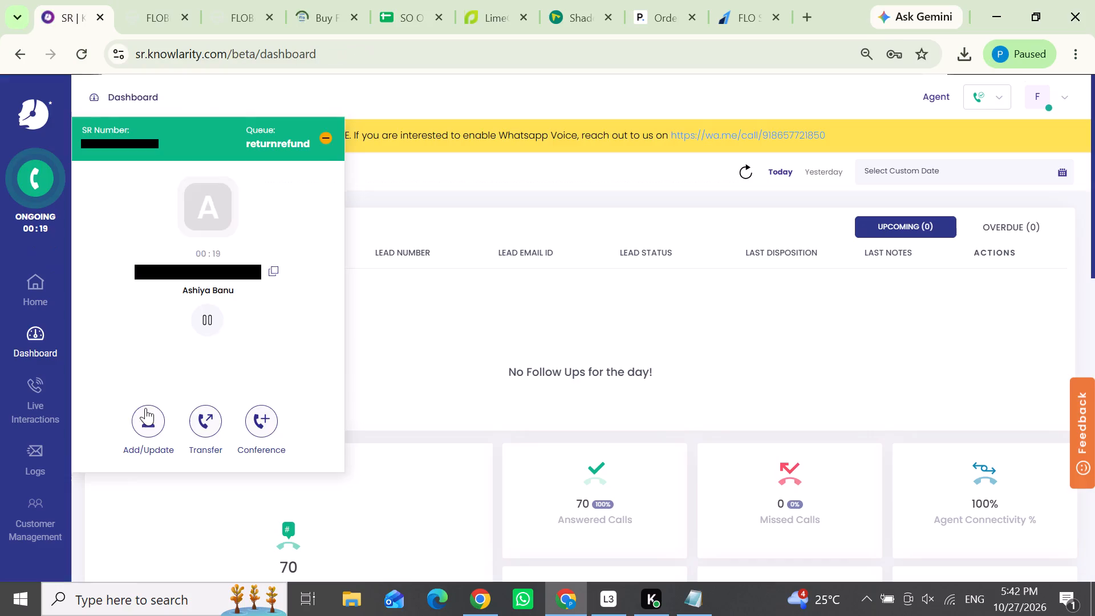
{"action": "left_click", "coordinate": [145, 408]}
{"action": "scroll", "coordinate": [194, 331], "scroll_direction": "down", "scroll_amount": 1}
{"action": "left_click", "coordinate": [172, 350]}
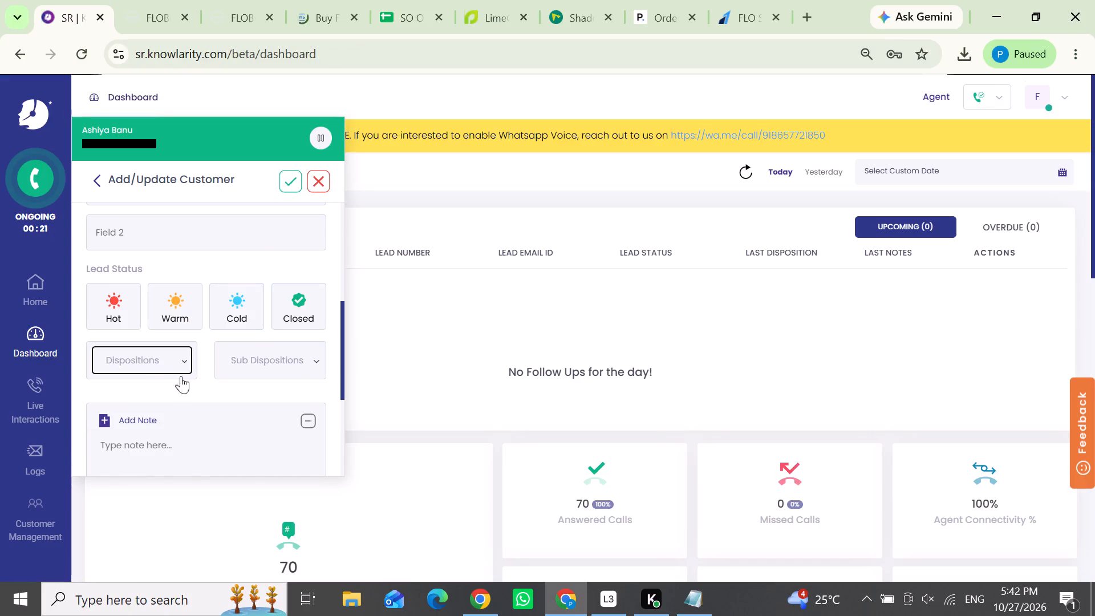
{"action": "left_click", "coordinate": [189, 404]}
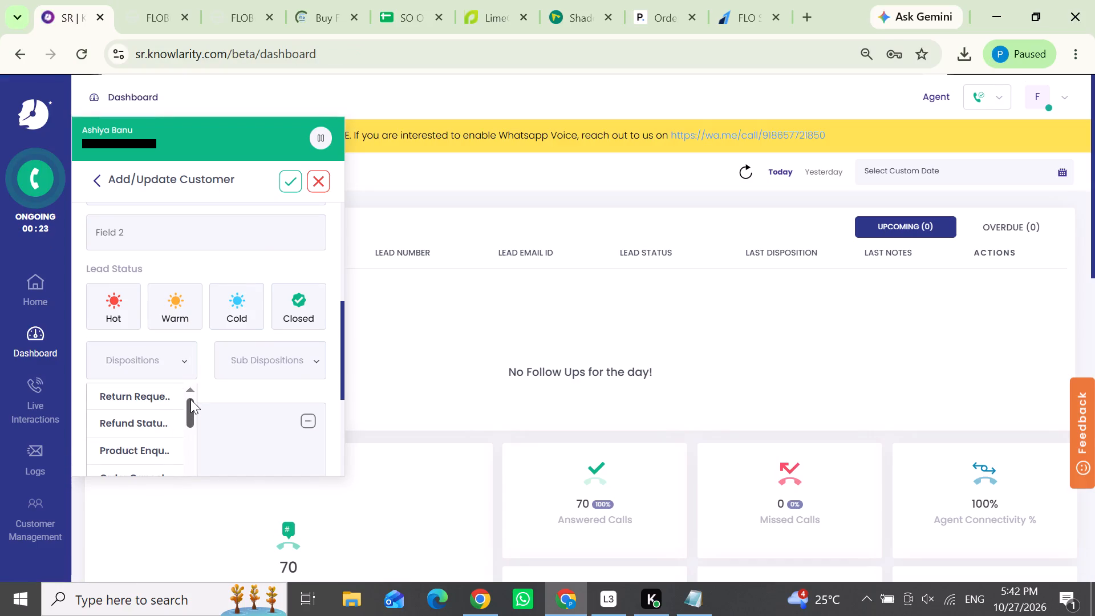
{"action": "left_click", "coordinate": [156, 421]}
{"action": "left_click", "coordinate": [169, 457]}
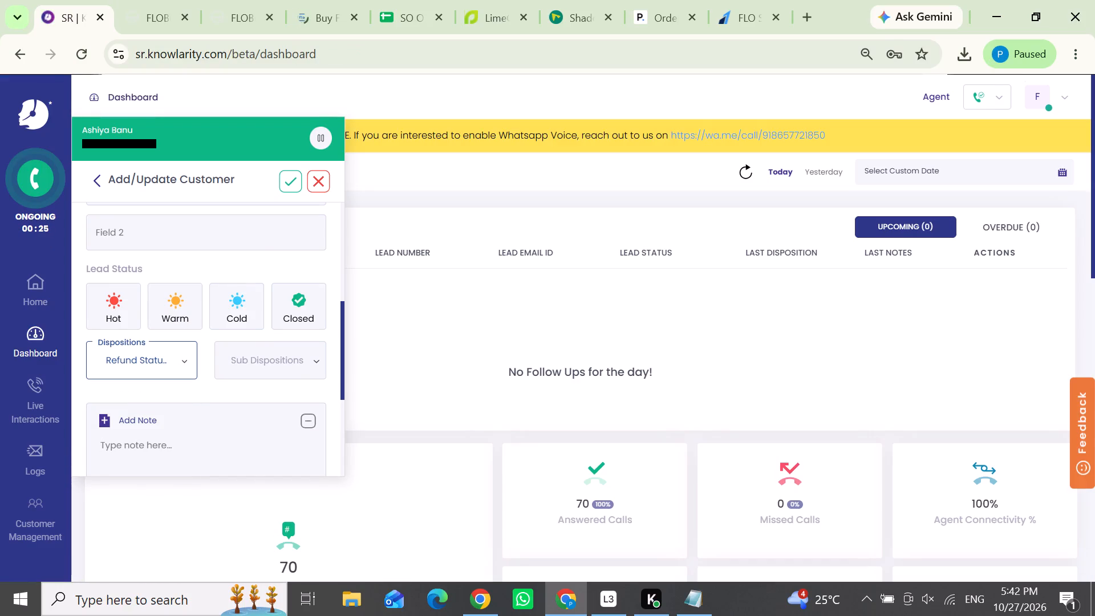
{"action": "key", "text": "ctrl+v"}
{"action": "scroll", "coordinate": [169, 456], "scroll_direction": "up", "scroll_amount": 1}
{"action": "left_click", "coordinate": [286, 175]}
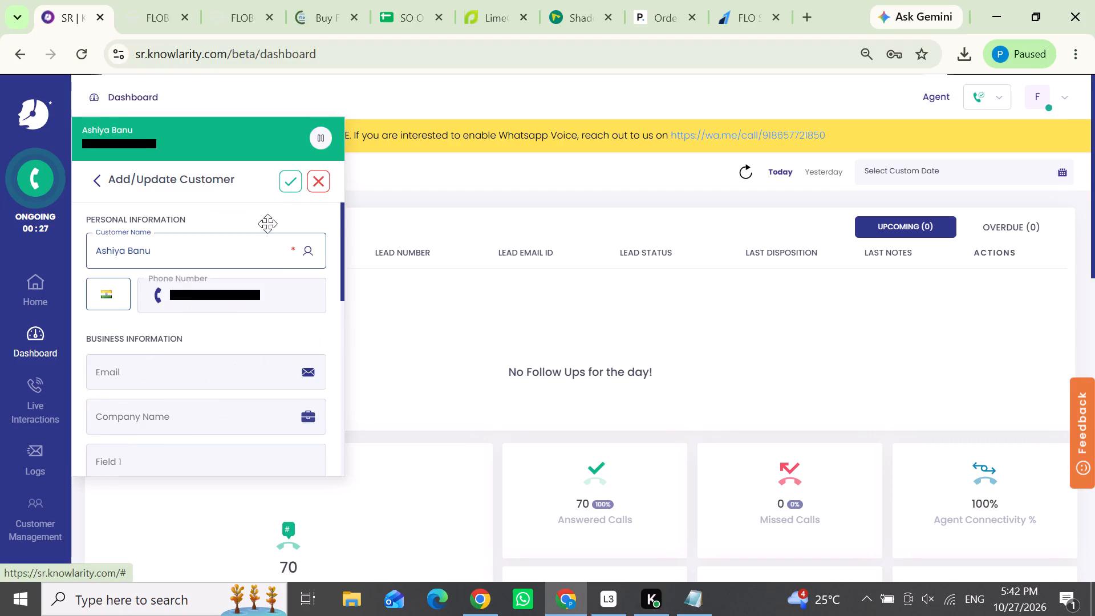
{"action": "left_click", "coordinate": [153, 0]}
{"action": "left_click", "coordinate": [527, 291]}
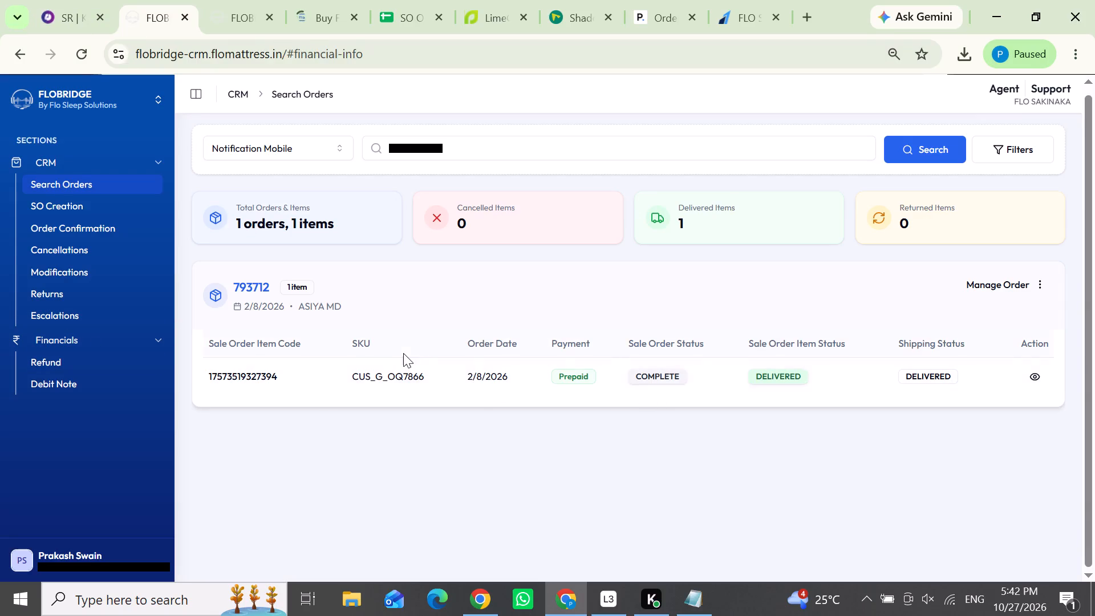
{"action": "left_click", "coordinate": [1033, 376]}
{"action": "left_click", "coordinate": [420, 326]}
{"action": "scroll", "coordinate": [323, 525], "scroll_direction": "down", "scroll_amount": 3}
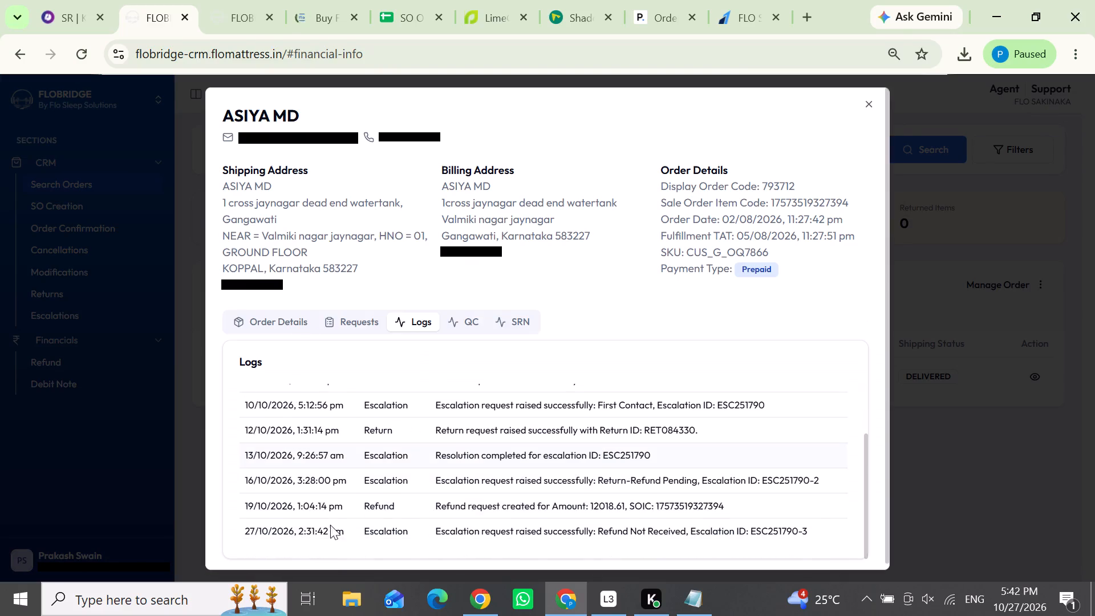
{"action": "left_click", "coordinate": [1066, 488]}
{"action": "double_click", "coordinate": [256, 288]}
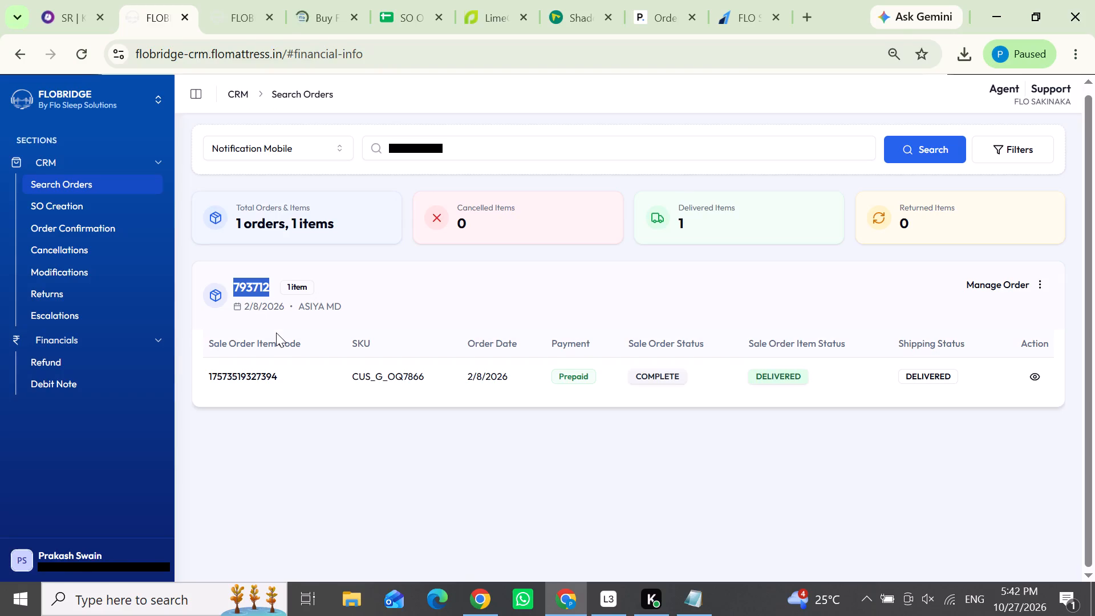
{"action": "key", "text": "ctrl+c"}
{"action": "left_click", "coordinate": [58, 359]}
{"action": "left_click", "coordinate": [354, 312]}
{"action": "key", "text": "ctrl+v"}
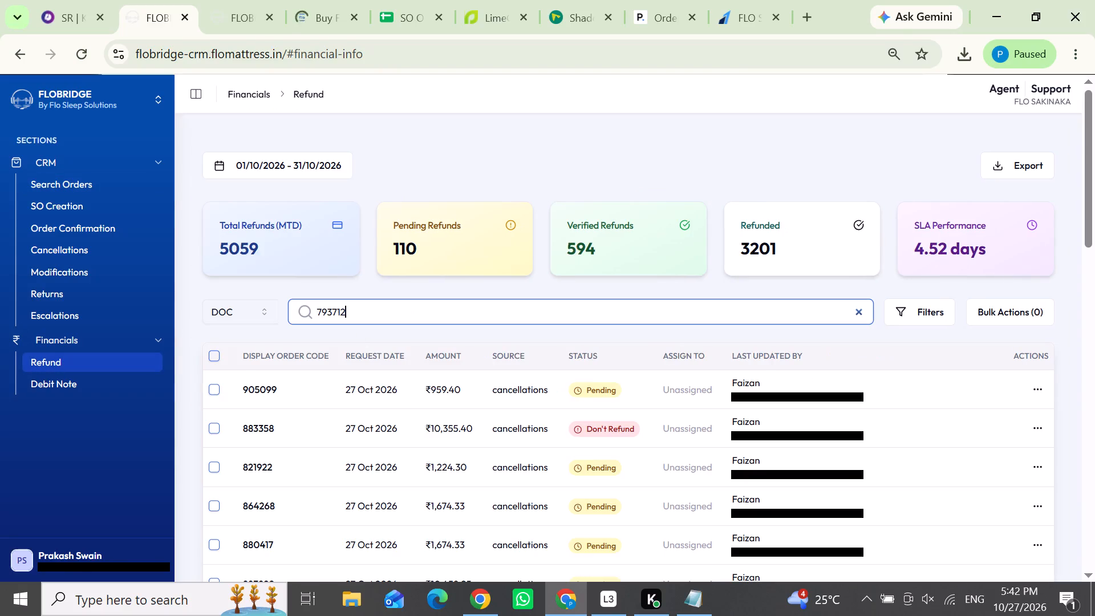
{"action": "key", "text": "Return"}
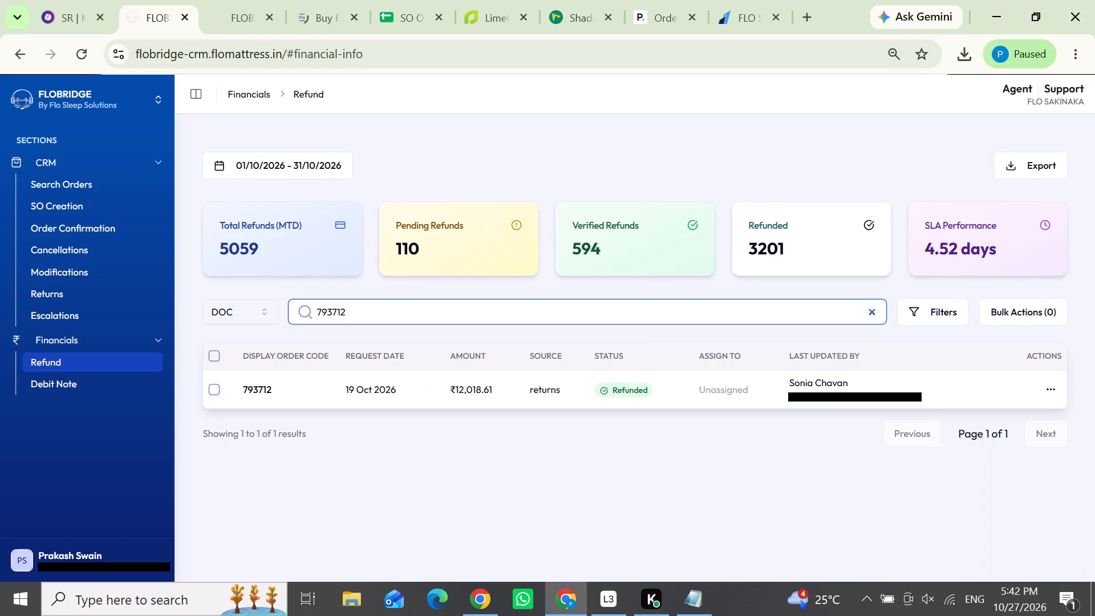
{"action": "left_click", "coordinate": [1057, 386]}
{"action": "left_click", "coordinate": [1017, 417]}
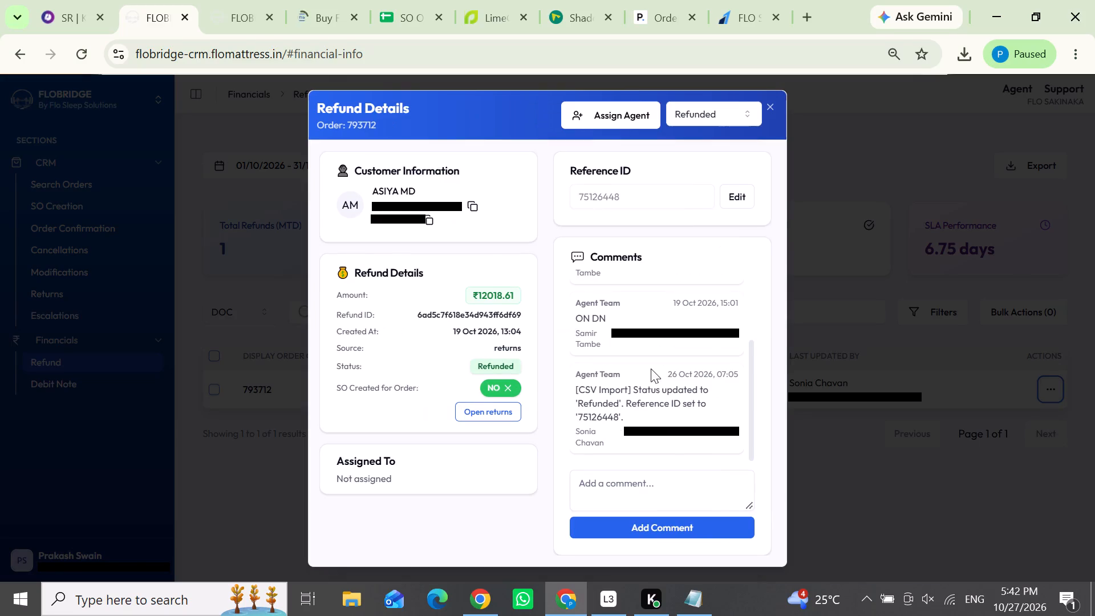
{"action": "scroll", "coordinate": [660, 414], "scroll_direction": "up", "scroll_amount": 2}
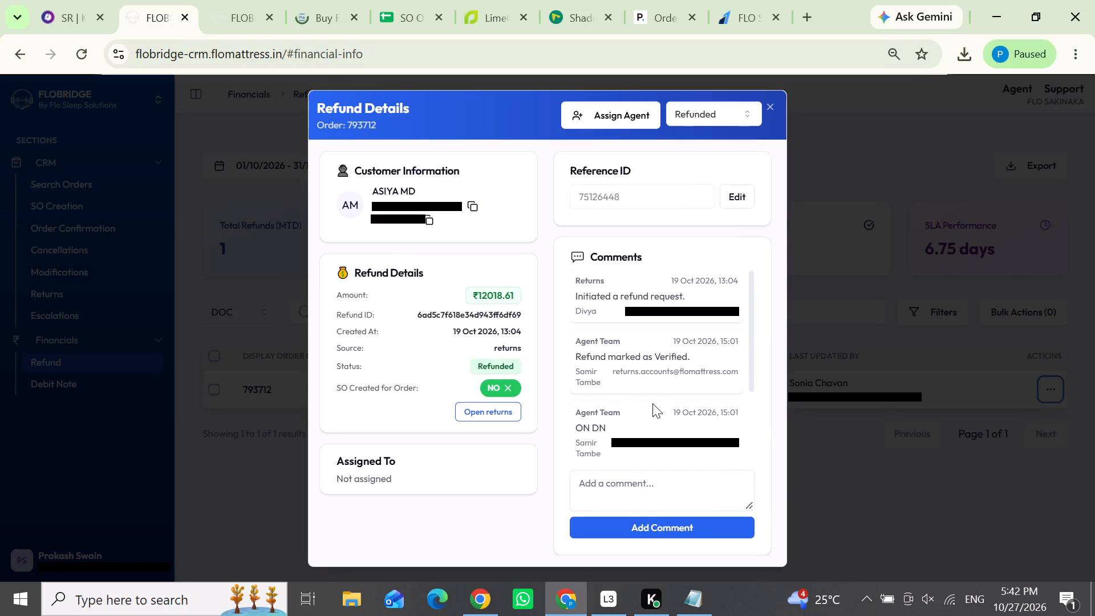
{"action": "scroll", "coordinate": [652, 403], "scroll_direction": "down", "scroll_amount": 3}
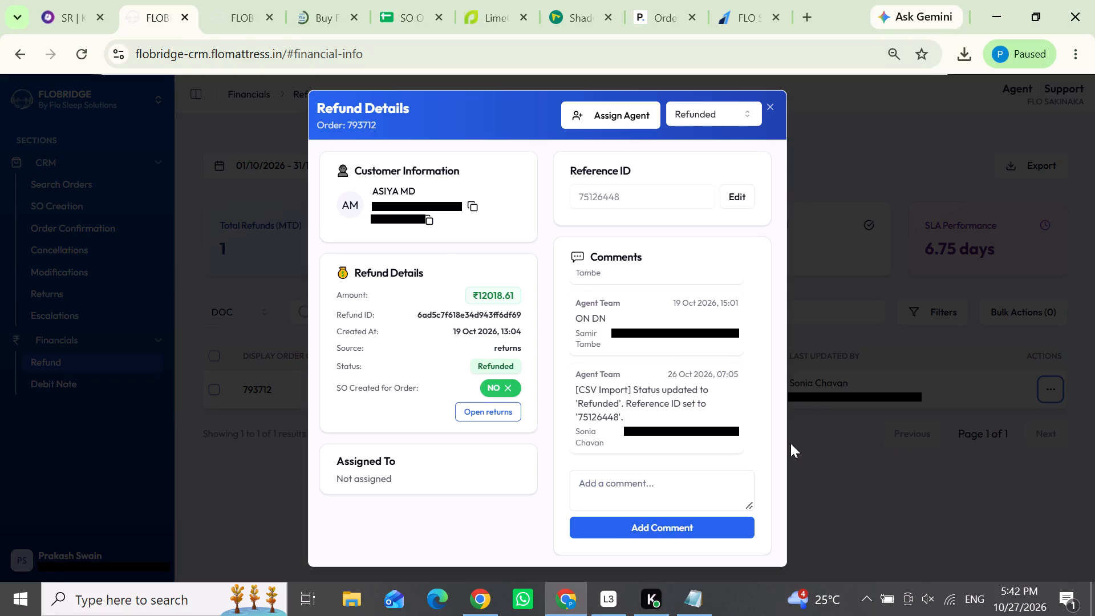
{"action": "left_click", "coordinate": [833, 444]}
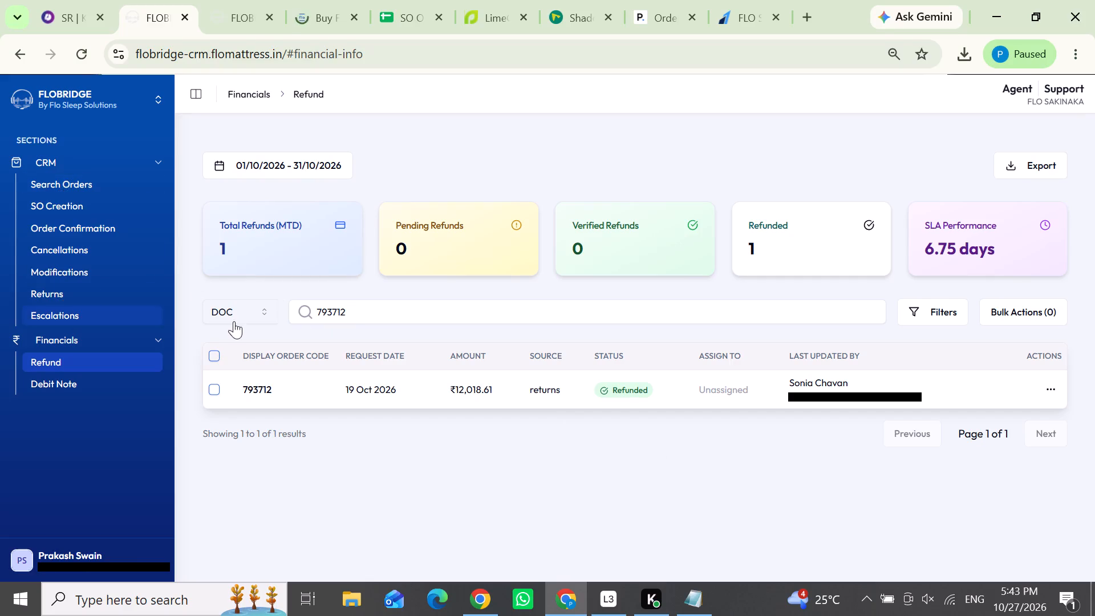
{"action": "left_click_drag", "start_coordinate": [360, 313], "coordinate": [274, 319]}
{"action": "key", "text": "ctrl+c"}
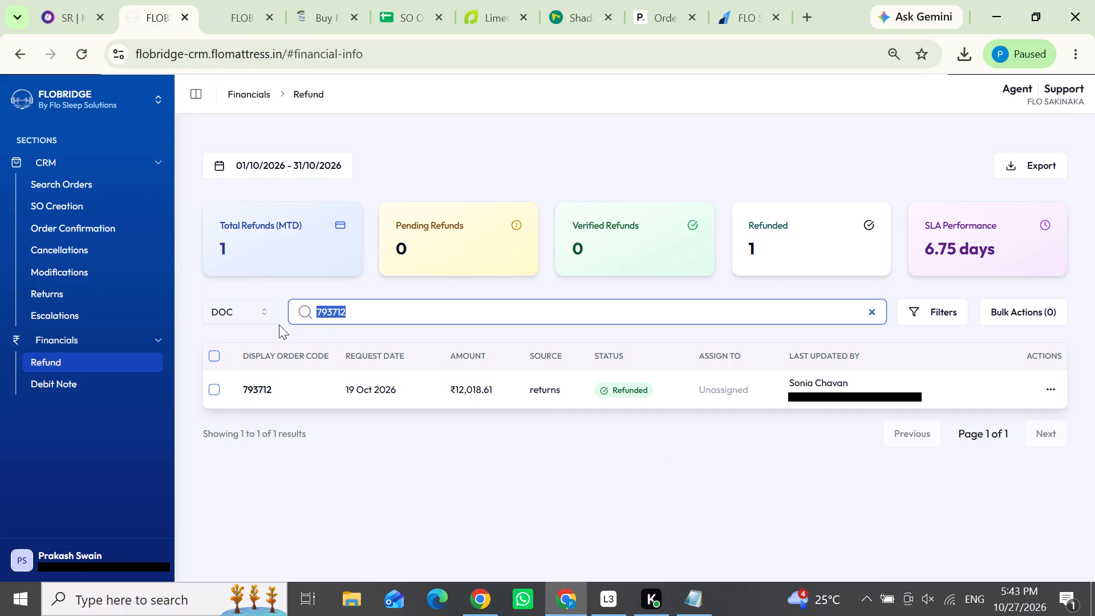
{"action": "left_click", "coordinate": [80, 317]}
{"action": "left_click", "coordinate": [397, 368]}
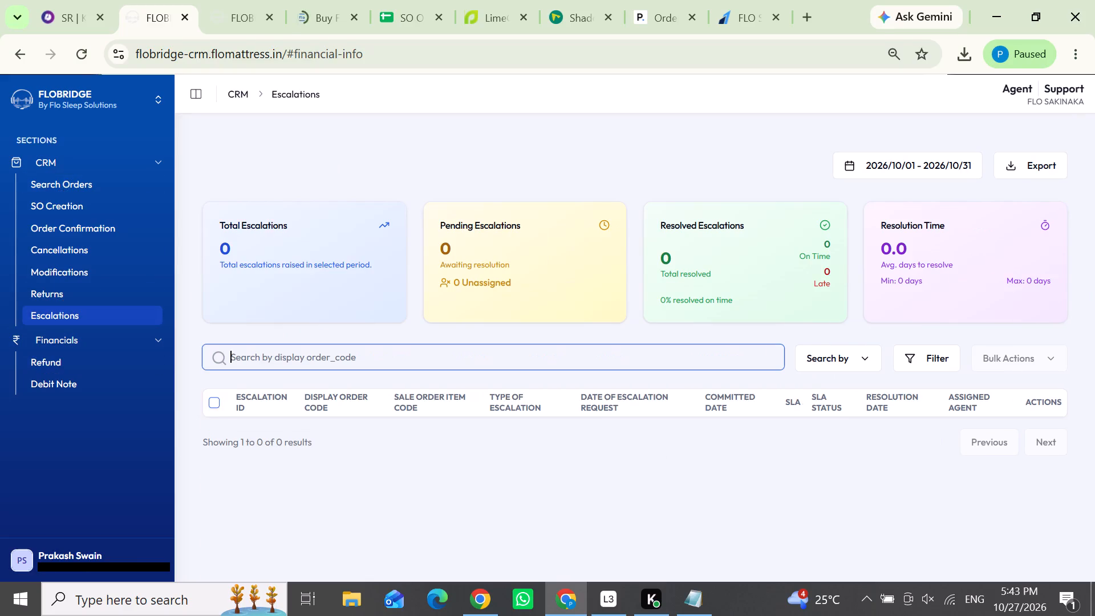
{"action": "key", "text": "ctrl+v"}
{"action": "key", "text": "Return"}
{"action": "key", "text": "Return"}
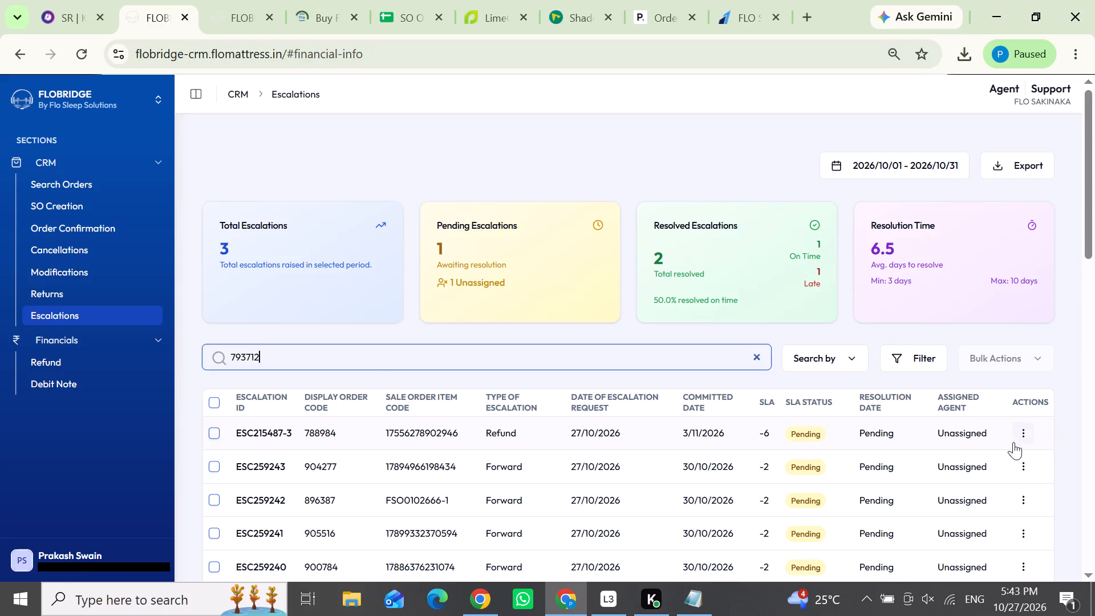
Open the pending refund escalation ESC251790-3 and submit a copy of its existing comment about prioritizing the refund as a new comment.
{"action": "left_click", "coordinate": [1029, 435]}
{"action": "left_click", "coordinate": [987, 483]}
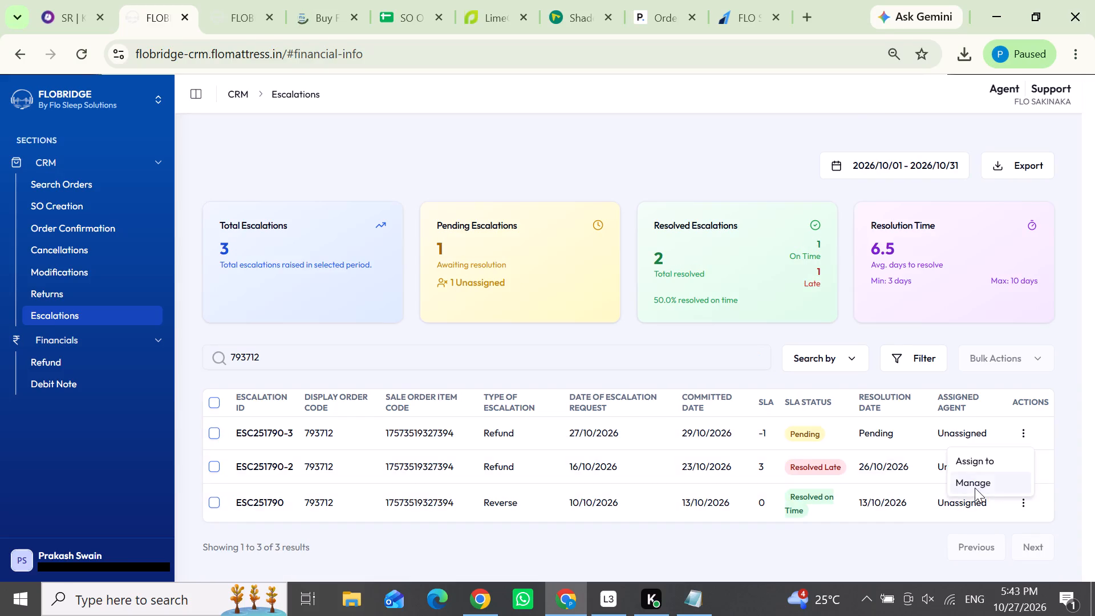
{"action": "left_click_drag", "start_coordinate": [704, 293], "coordinate": [895, 371]}
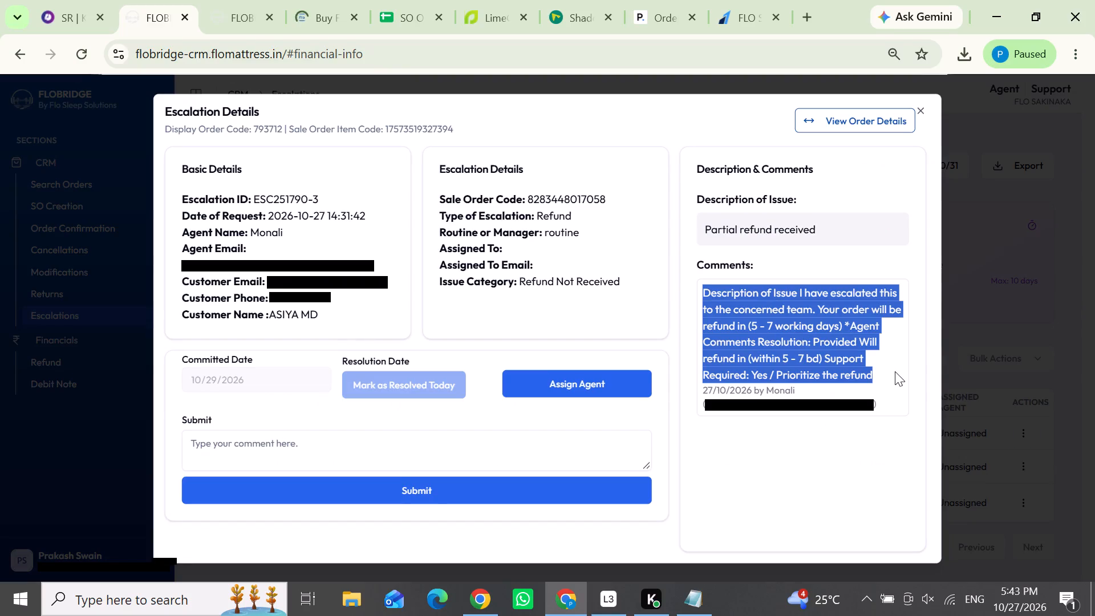
{"action": "key", "text": "ctrl+c"}
{"action": "left_click", "coordinate": [352, 453]}
{"action": "key", "text": "ctrl+v"}
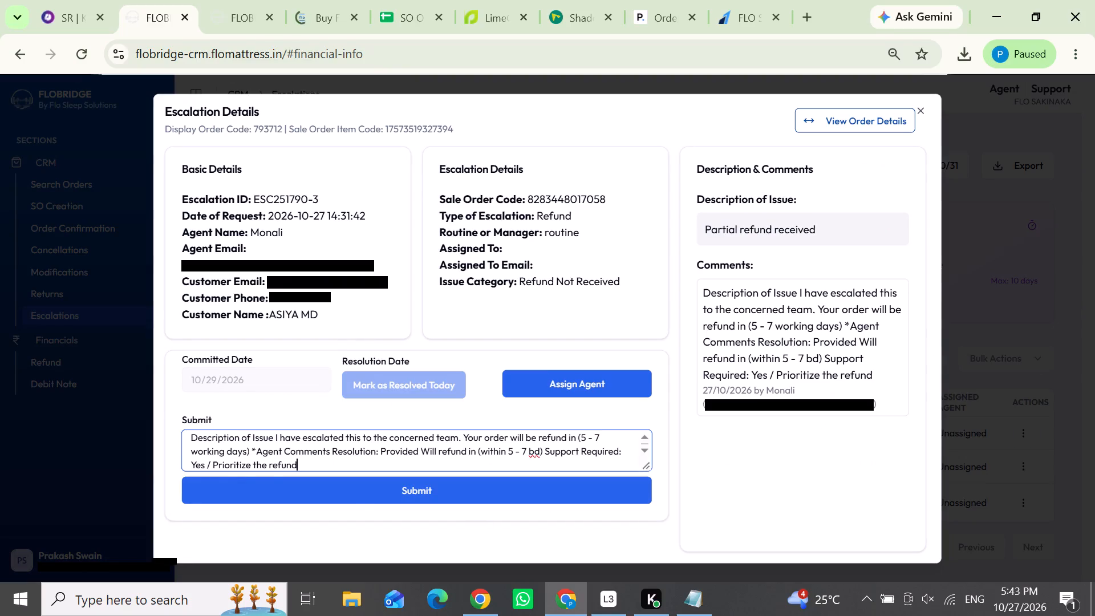
{"action": "left_click", "coordinate": [362, 484]}
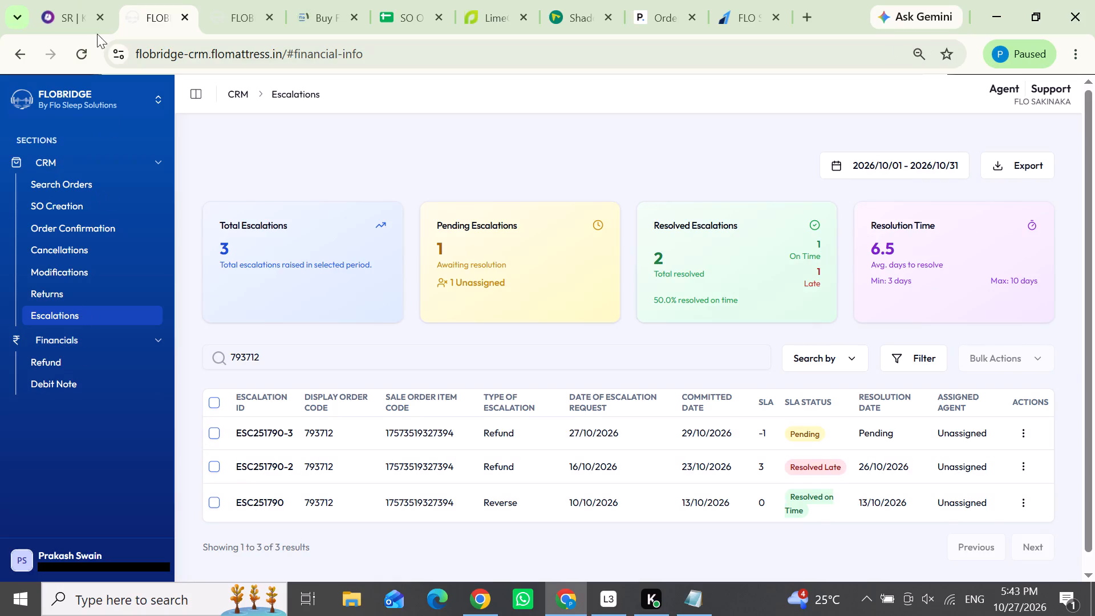
Switch to Knowlarity, open the call logs and set the search filter to Agent Number.
{"action": "left_click", "coordinate": [77, 0]}
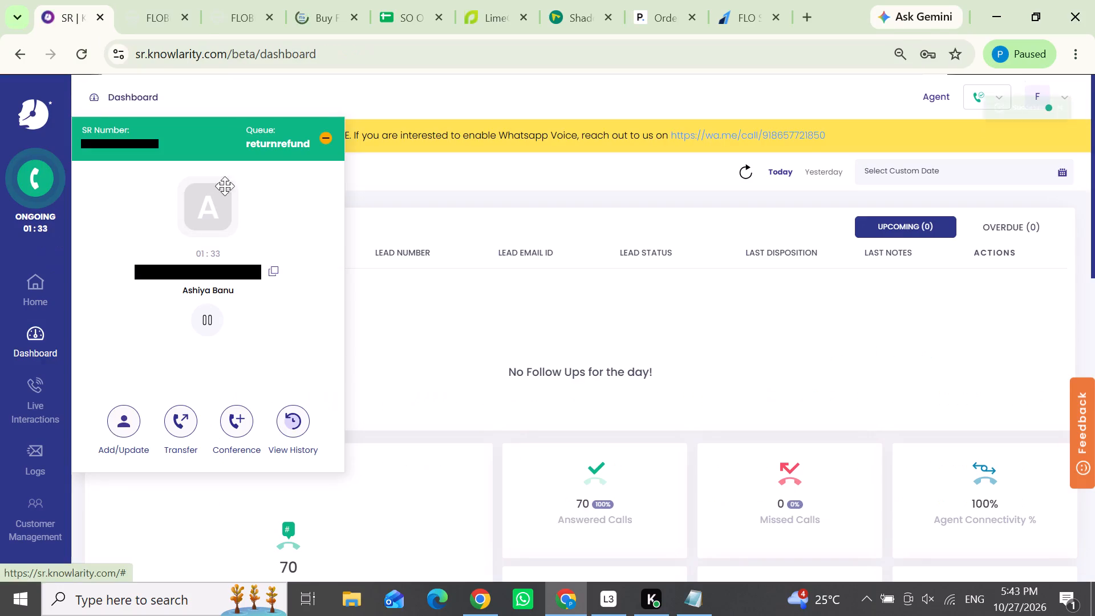
{"action": "left_click", "coordinate": [52, 359]}
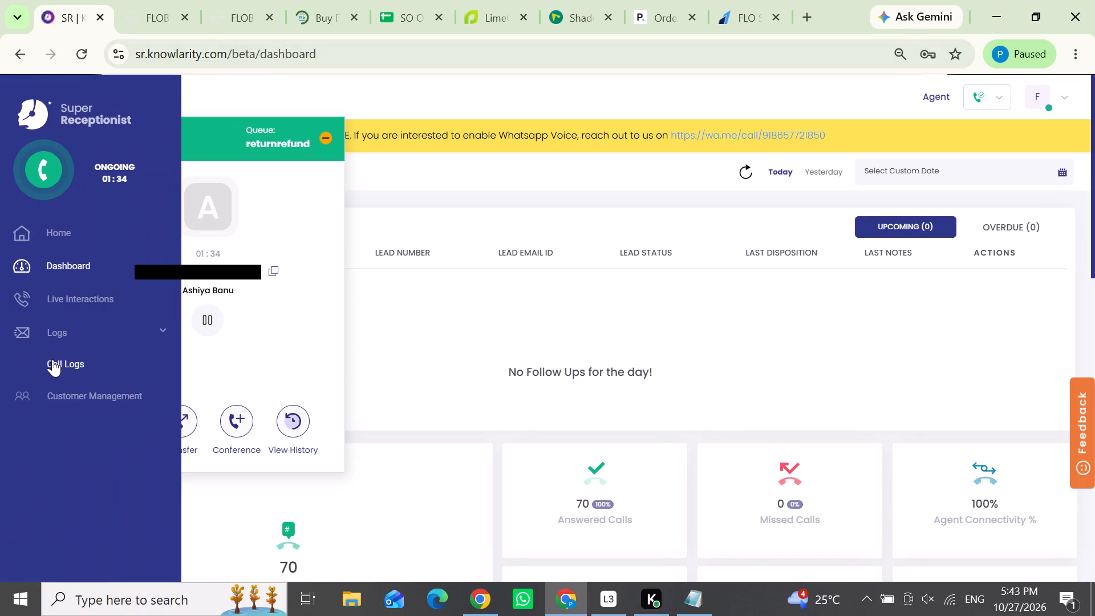
{"action": "left_click", "coordinate": [712, 231]}
{"action": "left_click", "coordinate": [691, 310]}
{"action": "left_click", "coordinate": [822, 234]}
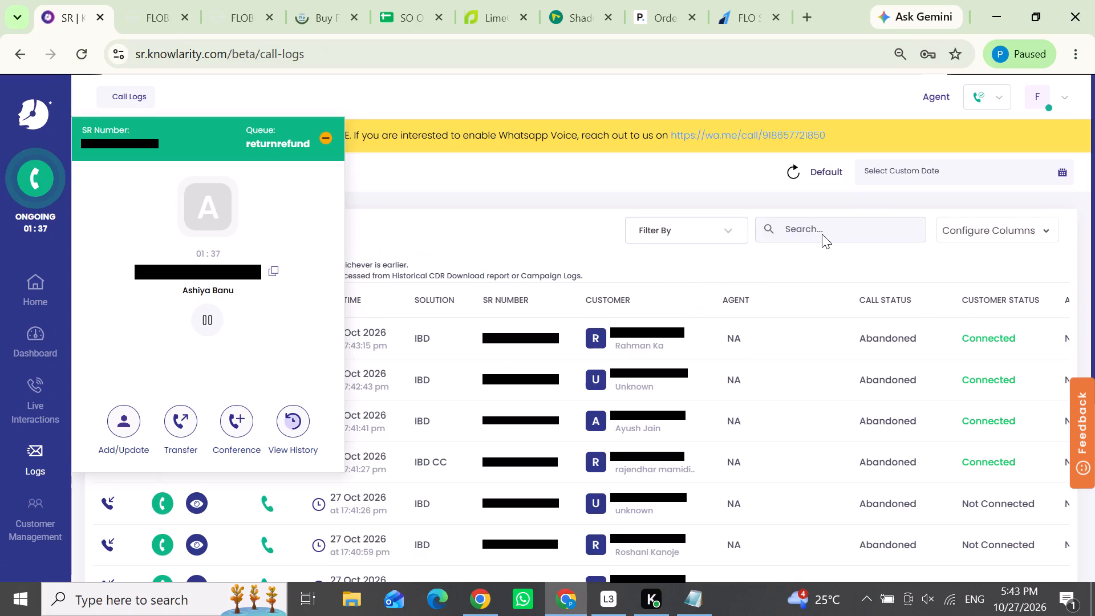
{"action": "left_click", "coordinate": [820, 229]}
{"action": "left_click", "coordinate": [697, 229]}
{"action": "left_click", "coordinate": [658, 304]}
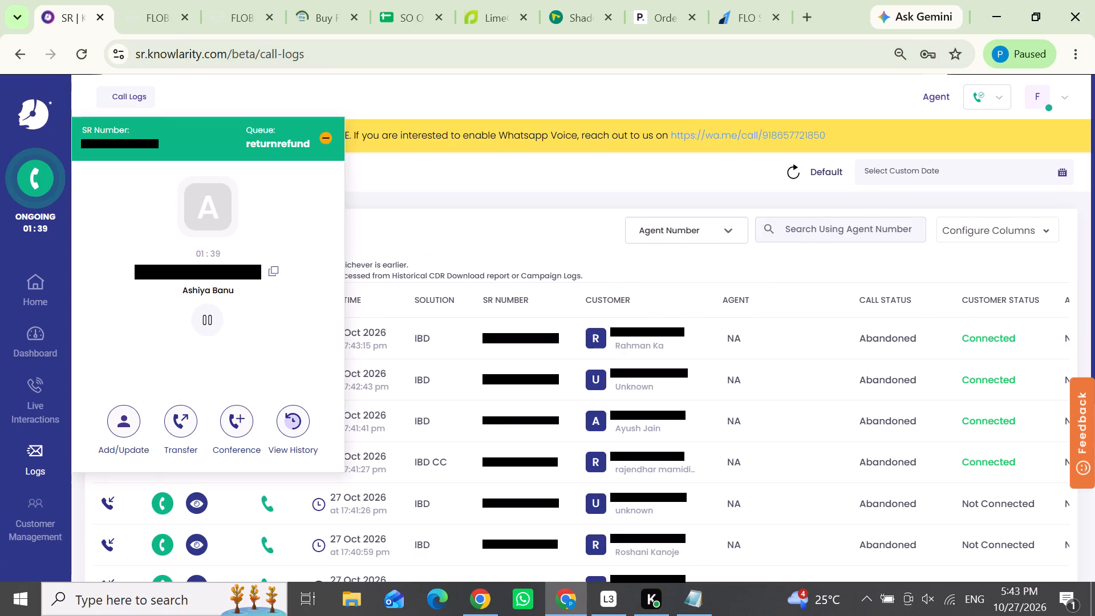
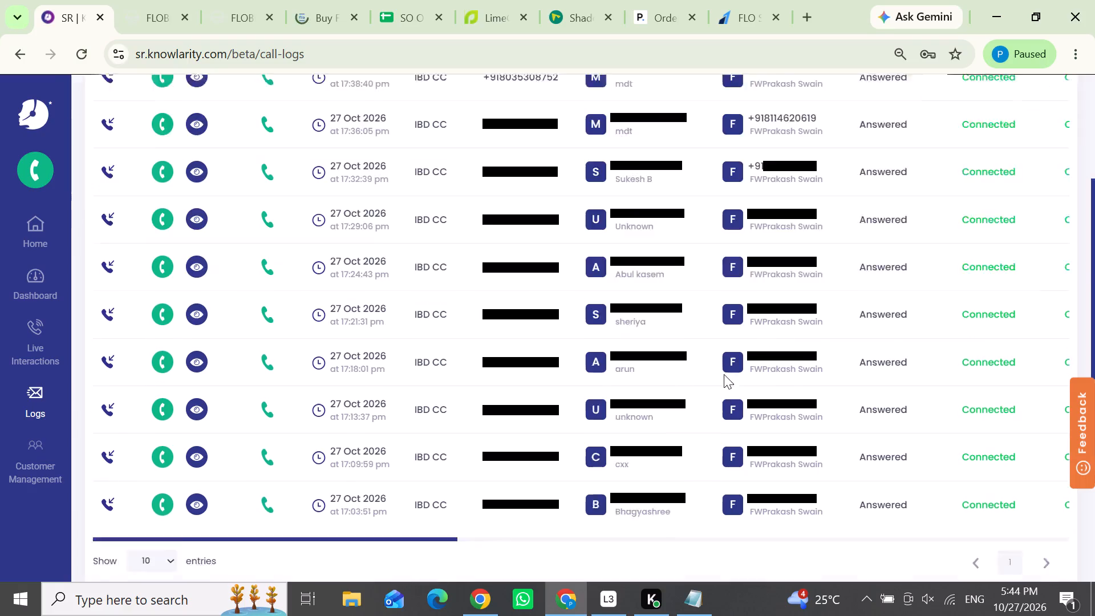
In the Knowlarity call logs, set the 17:38:40 call's disposition to Order Confirmation and save the customer record.
{"action": "scroll", "coordinate": [722, 373], "scroll_direction": "up", "scroll_amount": 1}
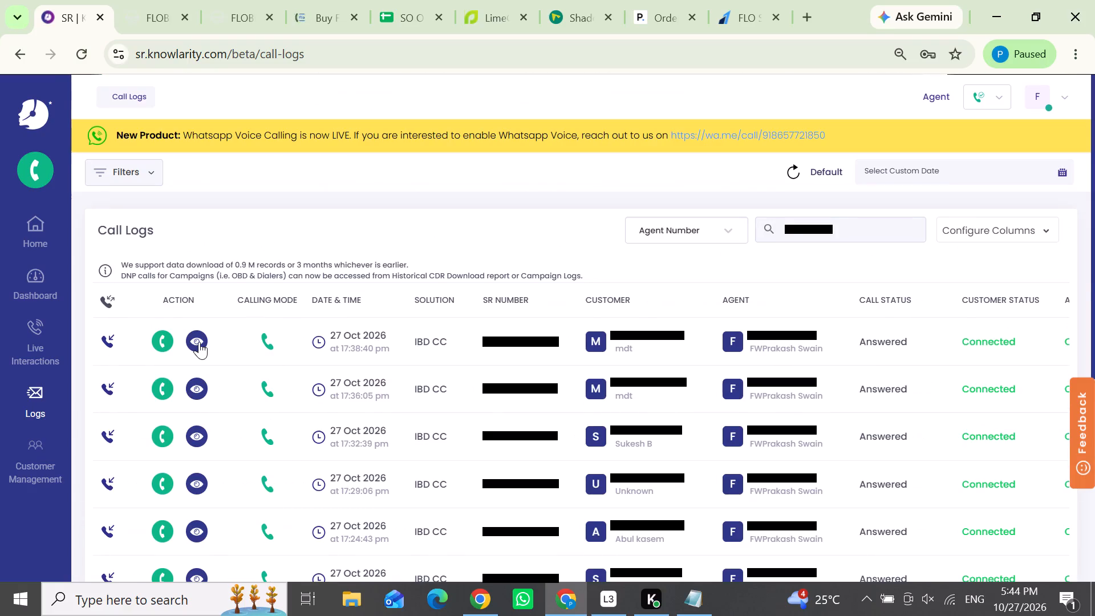
{"action": "left_click", "coordinate": [199, 342]}
{"action": "left_click", "coordinate": [524, 334]}
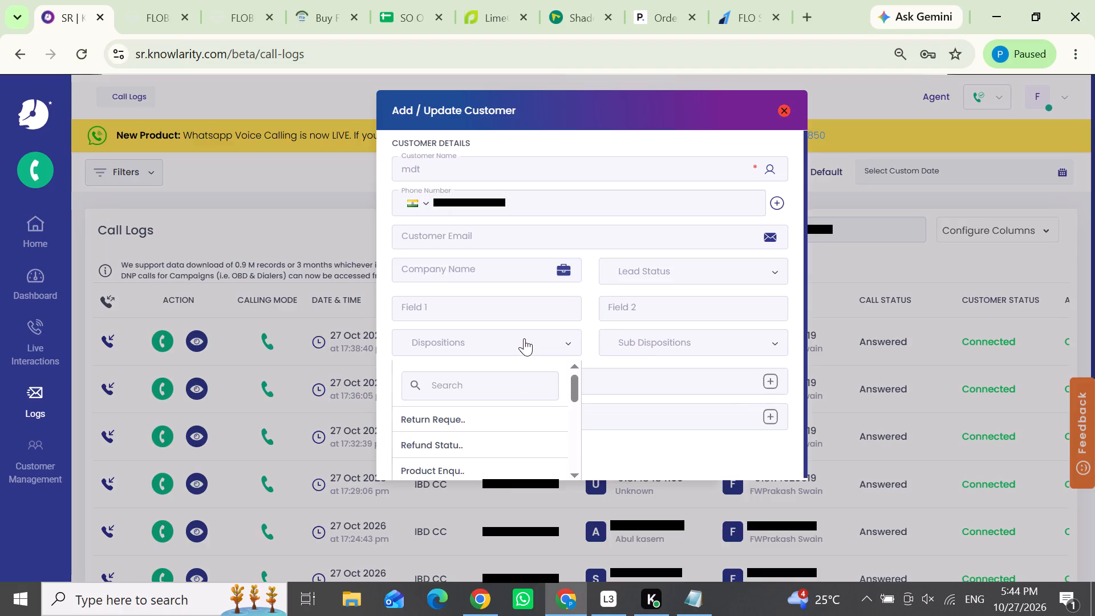
{"action": "left_click_drag", "start_coordinate": [573, 385], "coordinate": [574, 480]}
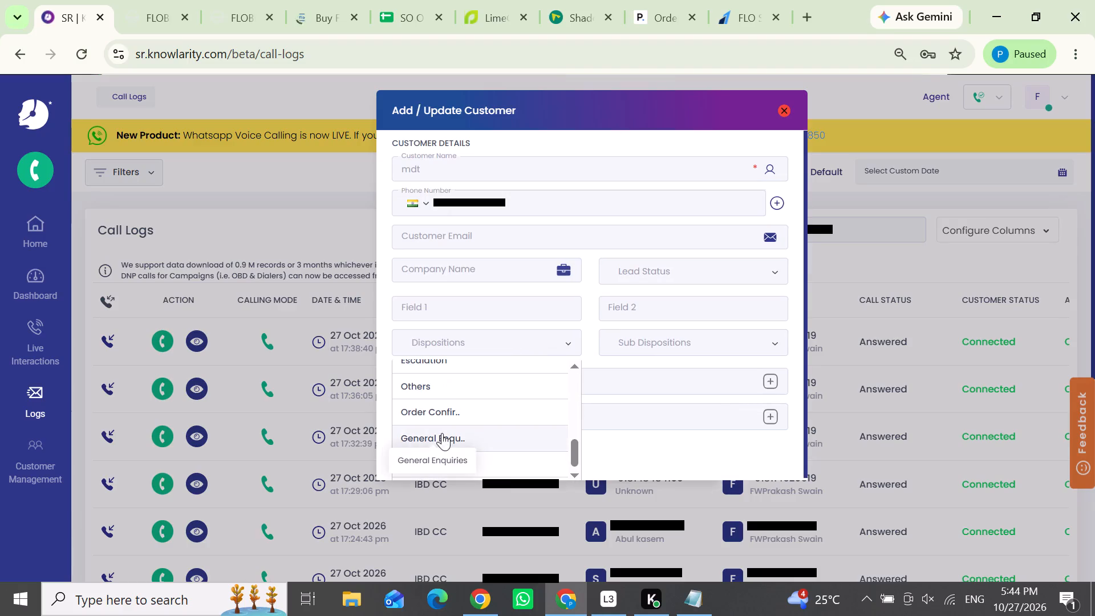
{"action": "left_click", "coordinate": [436, 411]}
{"action": "left_click", "coordinate": [432, 450]}
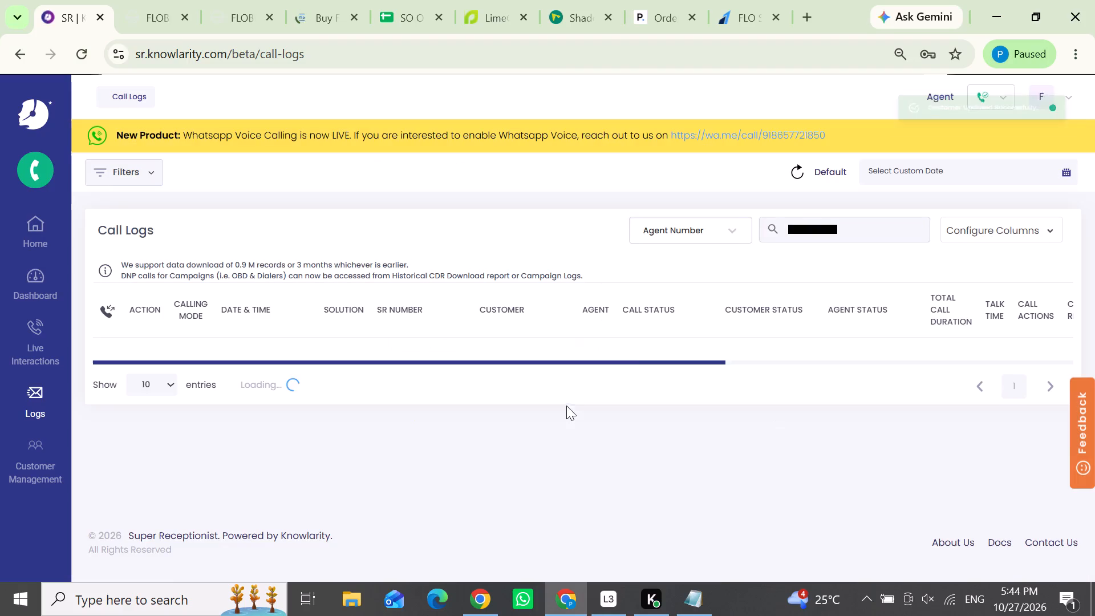
Find the 17:29:06 call without a disposition, set it to Product Enquiry with customer name asdf, and save it.
{"action": "scroll", "coordinate": [654, 374], "scroll_direction": "down", "scroll_amount": 1}
{"action": "scroll", "coordinate": [655, 374], "scroll_direction": "up", "scroll_amount": 1}
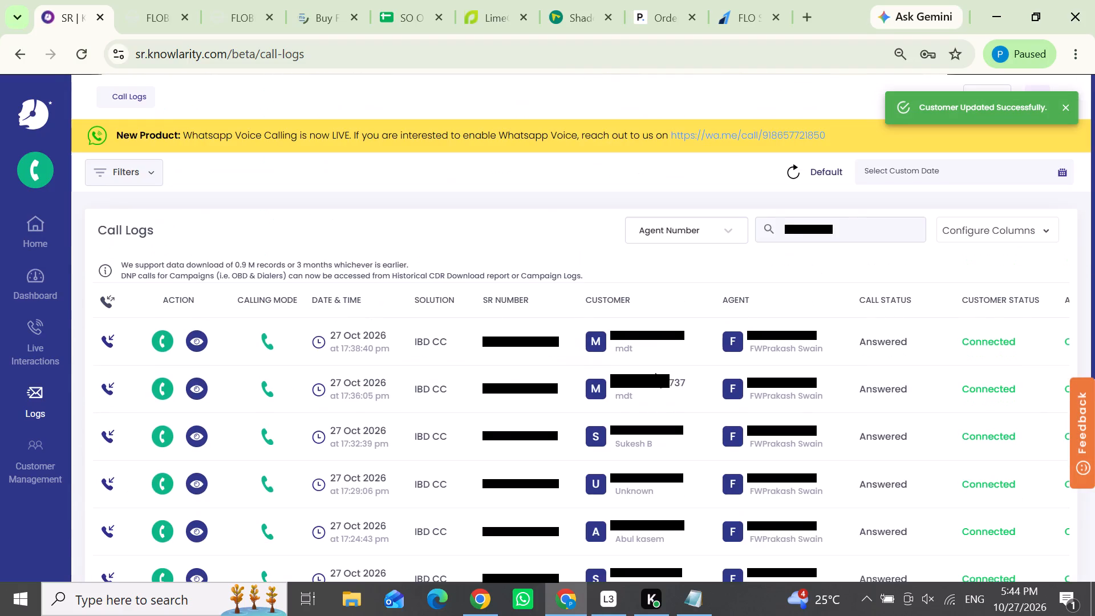
{"action": "scroll", "coordinate": [655, 373], "scroll_direction": "down", "scroll_amount": 1}
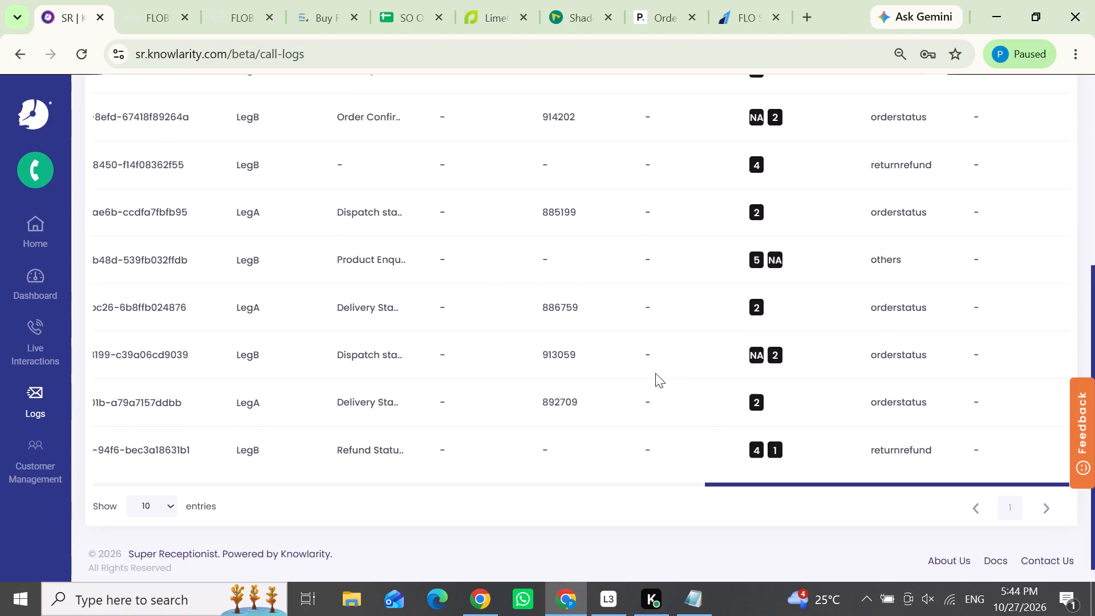
{"action": "scroll", "coordinate": [655, 373], "scroll_direction": "down", "scroll_amount": 1}
{"action": "scroll", "coordinate": [655, 373], "scroll_direction": "up", "scroll_amount": 1}
{"action": "scroll", "coordinate": [655, 322], "scroll_direction": "up", "scroll_amount": 1}
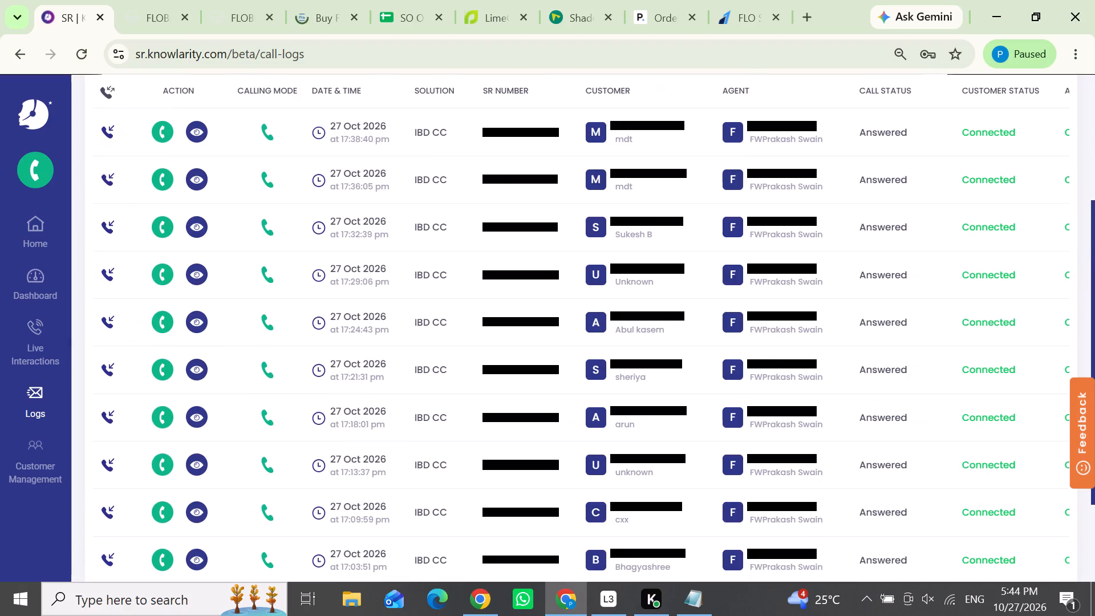
{"action": "left_click", "coordinate": [198, 273]}
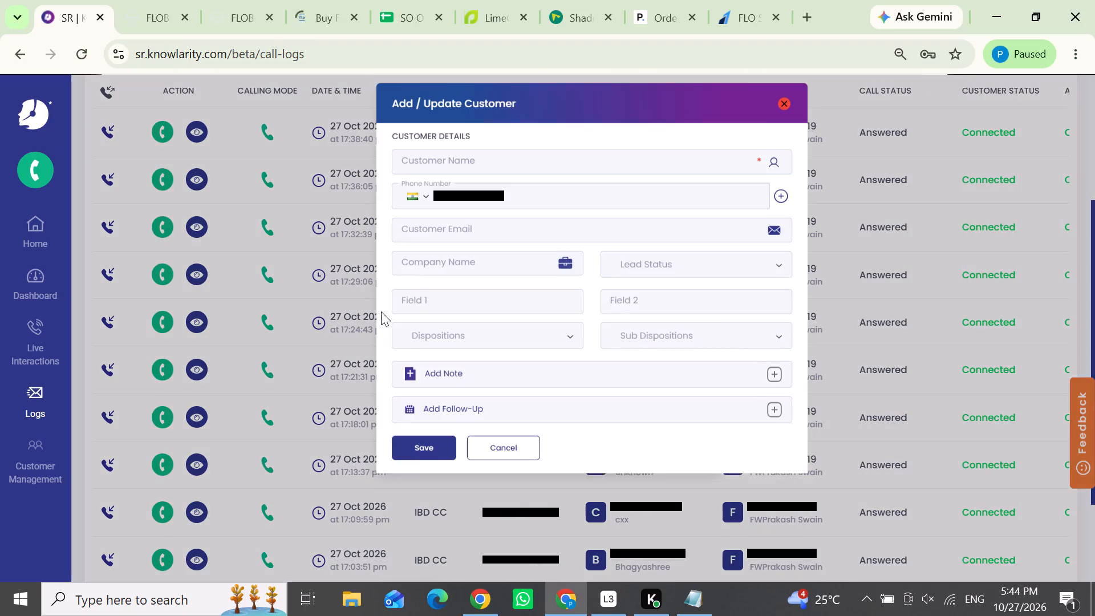
{"action": "left_click", "coordinate": [479, 336]}
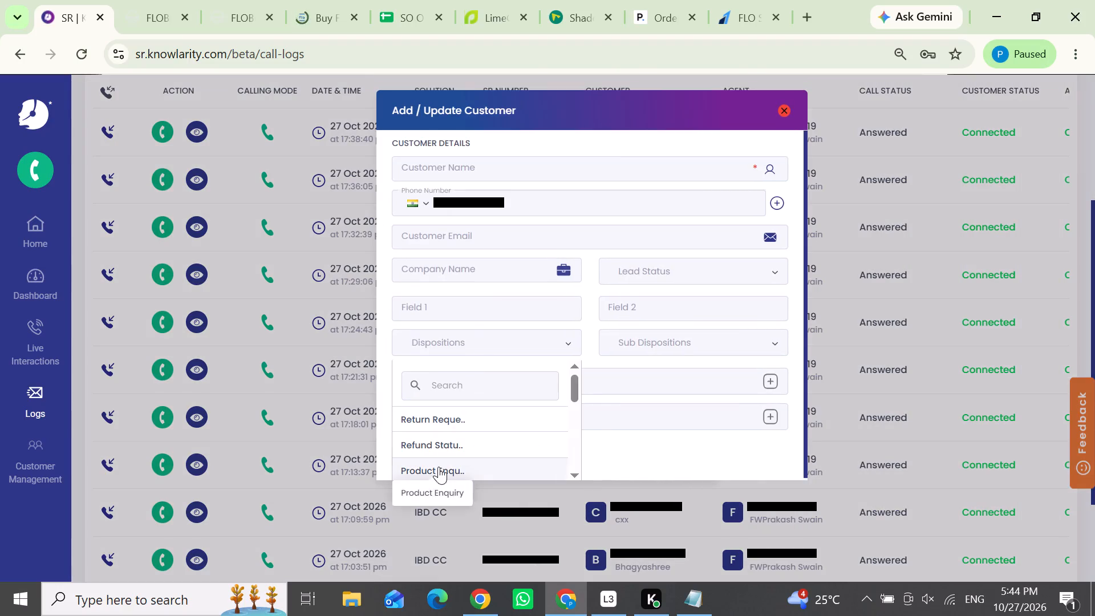
{"action": "left_click", "coordinate": [439, 467]}
{"action": "left_click", "coordinate": [427, 458]}
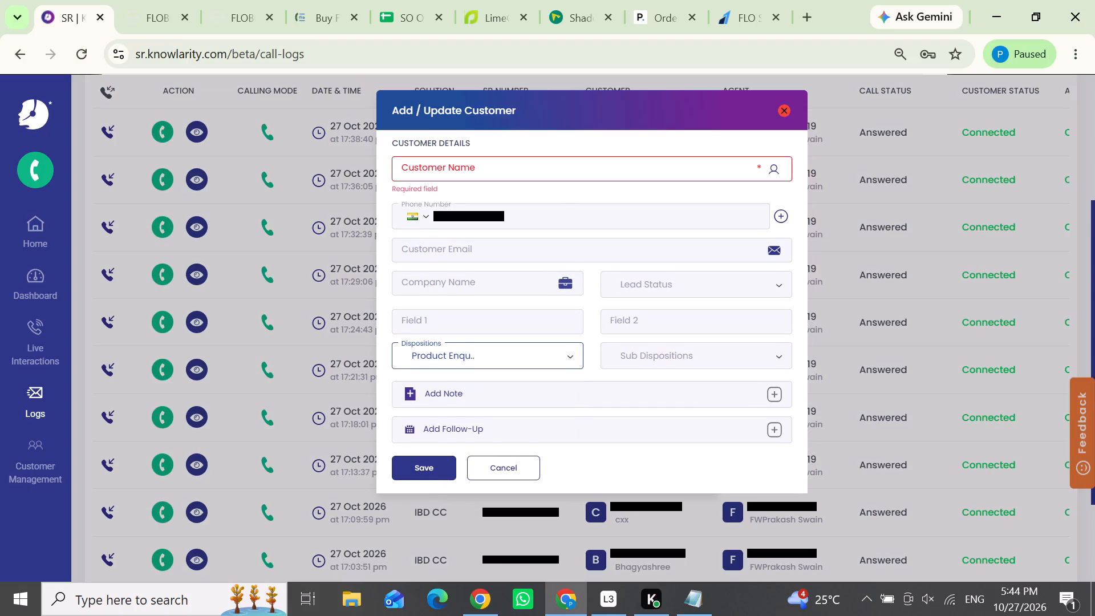
{"action": "left_click", "coordinate": [427, 161]}
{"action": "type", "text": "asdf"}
{"action": "left_click", "coordinate": [398, 451]}
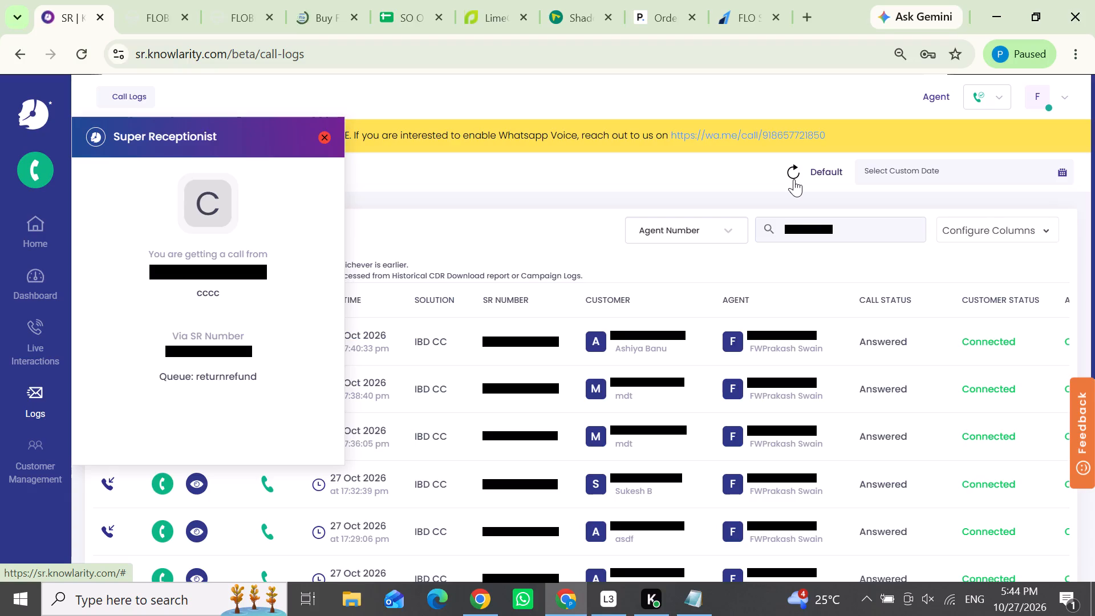
Refresh the call logs and show 50 entries per page.
{"action": "left_click", "coordinate": [823, 168]}
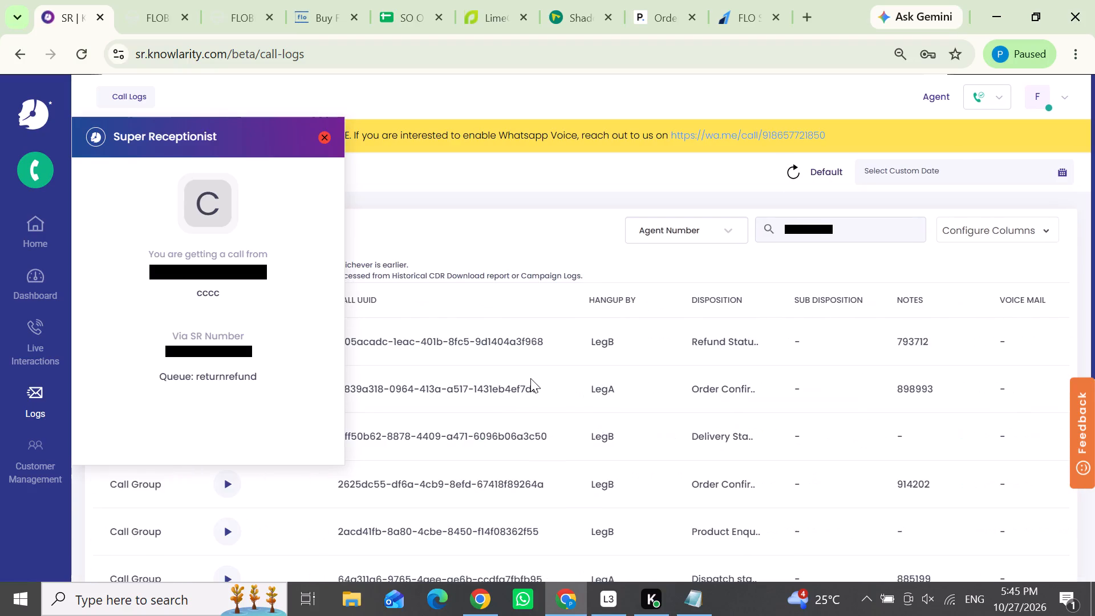
{"action": "scroll", "coordinate": [530, 378], "scroll_direction": "down", "scroll_amount": 1}
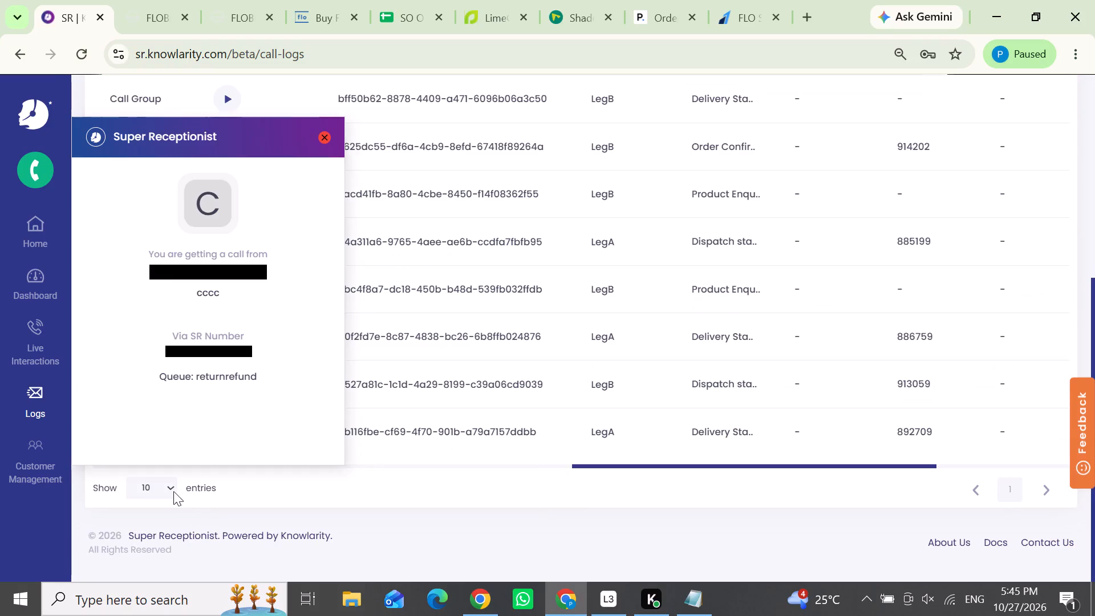
{"action": "left_click", "coordinate": [165, 490]}
{"action": "left_click", "coordinate": [161, 555]}
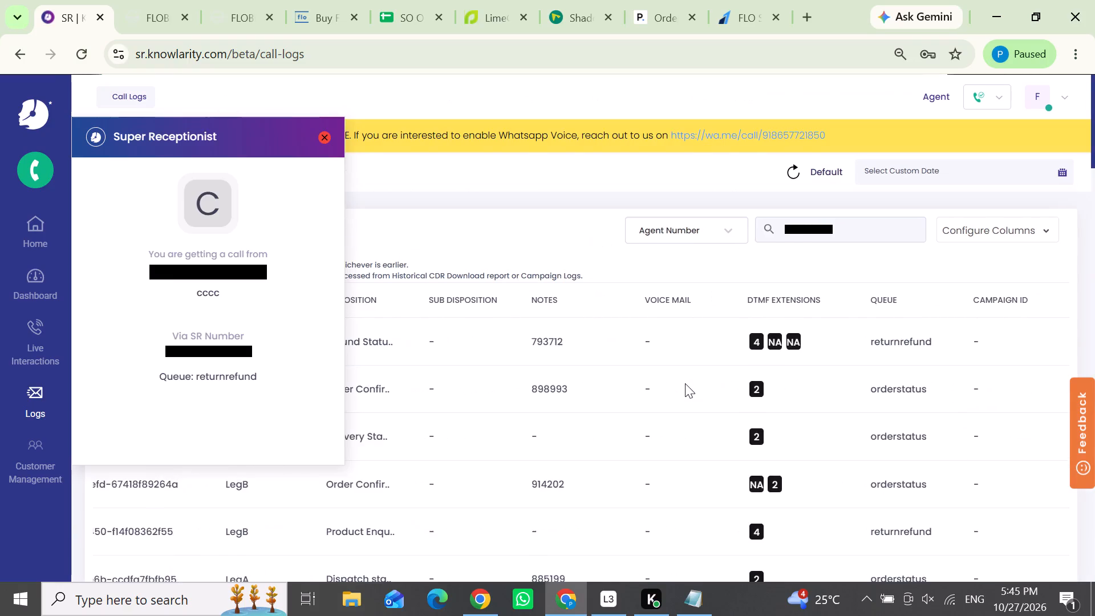
Check the listed calls for missing dispositions and save the 16:26:07 call with the disposition Others.
{"action": "scroll", "coordinate": [685, 383], "scroll_direction": "down", "scroll_amount": 4}
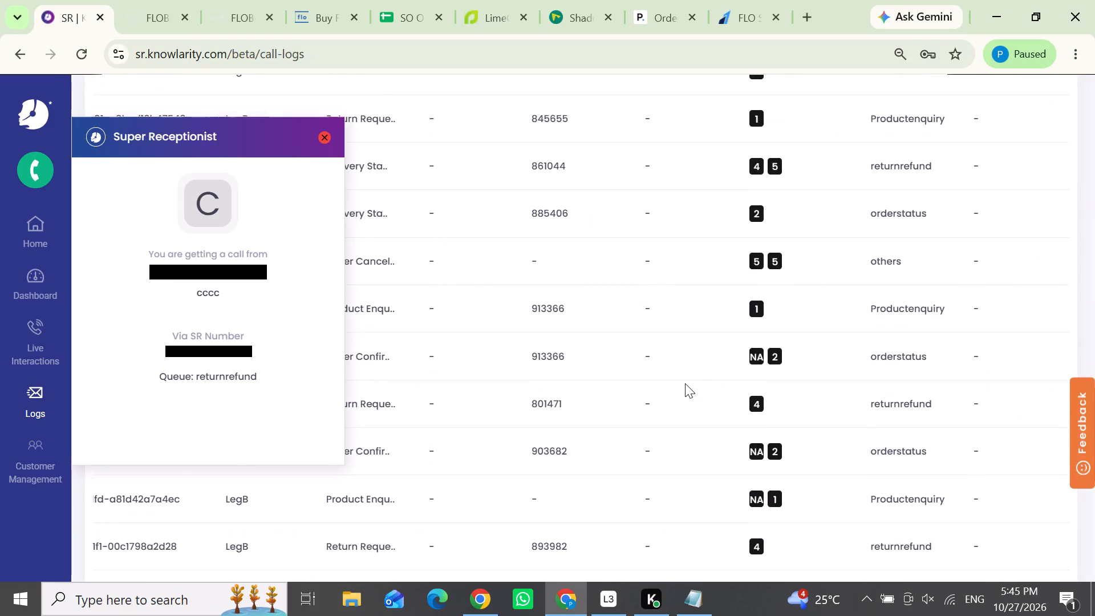
{"action": "scroll", "coordinate": [685, 383], "scroll_direction": "down", "scroll_amount": 1}
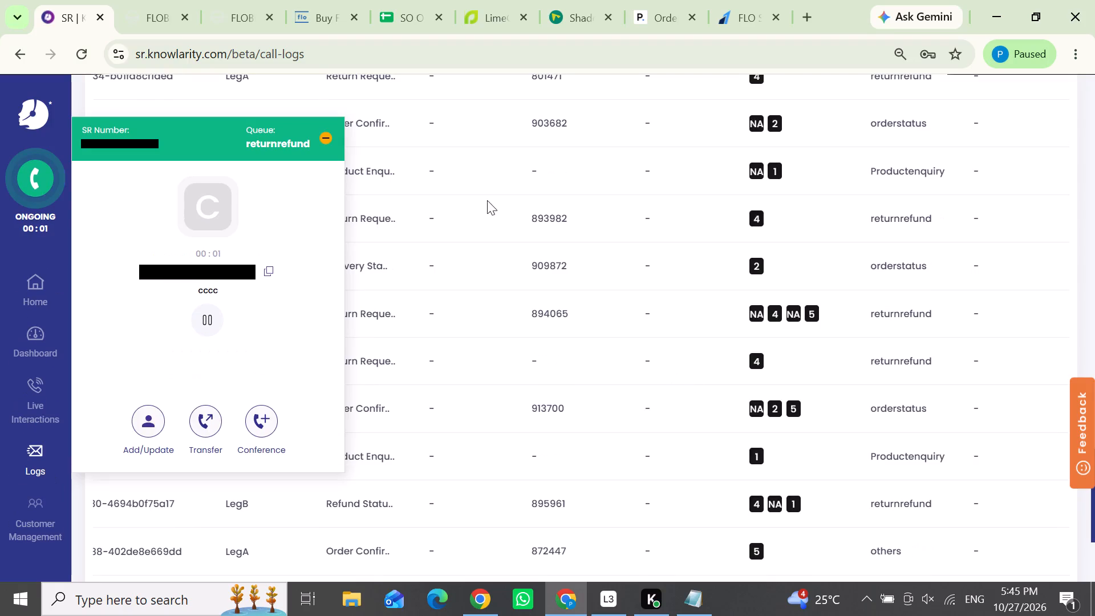
{"action": "left_click", "coordinate": [325, 135]}
{"action": "scroll", "coordinate": [376, 287], "scroll_direction": "down", "scroll_amount": 1}
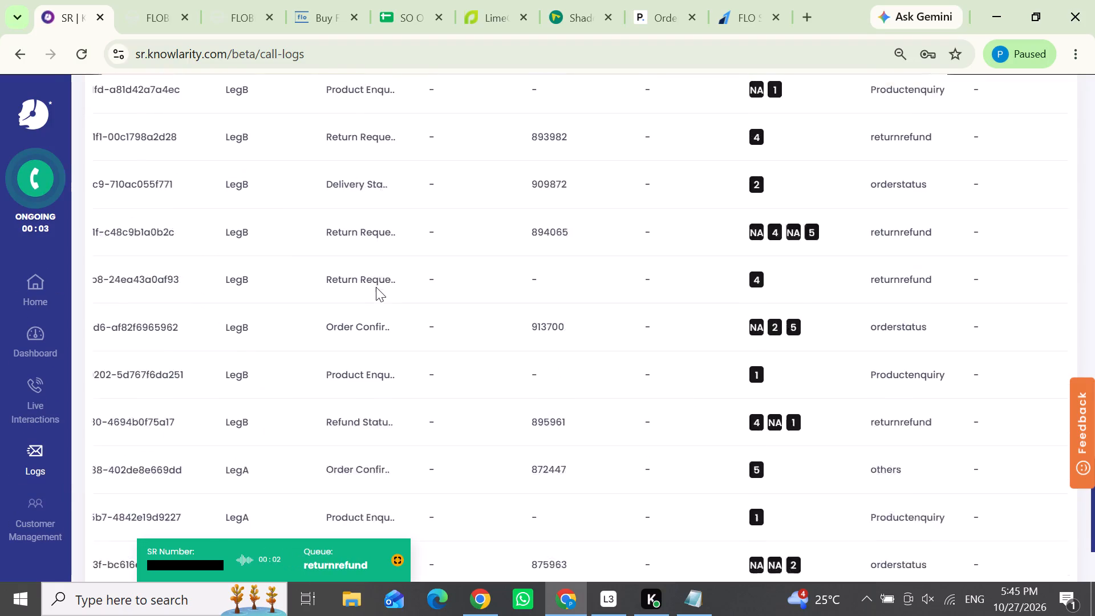
{"action": "scroll", "coordinate": [376, 287], "scroll_direction": "down", "scroll_amount": 1}
{"action": "left_click_drag", "start_coordinate": [1094, 529], "coordinate": [1094, 526]}
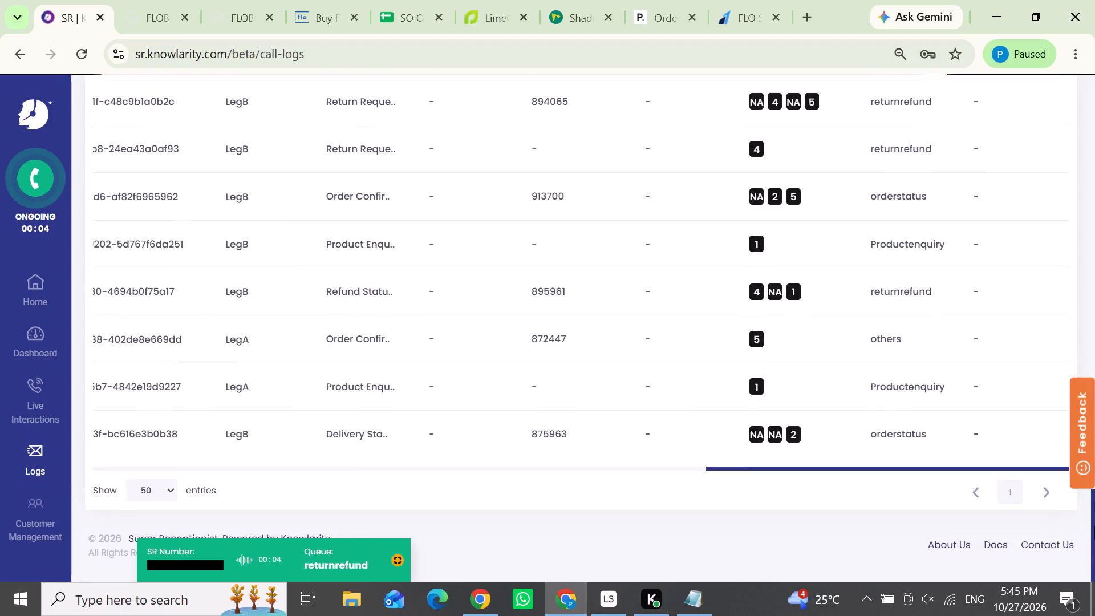
{"action": "left_click_drag", "start_coordinate": [1094, 526], "coordinate": [1094, 353]}
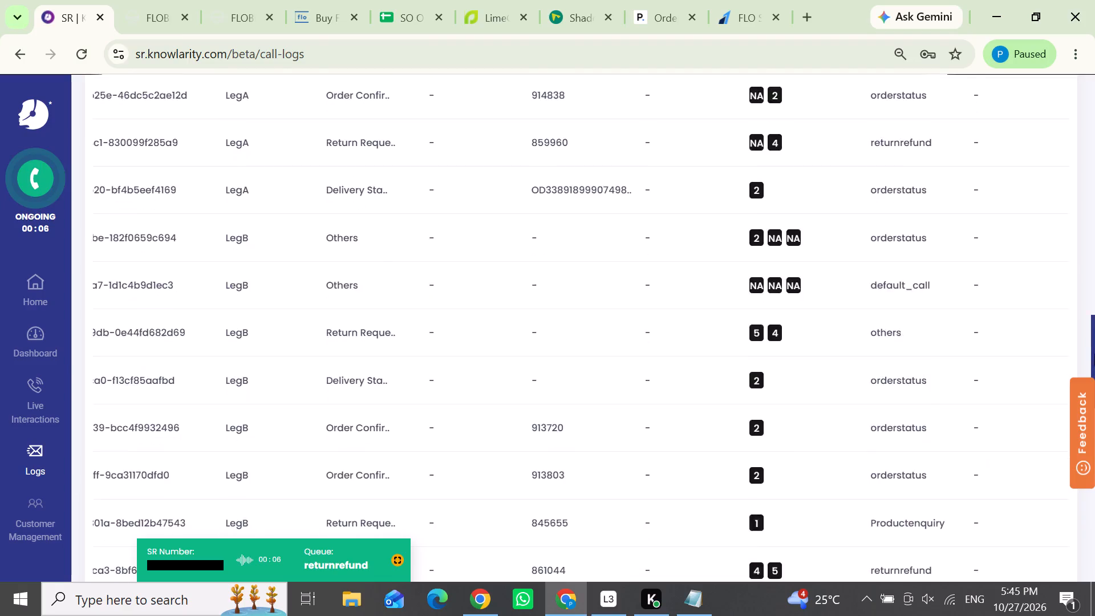
{"action": "left_click_drag", "start_coordinate": [1094, 353], "coordinate": [1094, 286]}
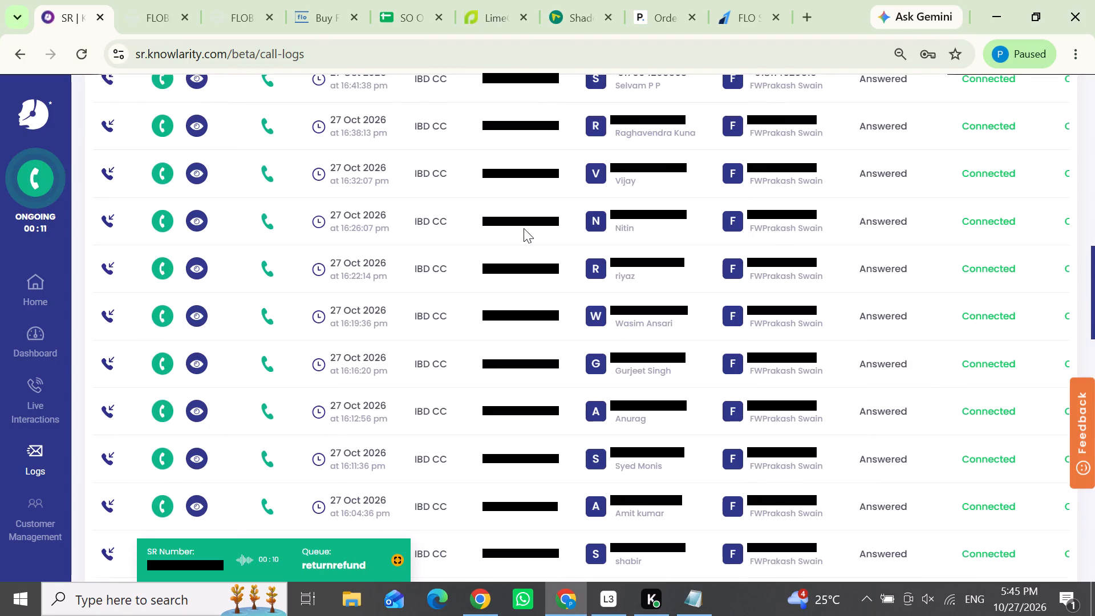
{"action": "left_click", "coordinate": [194, 216]}
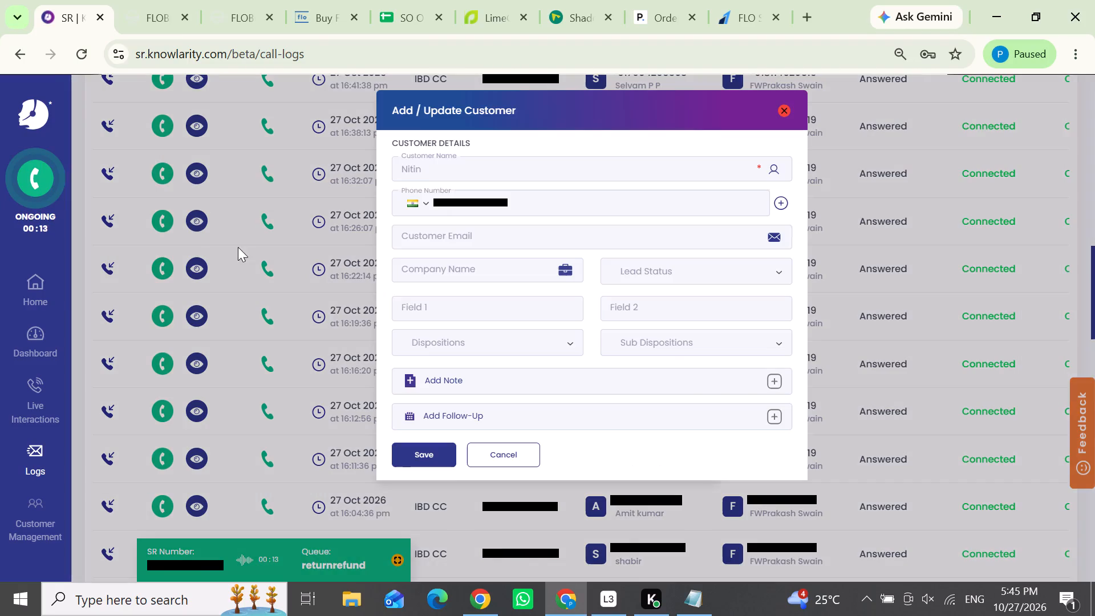
{"action": "left_click", "coordinate": [502, 329]}
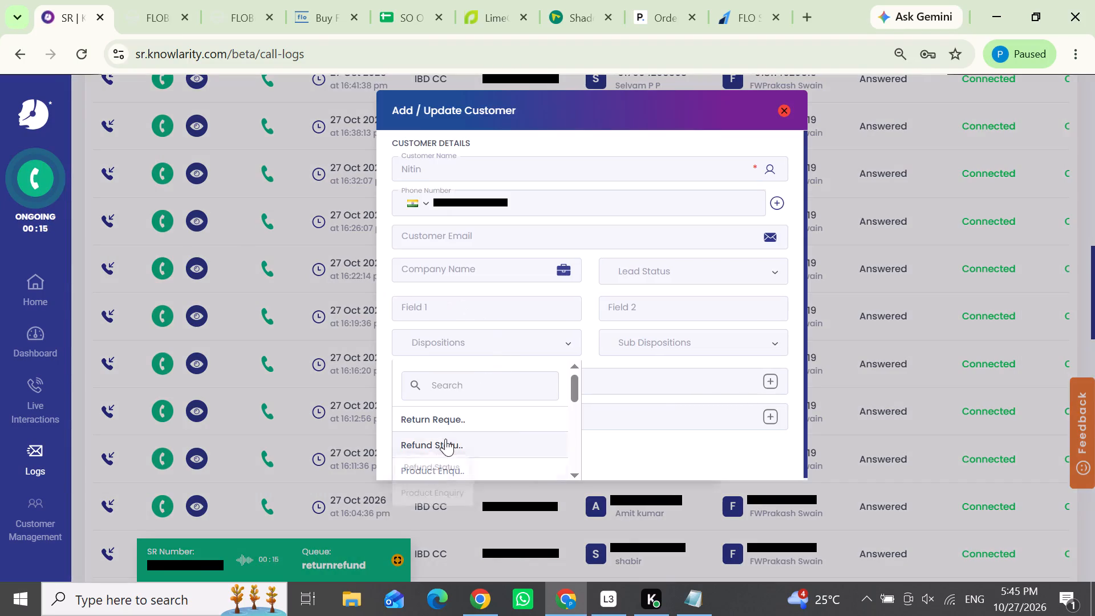
{"action": "left_click_drag", "start_coordinate": [573, 392], "coordinate": [574, 413]}
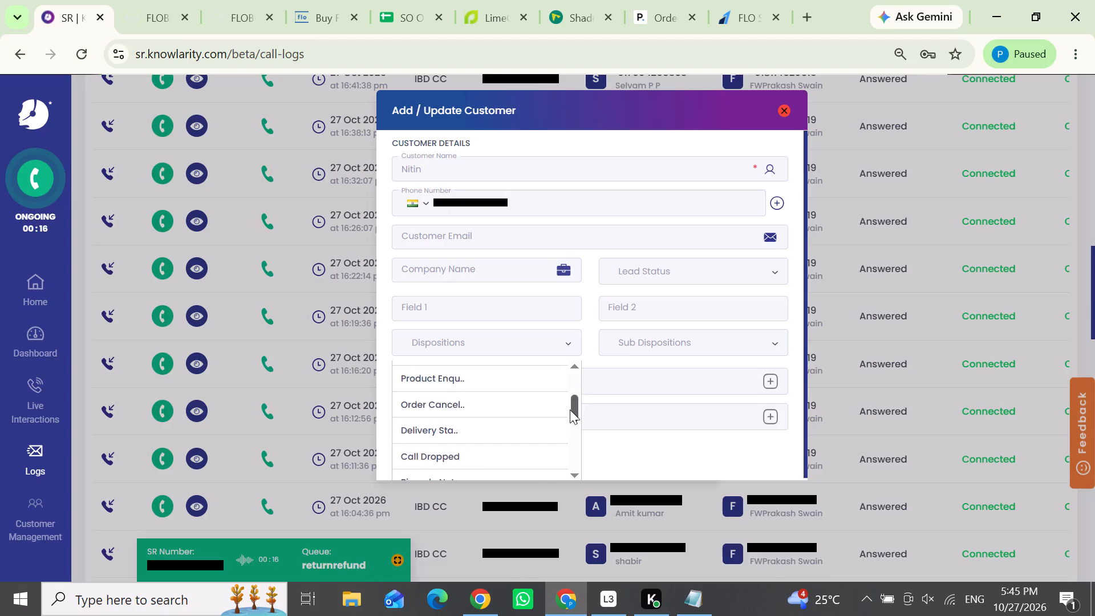
{"action": "left_click_drag", "start_coordinate": [578, 404], "coordinate": [571, 472]}
{"action": "left_click", "coordinate": [422, 391]}
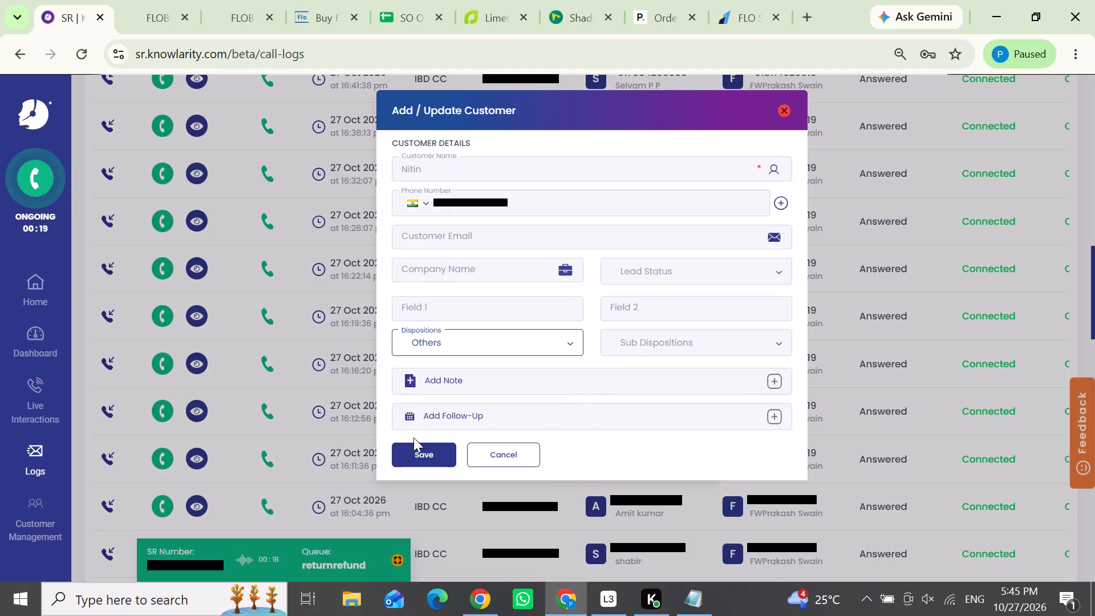
{"action": "left_click", "coordinate": [408, 449]}
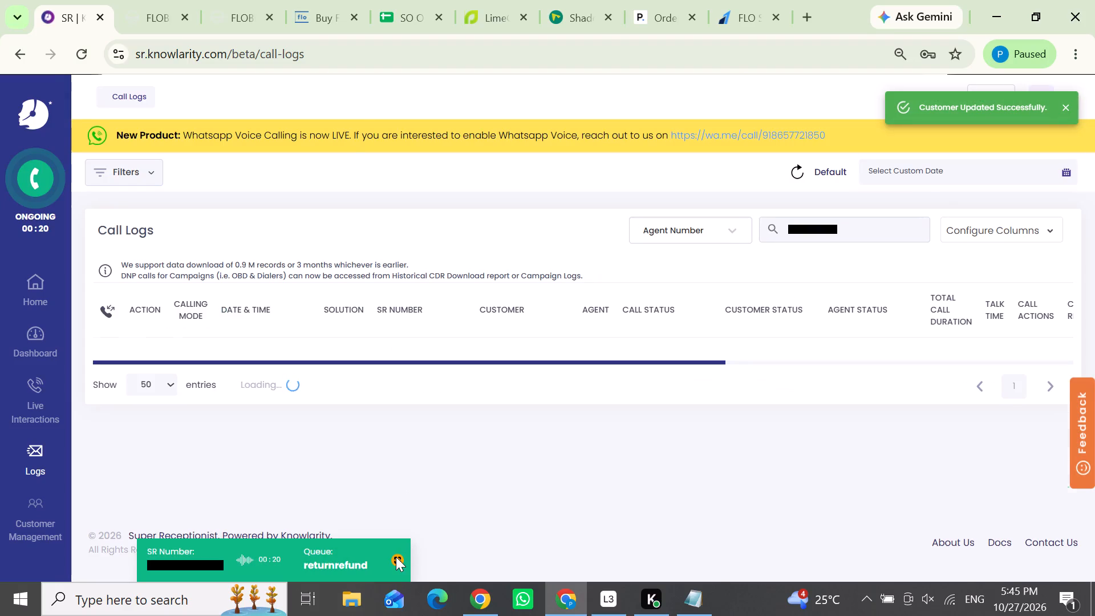
Copy the ongoing caller's number and search Flobridge orders for it by Notification Mobile, without the country code.
{"action": "left_click", "coordinate": [395, 558]}
{"action": "left_click", "coordinate": [269, 271]}
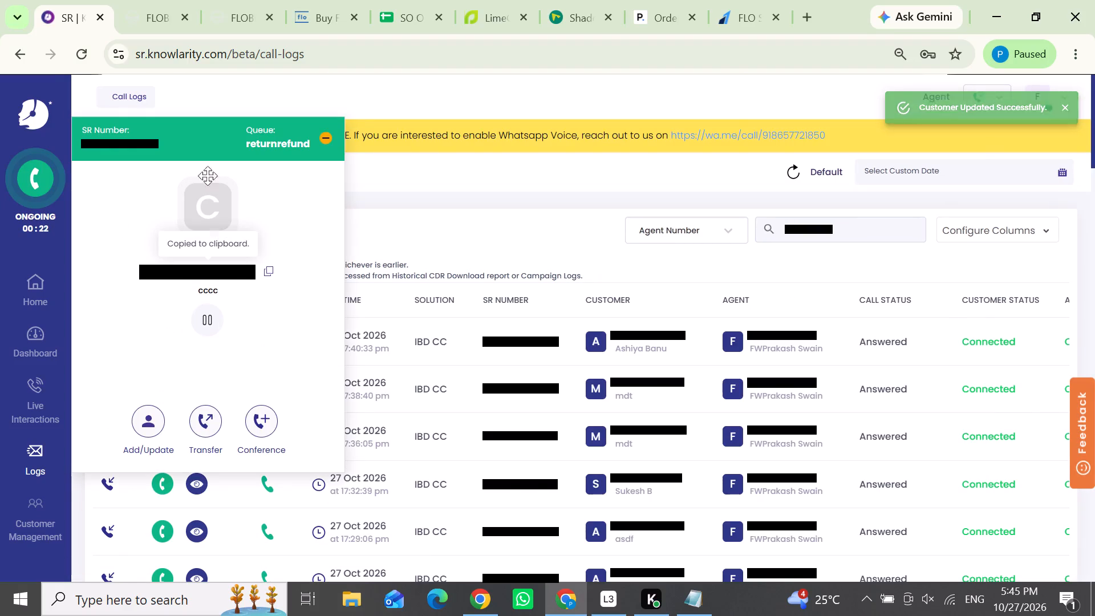
{"action": "left_click", "coordinate": [163, 19]}
{"action": "left_click", "coordinate": [76, 186]}
{"action": "left_click", "coordinate": [299, 151]}
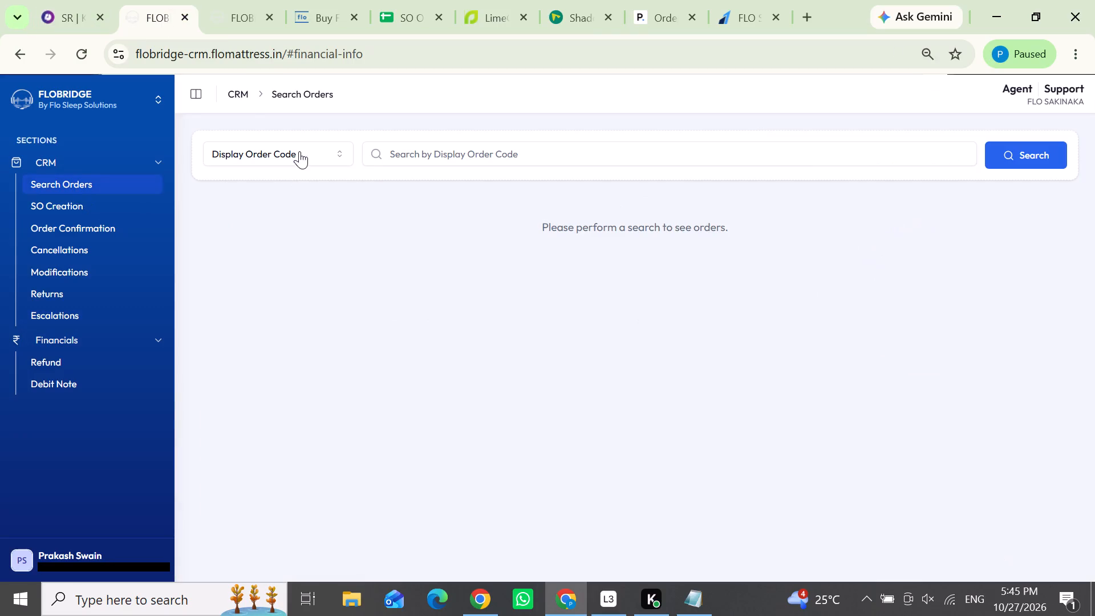
{"action": "left_click", "coordinate": [301, 194]}
{"action": "key", "text": "ctrl+v"}
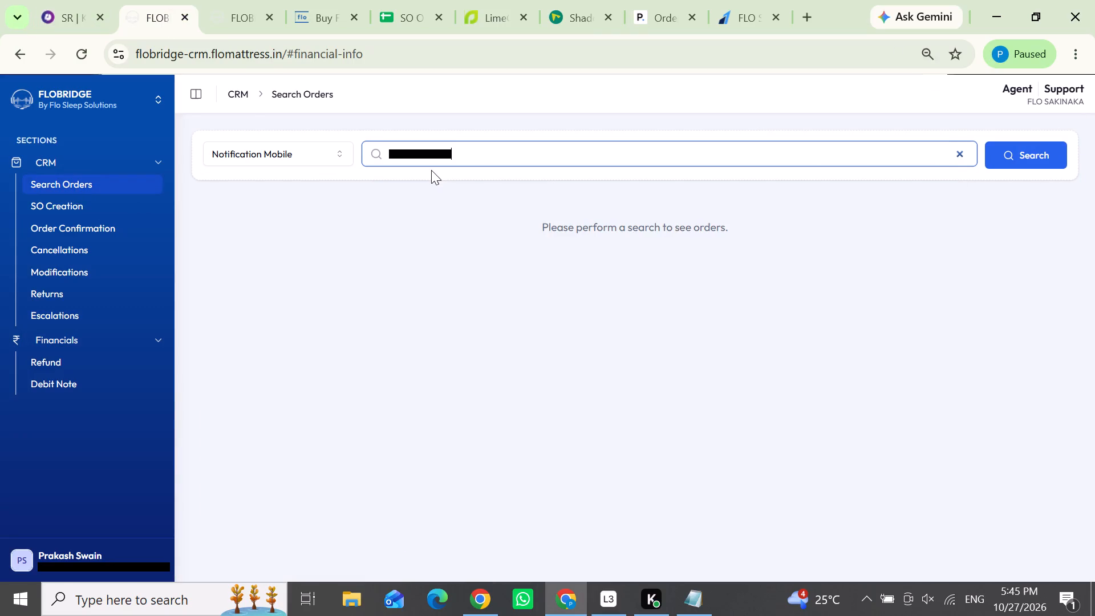
{"action": "left_click_drag", "start_coordinate": [403, 152], "coordinate": [377, 155]}
{"action": "key", "text": "BackSpace"}
{"action": "left_click", "coordinate": [1007, 163]}
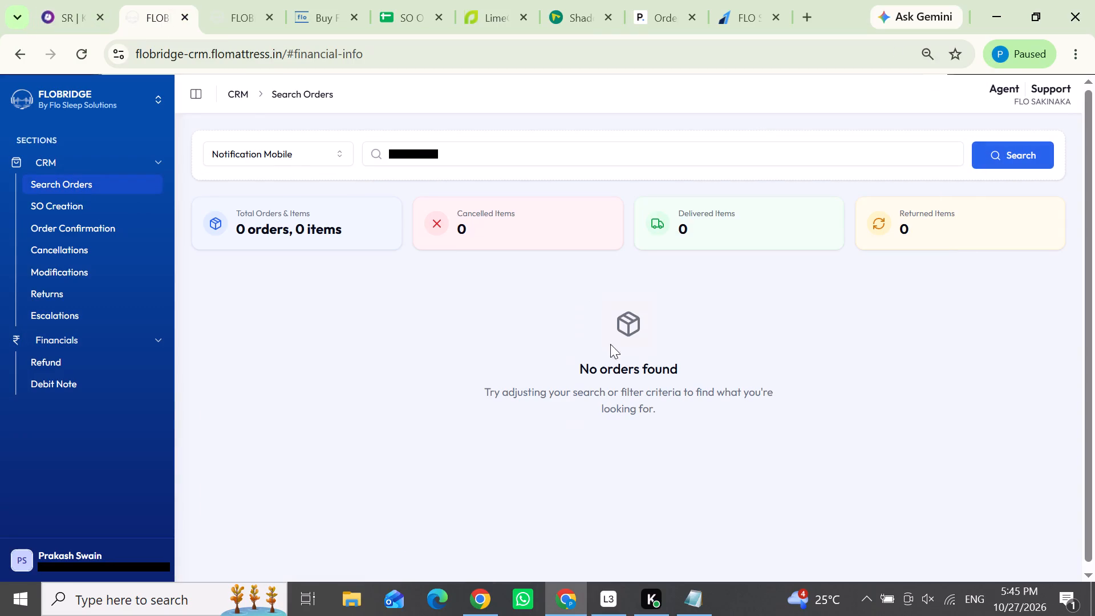
{"action": "triple_click", "coordinate": [1029, 151]}
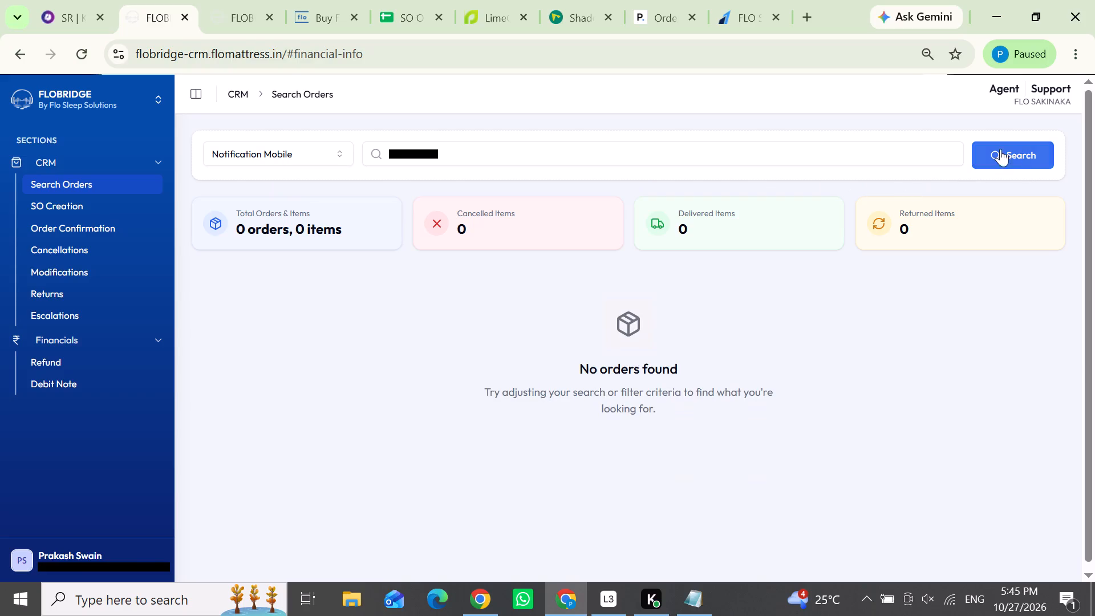
Return to Knowlarity and save the ongoing call's customer record with the disposition Return Request.
{"action": "left_click", "coordinate": [78, 0]}
{"action": "left_click", "coordinate": [141, 417]}
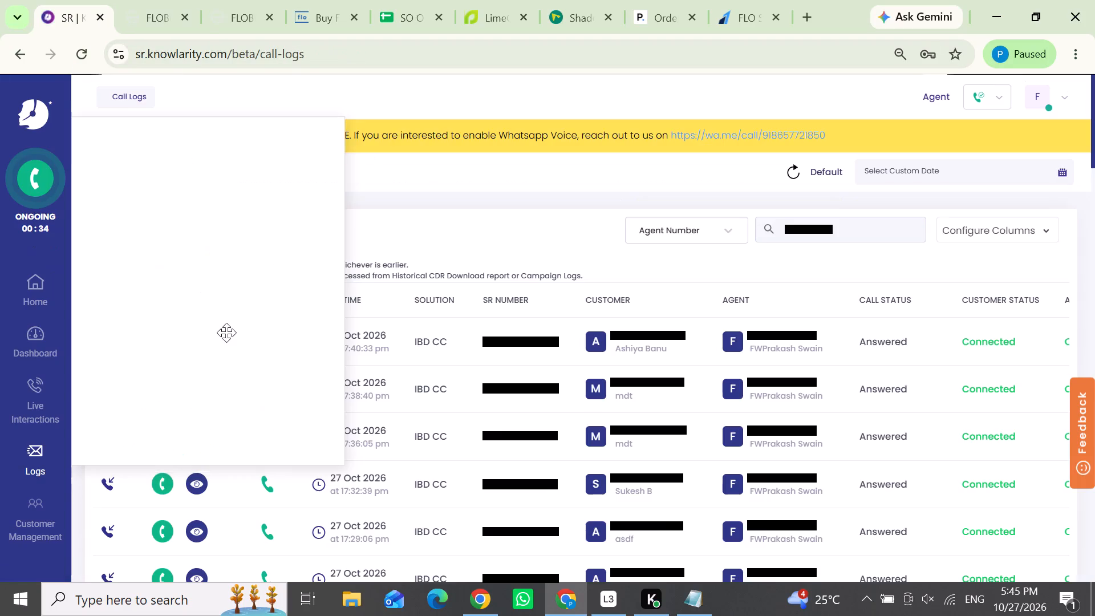
{"action": "scroll", "coordinate": [226, 332], "scroll_direction": "down", "scroll_amount": 1}
{"action": "left_click", "coordinate": [188, 362]}
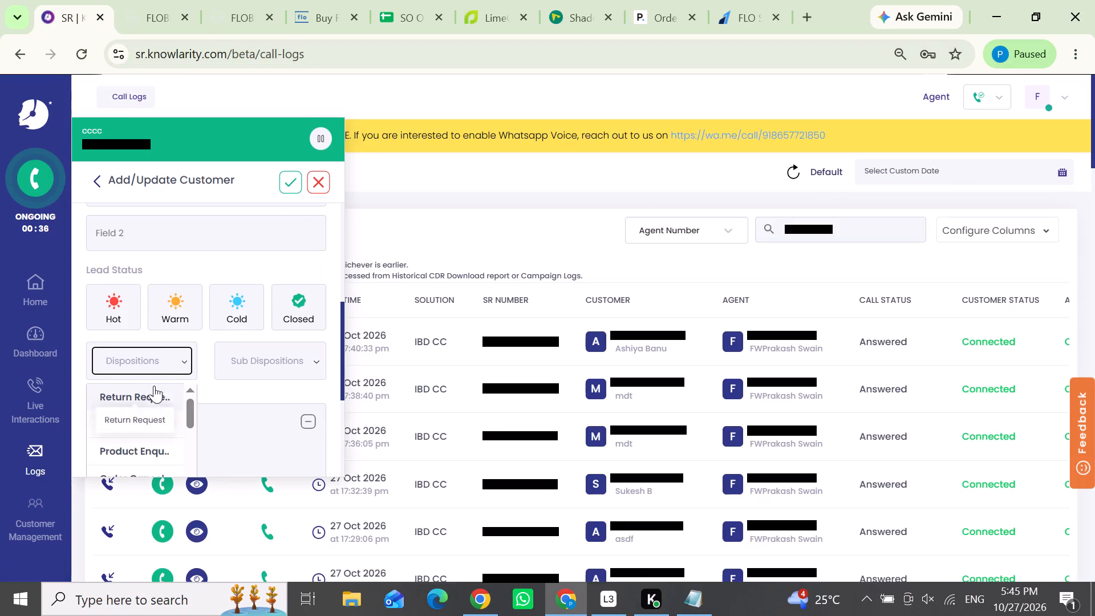
{"action": "left_click", "coordinate": [143, 397]}
{"action": "left_click", "coordinate": [294, 180]}
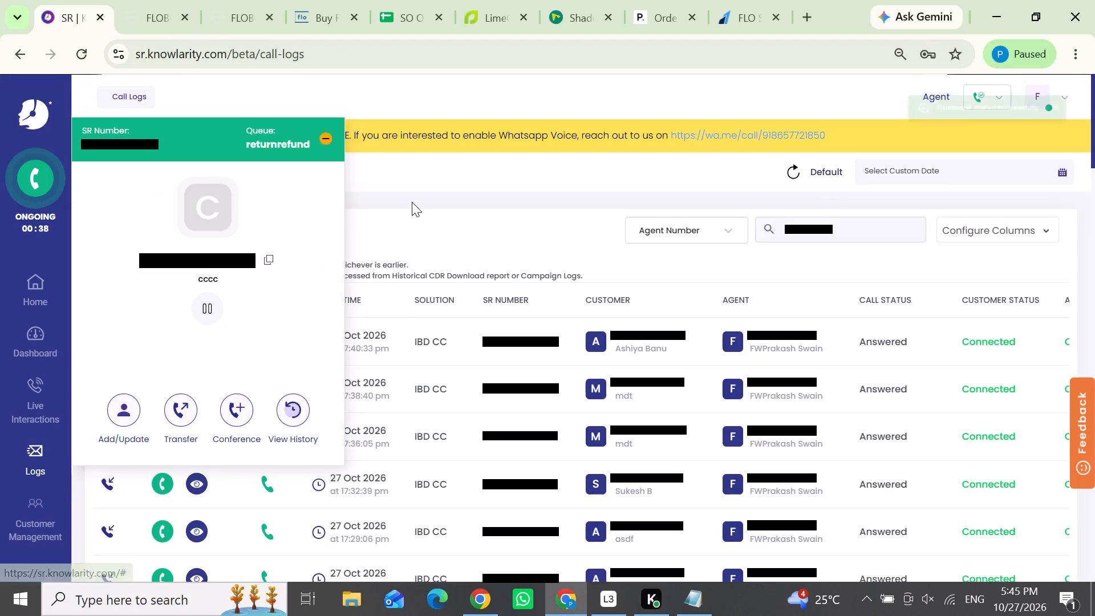
Switch to Flobridge and search the orders by Display Order Code for 888117.
{"action": "left_click", "coordinate": [135, 0]}
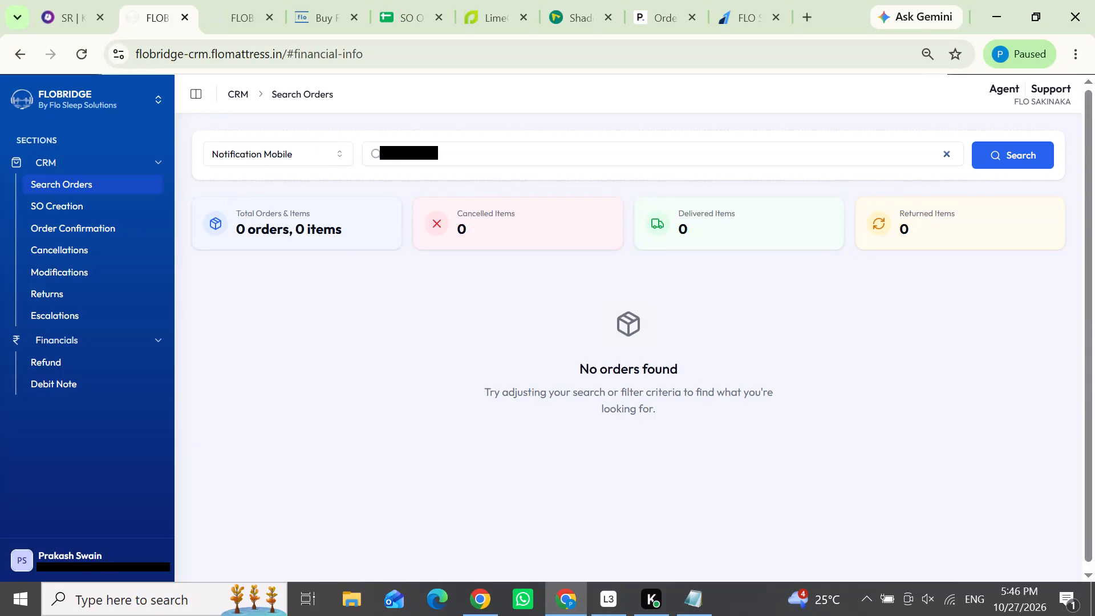
{"action": "left_click_drag", "start_coordinate": [455, 152], "coordinate": [328, 158]}
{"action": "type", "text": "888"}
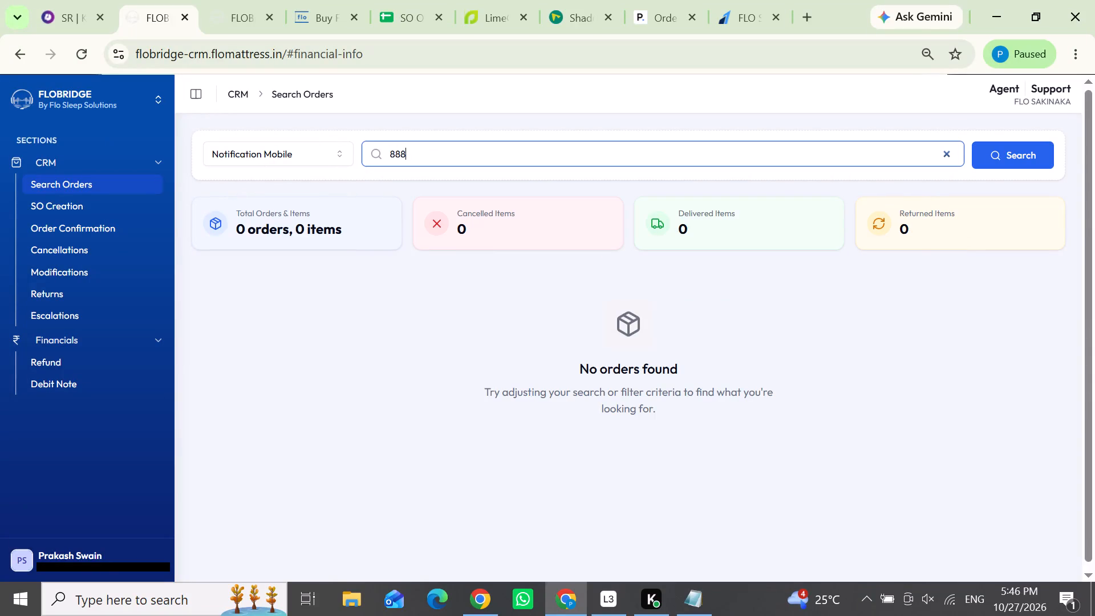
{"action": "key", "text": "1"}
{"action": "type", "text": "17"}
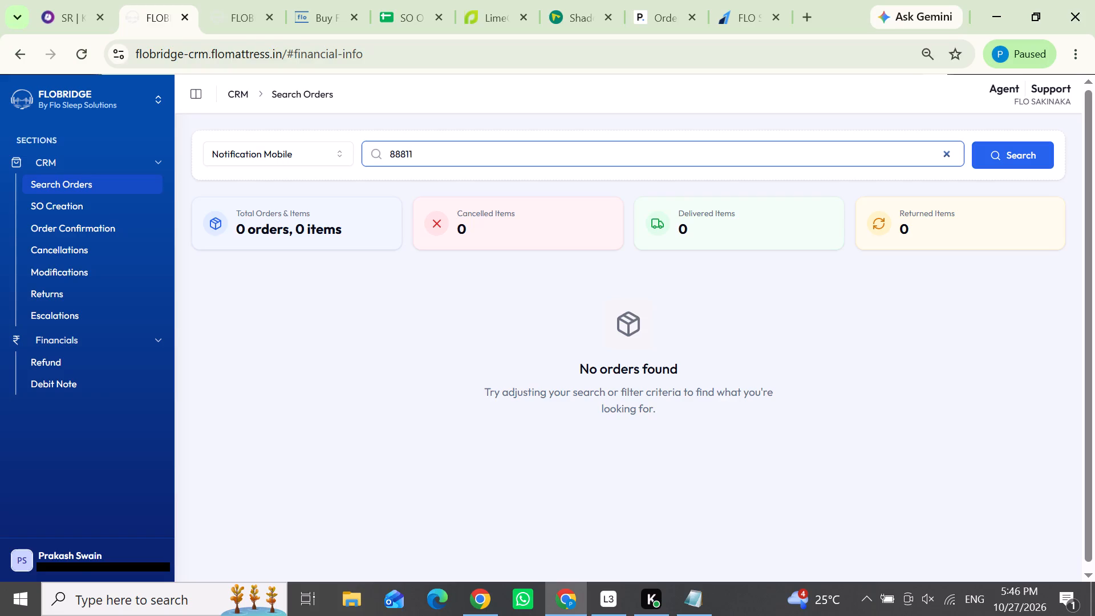
{"action": "left_click", "coordinate": [307, 157]}
{"action": "left_click", "coordinate": [302, 188]}
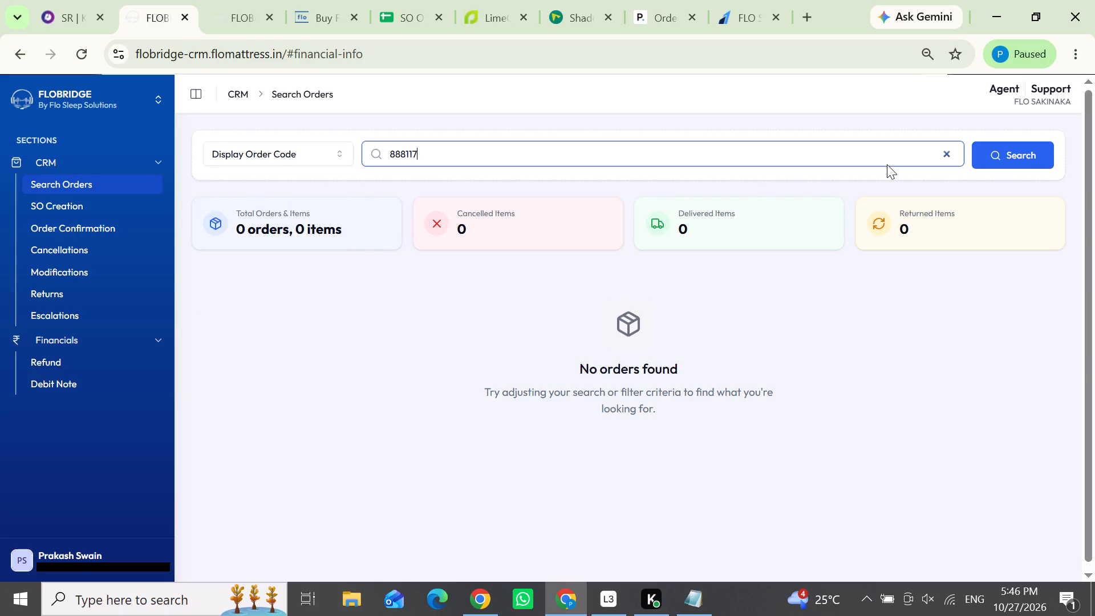
{"action": "left_click", "coordinate": [1070, 152]}
{"action": "left_click", "coordinate": [1041, 157]}
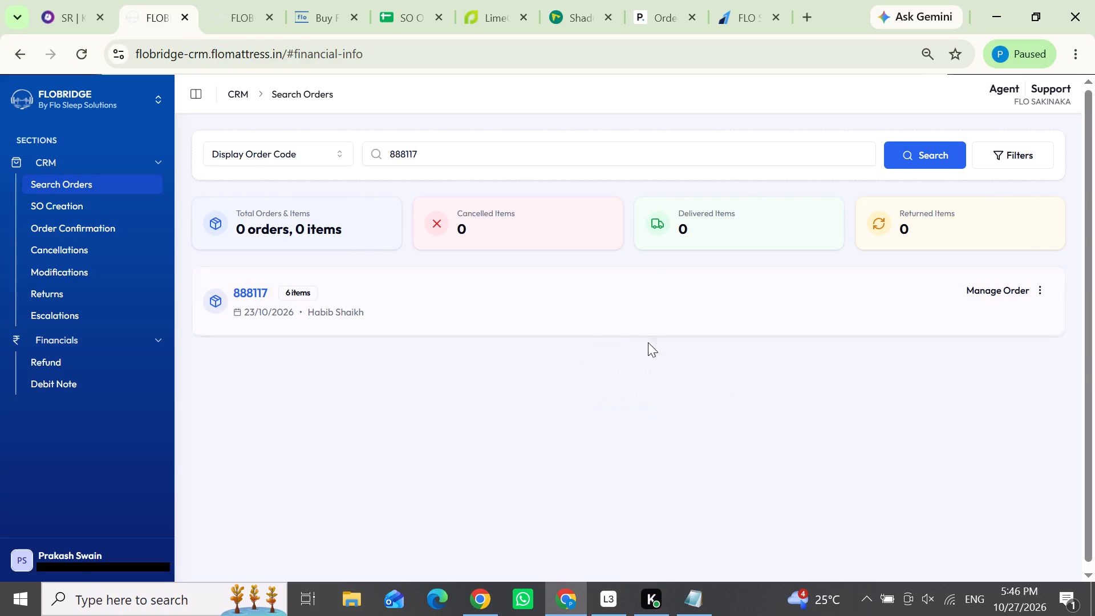
{"action": "scroll", "coordinate": [735, 387], "scroll_direction": "down", "scroll_amount": 4}
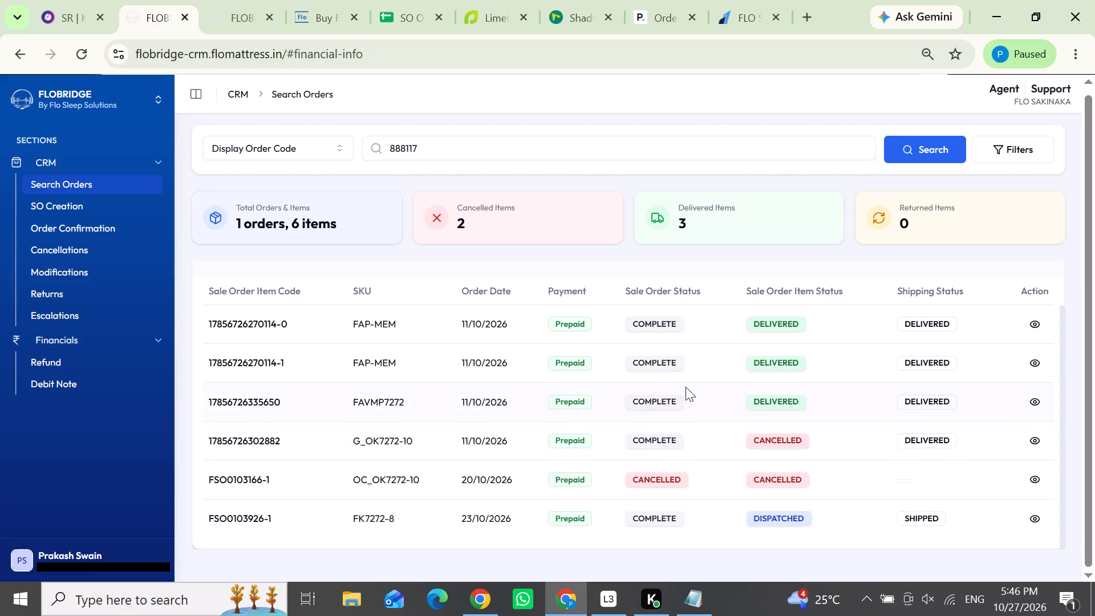
{"action": "left_click", "coordinate": [1028, 360]}
{"action": "left_click", "coordinate": [408, 307]}
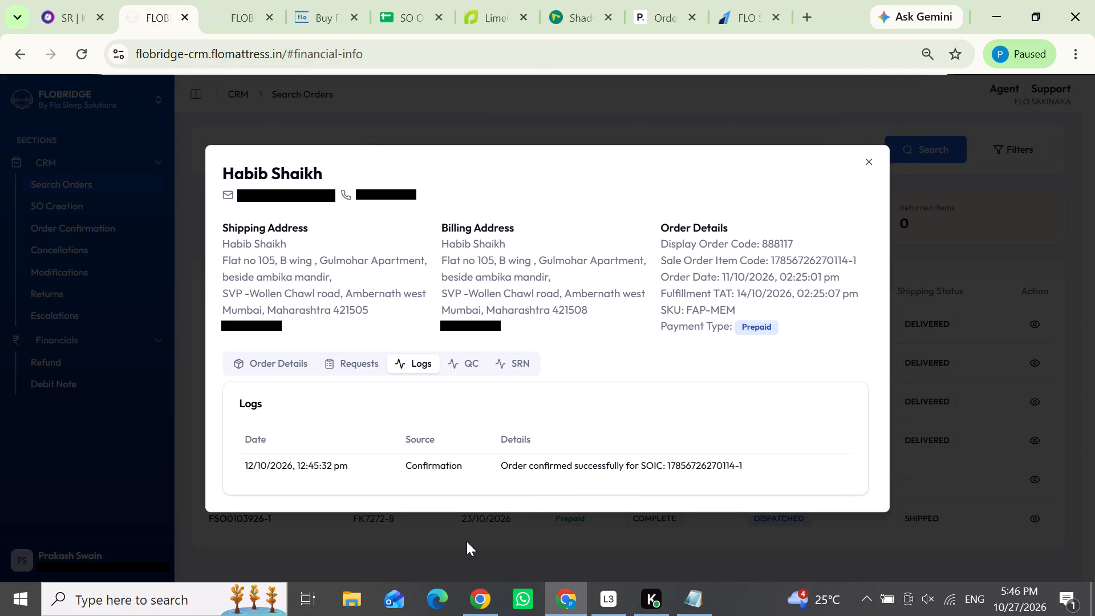
{"action": "left_click", "coordinate": [465, 542]}
{"action": "left_click", "coordinate": [1032, 322]}
{"action": "left_click", "coordinate": [413, 305]}
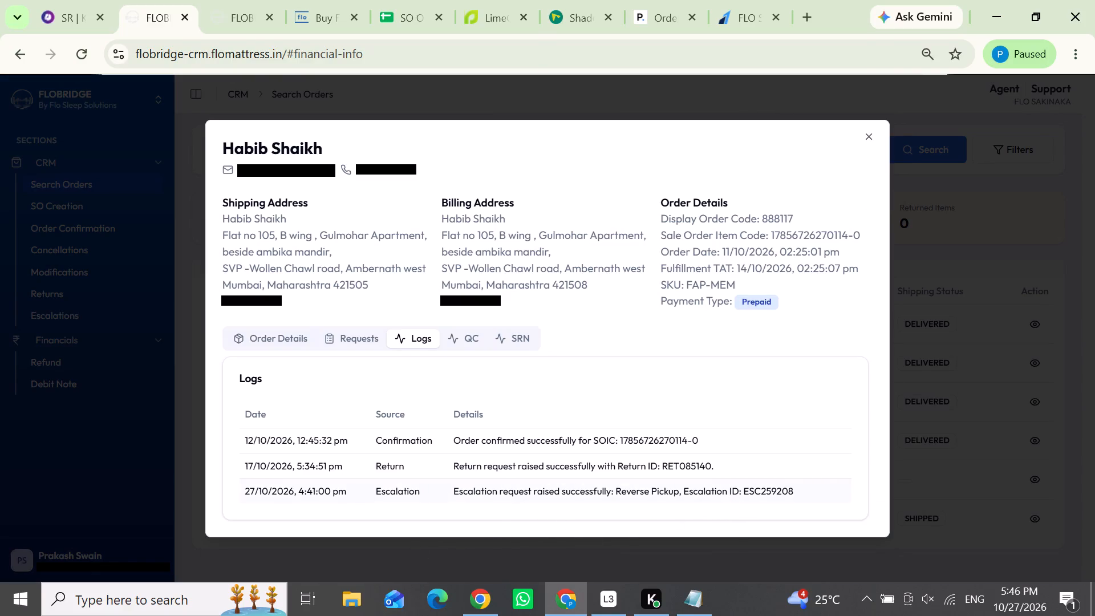
{"action": "left_click", "coordinate": [943, 455]}
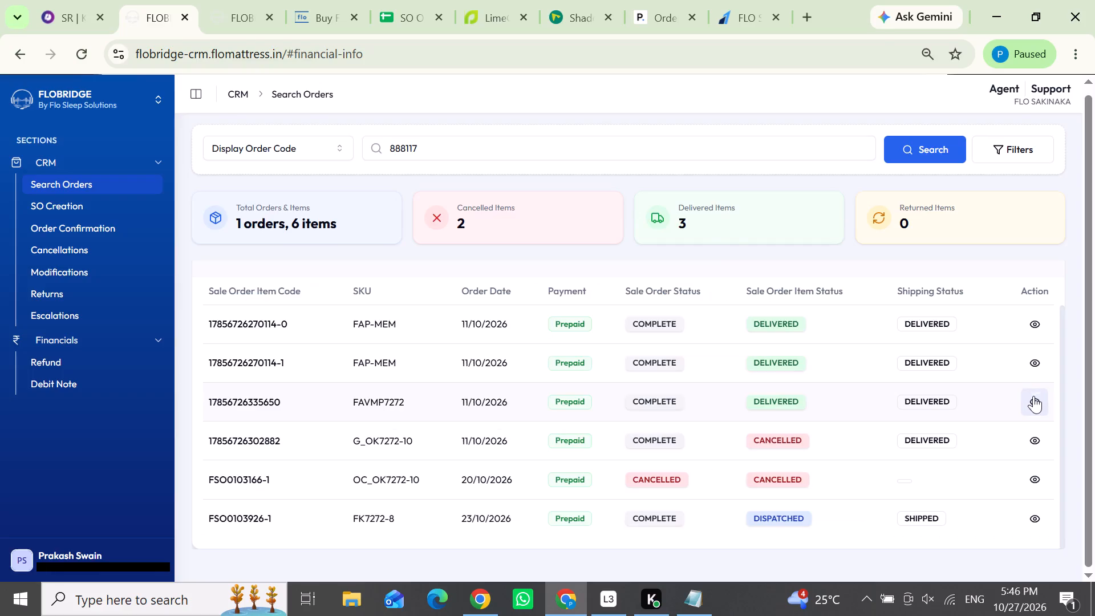
{"action": "left_click", "coordinate": [1033, 396]}
{"action": "left_click", "coordinate": [414, 318]}
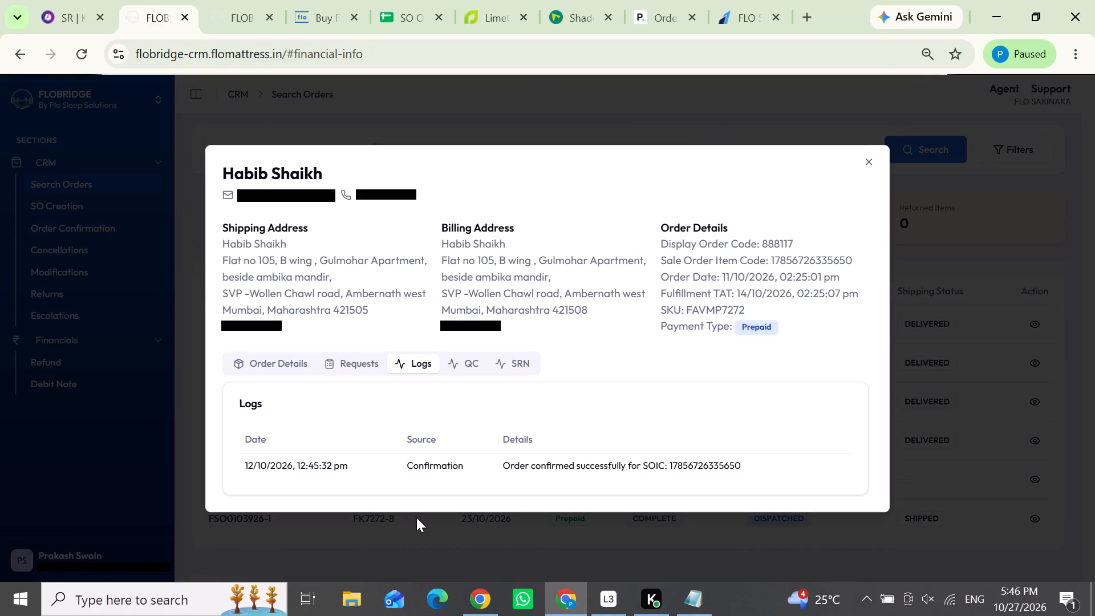
{"action": "left_click", "coordinate": [524, 533]}
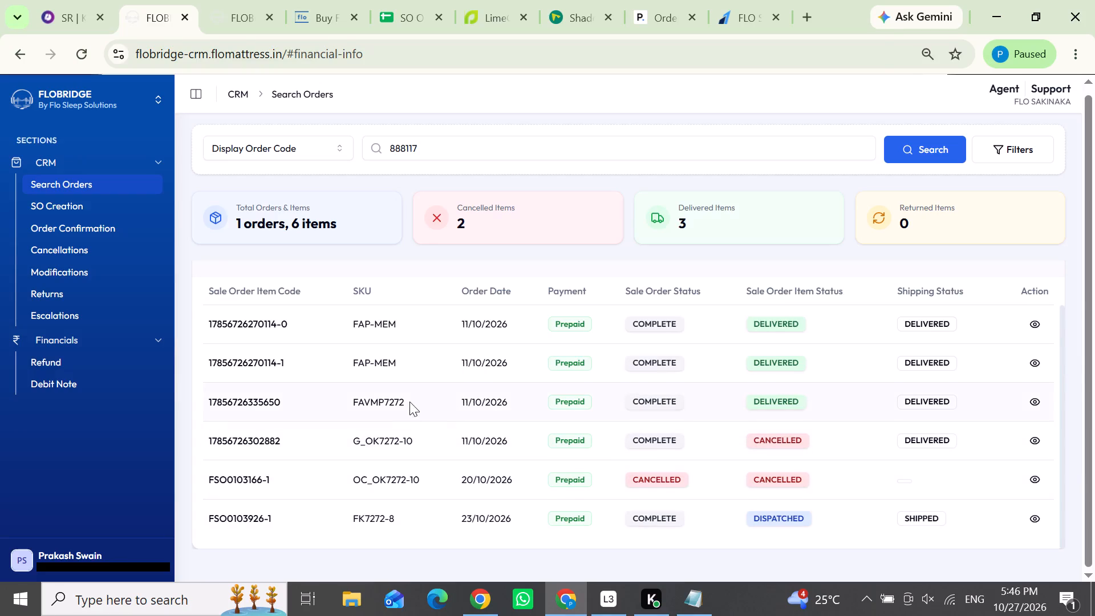
Copy order code 888117 and search the Returns section for it by Display Order Code.
{"action": "scroll", "coordinate": [407, 401], "scroll_direction": "up", "scroll_amount": 1}
{"action": "left_click_drag", "start_coordinate": [272, 286], "coordinate": [192, 289]}
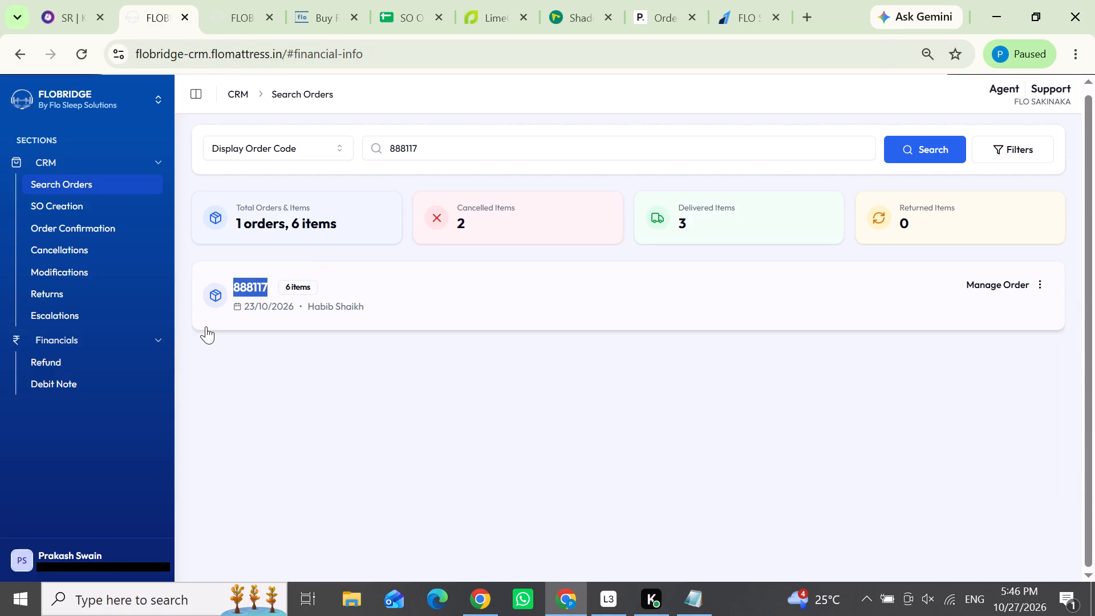
{"action": "key", "text": "ctrl+c"}
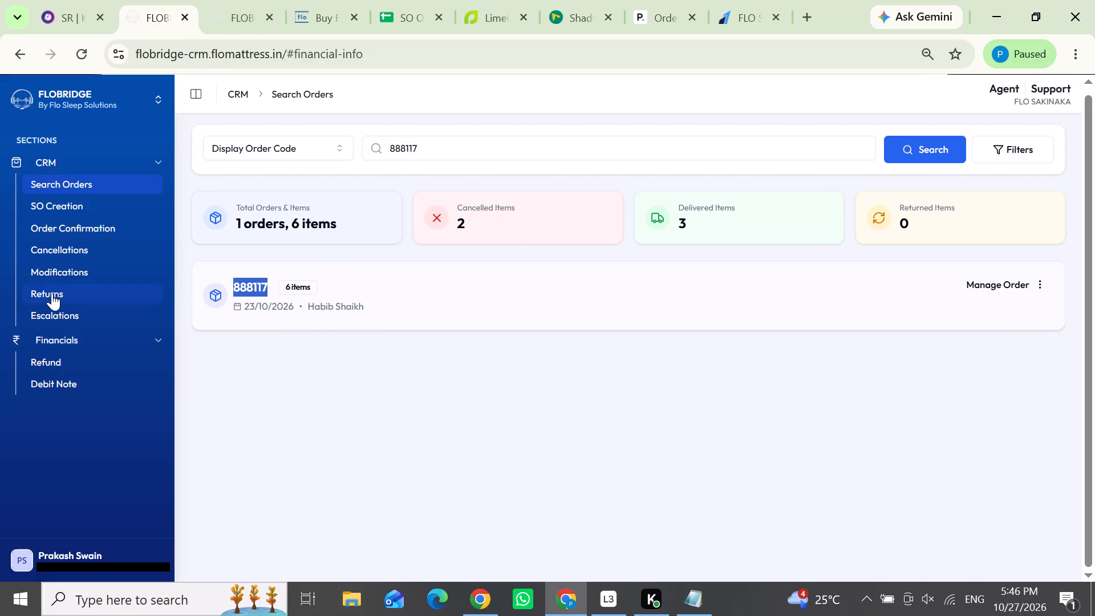
{"action": "left_click", "coordinate": [52, 293]}
{"action": "left_click", "coordinate": [434, 295]}
{"action": "key", "text": "ctrl+v"}
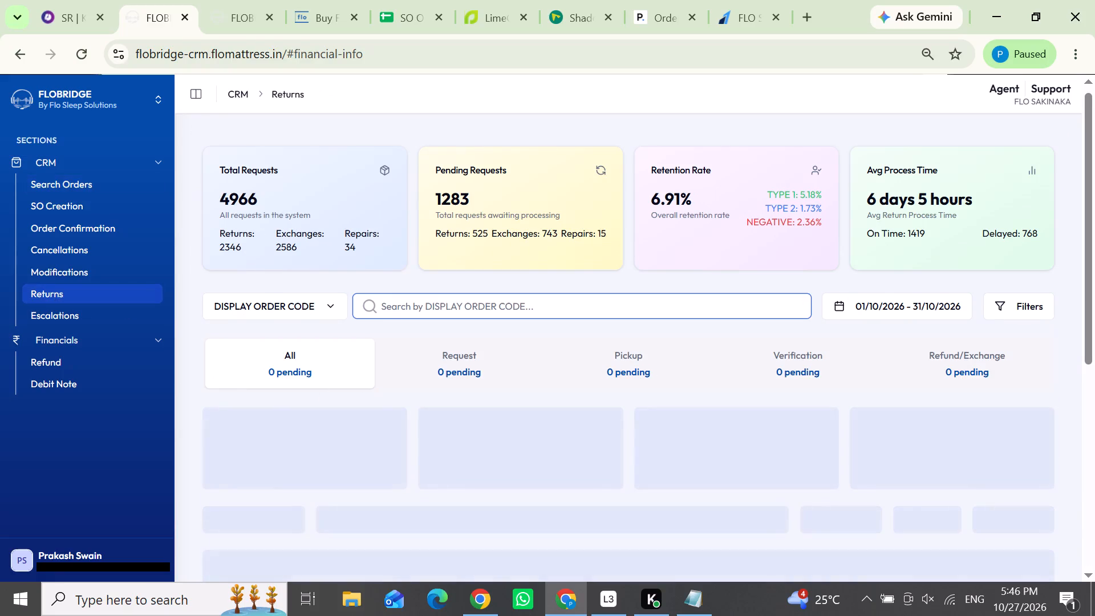
{"action": "key", "text": "Return"}
{"action": "key", "text": "Return"}
{"action": "key", "text": "Return"}
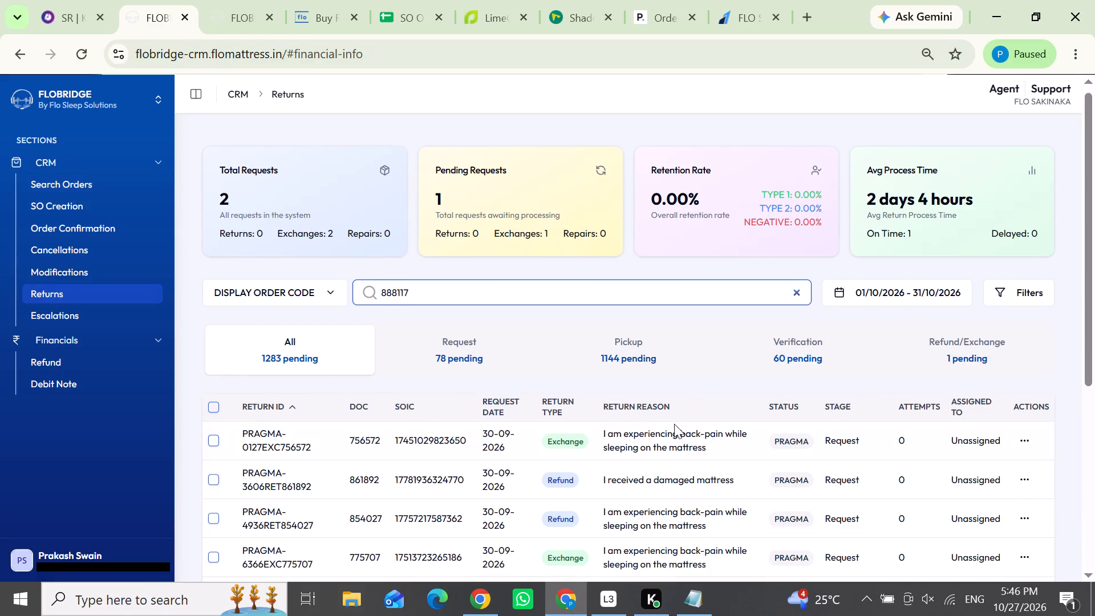
{"action": "left_click", "coordinate": [1027, 438]}
{"action": "left_click", "coordinate": [980, 485]}
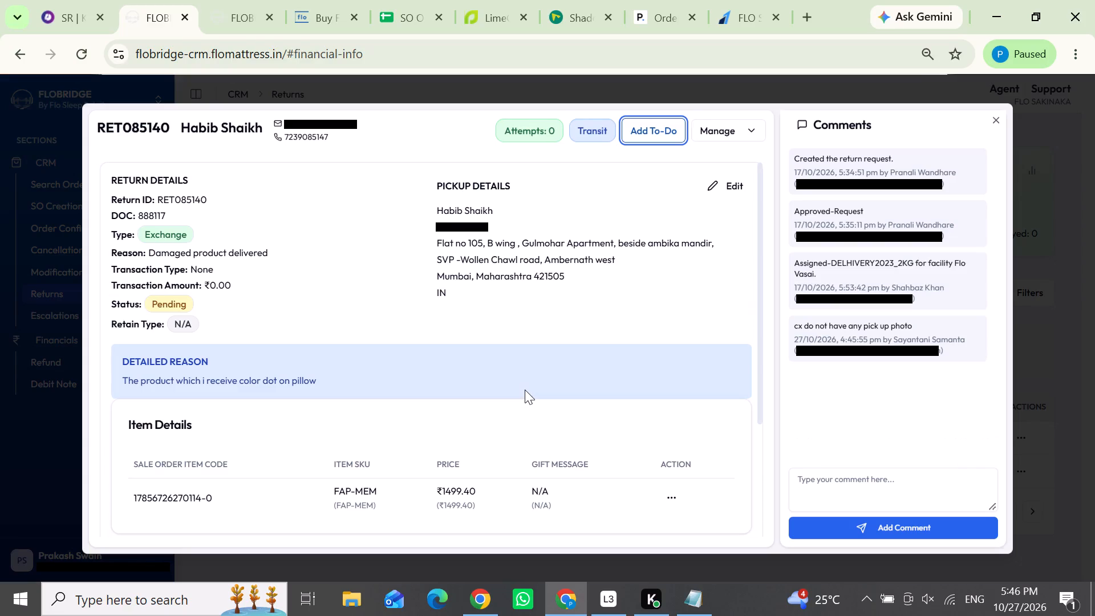
{"action": "scroll", "coordinate": [525, 390], "scroll_direction": "down", "scroll_amount": 3}
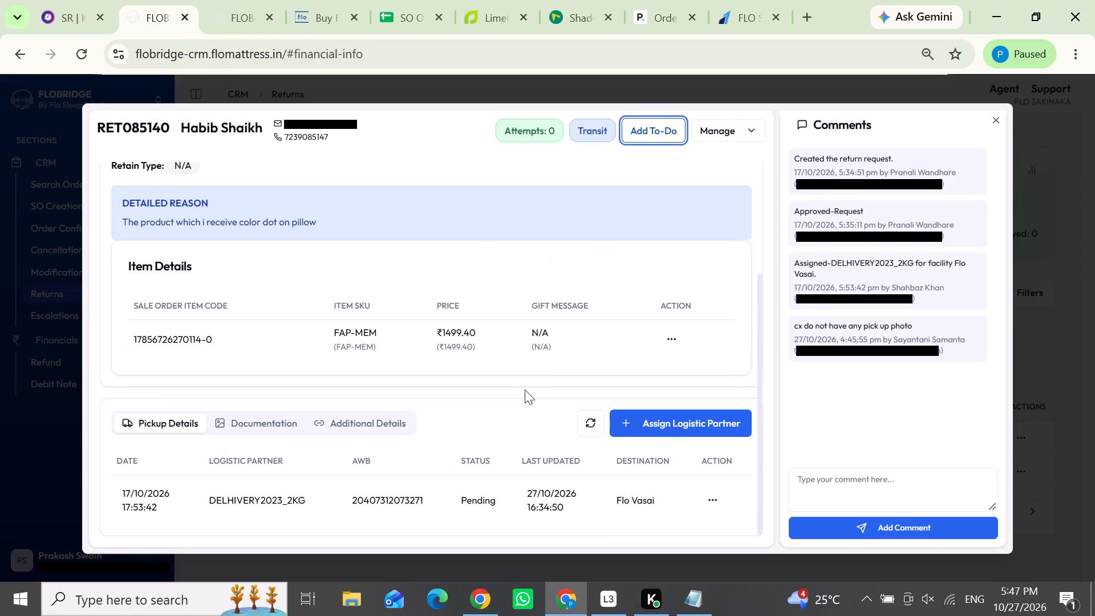
{"action": "scroll", "coordinate": [525, 390], "scroll_direction": "down", "scroll_amount": 4}
{"action": "scroll", "coordinate": [901, 387], "scroll_direction": "down", "scroll_amount": 3}
{"action": "left_click", "coordinate": [254, 425]}
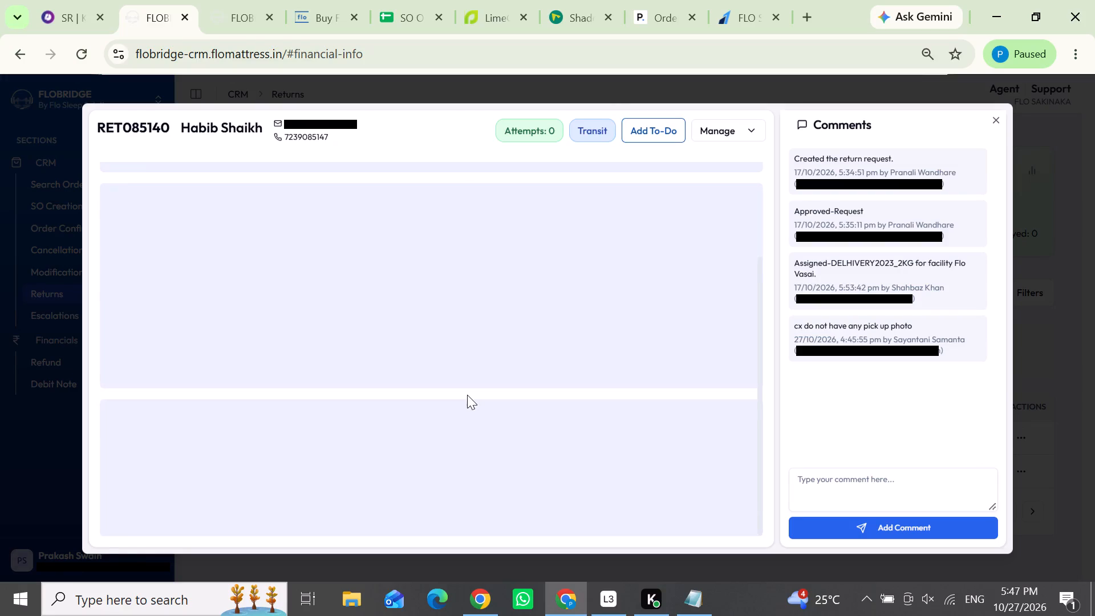
{"action": "scroll", "coordinate": [467, 395], "scroll_direction": "down", "scroll_amount": 1}
{"action": "left_click", "coordinate": [310, 387]}
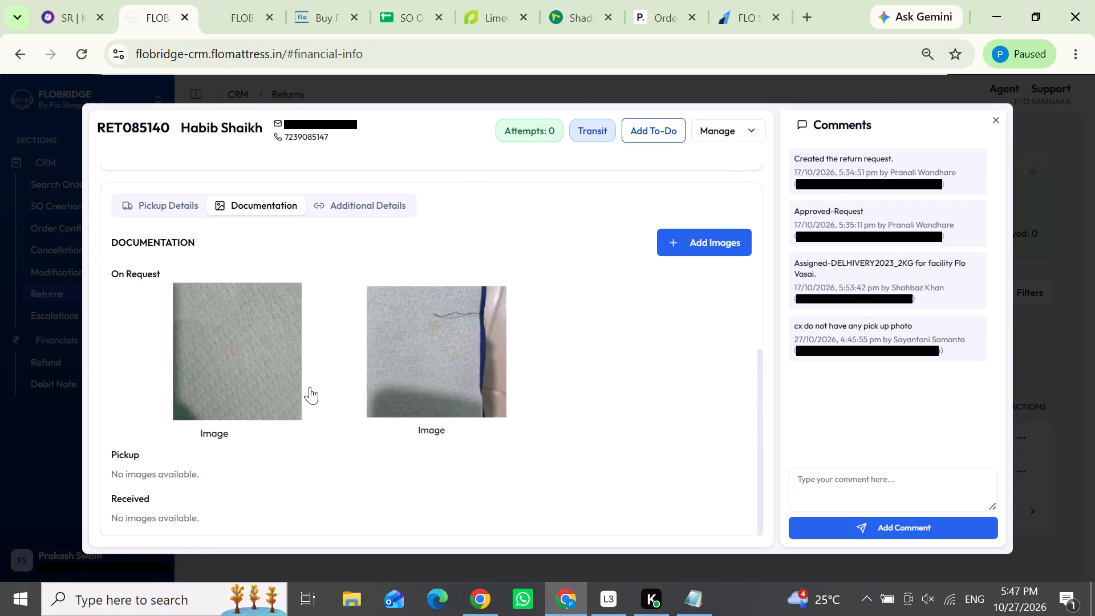
{"action": "left_click", "coordinate": [1055, 104]}
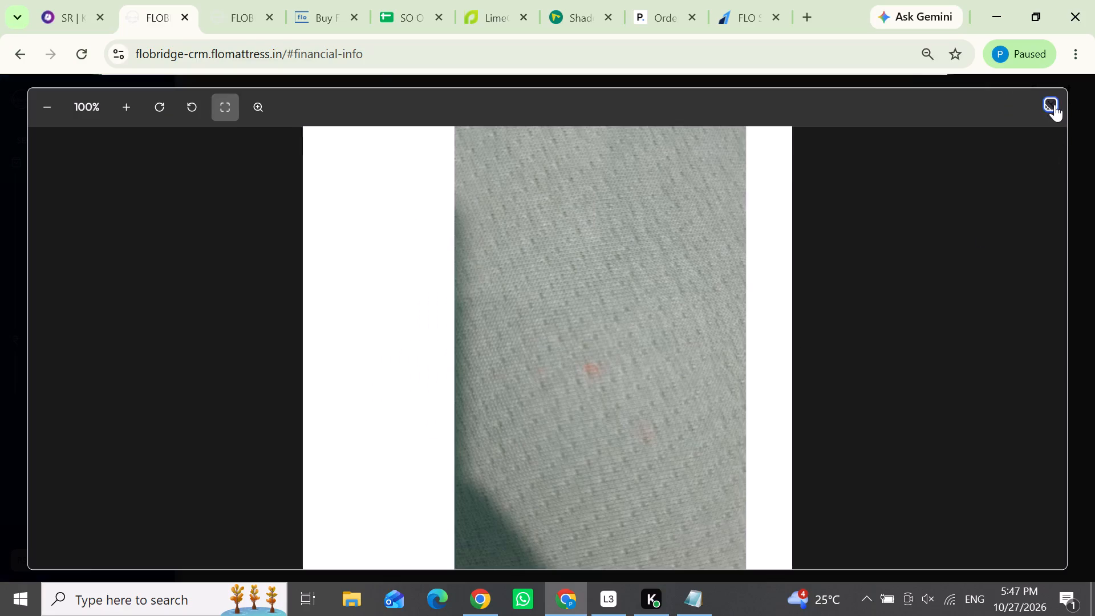
{"action": "left_click", "coordinate": [437, 345]}
{"action": "left_click", "coordinate": [1043, 107]}
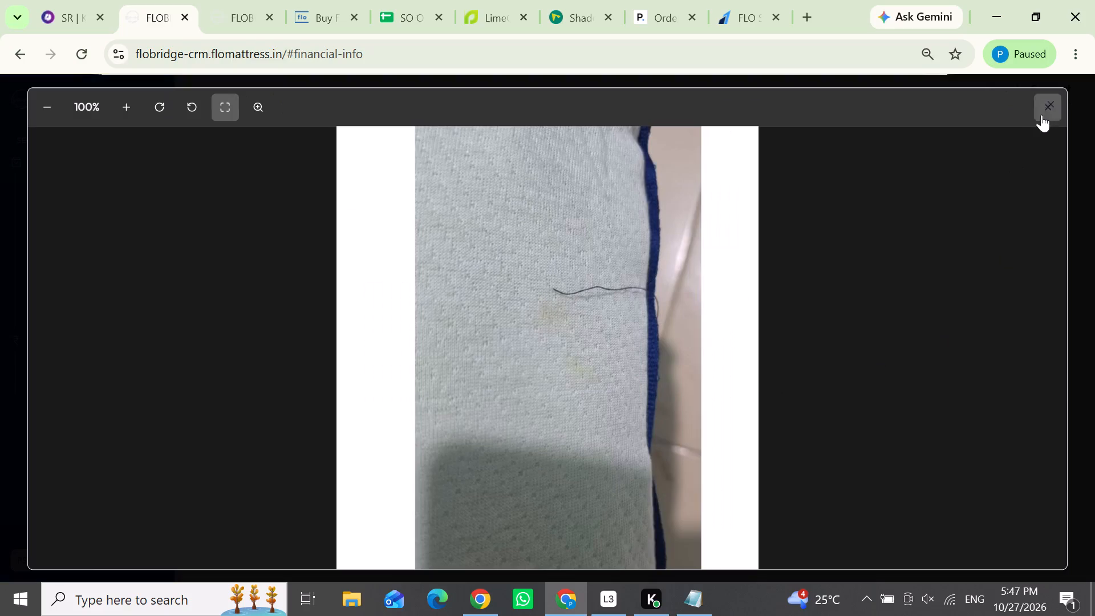
{"action": "scroll", "coordinate": [408, 351], "scroll_direction": "up", "scroll_amount": 2}
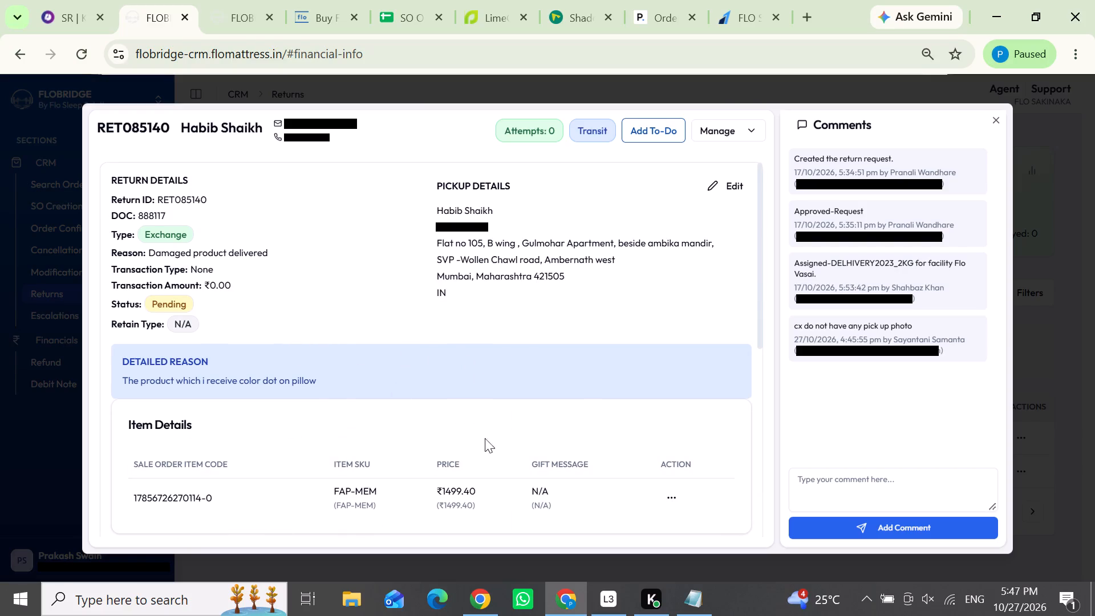
{"action": "scroll", "coordinate": [587, 374], "scroll_direction": "down", "scroll_amount": 1}
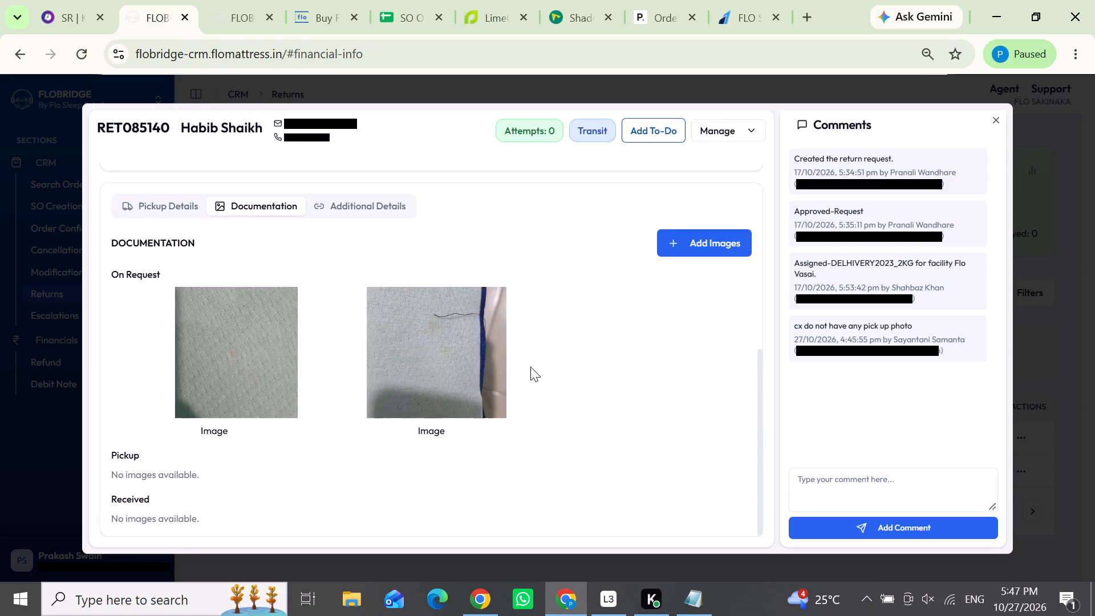
{"action": "left_click", "coordinate": [145, 208]}
{"action": "scroll", "coordinate": [500, 398], "scroll_direction": "down", "scroll_amount": 1}
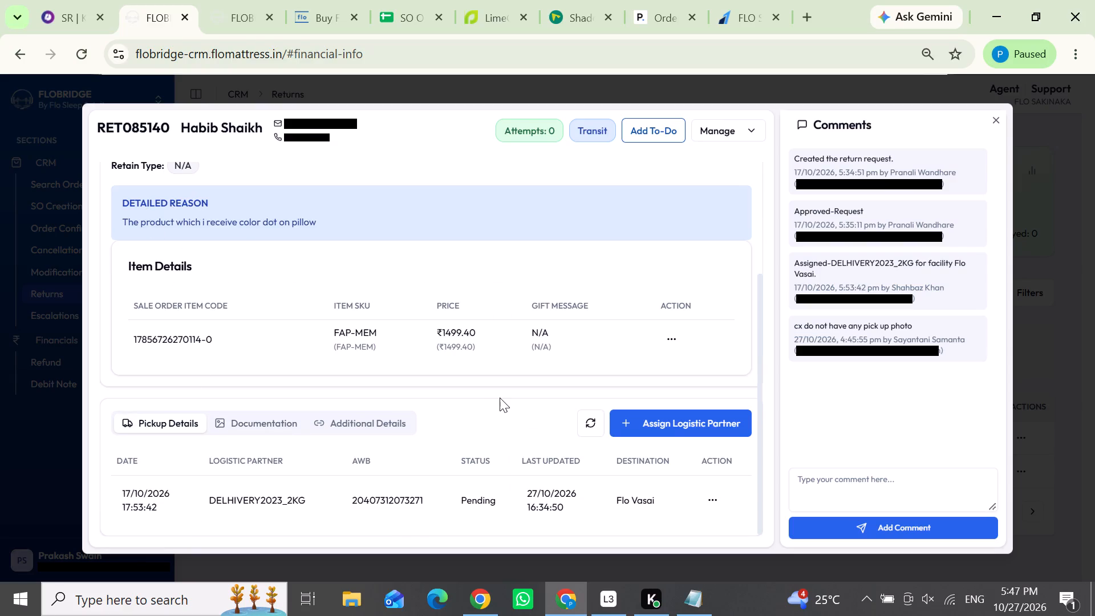
{"action": "scroll", "coordinate": [500, 398], "scroll_direction": "down", "scroll_amount": 1}
{"action": "left_click_drag", "start_coordinate": [423, 497], "coordinate": [347, 496]}
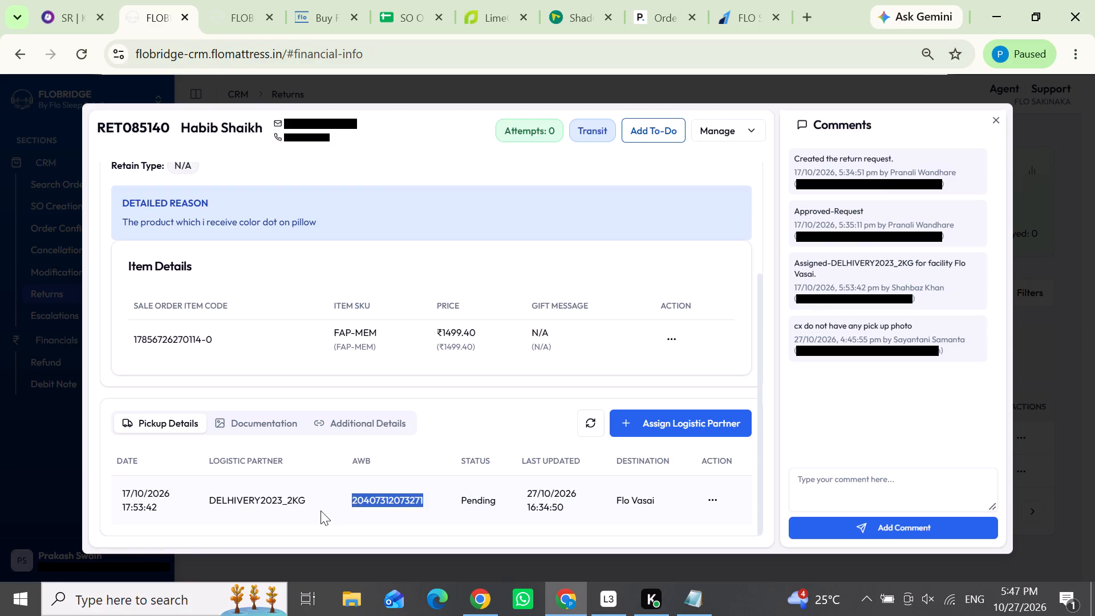
{"action": "left_click", "coordinate": [321, 510]}
{"action": "left_click_drag", "start_coordinate": [312, 502], "coordinate": [206, 495]}
{"action": "left_click", "coordinate": [198, 519]}
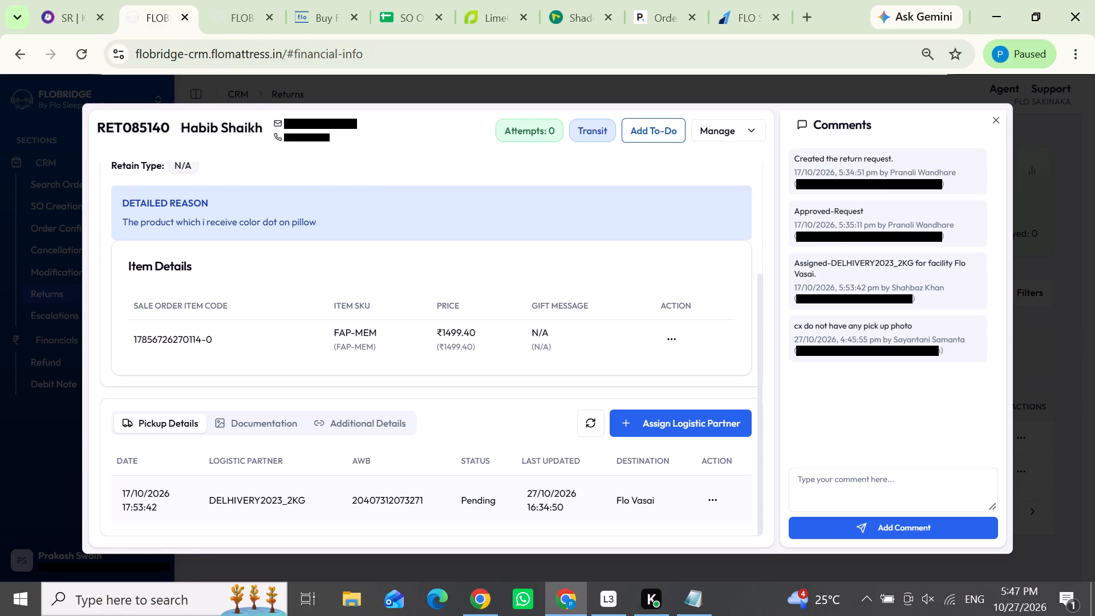
{"action": "left_click_drag", "start_coordinate": [307, 497], "coordinate": [285, 497]}
{"action": "left_click", "coordinate": [374, 518]}
{"action": "left_click_drag", "start_coordinate": [757, 469], "coordinate": [776, 506]}
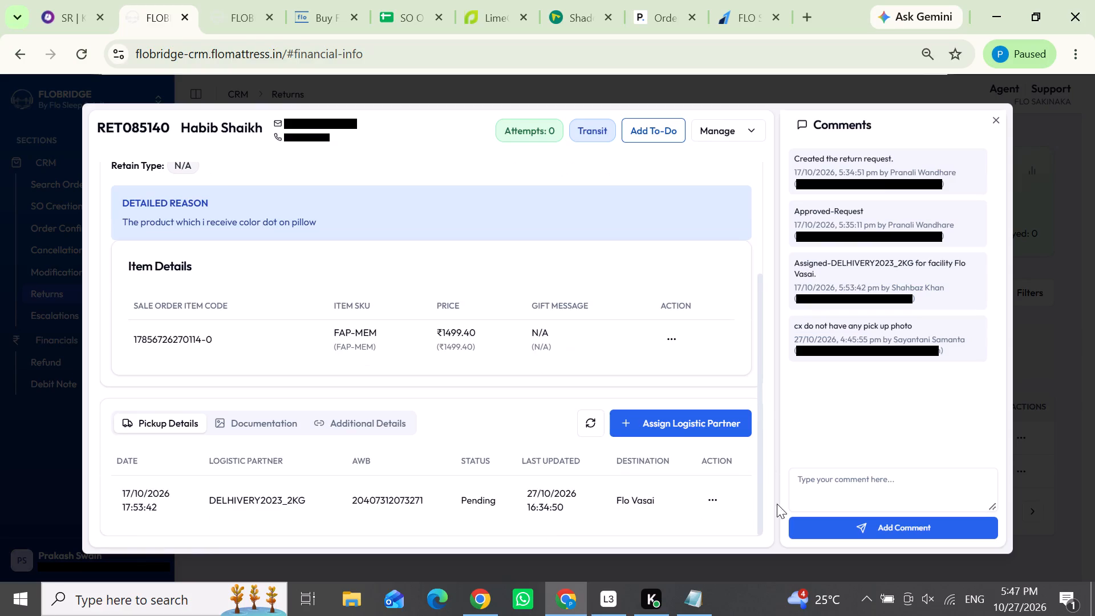
{"action": "left_click", "coordinate": [38, 403]}
{"action": "left_click", "coordinate": [1020, 469]}
{"action": "left_click", "coordinate": [963, 514]}
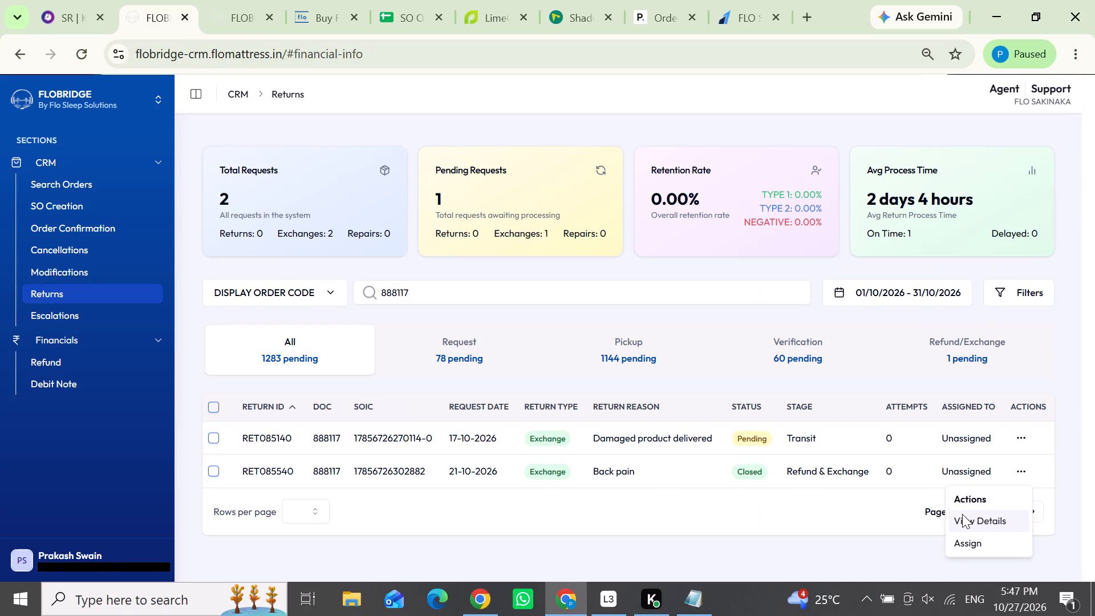
{"action": "scroll", "coordinate": [579, 415], "scroll_direction": "down", "scroll_amount": 2}
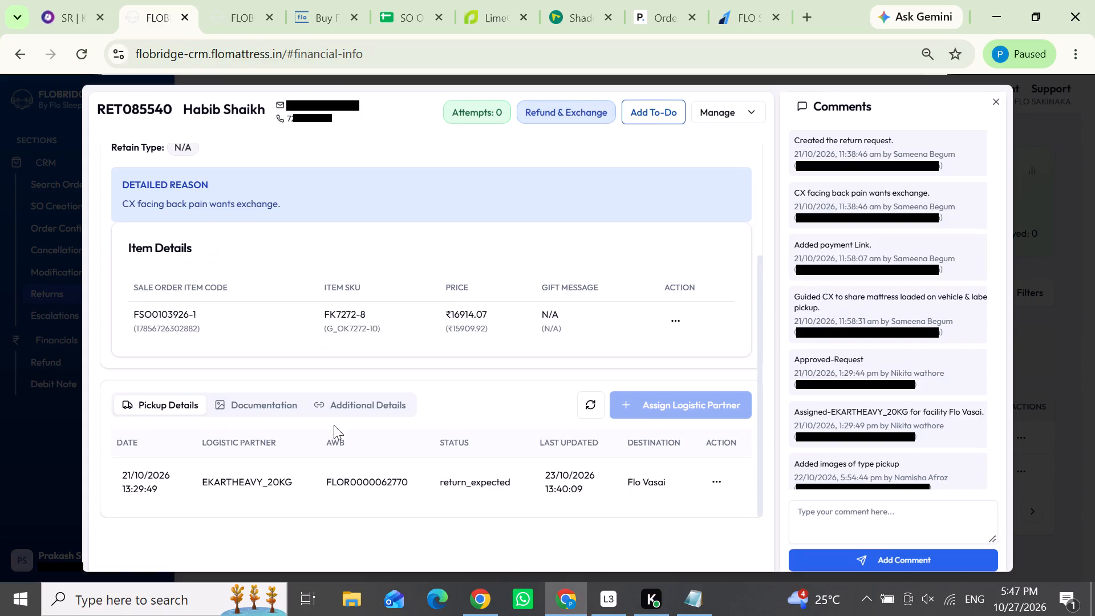
{"action": "left_click", "coordinate": [265, 410]}
{"action": "scroll", "coordinate": [859, 399], "scroll_direction": "down", "scroll_amount": 2}
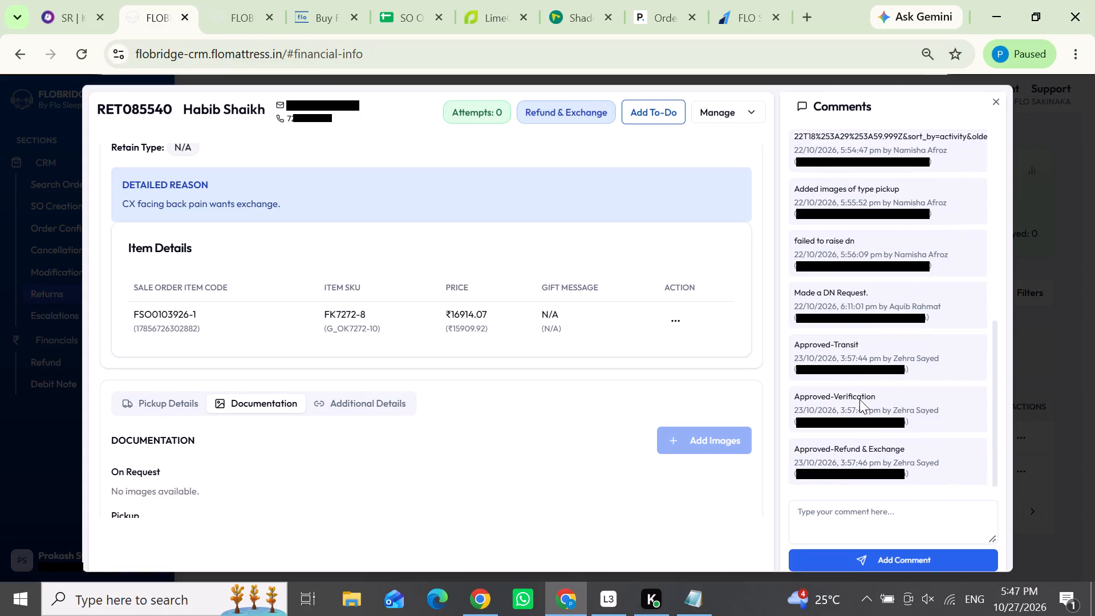
{"action": "scroll", "coordinate": [859, 399], "scroll_direction": "down", "scroll_amount": 1}
{"action": "scroll", "coordinate": [456, 467], "scroll_direction": "down", "scroll_amount": 2}
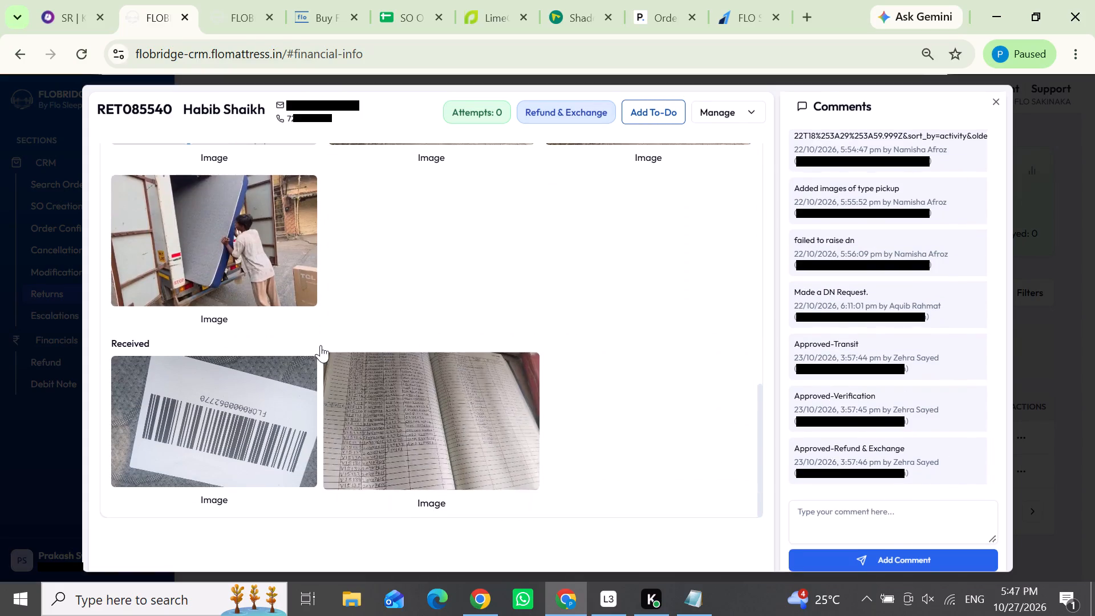
{"action": "left_click", "coordinate": [238, 254]}
{"action": "left_click", "coordinate": [1044, 110]}
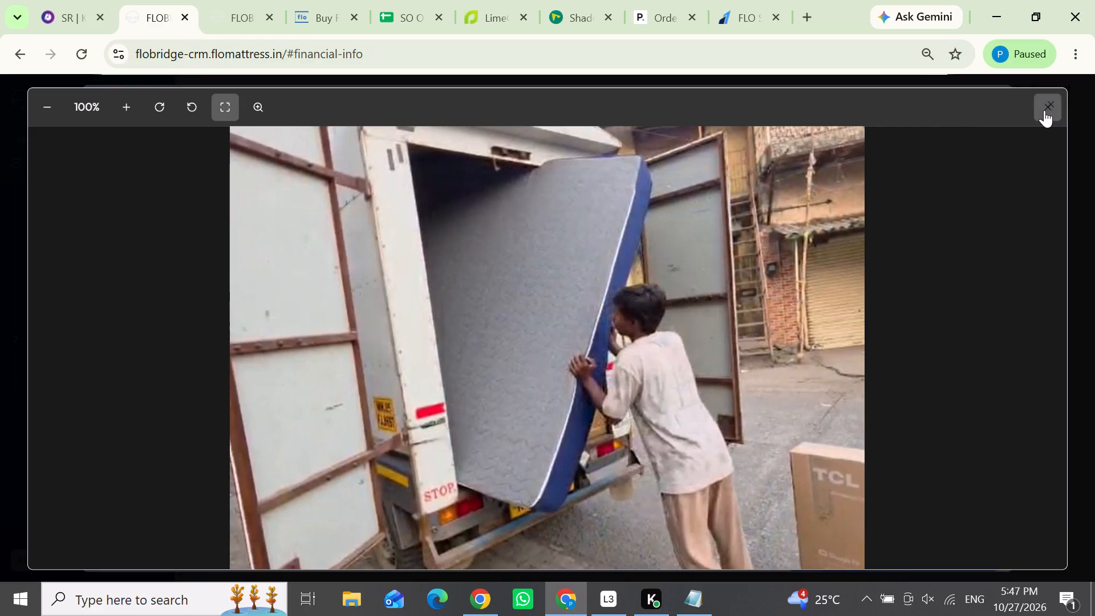
{"action": "scroll", "coordinate": [606, 310], "scroll_direction": "up", "scroll_amount": 2}
{"action": "scroll", "coordinate": [547, 327], "scroll_direction": "down", "scroll_amount": 1}
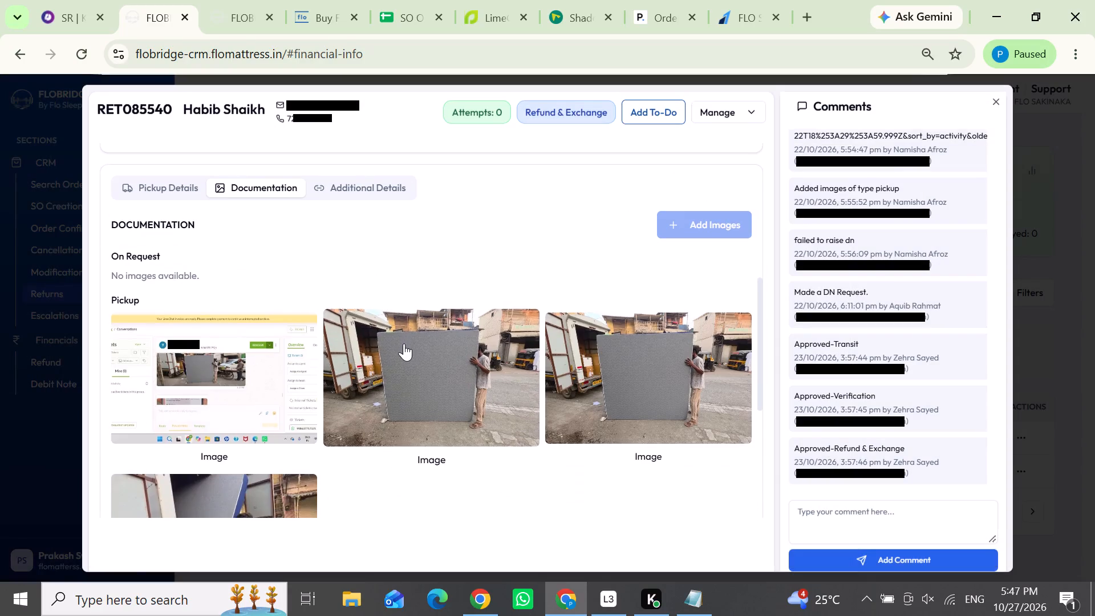
{"action": "left_click", "coordinate": [404, 343]}
{"action": "left_click", "coordinate": [1047, 103]}
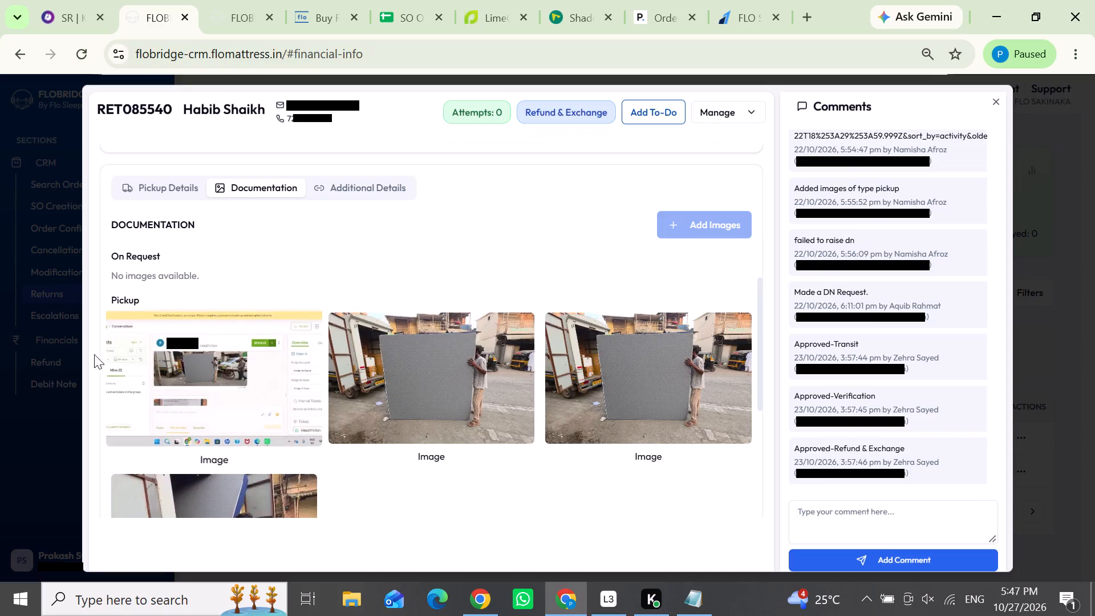
{"action": "left_click", "coordinate": [46, 354]}
{"action": "left_click", "coordinate": [1024, 437]}
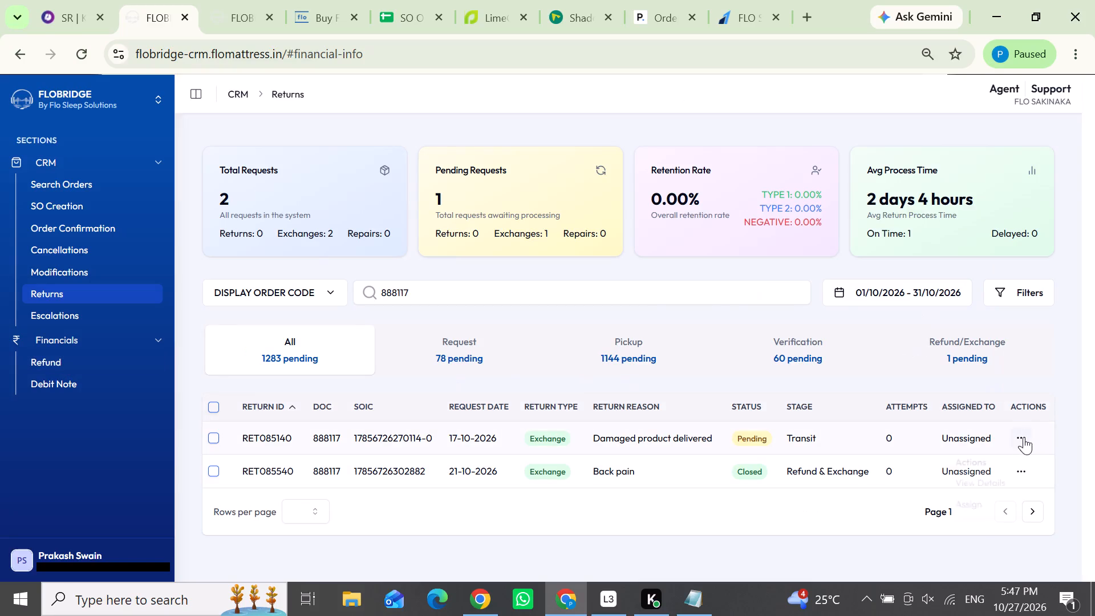
{"action": "left_click", "coordinate": [960, 488]}
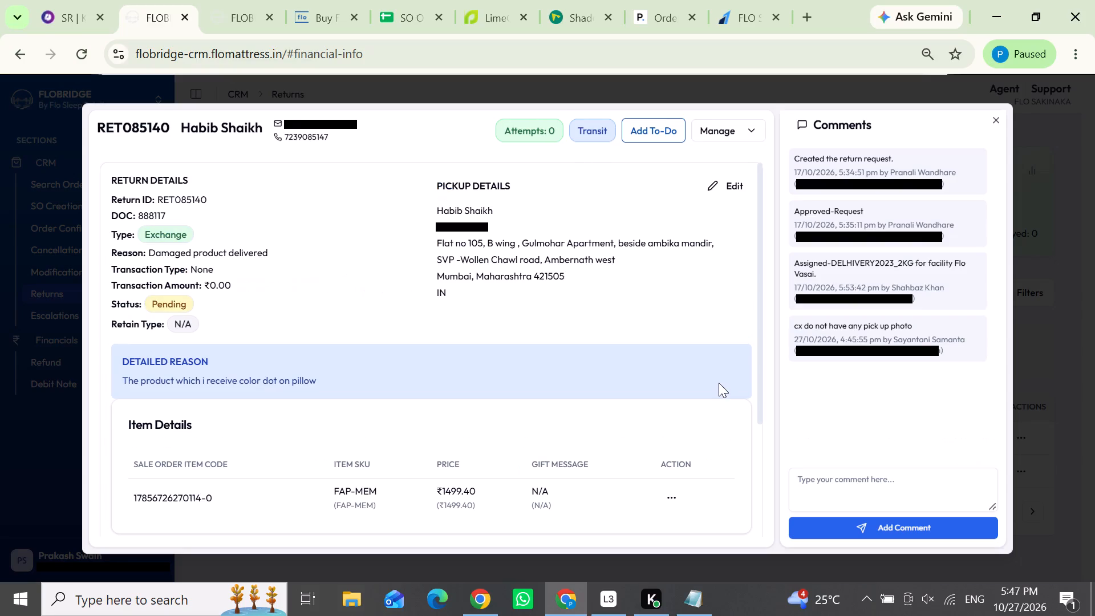
{"action": "scroll", "coordinate": [528, 329], "scroll_direction": "down", "scroll_amount": 3}
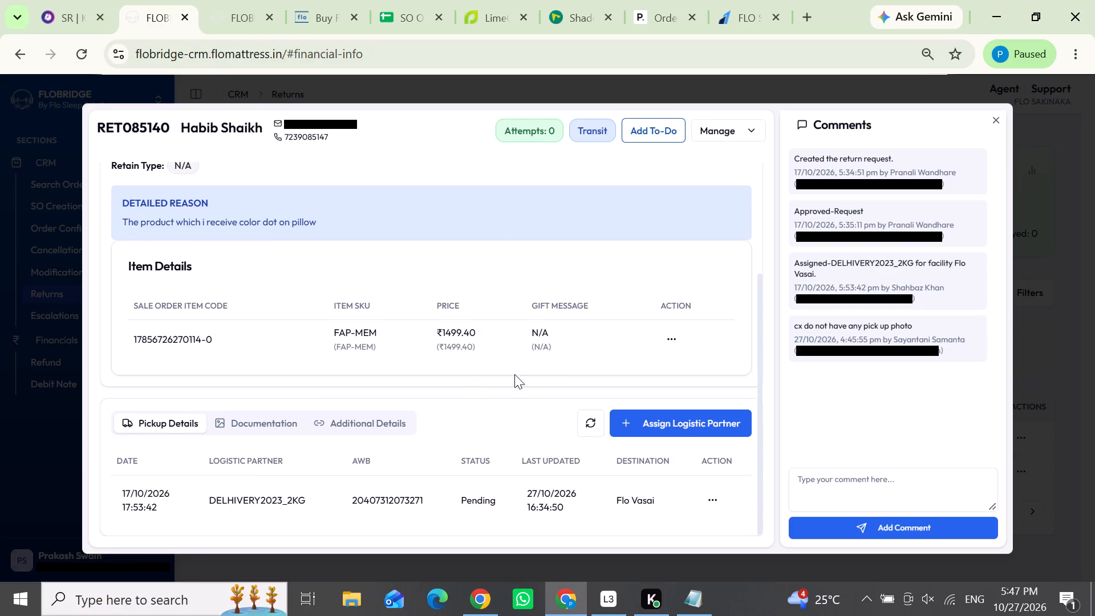
{"action": "scroll", "coordinate": [514, 374], "scroll_direction": "up", "scroll_amount": 1}
{"action": "left_click_drag", "start_coordinate": [480, 487], "coordinate": [443, 488]}
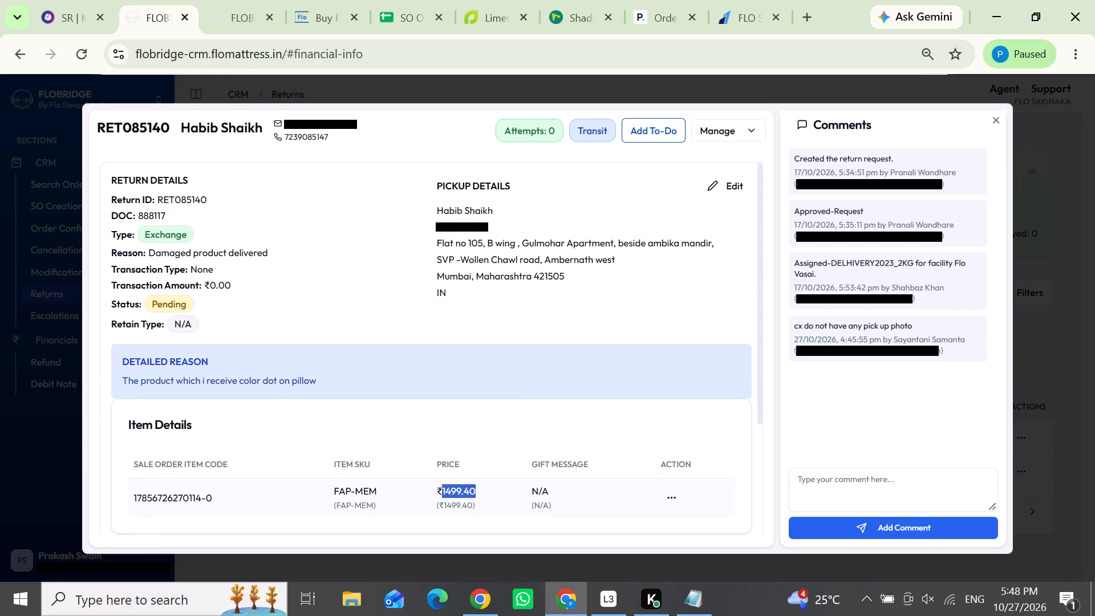
{"action": "left_click_drag", "start_coordinate": [443, 488], "coordinate": [440, 488]}
{"action": "left_click", "coordinate": [507, 510]}
{"action": "left_click_drag", "start_coordinate": [489, 506], "coordinate": [447, 506]}
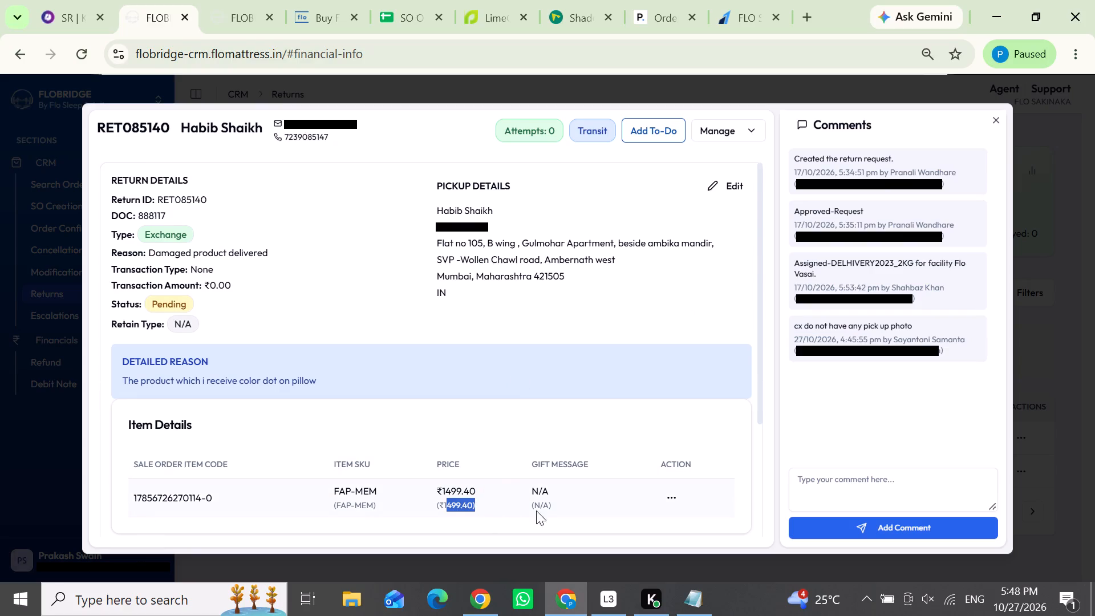
{"action": "left_click", "coordinate": [536, 510]}
{"action": "scroll", "coordinate": [557, 461], "scroll_direction": "down", "scroll_amount": 3}
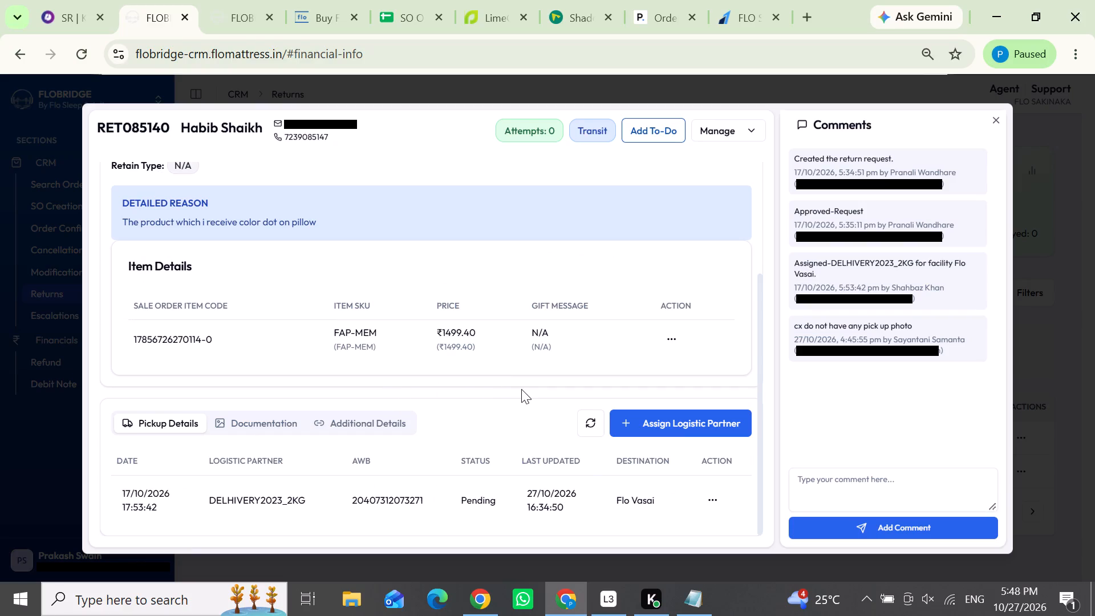
{"action": "scroll", "coordinate": [485, 380], "scroll_direction": "up", "scroll_amount": 2}
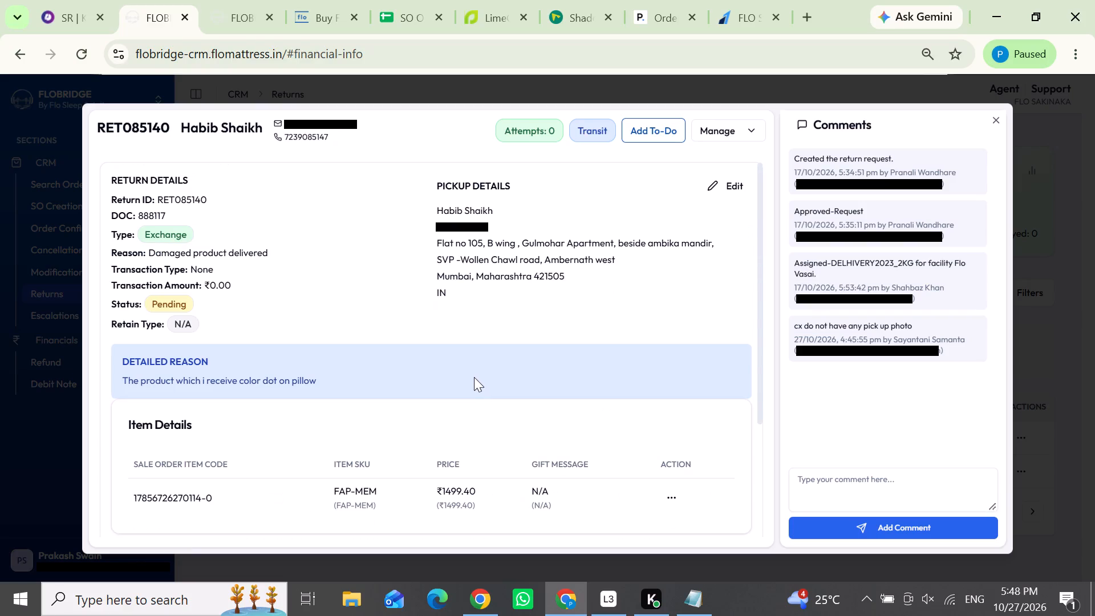
{"action": "left_click_drag", "start_coordinate": [321, 378], "coordinate": [286, 378]}
{"action": "left_click_drag", "start_coordinate": [286, 378], "coordinate": [119, 376]}
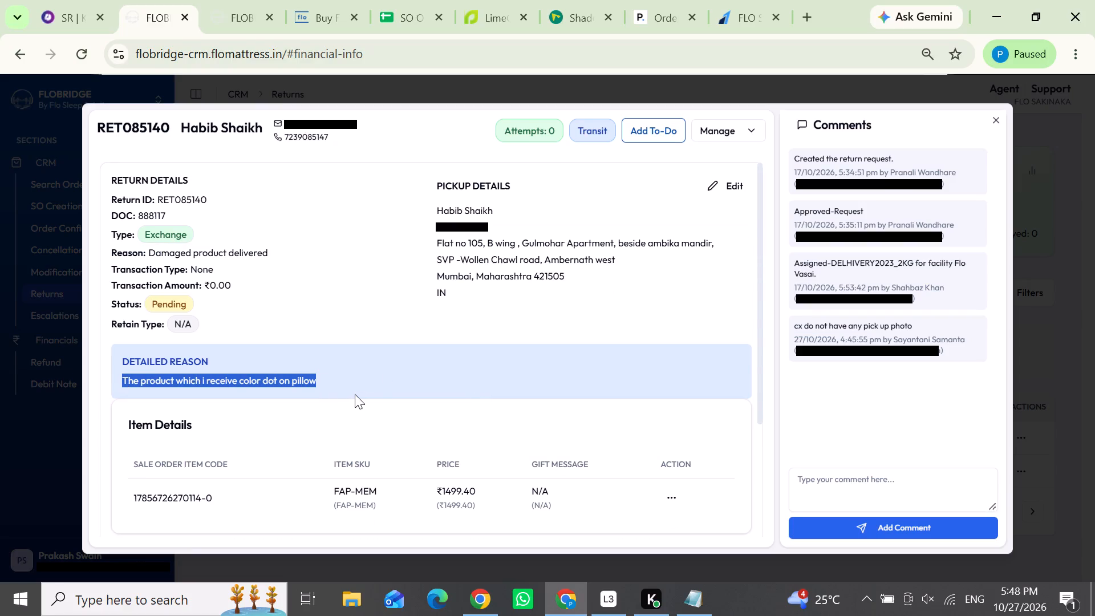
{"action": "left_click", "coordinate": [365, 380]}
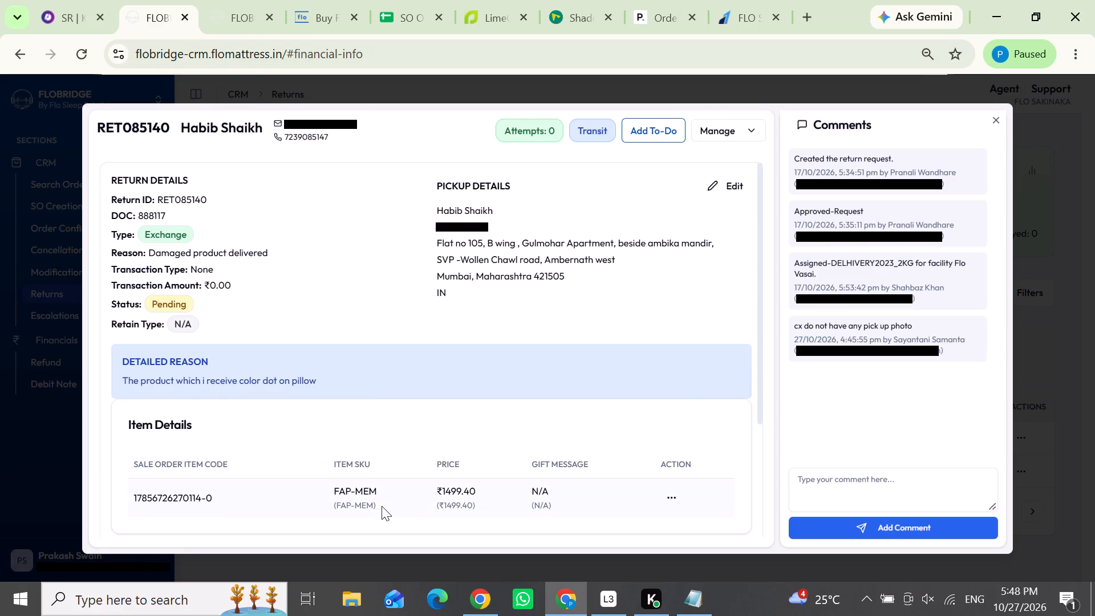
{"action": "left_click_drag", "start_coordinate": [379, 504], "coordinate": [325, 504]}
{"action": "left_click", "coordinate": [278, 507]}
{"action": "scroll", "coordinate": [493, 411], "scroll_direction": "down", "scroll_amount": 2}
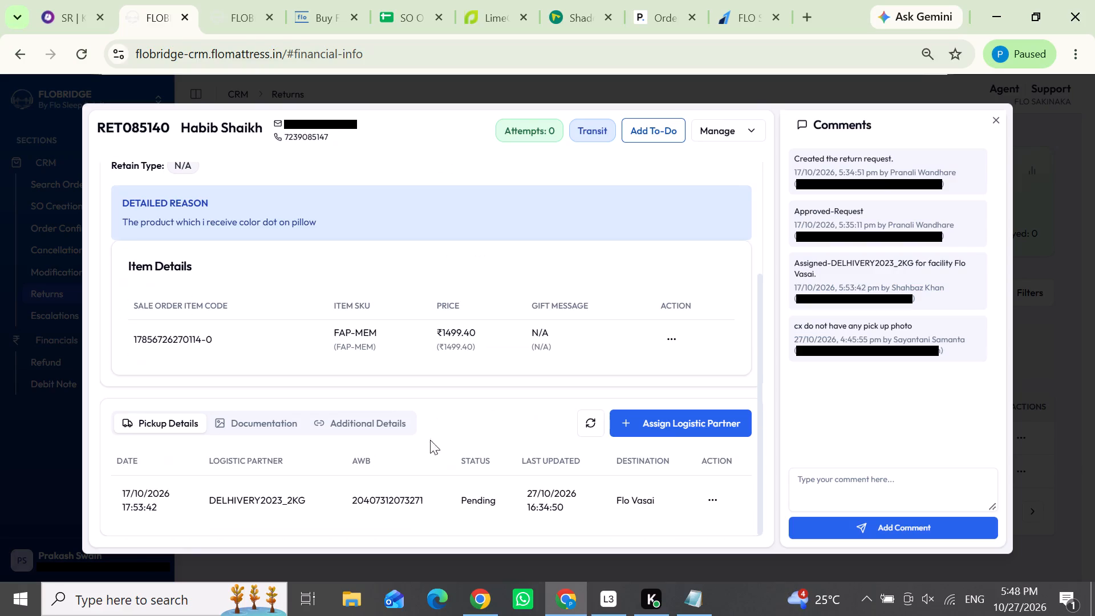
{"action": "left_click", "coordinate": [22, 472]}
{"action": "left_click_drag", "start_coordinate": [412, 292], "coordinate": [360, 291]}
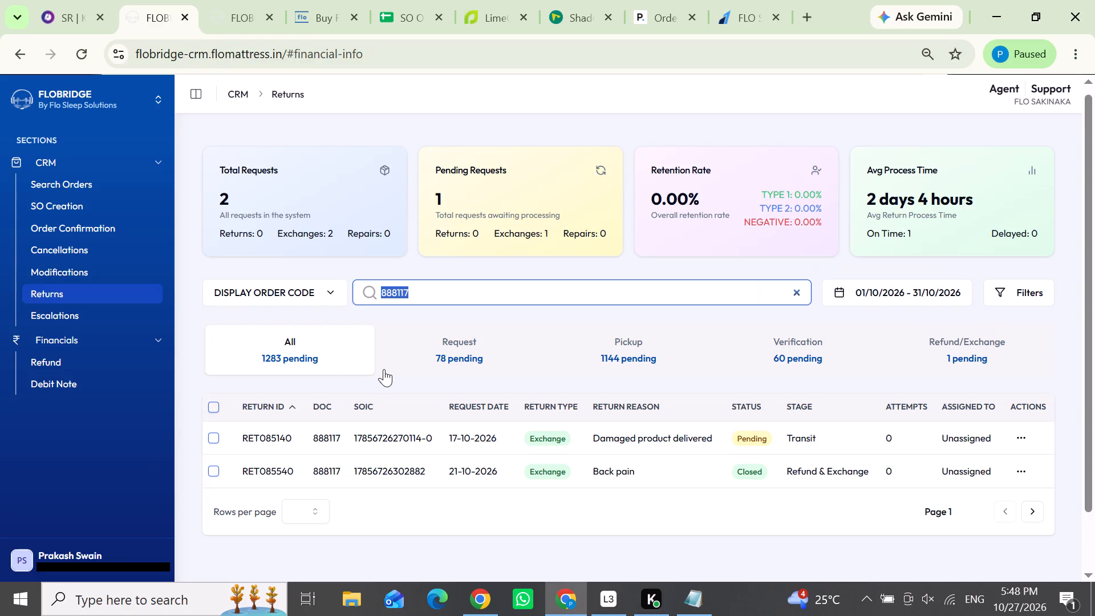
{"action": "key", "text": "ctrl+c"}
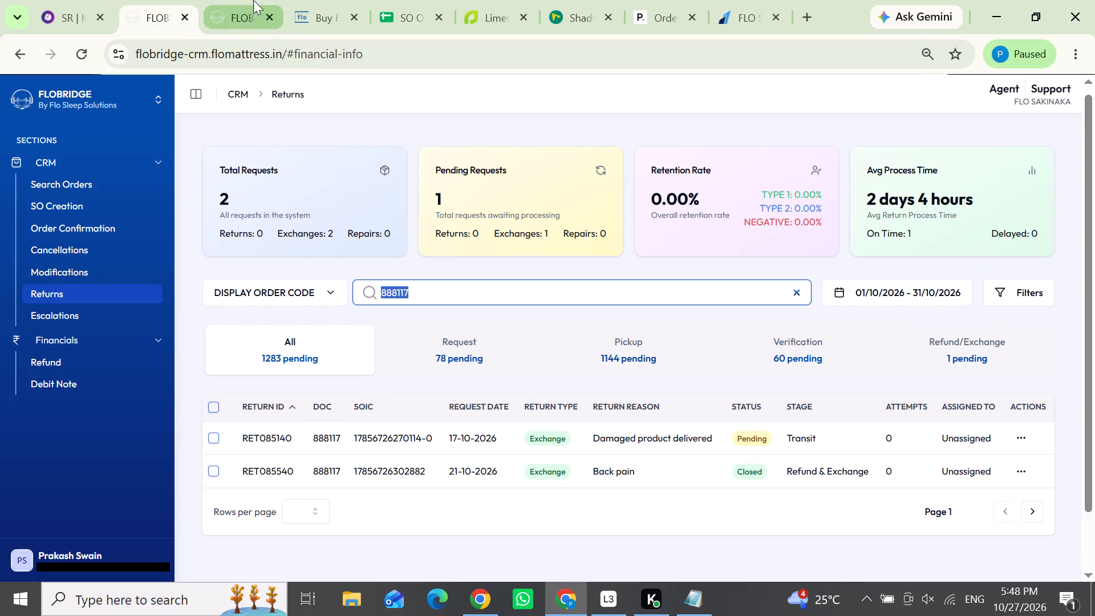
{"action": "left_click", "coordinate": [253, 0]}
{"action": "left_click", "coordinate": [200, 423]}
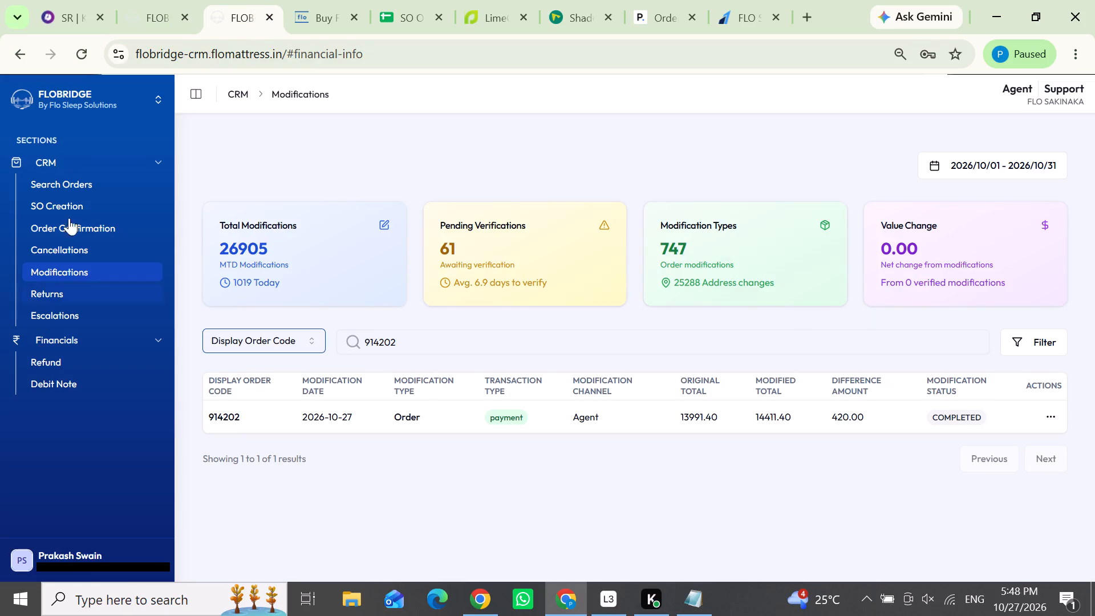
{"action": "left_click", "coordinate": [69, 180]}
{"action": "left_click", "coordinate": [441, 153]}
{"action": "left_click", "coordinate": [402, 216]}
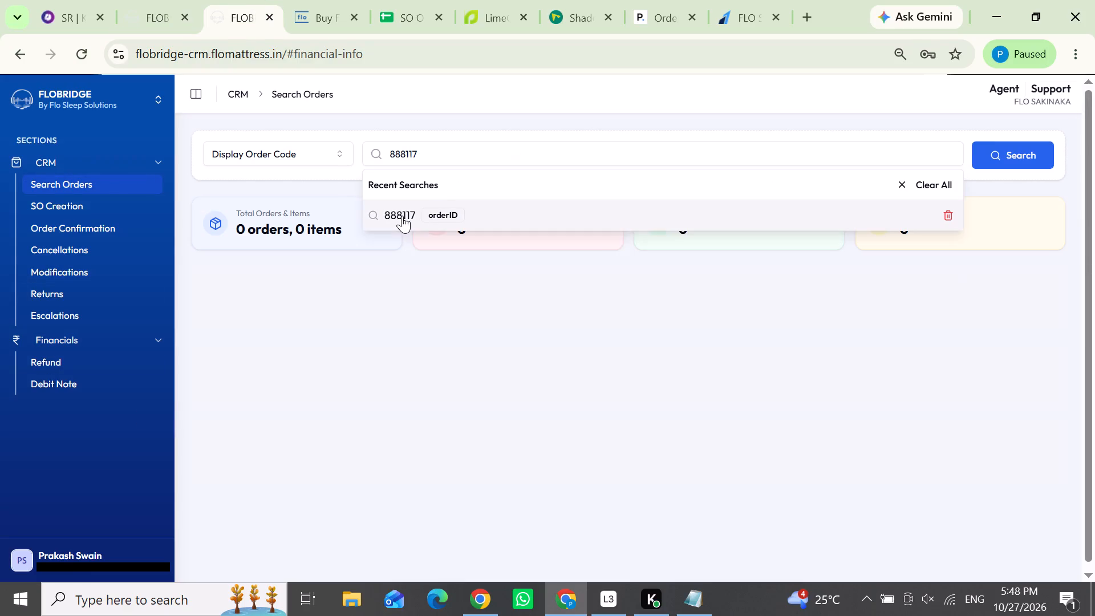
{"action": "left_click_drag", "start_coordinate": [448, 160], "coordinate": [355, 154]}
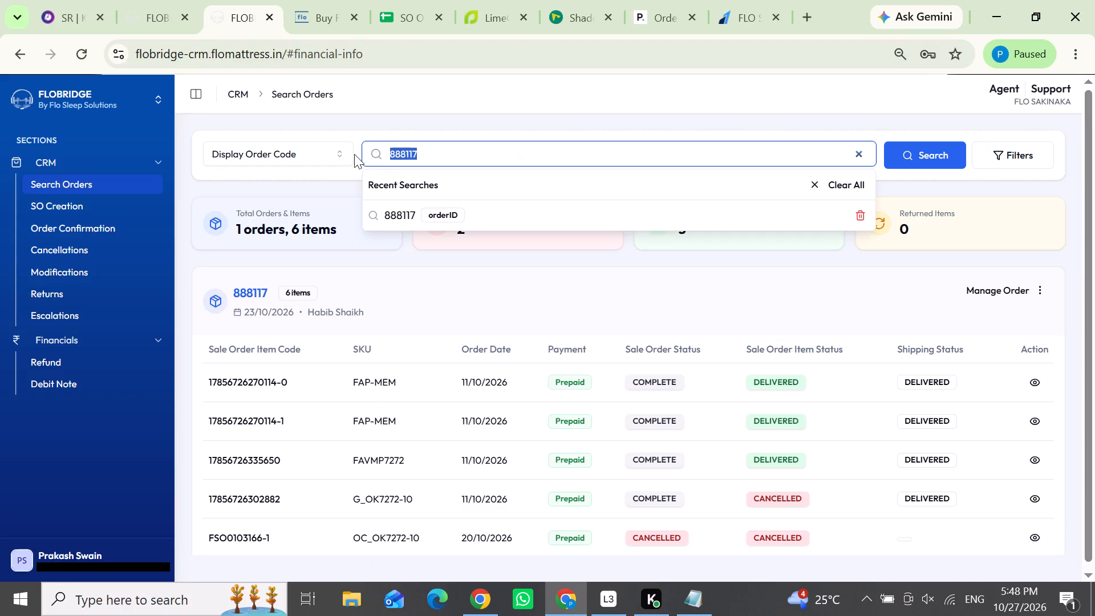
{"action": "key", "text": "ctrl+v"}
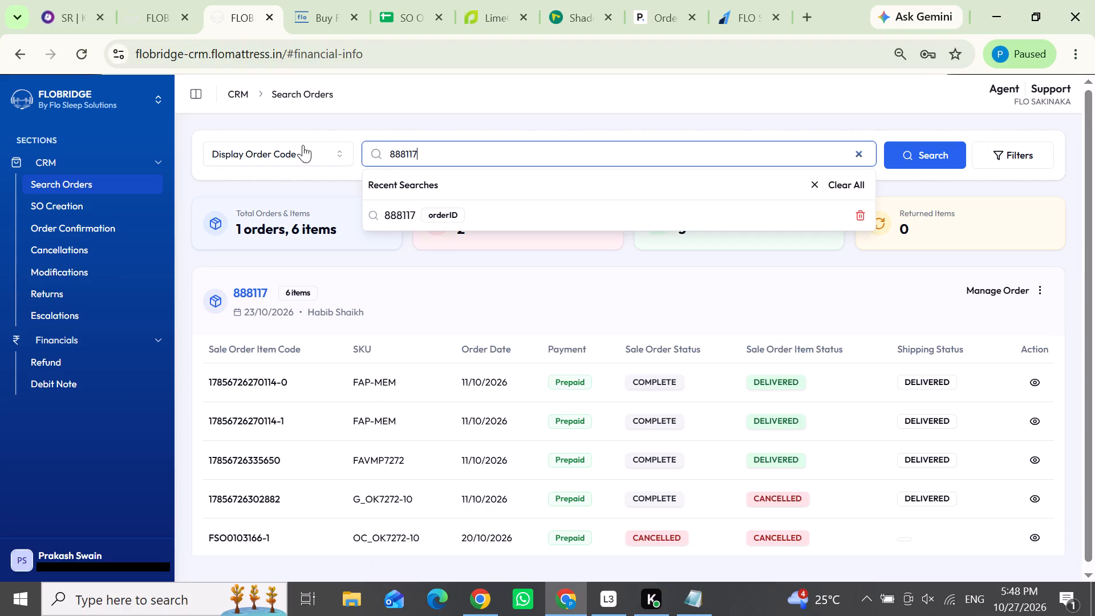
Go back to the Returns results, recheck return RET085140's details and pickup record, then close it.
{"action": "left_click", "coordinate": [136, 0]}
{"action": "left_click", "coordinate": [1027, 439]}
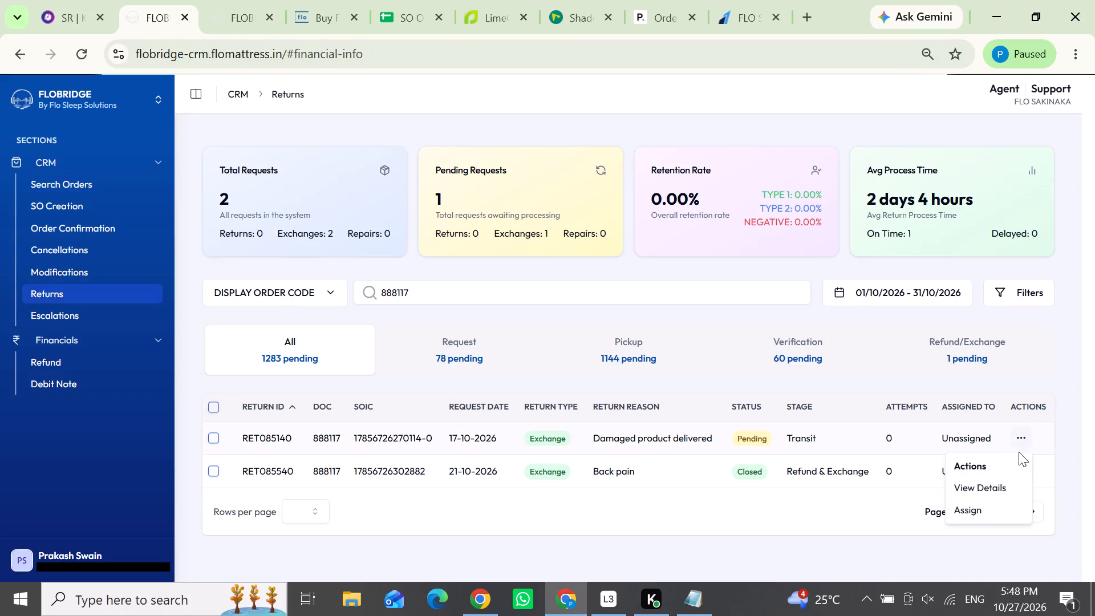
{"action": "left_click", "coordinate": [997, 485]}
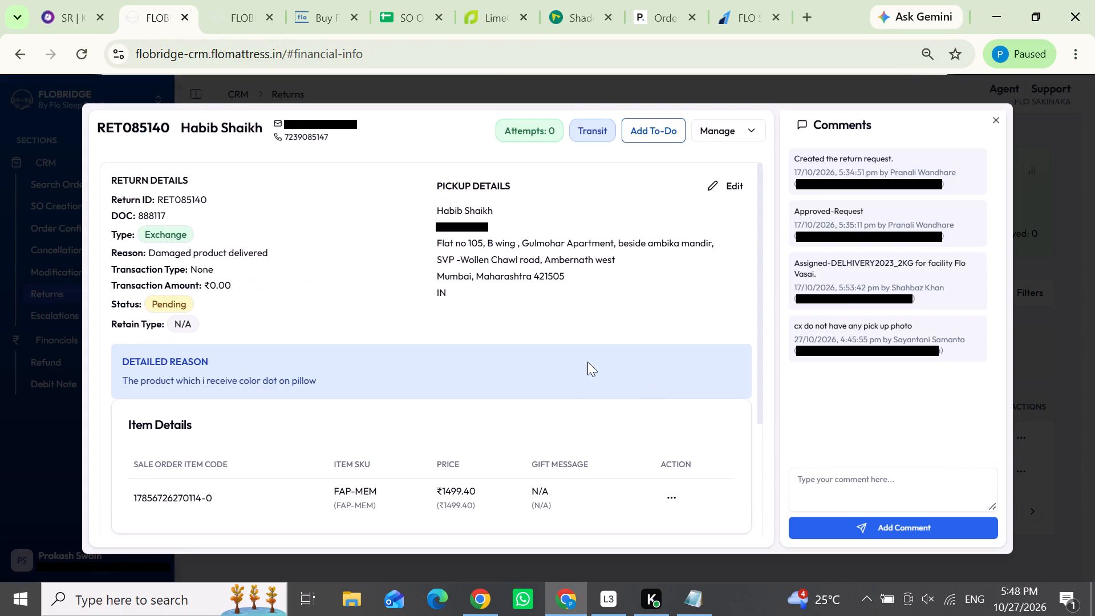
{"action": "scroll", "coordinate": [563, 390], "scroll_direction": "down", "scroll_amount": 4}
{"action": "left_click", "coordinate": [65, 429]}
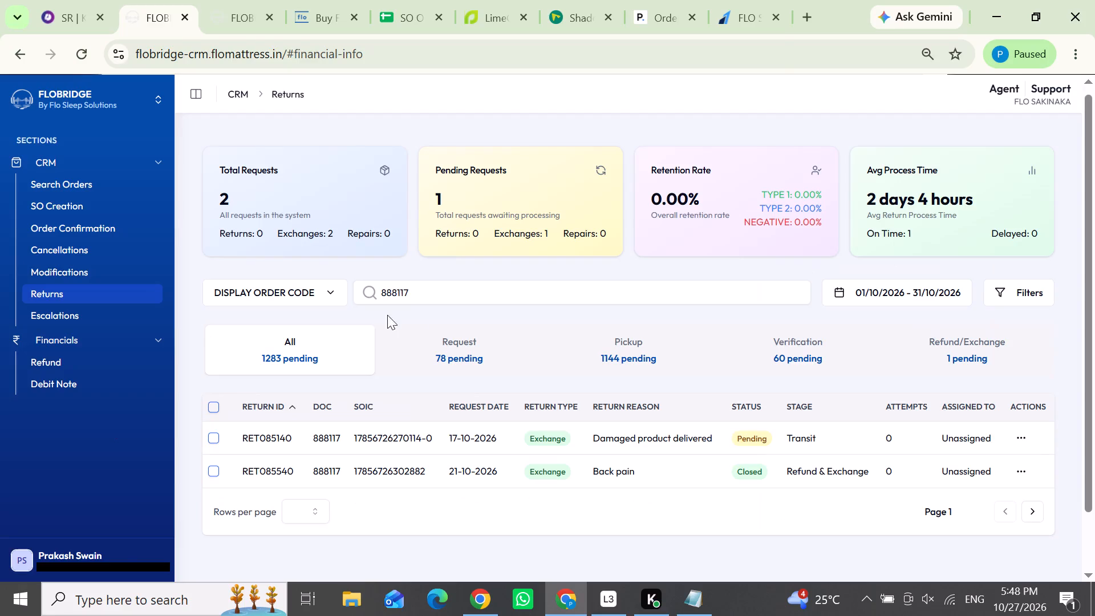
Copy order code 888117 again, rerun its Search Orders lookup and examine the statuses of all its items.
{"action": "left_click_drag", "start_coordinate": [420, 291], "coordinate": [344, 302]}
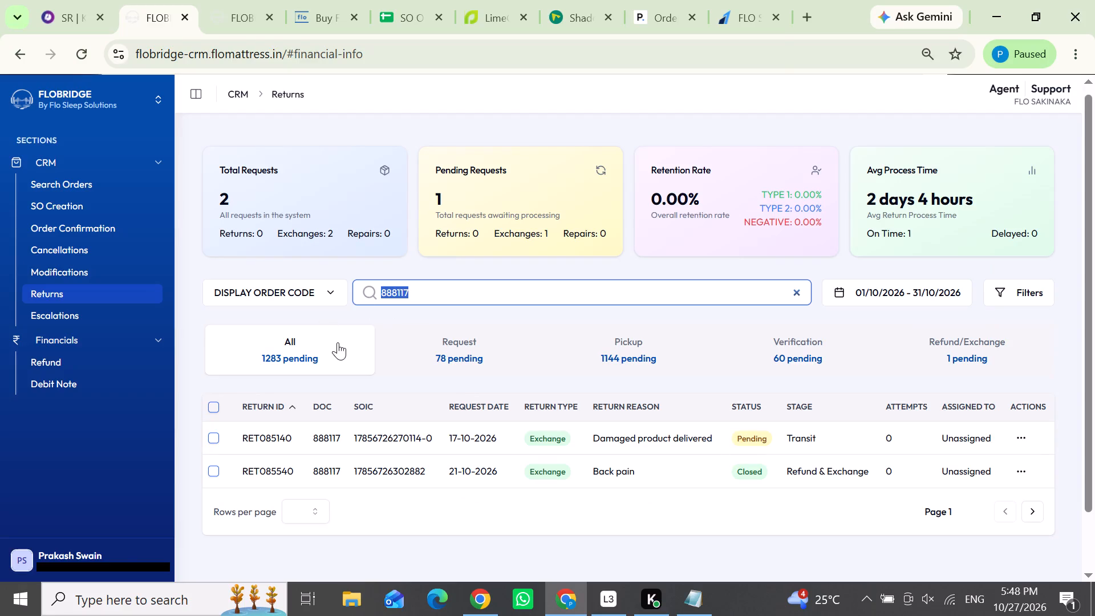
{"action": "key", "text": "ctrl+c"}
{"action": "left_click", "coordinate": [250, 0]}
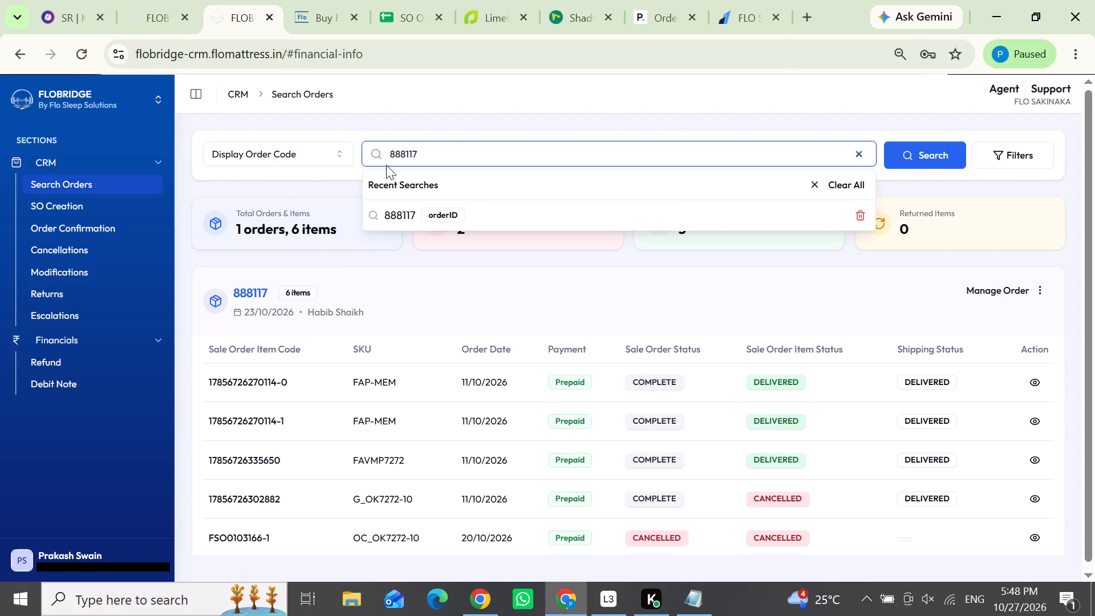
{"action": "left_click", "coordinate": [330, 157]}
{"action": "left_click", "coordinate": [330, 157]}
{"action": "left_click_drag", "start_coordinate": [444, 152], "coordinate": [362, 151]}
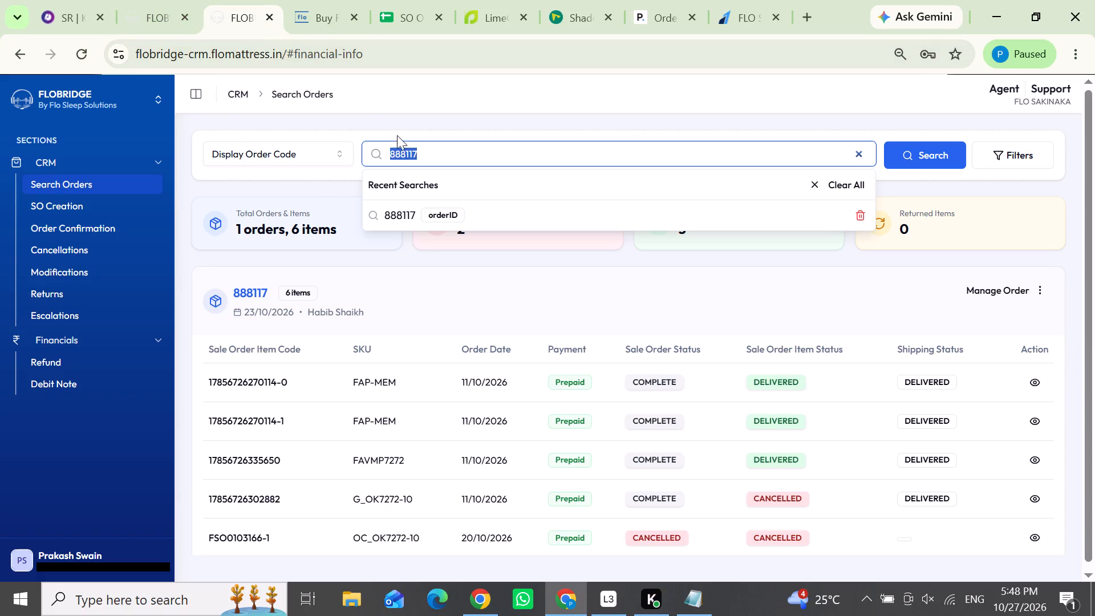
{"action": "key", "text": "Return"}
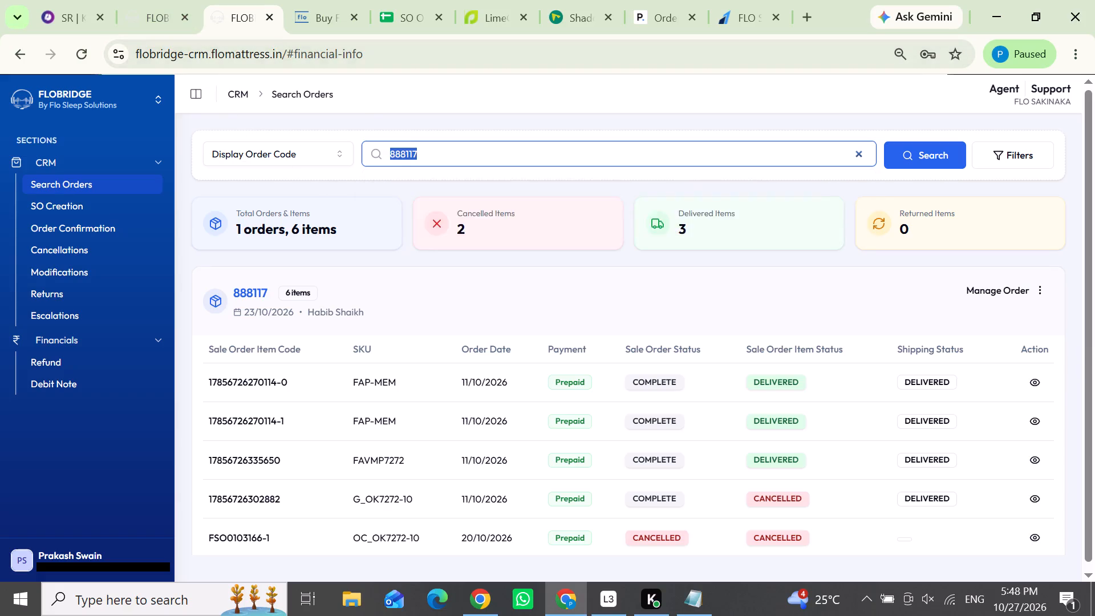
{"action": "key", "text": "Return"}
{"action": "key", "text": "Return"}
{"action": "key", "text": "Return"}
{"action": "key", "text": "Return"}
{"action": "left_click", "coordinate": [478, 153]}
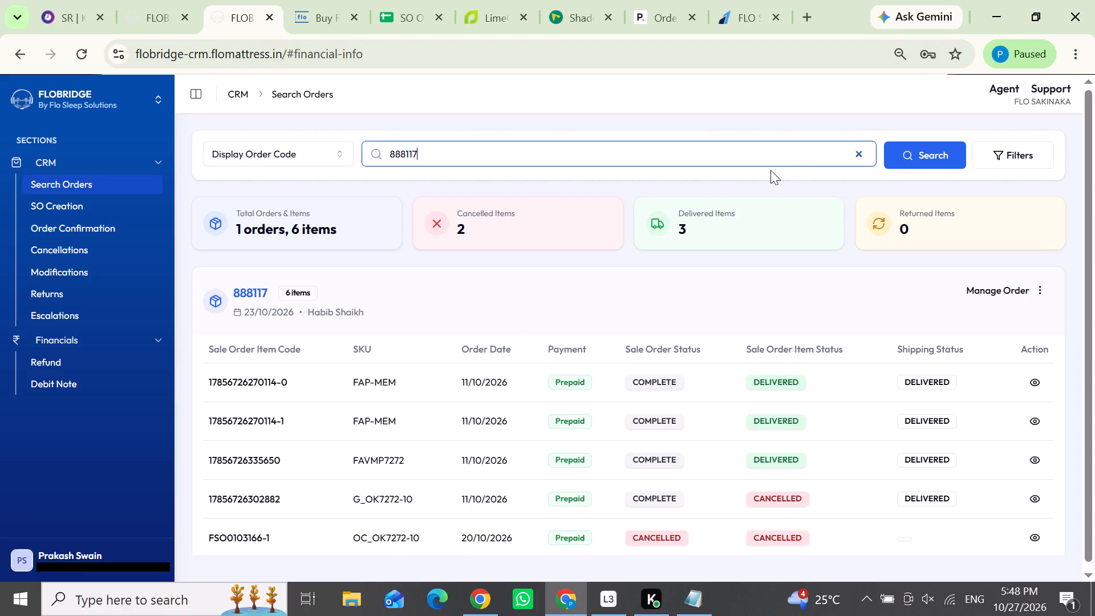
{"action": "double_click", "coordinate": [894, 164]}
{"action": "left_click_drag", "start_coordinate": [1094, 256], "coordinate": [1094, 311]}
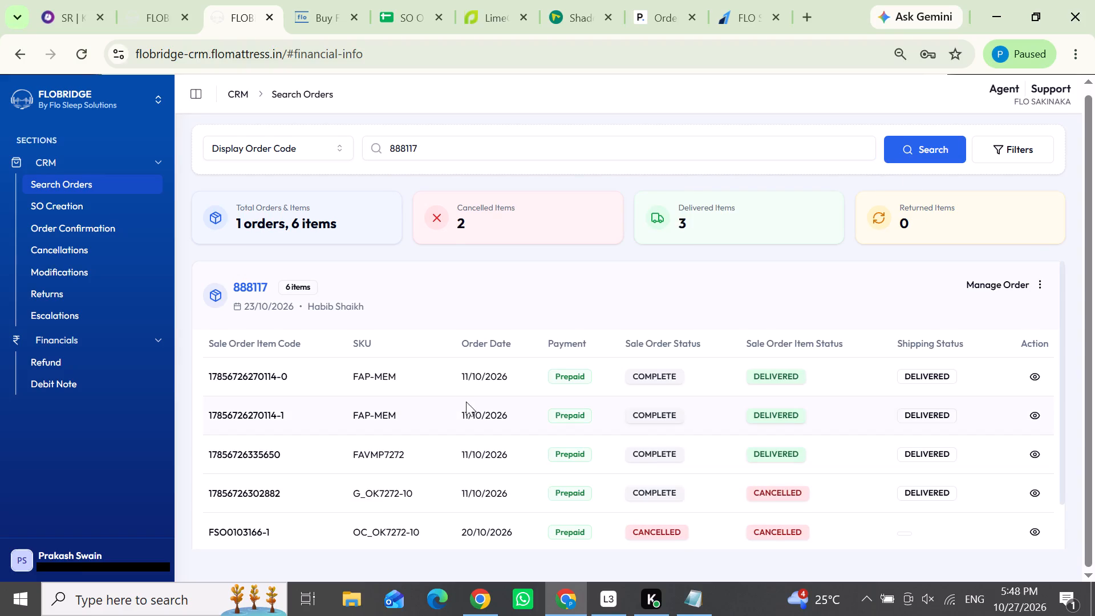
{"action": "scroll", "coordinate": [477, 394], "scroll_direction": "down", "scroll_amount": 3}
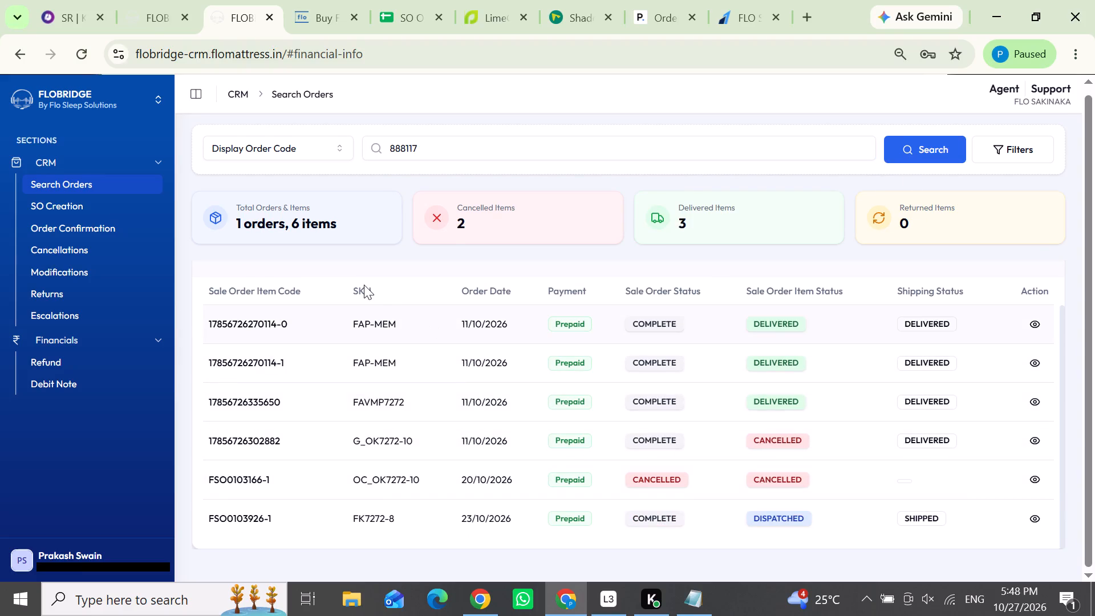
{"action": "left_click", "coordinate": [145, 19]}
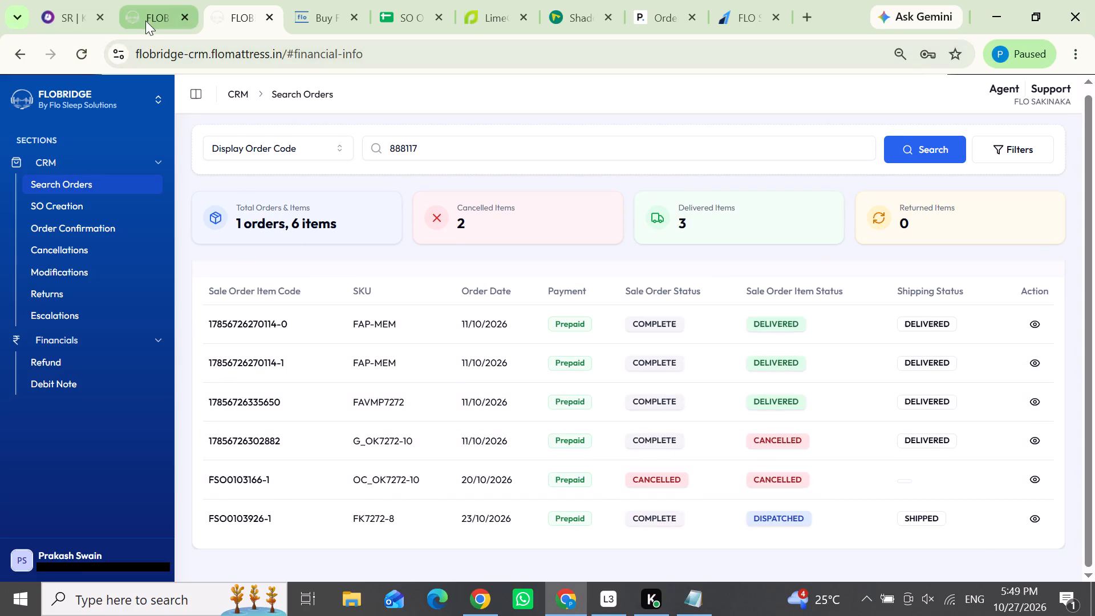
{"action": "left_click", "coordinate": [1025, 439]}
{"action": "left_click", "coordinate": [985, 481]}
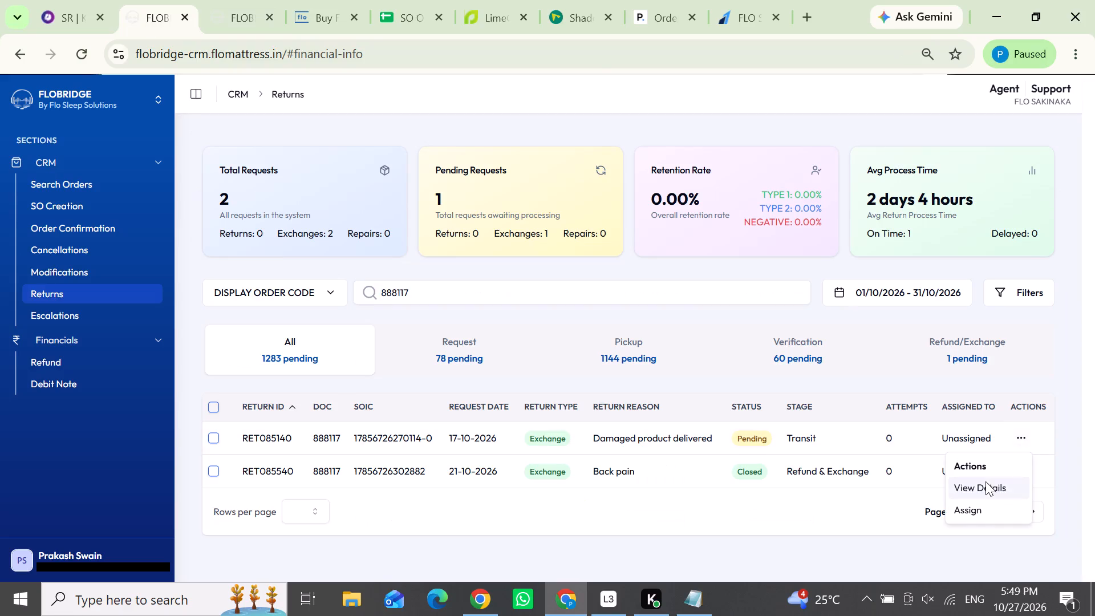
{"action": "scroll", "coordinate": [614, 360], "scroll_direction": "down", "scroll_amount": 4}
{"action": "scroll", "coordinate": [455, 446], "scroll_direction": "down", "scroll_amount": 3}
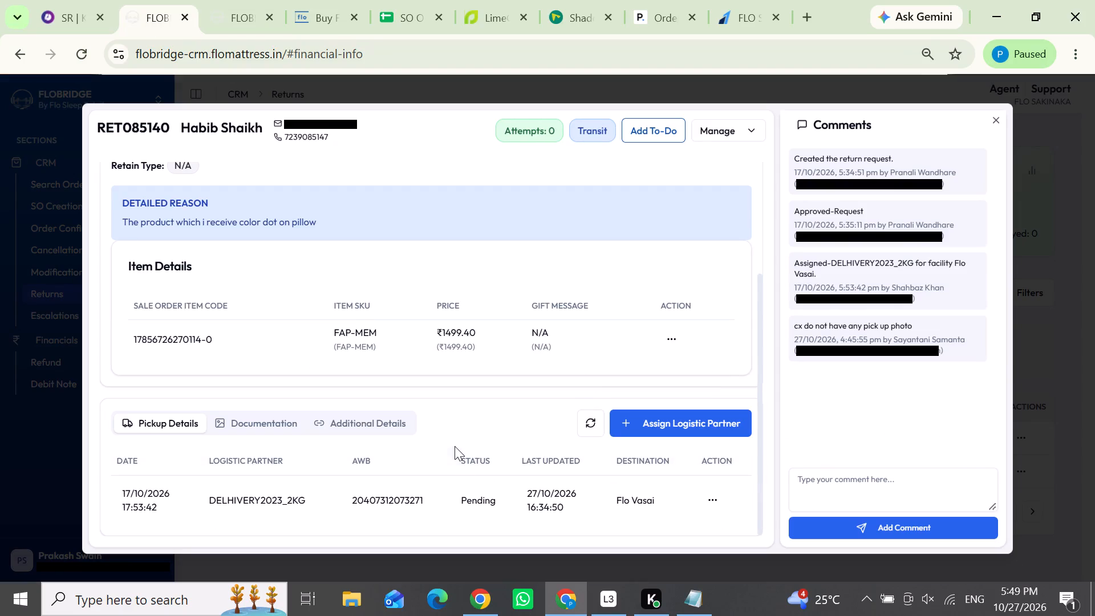
{"action": "scroll", "coordinate": [454, 447], "scroll_direction": "up", "scroll_amount": 3}
{"action": "scroll", "coordinate": [452, 445], "scroll_direction": "down", "scroll_amount": 4}
{"action": "scroll", "coordinate": [457, 450], "scroll_direction": "up", "scroll_amount": 2}
{"action": "scroll", "coordinate": [455, 451], "scroll_direction": "down", "scroll_amount": 3}
{"action": "left_click", "coordinate": [1081, 423]}
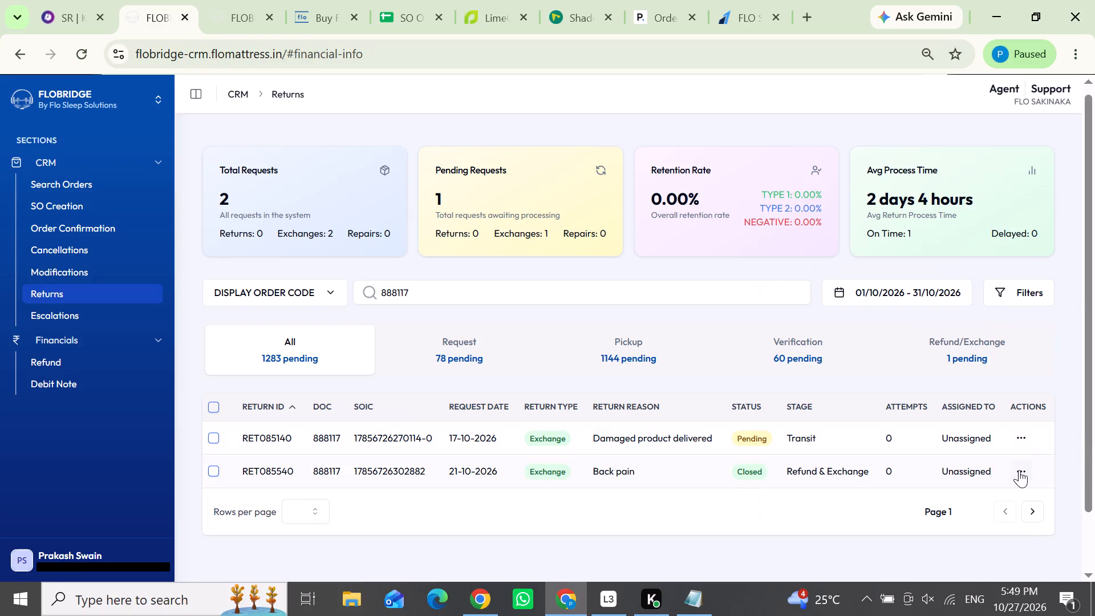
{"action": "left_click", "coordinate": [1019, 470]}
{"action": "left_click", "coordinate": [979, 521]}
{"action": "scroll", "coordinate": [626, 410], "scroll_direction": "down", "scroll_amount": 4}
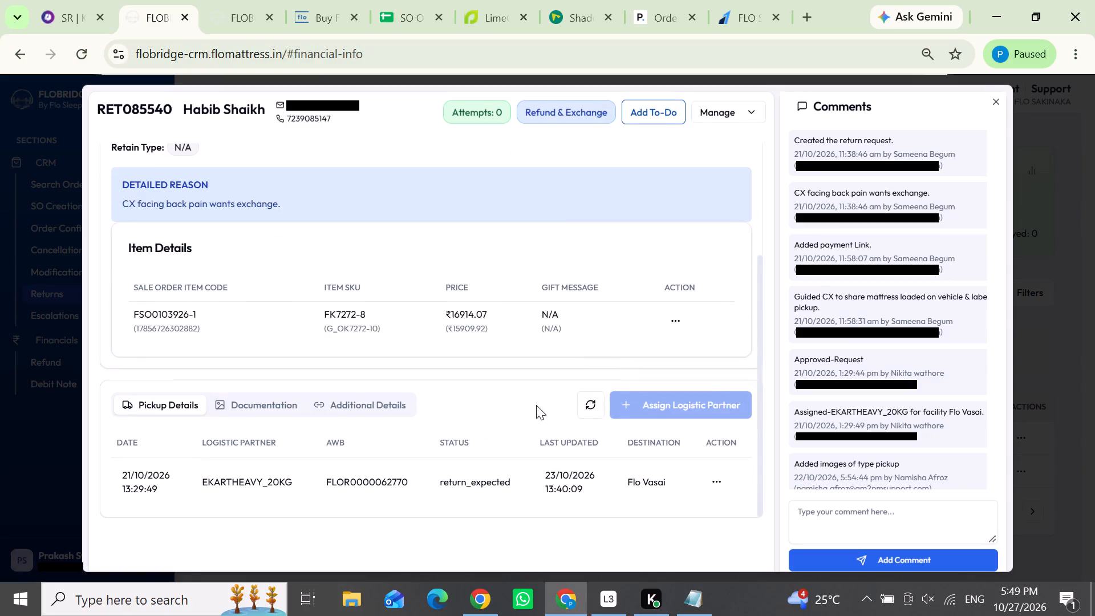
{"action": "left_click", "coordinate": [262, 403]}
{"action": "scroll", "coordinate": [530, 371], "scroll_direction": "down", "scroll_amount": 3}
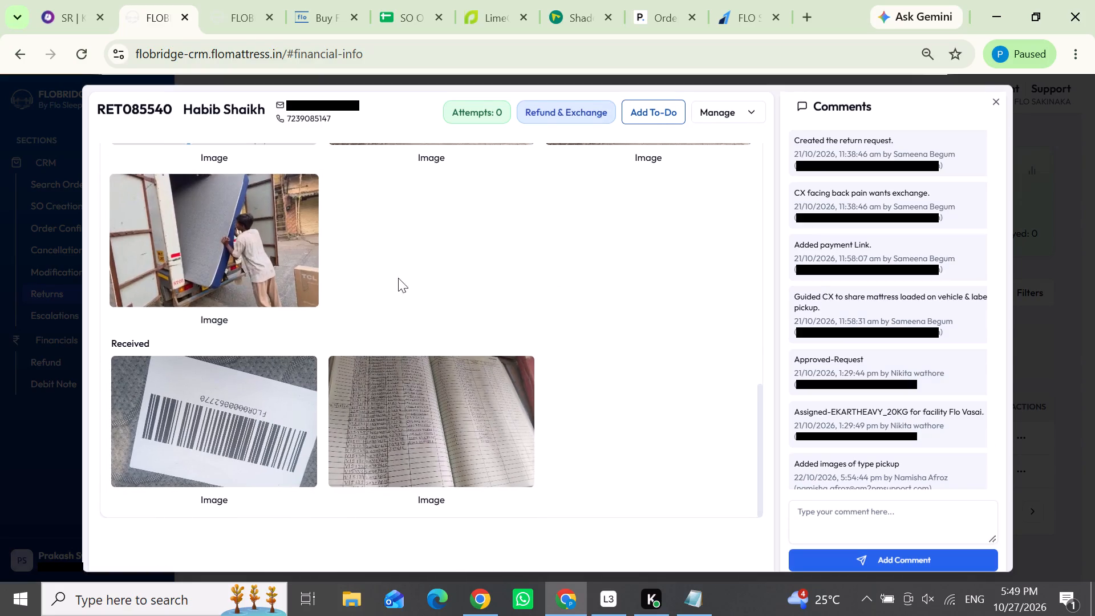
{"action": "scroll", "coordinate": [399, 282], "scroll_direction": "up", "scroll_amount": 1}
{"action": "left_click", "coordinate": [459, 410]}
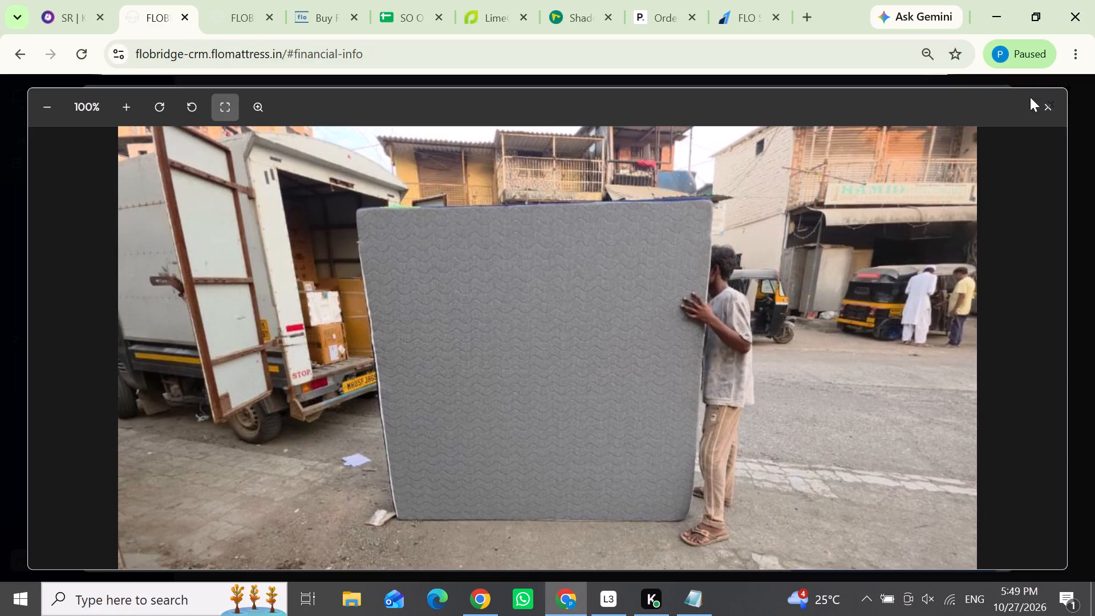
{"action": "left_click", "coordinate": [1056, 99]}
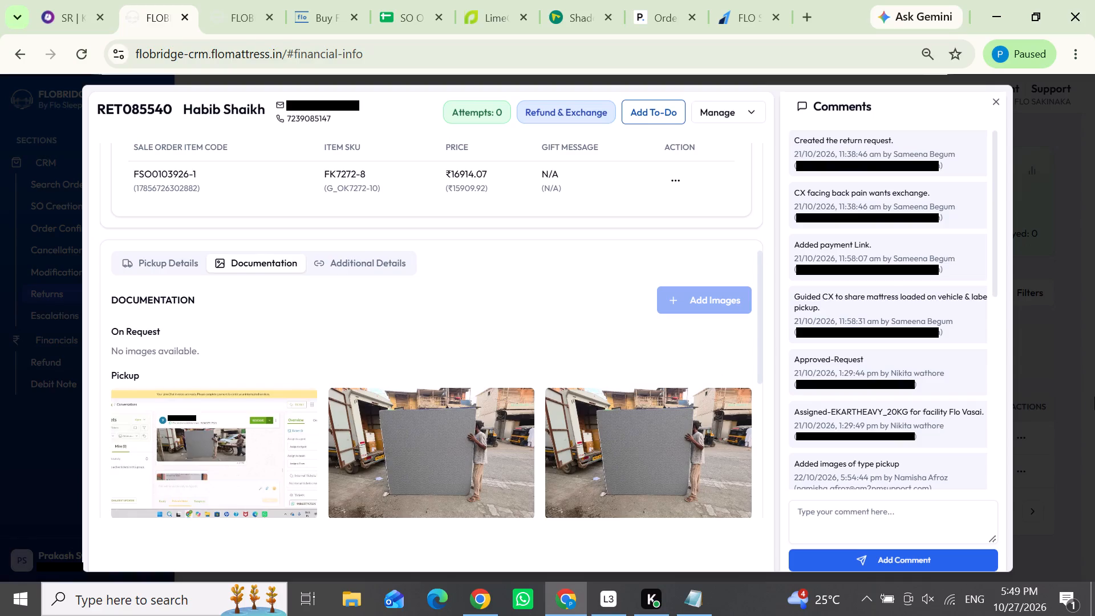
{"action": "scroll", "coordinate": [907, 416], "scroll_direction": "down", "scroll_amount": 2}
{"action": "left_click", "coordinate": [1070, 356]}
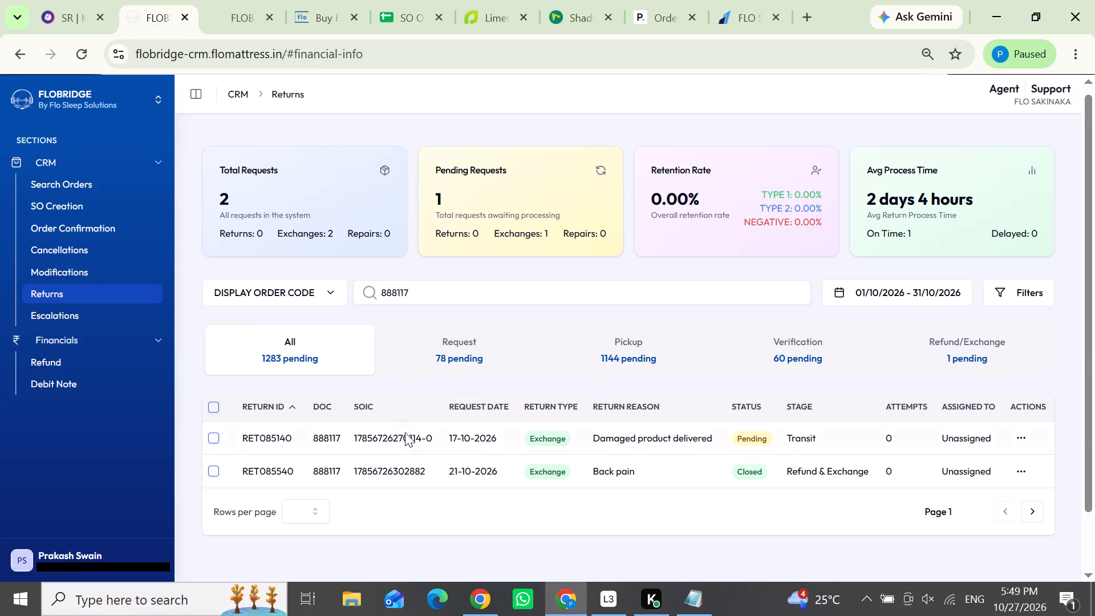
{"action": "left_click_drag", "start_coordinate": [431, 467], "coordinate": [347, 467]}
{"action": "left_click", "coordinate": [377, 522]}
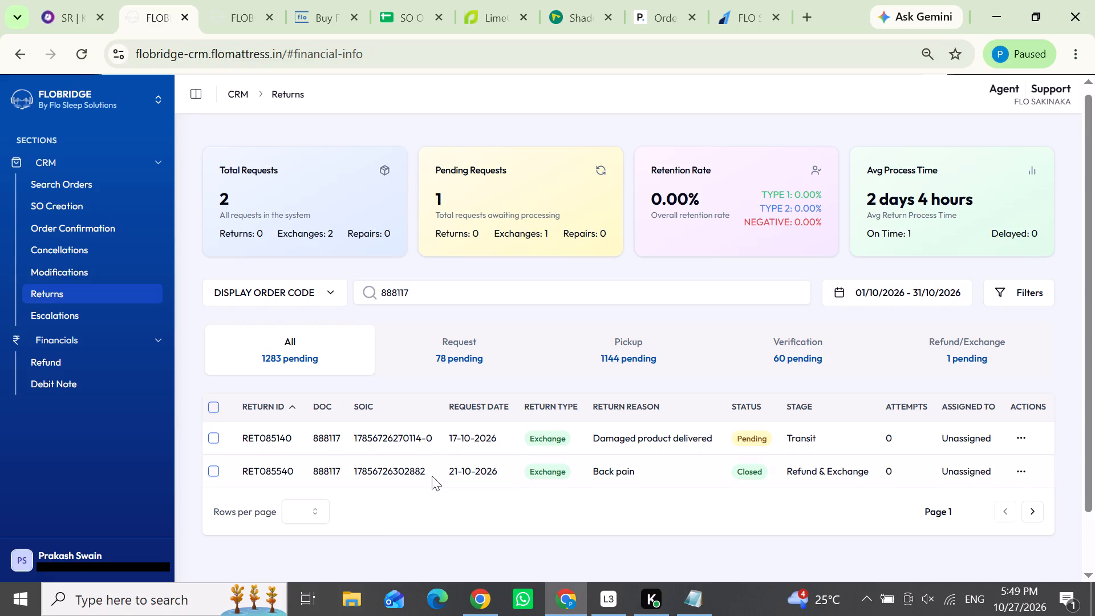
{"action": "left_click_drag", "start_coordinate": [436, 441], "coordinate": [343, 439]}
{"action": "left_click", "coordinate": [349, 484]}
{"action": "left_click_drag", "start_coordinate": [352, 470], "coordinate": [439, 468]}
{"action": "left_click", "coordinate": [510, 473]}
{"action": "left_click_drag", "start_coordinate": [506, 472], "coordinate": [442, 471]}
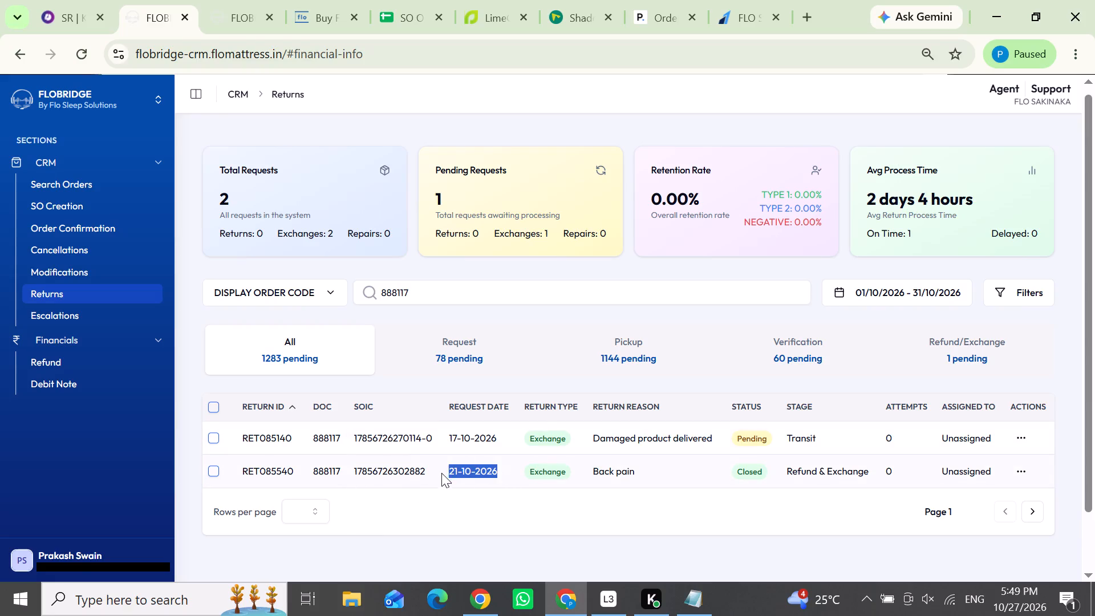
{"action": "left_click", "coordinate": [433, 495]}
{"action": "left_click_drag", "start_coordinate": [434, 436], "coordinate": [351, 439]}
{"action": "left_click", "coordinate": [401, 520]}
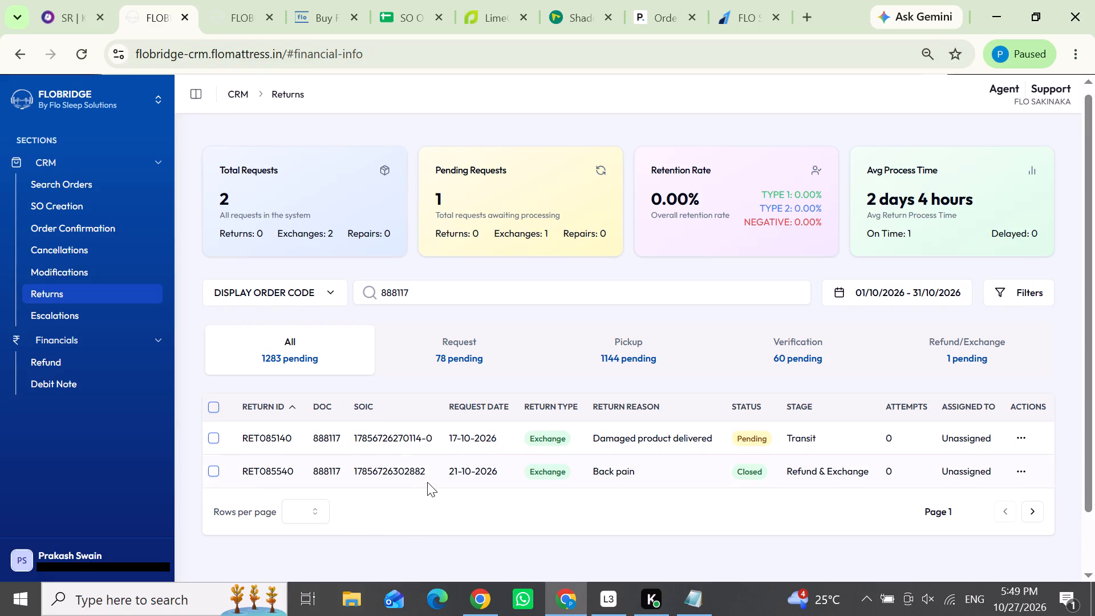
{"action": "left_click_drag", "start_coordinate": [427, 472], "coordinate": [352, 471]}
{"action": "left_click", "coordinate": [361, 521]}
{"action": "left_click_drag", "start_coordinate": [426, 469], "coordinate": [389, 468]}
{"action": "left_click_drag", "start_coordinate": [389, 468], "coordinate": [386, 468]}
{"action": "left_click_drag", "start_coordinate": [386, 468], "coordinate": [391, 469]}
{"action": "left_click_drag", "start_coordinate": [391, 469], "coordinate": [387, 469]}
{"action": "left_click", "coordinate": [433, 498]}
{"action": "left_click_drag", "start_coordinate": [430, 469], "coordinate": [390, 468]}
{"action": "left_click_drag", "start_coordinate": [390, 468], "coordinate": [352, 471]}
{"action": "left_click", "coordinate": [364, 509]}
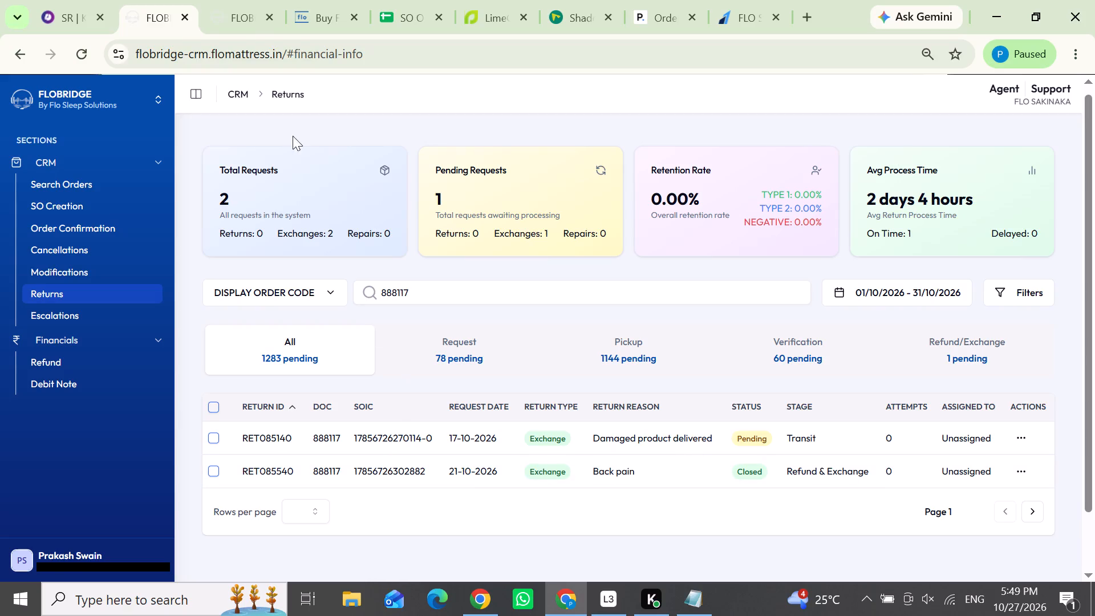
{"action": "left_click", "coordinate": [234, 3]}
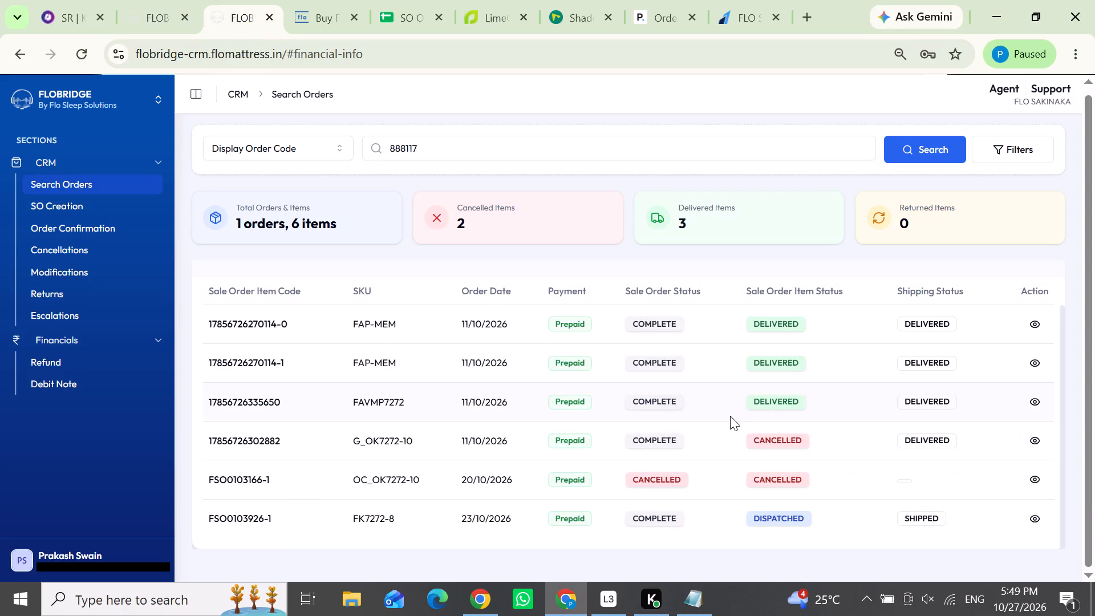
{"action": "scroll", "coordinate": [547, 425], "scroll_direction": "down", "scroll_amount": 2}
{"action": "left_click", "coordinate": [152, 3]}
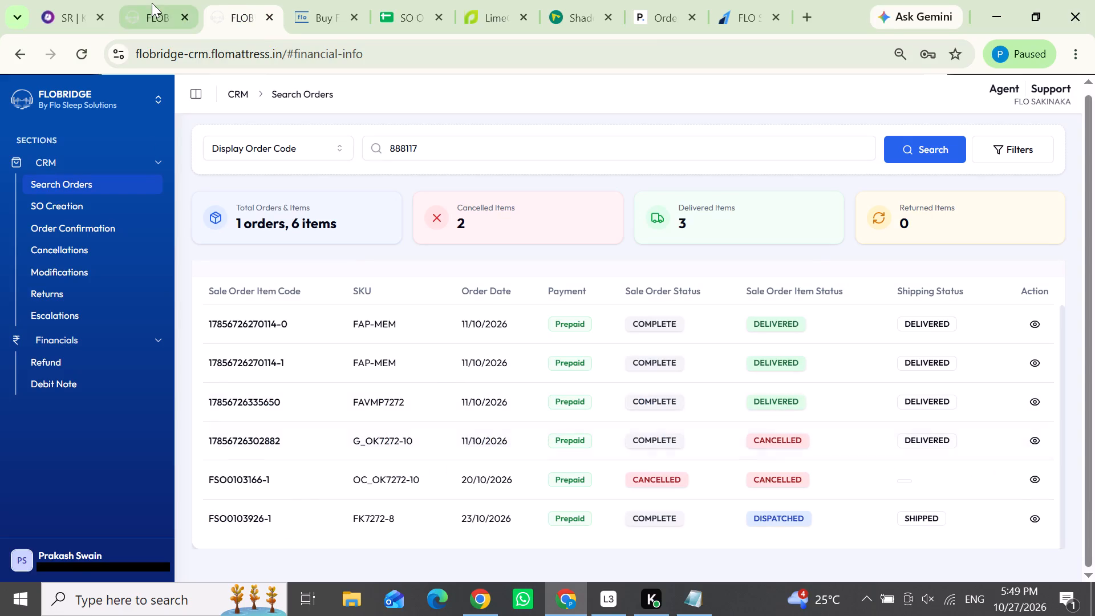
{"action": "left_click", "coordinate": [1021, 467]}
{"action": "left_click", "coordinate": [975, 517]}
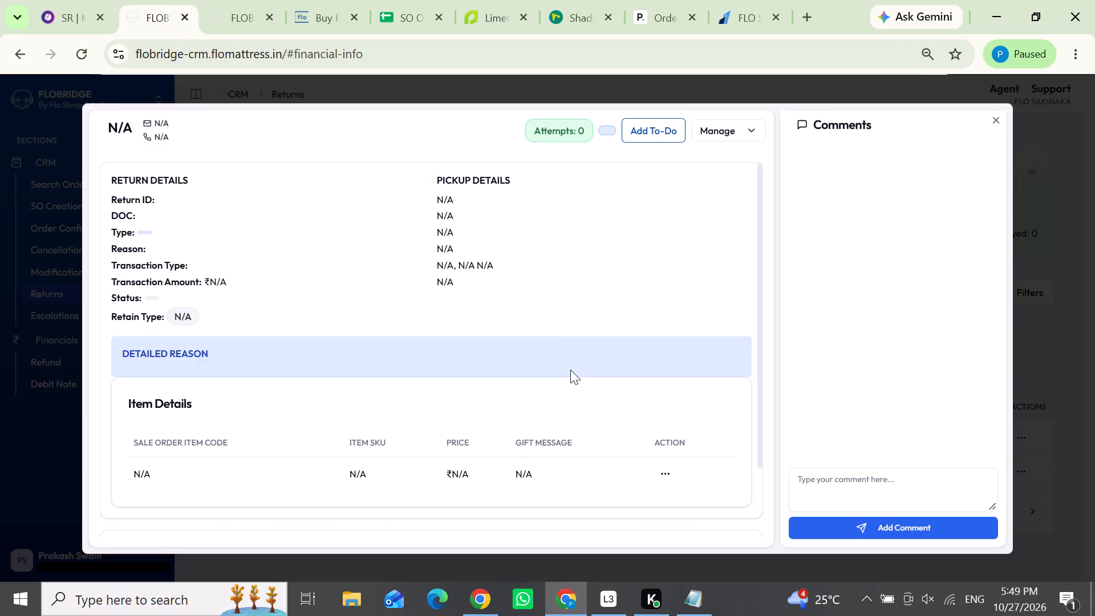
{"action": "scroll", "coordinate": [568, 339], "scroll_direction": "down", "scroll_amount": 2}
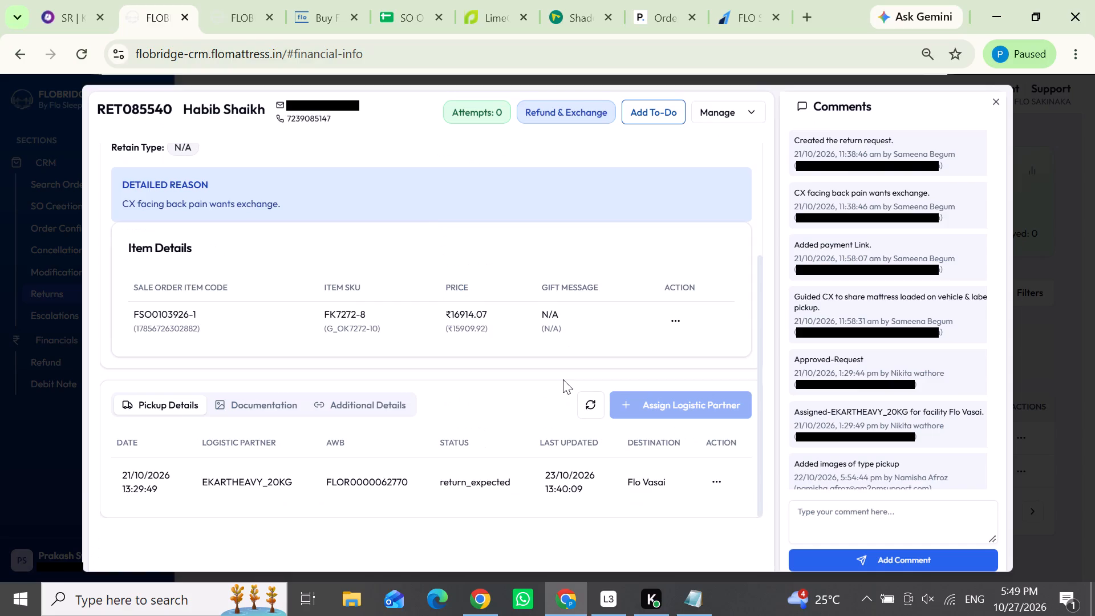
{"action": "left_click", "coordinate": [244, 2]}
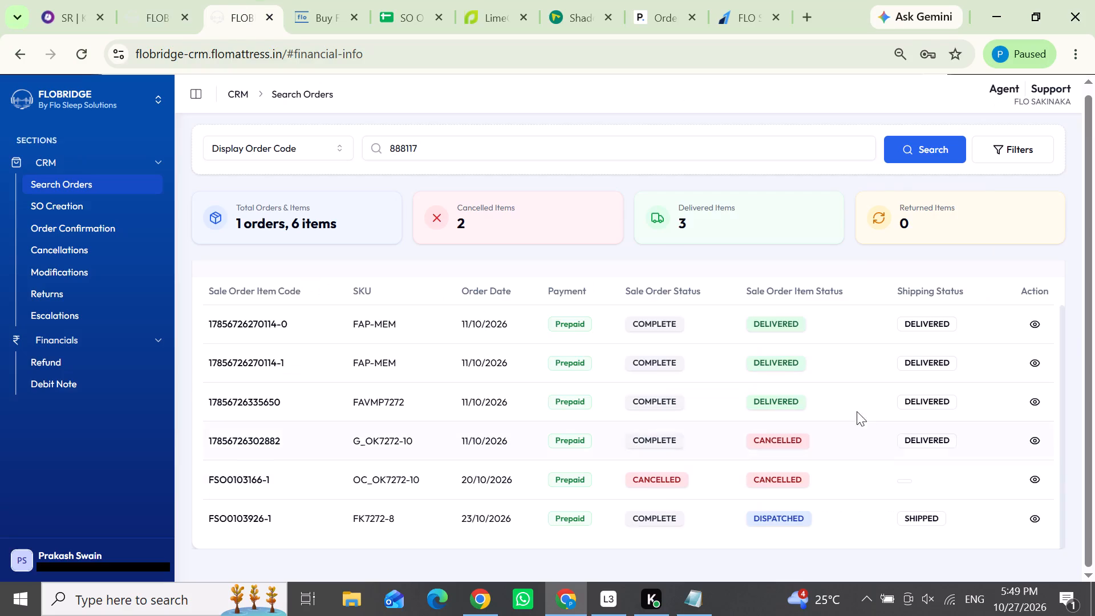
{"action": "scroll", "coordinate": [862, 395], "scroll_direction": "up", "scroll_amount": 2}
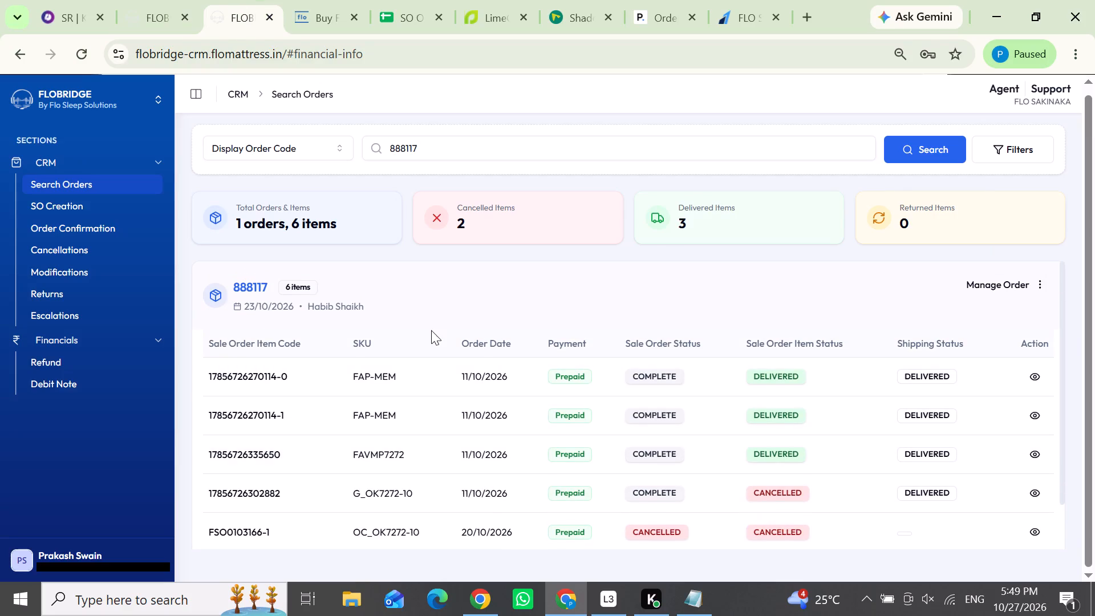
{"action": "left_click", "coordinate": [155, 18]}
{"action": "scroll", "coordinate": [436, 372], "scroll_direction": "down", "scroll_amount": 4}
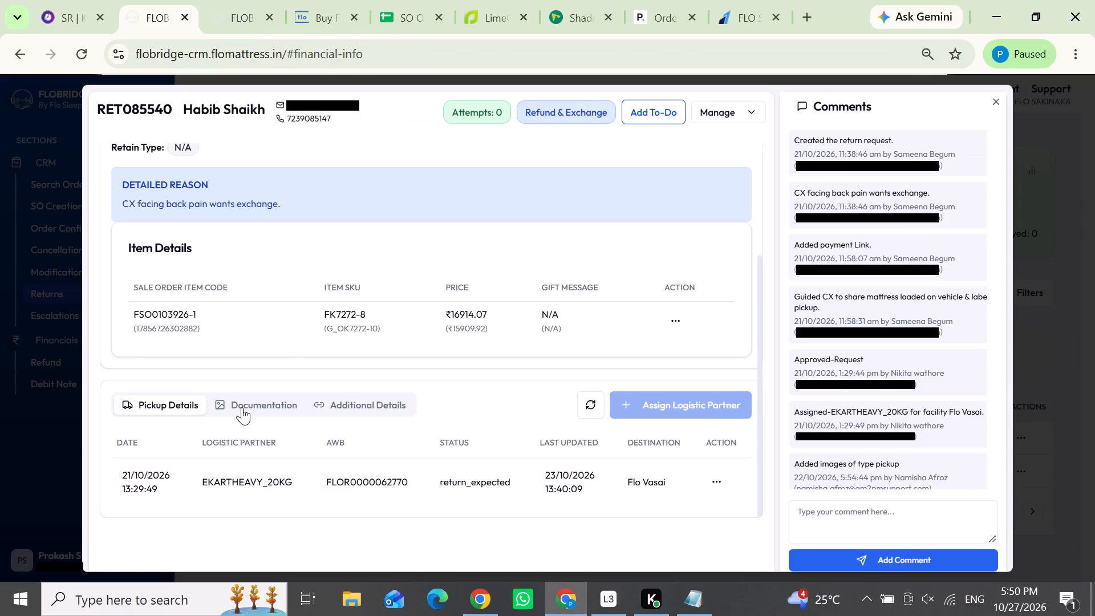
{"action": "left_click", "coordinate": [55, 414]}
Open return RET085140's documentation, enlarge both On Request images in turn, and close the return.
{"action": "left_click", "coordinate": [1027, 441]}
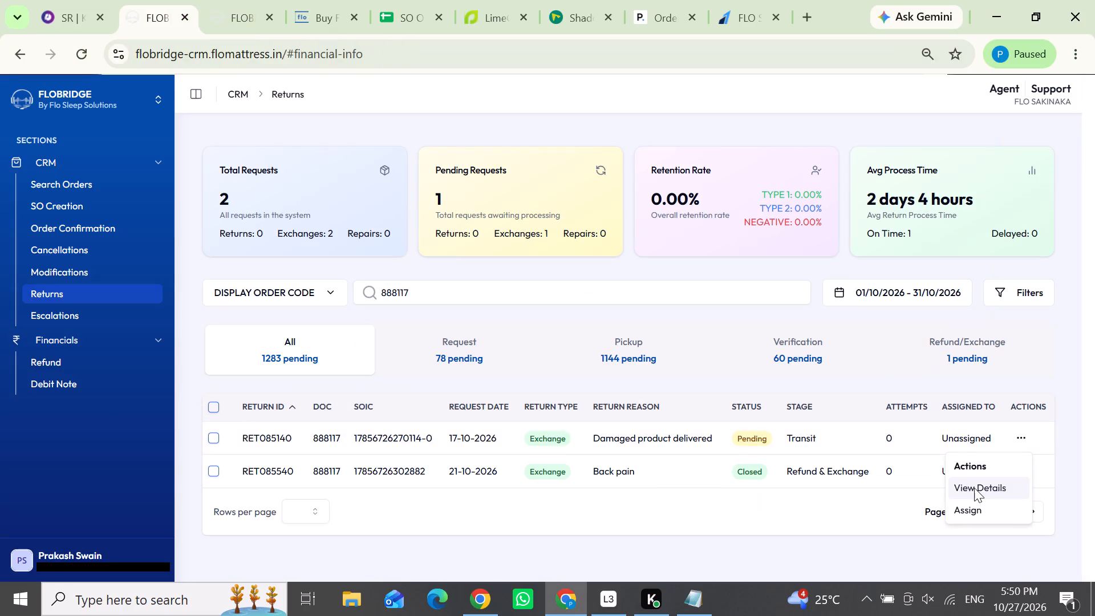
{"action": "left_click", "coordinate": [978, 487]}
{"action": "scroll", "coordinate": [539, 364], "scroll_direction": "down", "scroll_amount": 4}
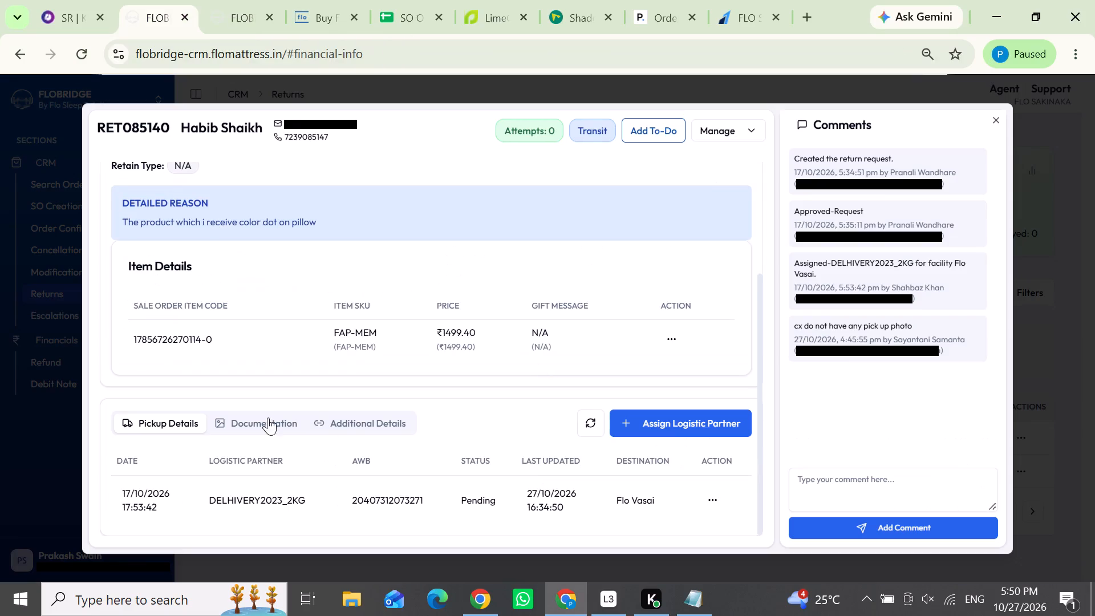
{"action": "left_click", "coordinate": [263, 417]}
{"action": "scroll", "coordinate": [592, 354], "scroll_direction": "down", "scroll_amount": 3}
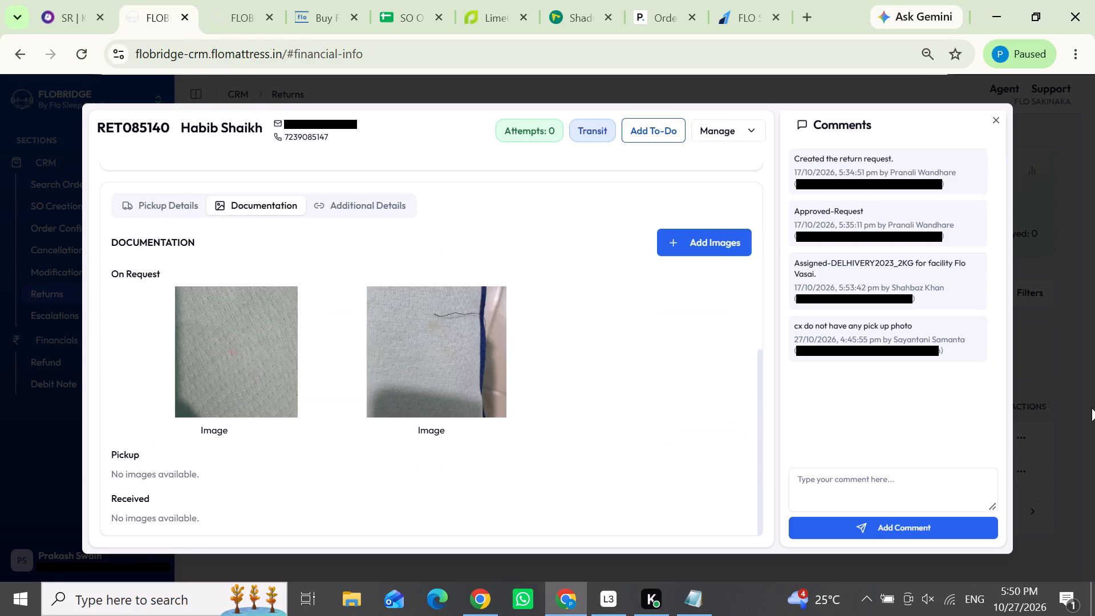
{"action": "left_click", "coordinate": [455, 375]}
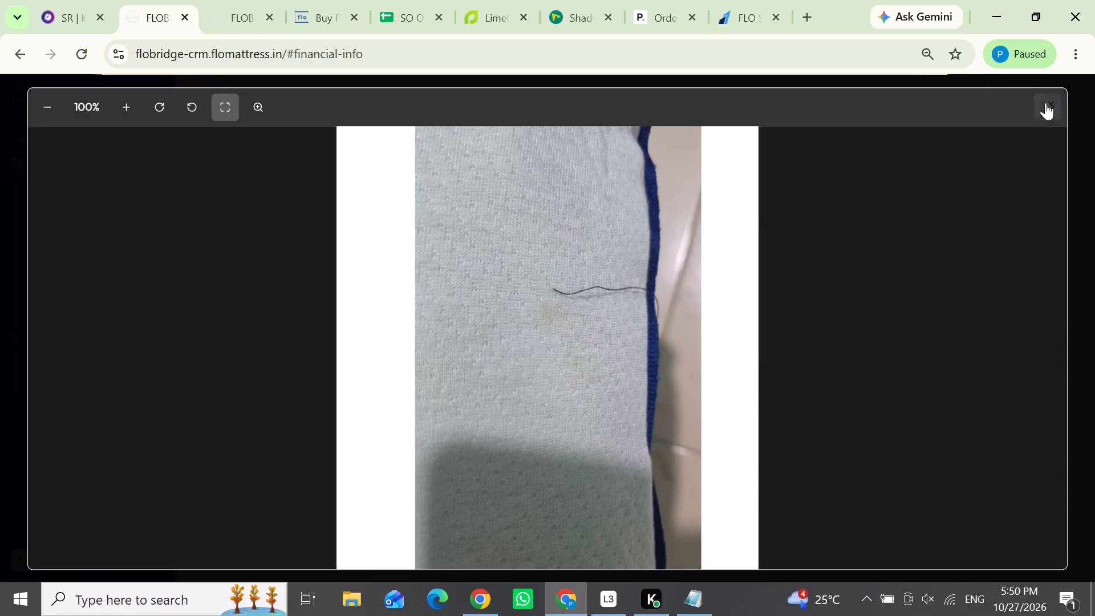
{"action": "left_click", "coordinate": [1045, 103]}
{"action": "left_click", "coordinate": [242, 317]}
{"action": "left_click", "coordinate": [1056, 104]}
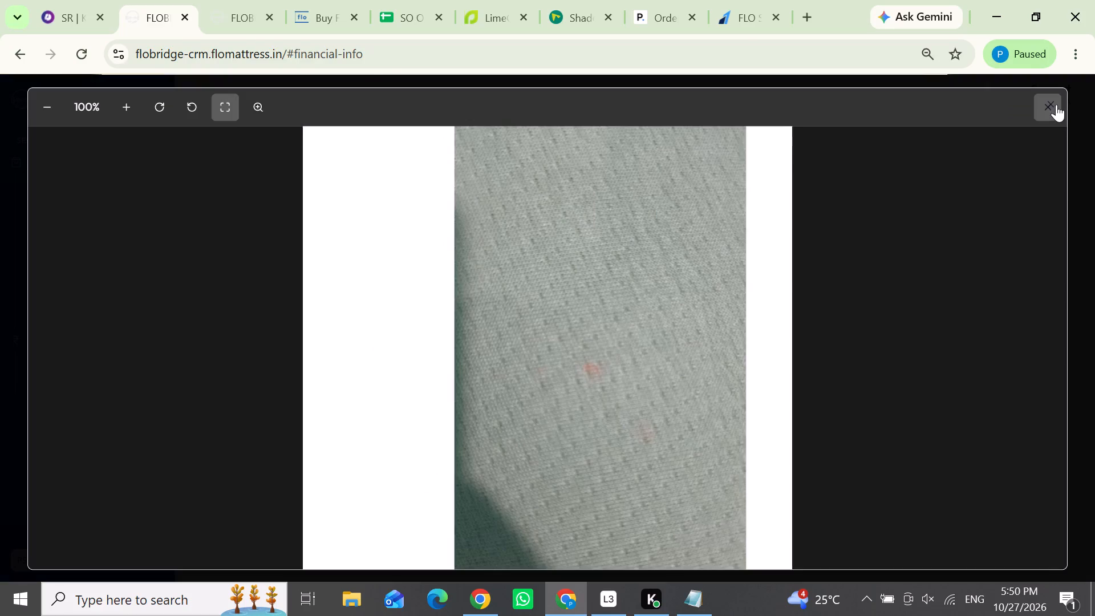
{"action": "left_click", "coordinate": [1046, 352]}
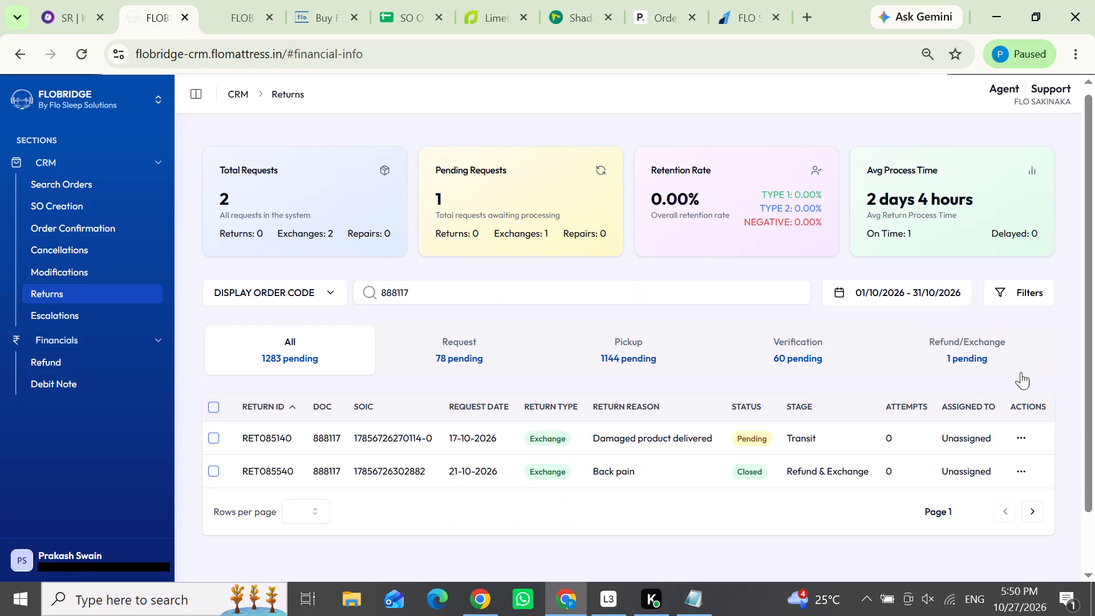
{"action": "left_click", "coordinate": [77, 0]}
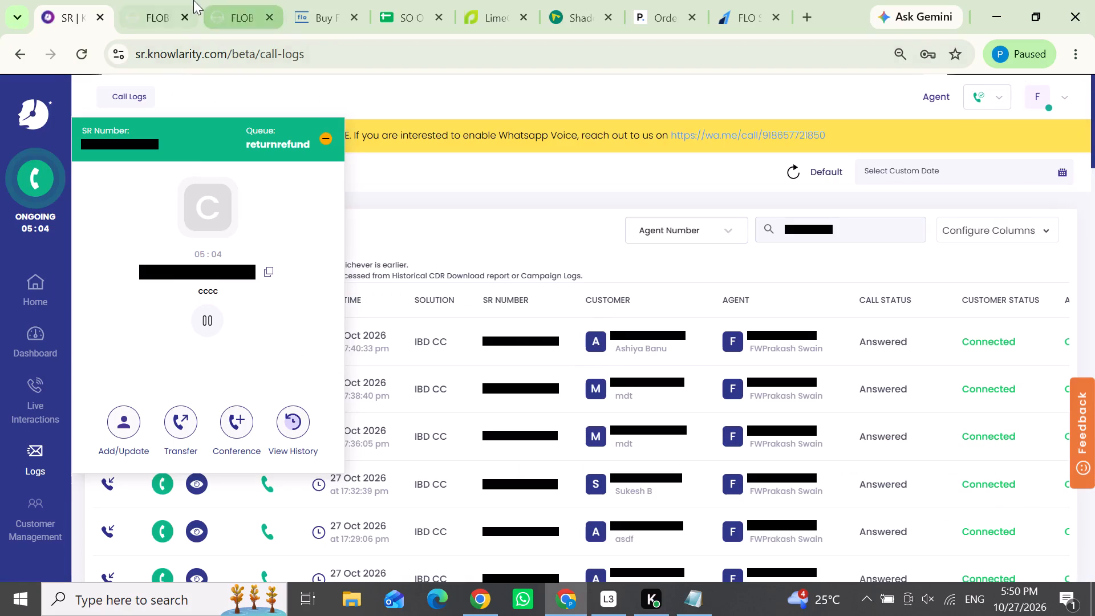
{"action": "left_click", "coordinate": [164, 0]}
{"action": "left_click", "coordinate": [246, 6]}
{"action": "left_click", "coordinate": [152, 19]}
{"action": "left_click", "coordinate": [254, 19]}
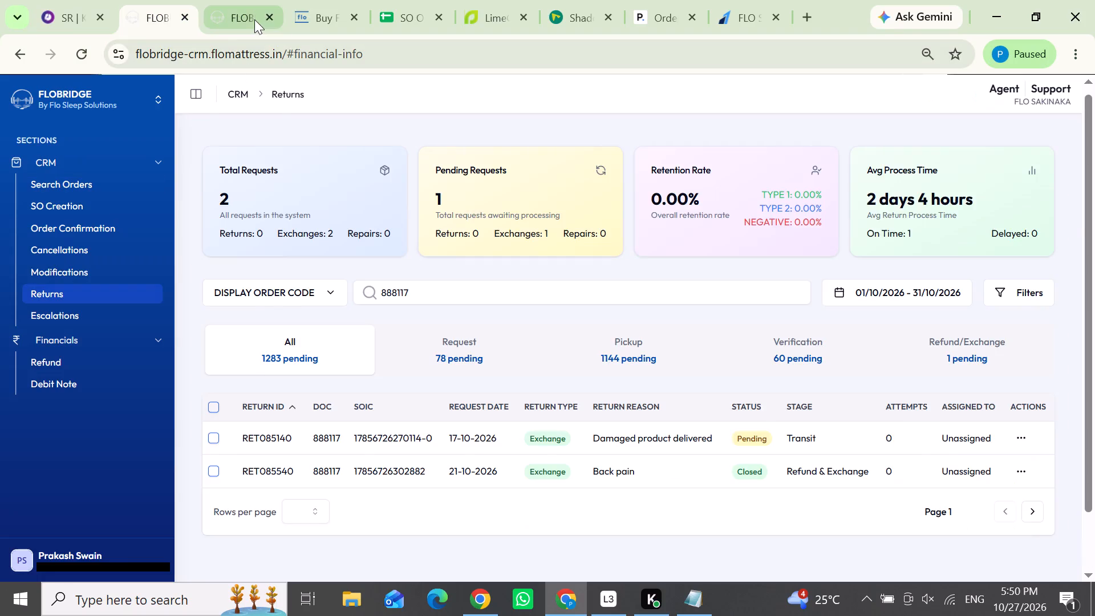
{"action": "left_click", "coordinate": [142, 17]}
{"action": "left_click", "coordinate": [235, 17]}
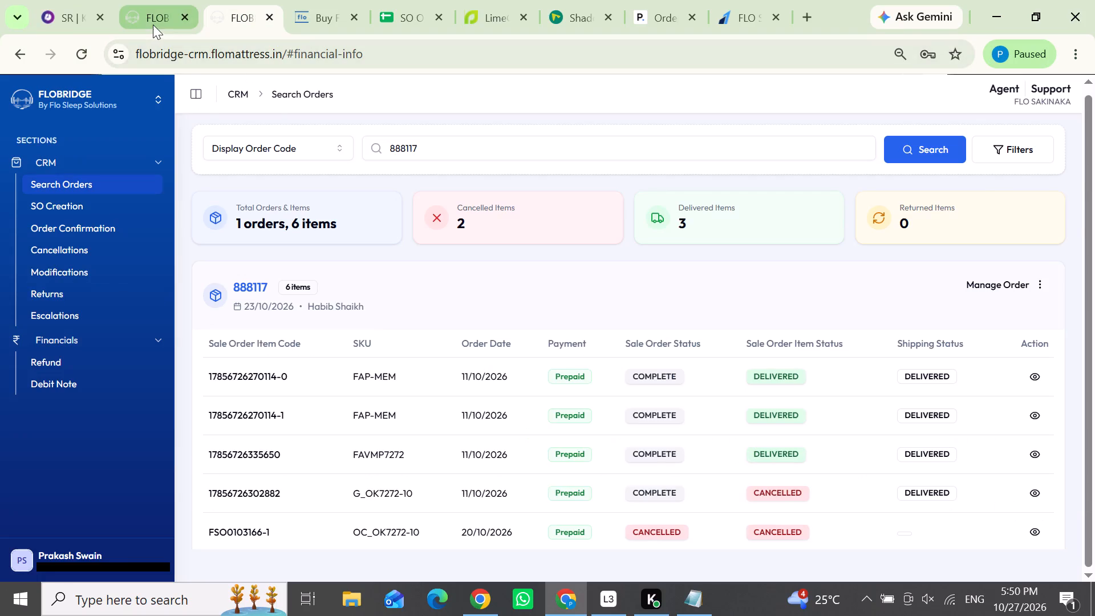
{"action": "left_click", "coordinate": [153, 24]}
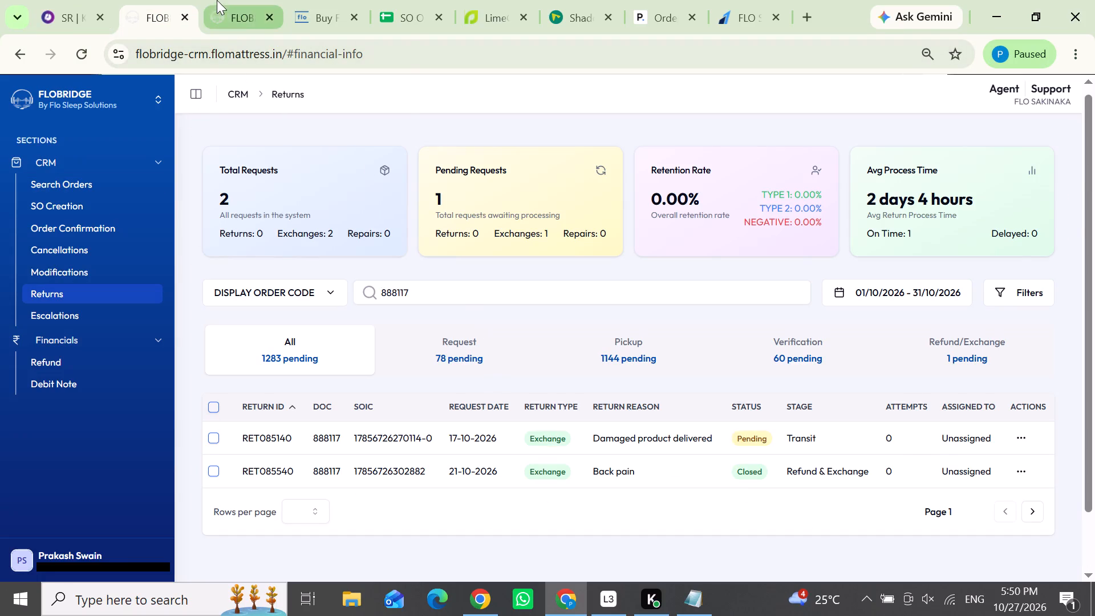
{"action": "left_click", "coordinate": [1022, 436]}
{"action": "left_click", "coordinate": [984, 488]}
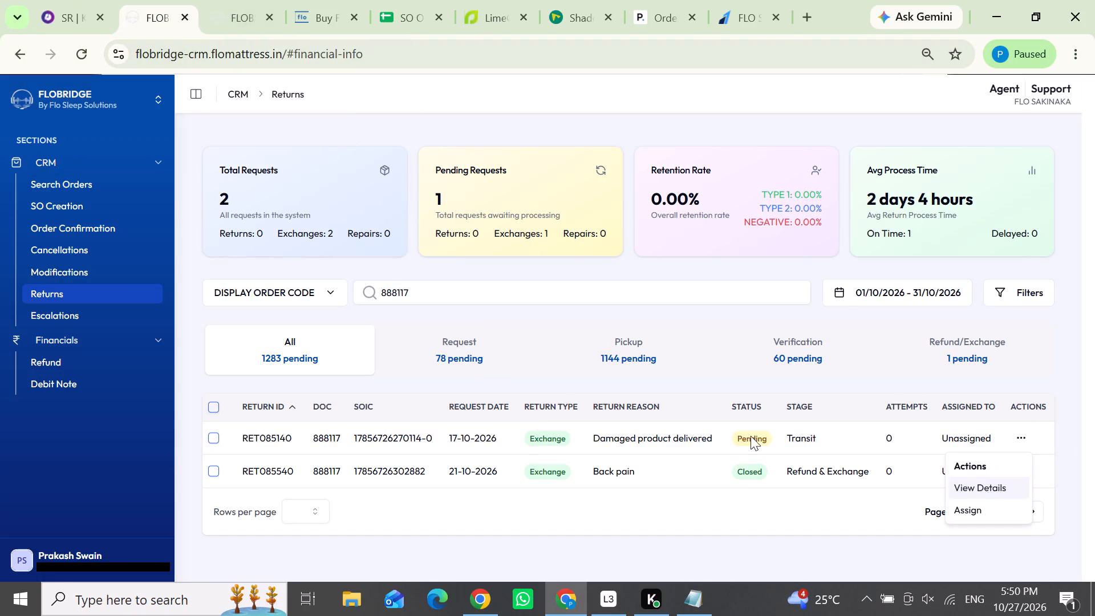
{"action": "scroll", "coordinate": [535, 346], "scroll_direction": "down", "scroll_amount": 3}
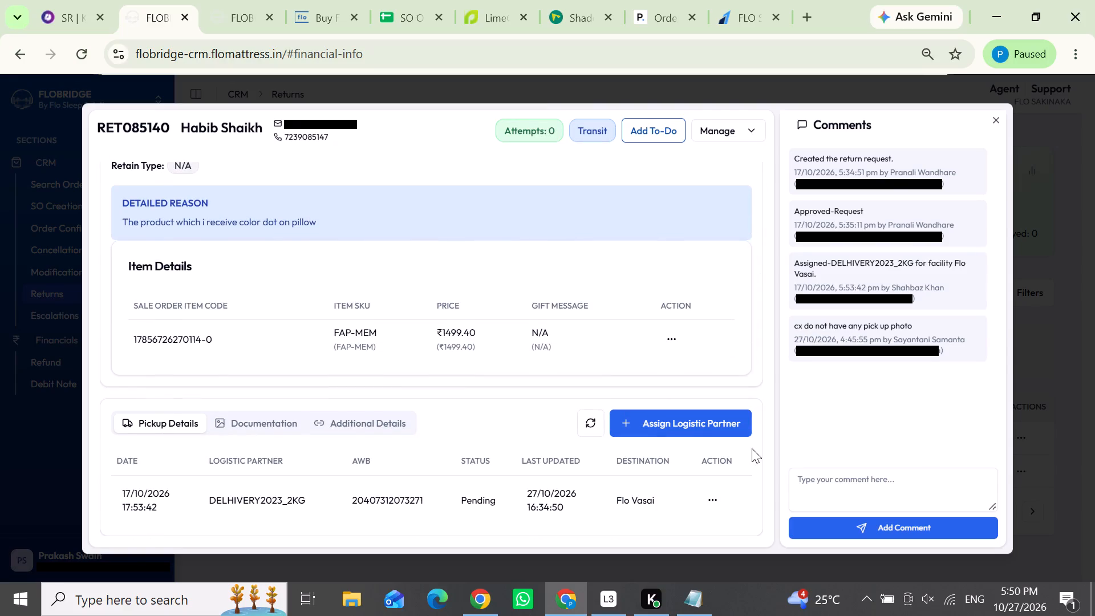
{"action": "left_click_drag", "start_coordinate": [496, 500], "coordinate": [478, 500]}
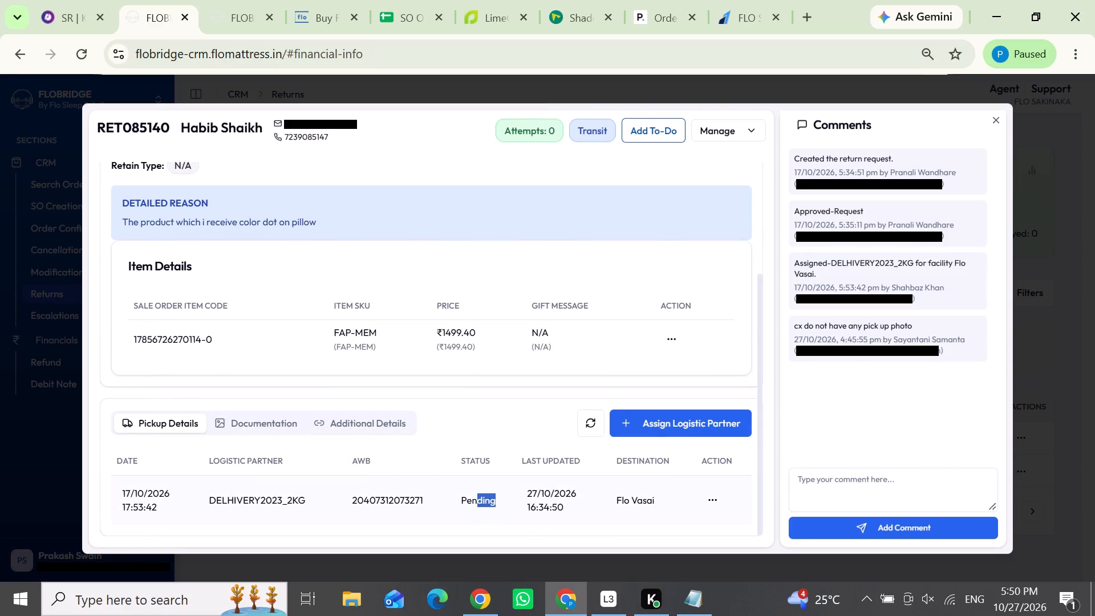
{"action": "left_click_drag", "start_coordinate": [478, 500], "coordinate": [476, 502]}
{"action": "left_click", "coordinate": [474, 530]}
{"action": "left_click_drag", "start_coordinate": [456, 505], "coordinate": [476, 505]}
{"action": "left_click", "coordinate": [482, 519]}
{"action": "left_click_drag", "start_coordinate": [500, 501], "coordinate": [480, 501]}
{"action": "left_click_drag", "start_coordinate": [480, 501], "coordinate": [480, 501]}
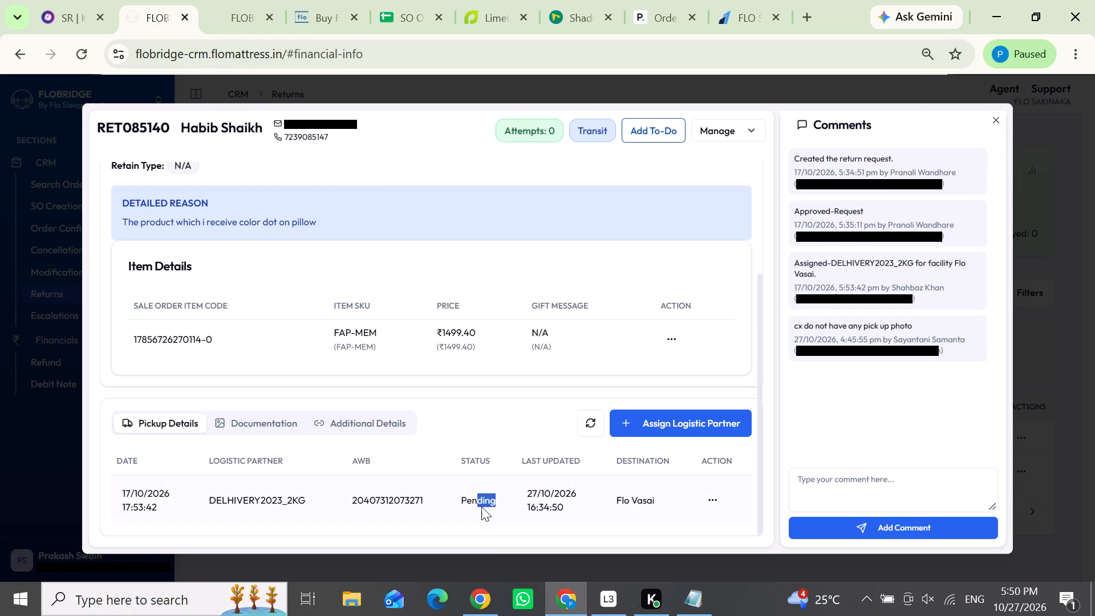
{"action": "left_click", "coordinate": [480, 518]}
{"action": "left_click_drag", "start_coordinate": [498, 502], "coordinate": [476, 503]}
{"action": "left_click", "coordinate": [482, 549]}
{"action": "left_click_drag", "start_coordinate": [456, 506], "coordinate": [479, 506]}
{"action": "left_click", "coordinate": [494, 519]}
{"action": "left_click_drag", "start_coordinate": [500, 497], "coordinate": [479, 500]}
{"action": "left_click", "coordinate": [485, 527]}
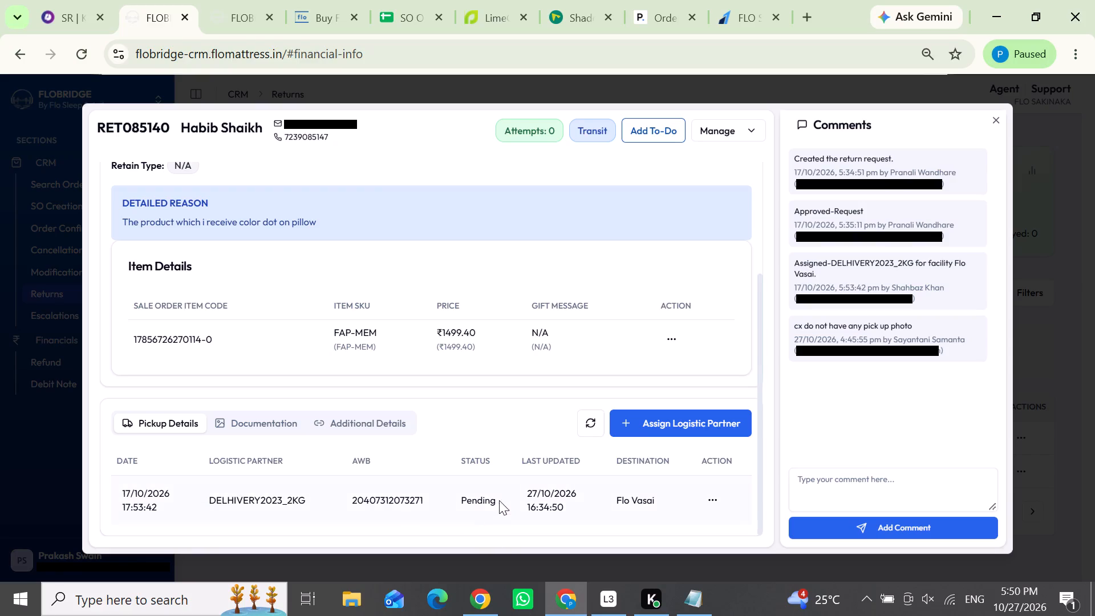
{"action": "left_click_drag", "start_coordinate": [499, 500], "coordinate": [477, 499]}
{"action": "left_click", "coordinate": [485, 527]}
{"action": "left_click_drag", "start_coordinate": [458, 505], "coordinate": [477, 506]}
{"action": "left_click", "coordinate": [507, 505]}
{"action": "left_click", "coordinate": [502, 499]}
{"action": "left_click_drag", "start_coordinate": [500, 500], "coordinate": [477, 500]}
{"action": "left_click", "coordinate": [488, 532]}
Switch to Knowlarity and put the ongoing returnrefund call on hold.
{"action": "left_click", "coordinate": [53, 0]}
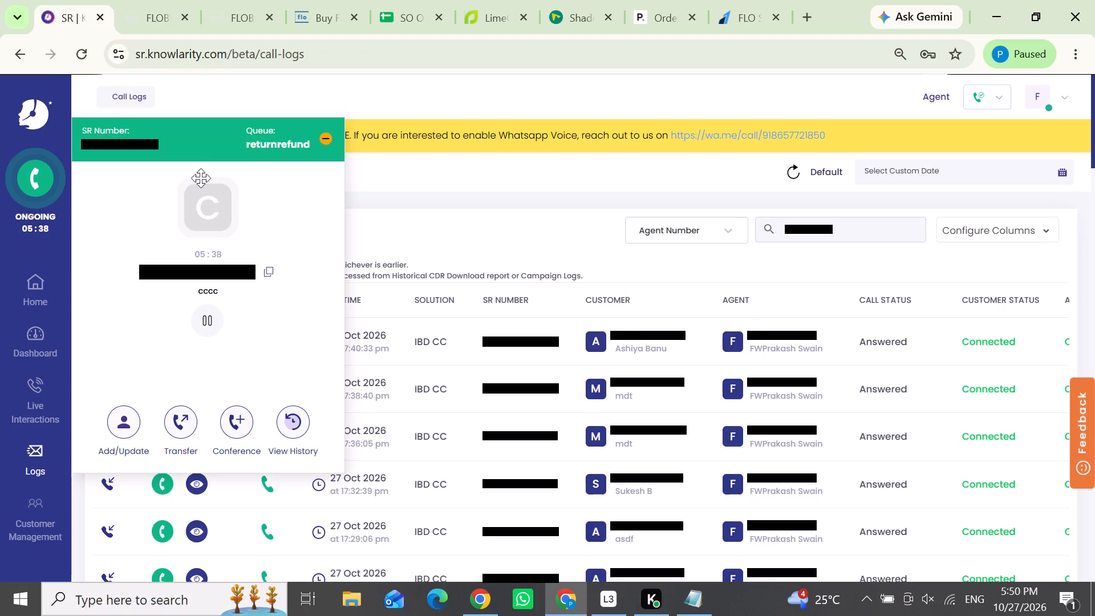
{"action": "left_click_drag", "start_coordinate": [193, 143], "coordinate": [190, 178]}
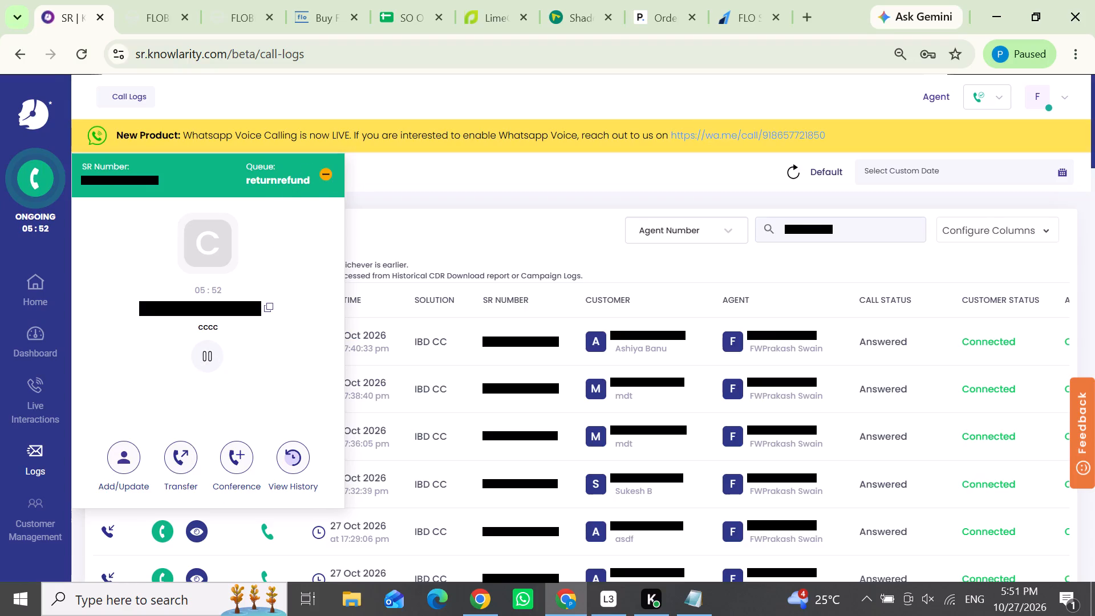
{"action": "left_click", "coordinate": [200, 362]}
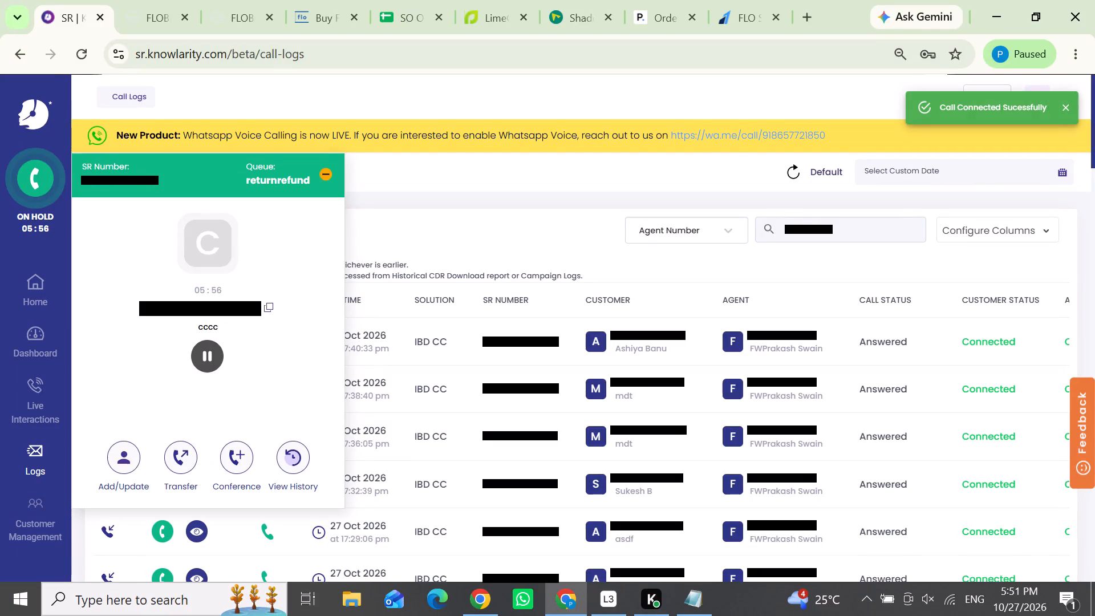
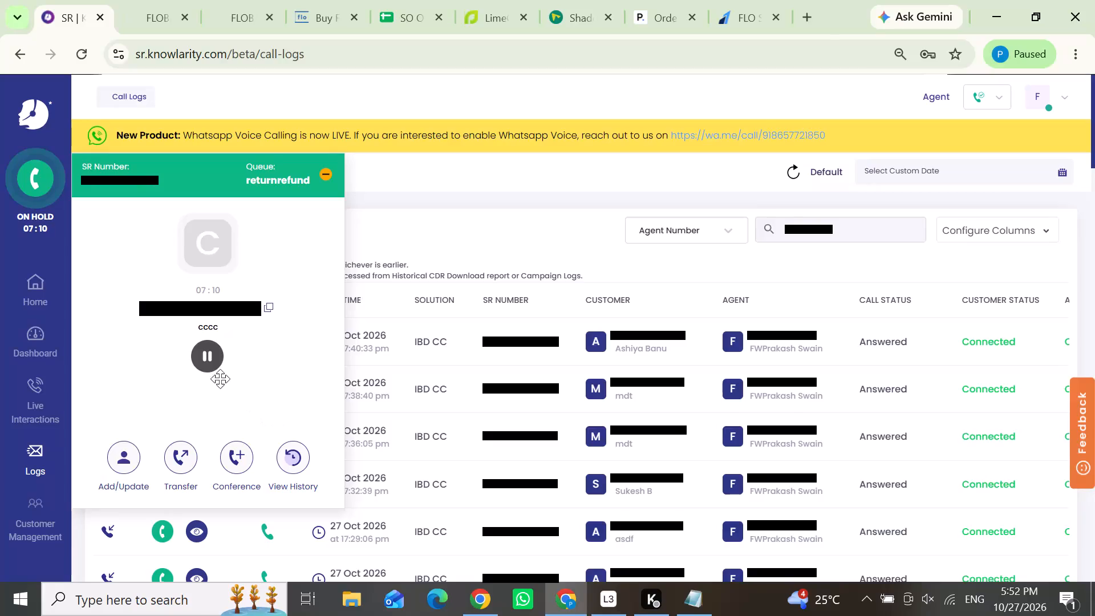
Take the active returnrefund queue call off hold to resume the conversation with the customer.
{"action": "left_click", "coordinate": [201, 353]}
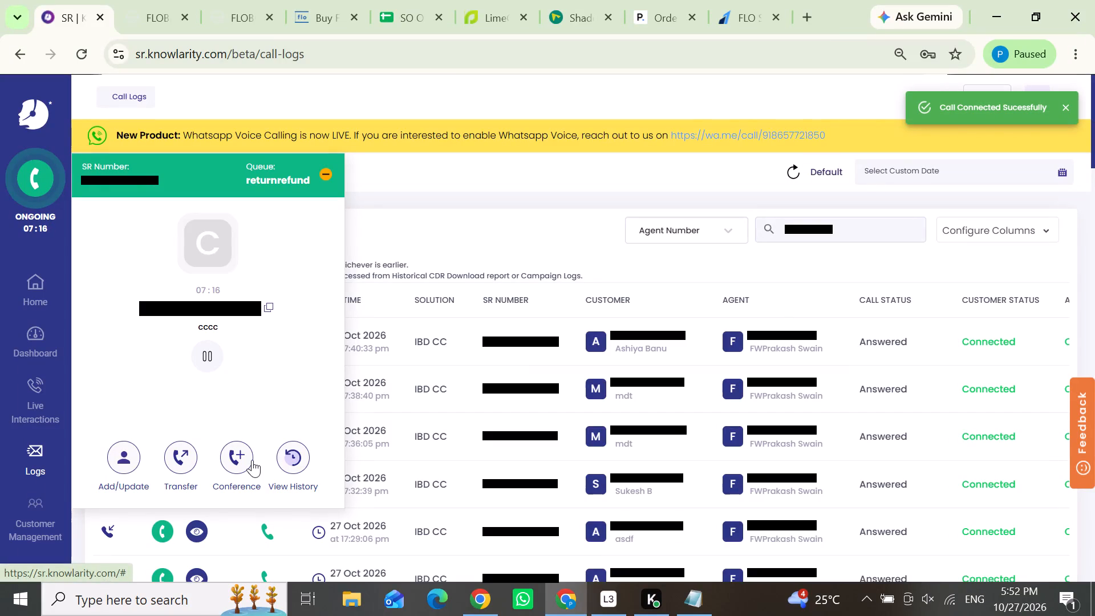
Switch from the call logs to the adjacent FLOB page.
{"action": "left_click", "coordinate": [122, 0]}
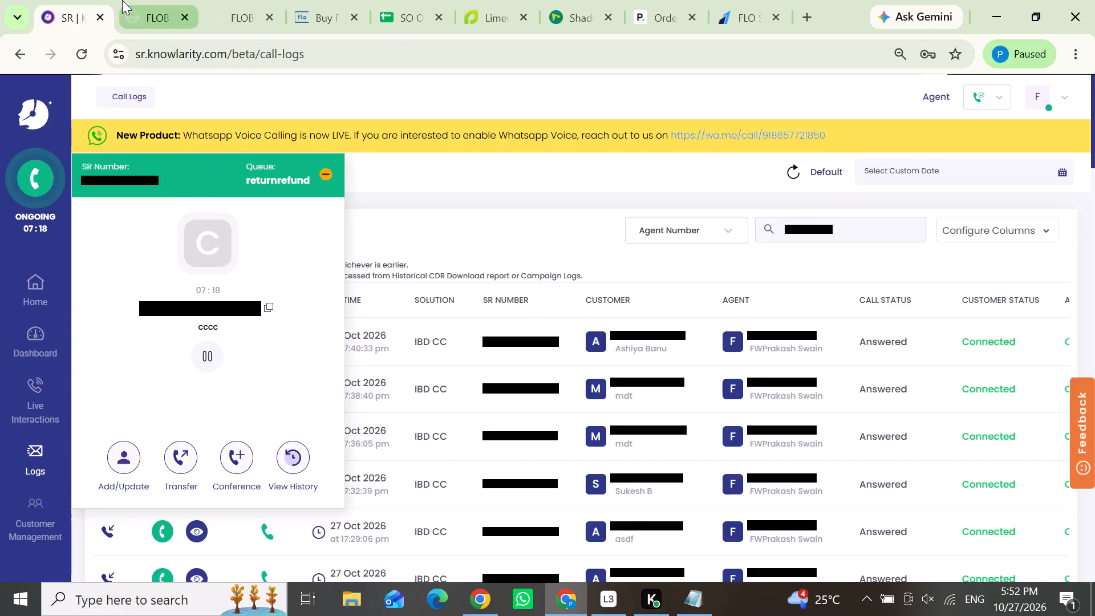
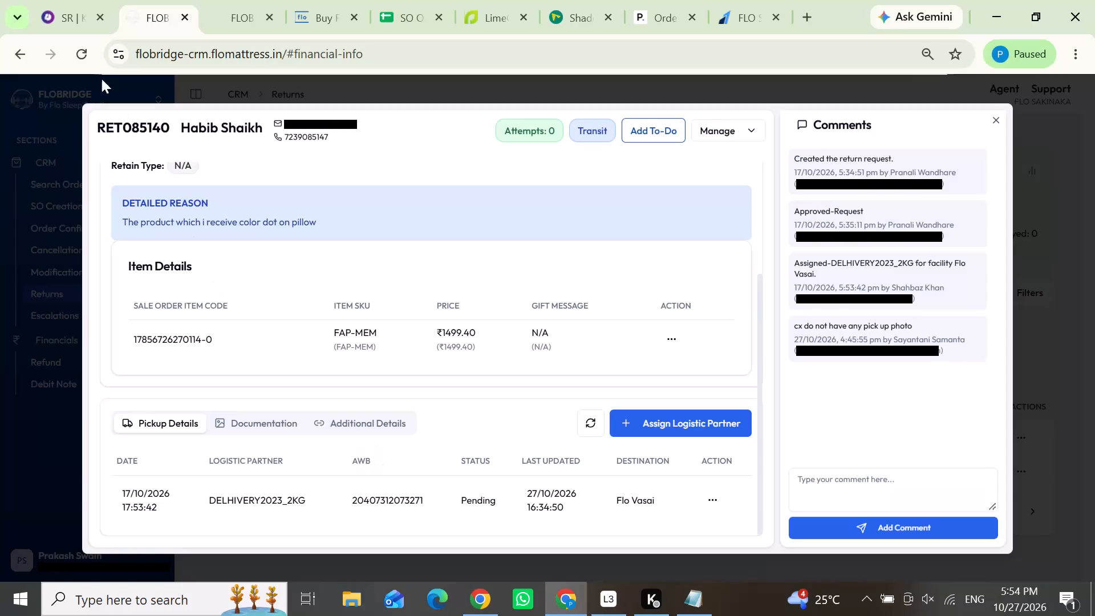
Copy the orderstatus caller's number and search CRM orders by notification mobile, dropping the leading country code.
{"action": "left_click", "coordinate": [74, 11]}
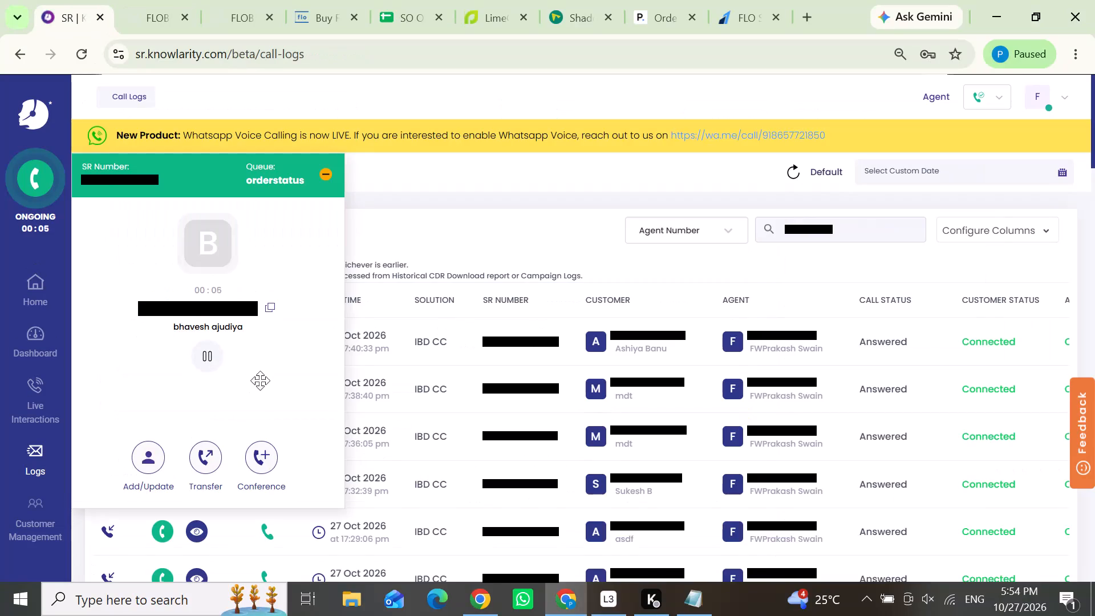
{"action": "left_click", "coordinate": [269, 304]}
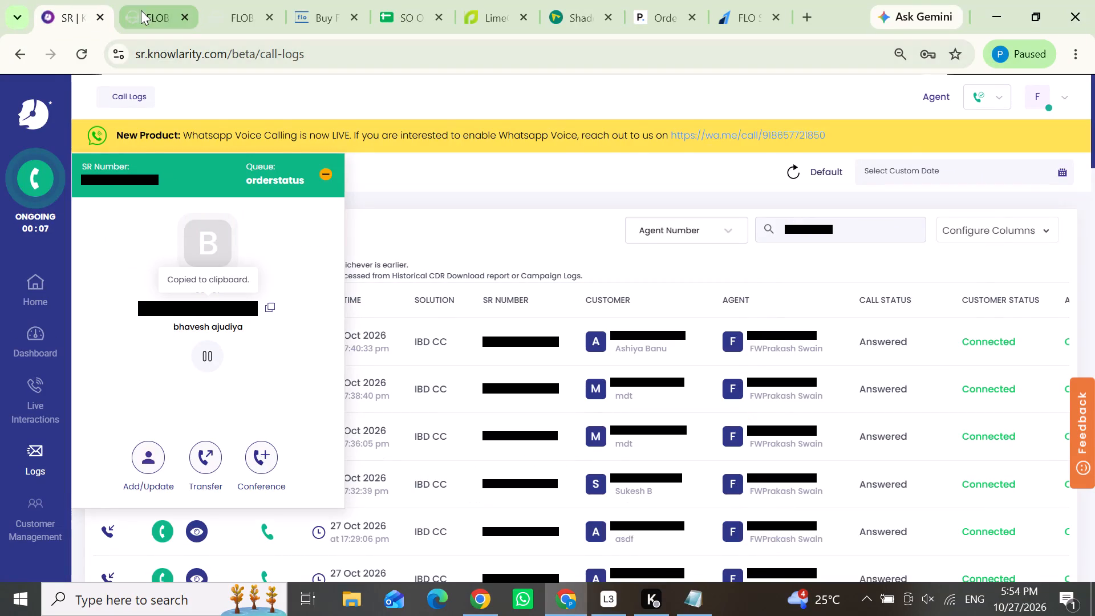
{"action": "left_click", "coordinate": [127, 0]}
{"action": "left_click", "coordinate": [0, 226]}
{"action": "left_click", "coordinate": [58, 173]}
{"action": "left_click", "coordinate": [77, 180]}
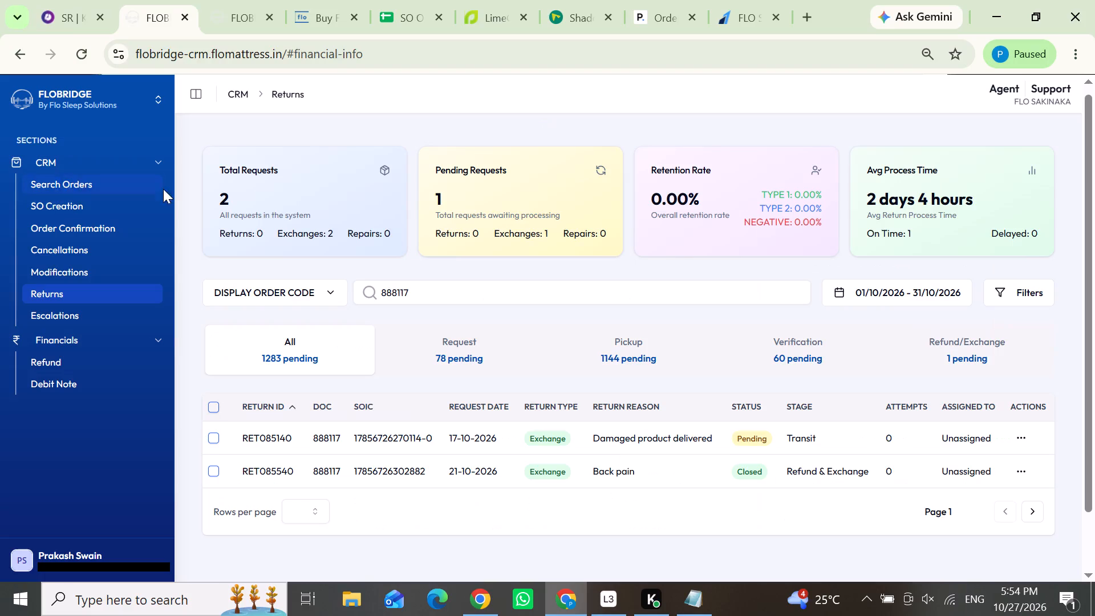
{"action": "left_click", "coordinate": [259, 153]}
{"action": "left_click", "coordinate": [270, 206]}
{"action": "key", "text": "ctrl+v"}
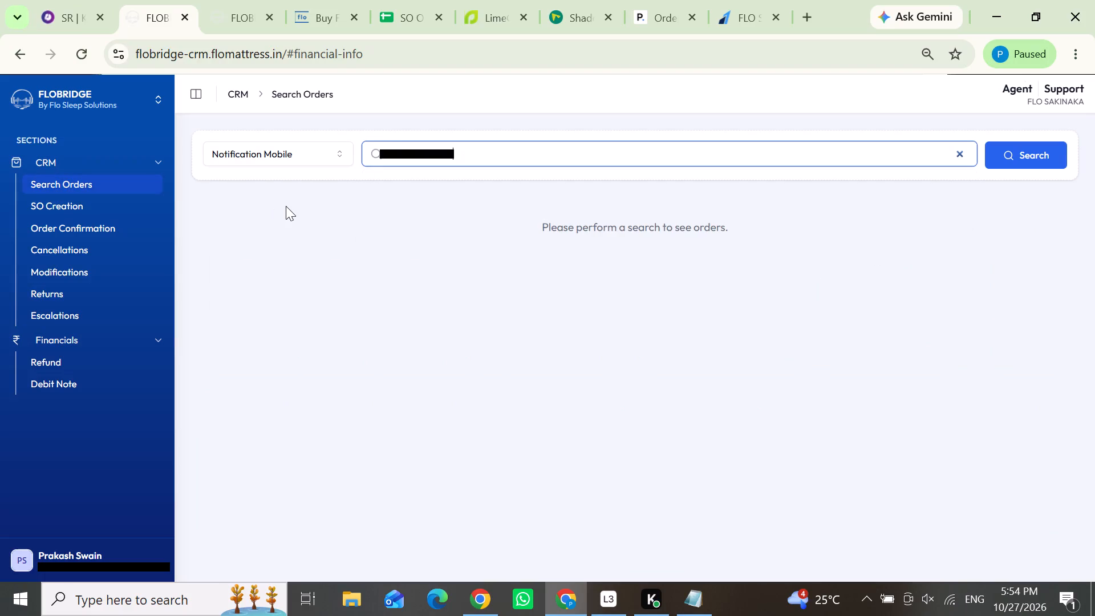
{"action": "left_click_drag", "start_coordinate": [404, 153], "coordinate": [378, 153]}
{"action": "key", "text": "BackSpace"}
{"action": "left_click", "coordinate": [1040, 148]}
{"action": "left_click", "coordinate": [655, 501]}
{"action": "scroll", "coordinate": [653, 494], "scroll_direction": "down", "scroll_amount": 2}
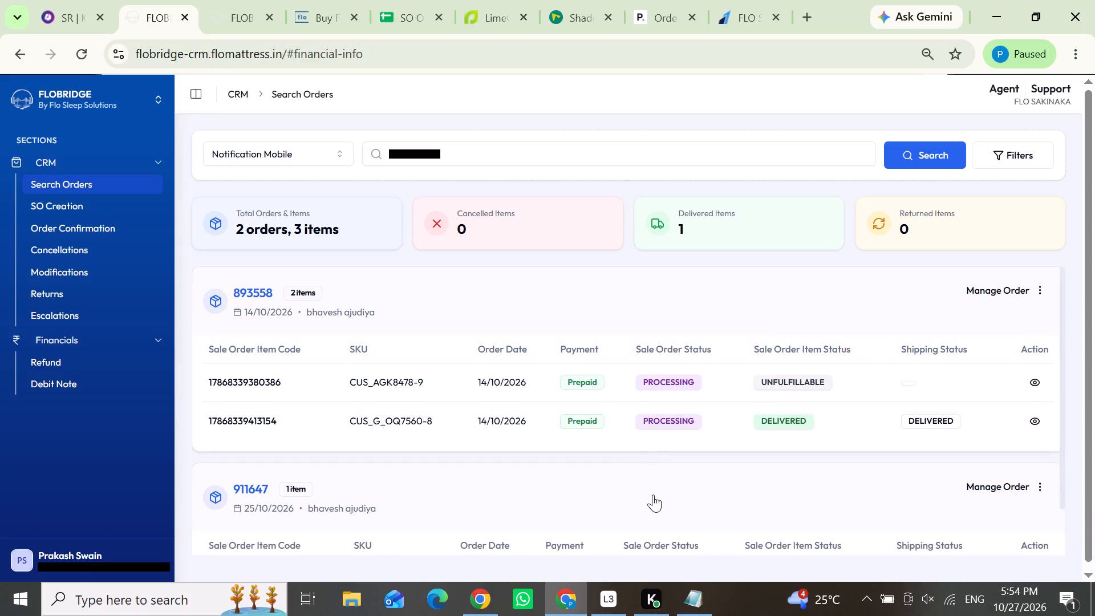
{"action": "scroll", "coordinate": [653, 495], "scroll_direction": "down", "scroll_amount": 2}
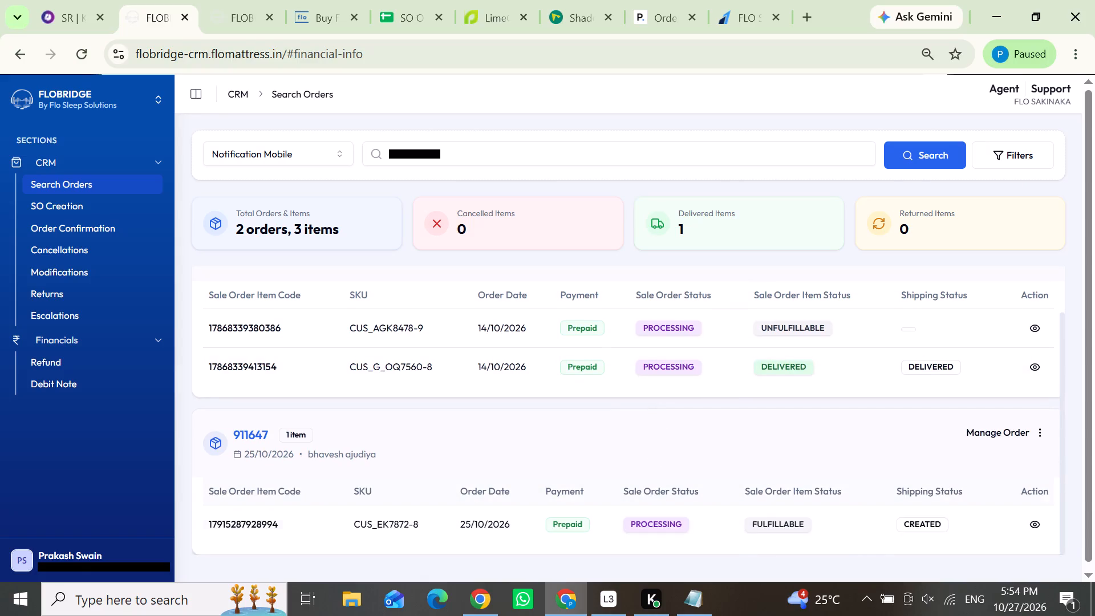
{"action": "left_click", "coordinate": [999, 433]}
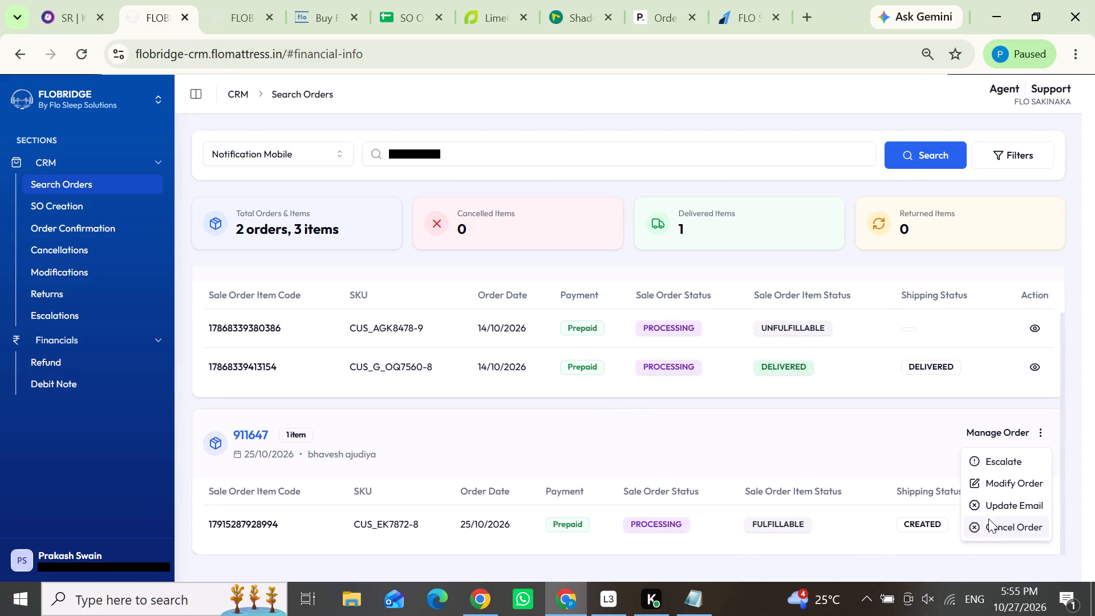
{"action": "left_click", "coordinate": [836, 529]}
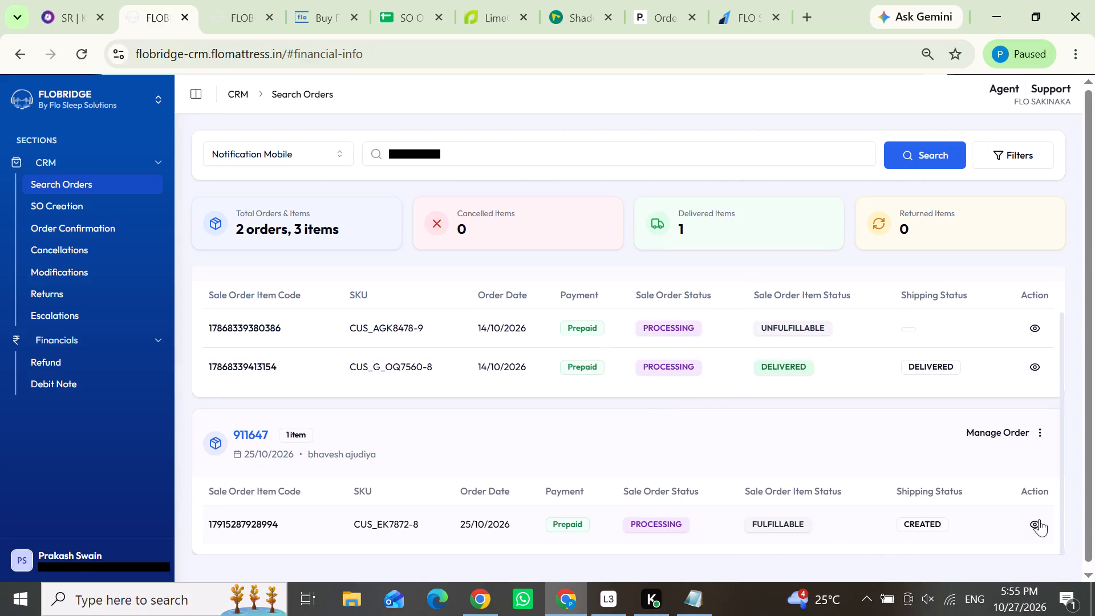
{"action": "double_click", "coordinate": [244, 435]}
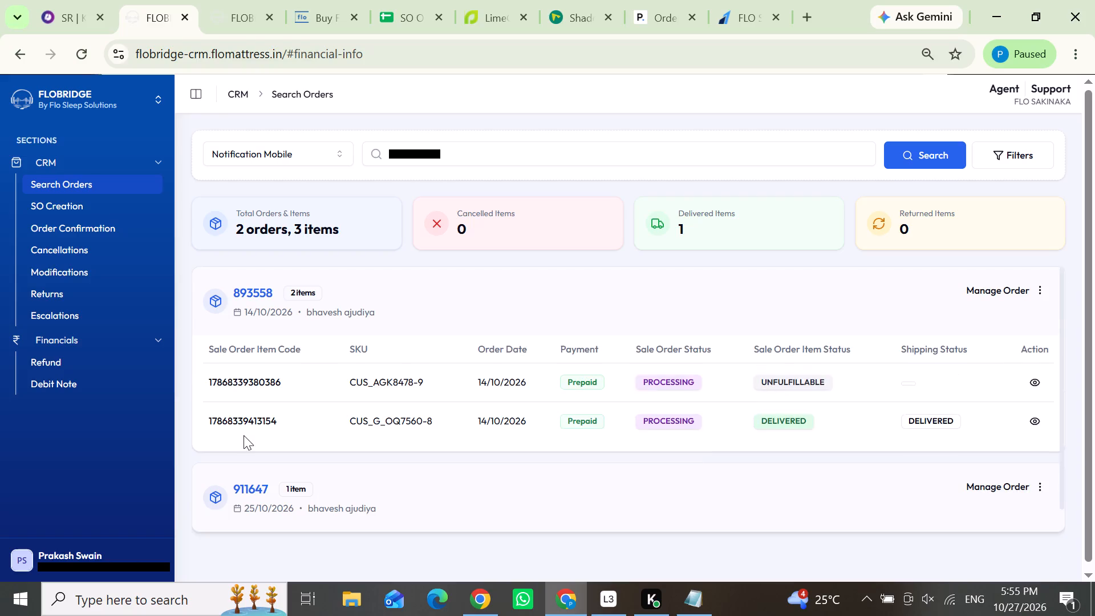
{"action": "double_click", "coordinate": [256, 485]}
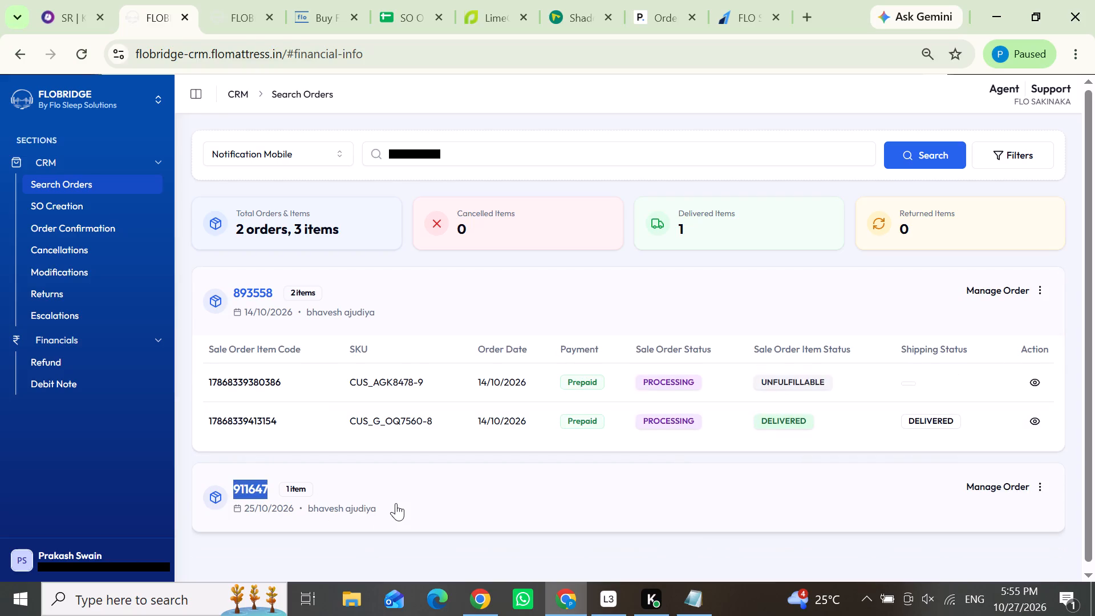
{"action": "key", "text": "ctrl+c"}
{"action": "left_click", "coordinate": [49, 8]}
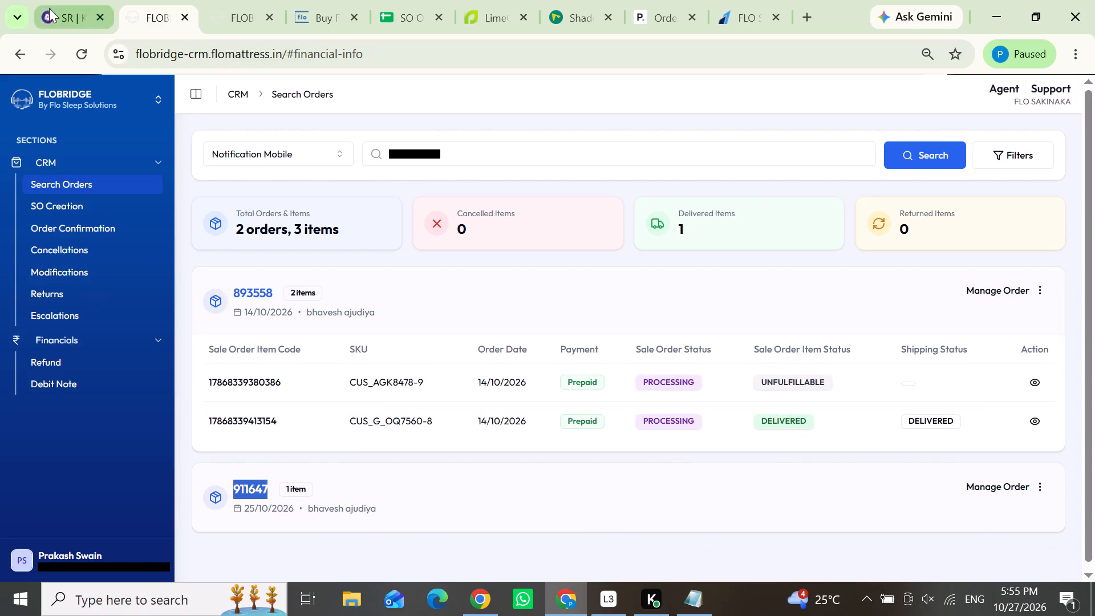
{"action": "left_click", "coordinate": [141, 463]}
{"action": "scroll", "coordinate": [201, 381], "scroll_direction": "down", "scroll_amount": 1}
{"action": "left_click", "coordinate": [175, 393]}
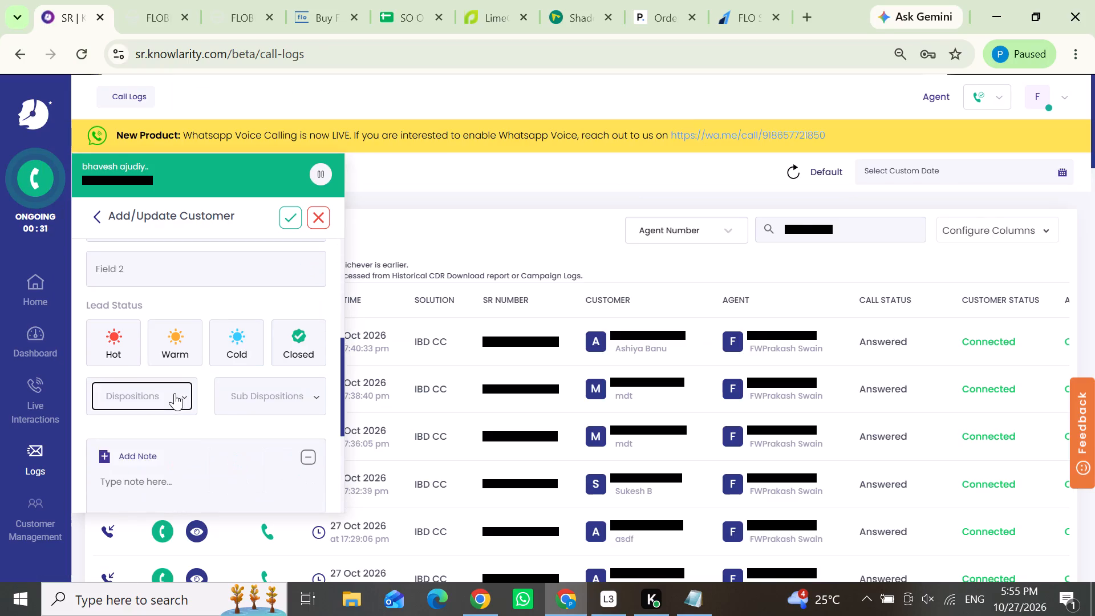
{"action": "left_click_drag", "start_coordinate": [187, 448], "coordinate": [187, 541]}
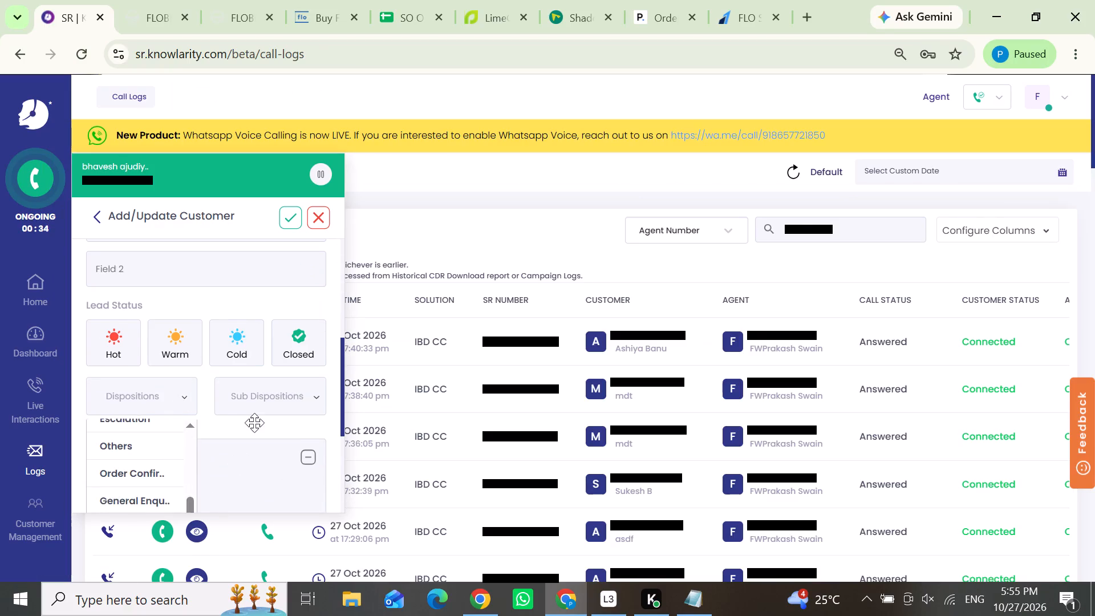
{"action": "scroll", "coordinate": [254, 423], "scroll_direction": "down", "scroll_amount": 1}
{"action": "left_click", "coordinate": [127, 315]}
{"action": "left_click", "coordinate": [164, 267]}
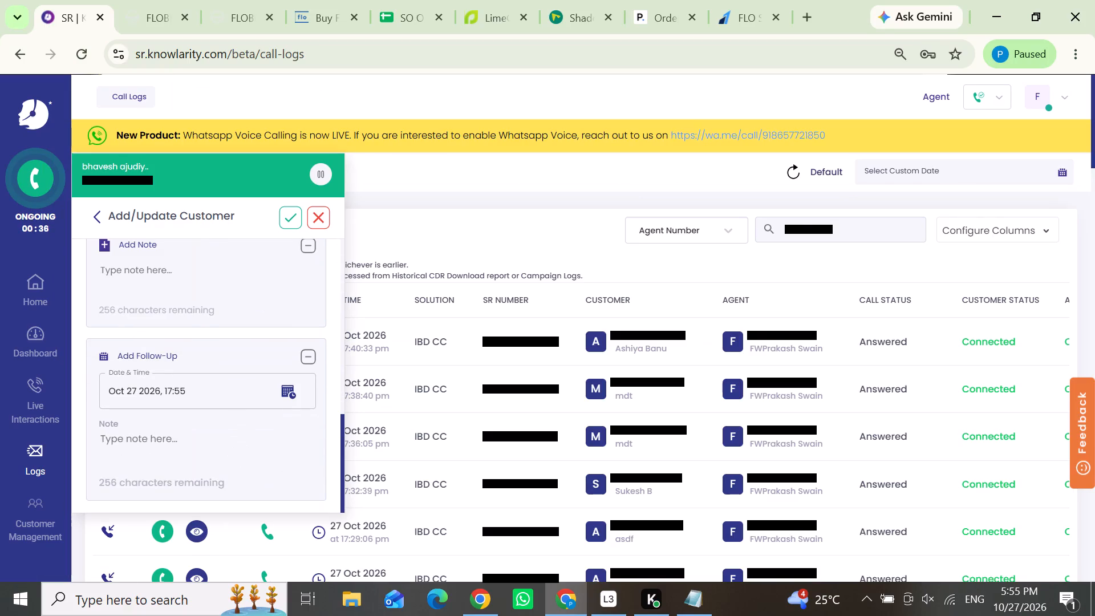
{"action": "key", "text": "ctrl+v"}
{"action": "left_click", "coordinate": [290, 216]}
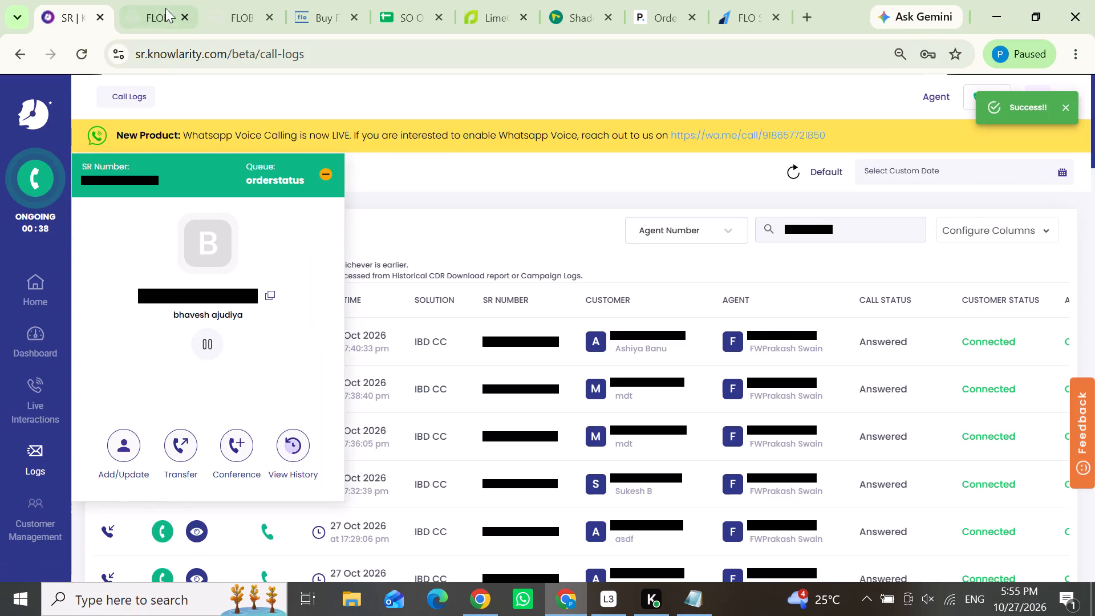
{"action": "left_click", "coordinate": [162, 0]}
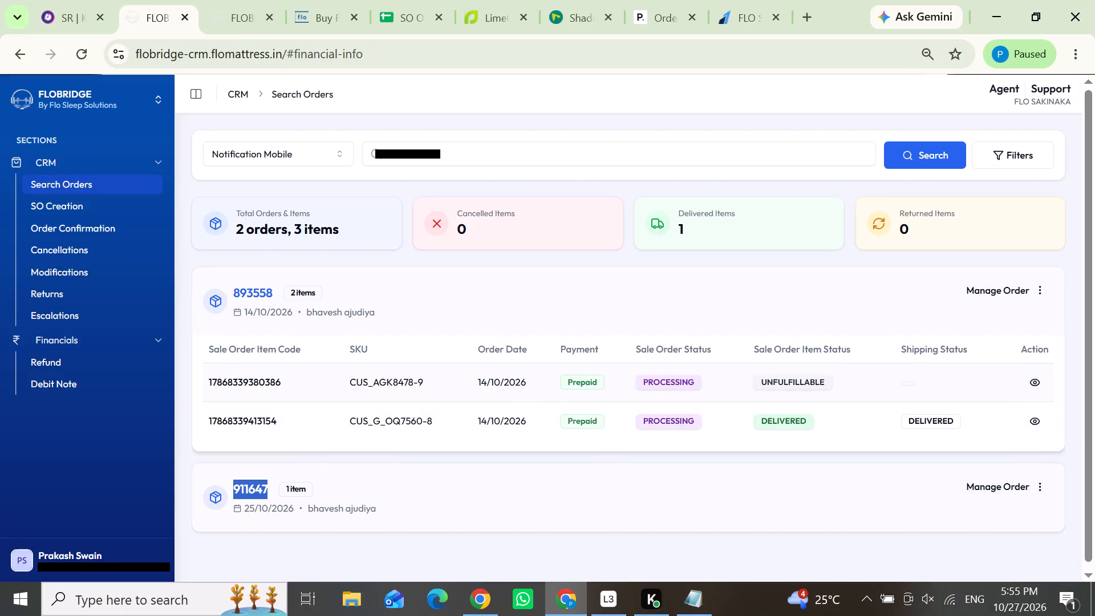
{"action": "left_click", "coordinate": [453, 541]}
{"action": "left_click", "coordinate": [464, 513]}
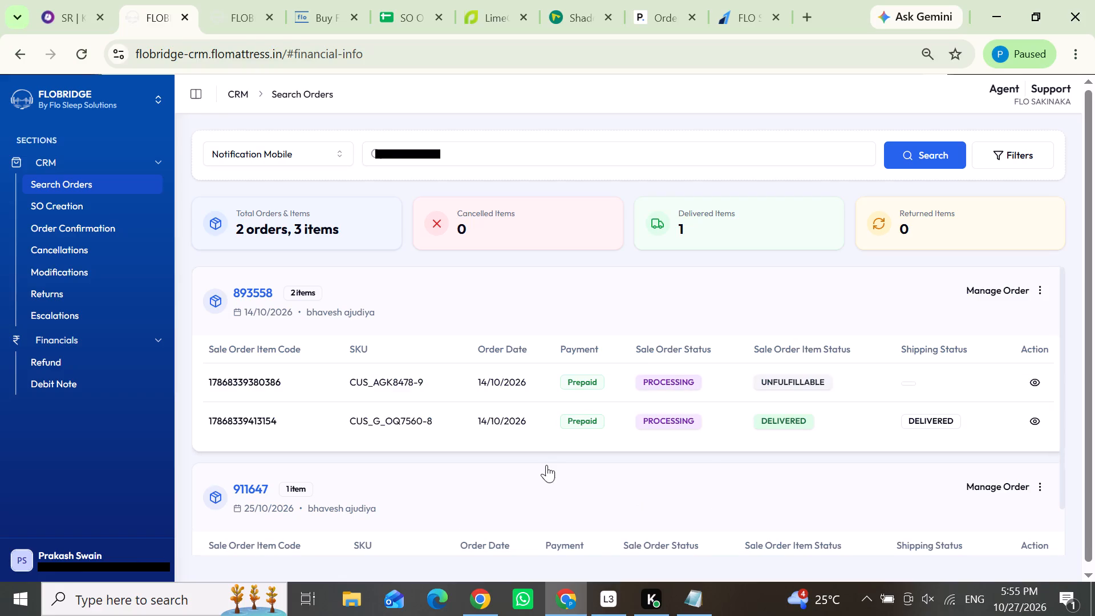
{"action": "scroll", "coordinate": [545, 491], "scroll_direction": "down", "scroll_amount": 2}
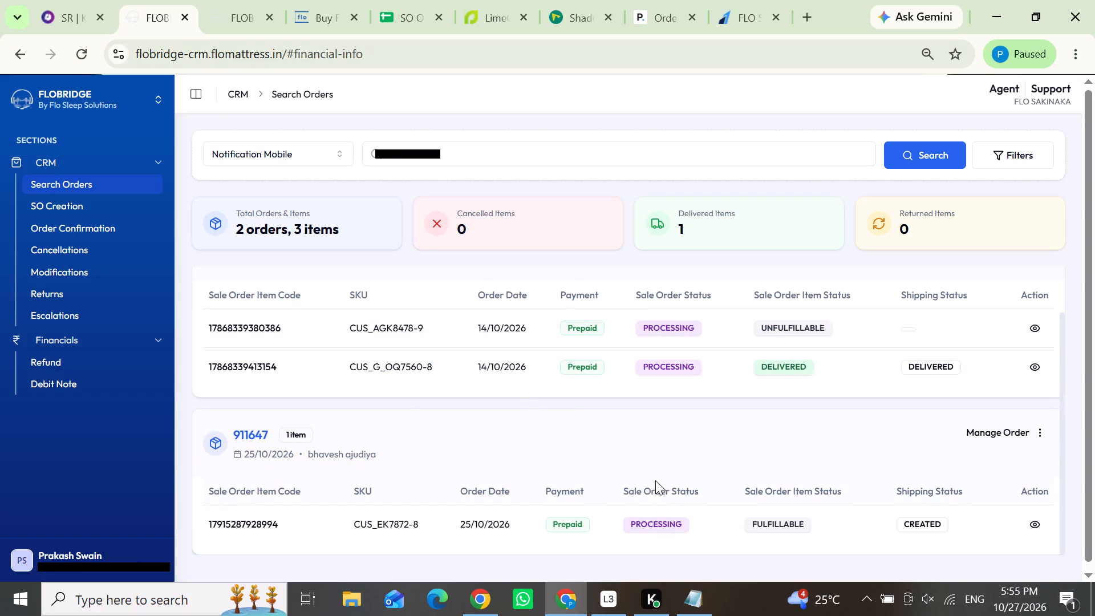
{"action": "scroll", "coordinate": [587, 449], "scroll_direction": "up", "scroll_amount": 1}
{"action": "scroll", "coordinate": [584, 448], "scroll_direction": "down", "scroll_amount": 1}
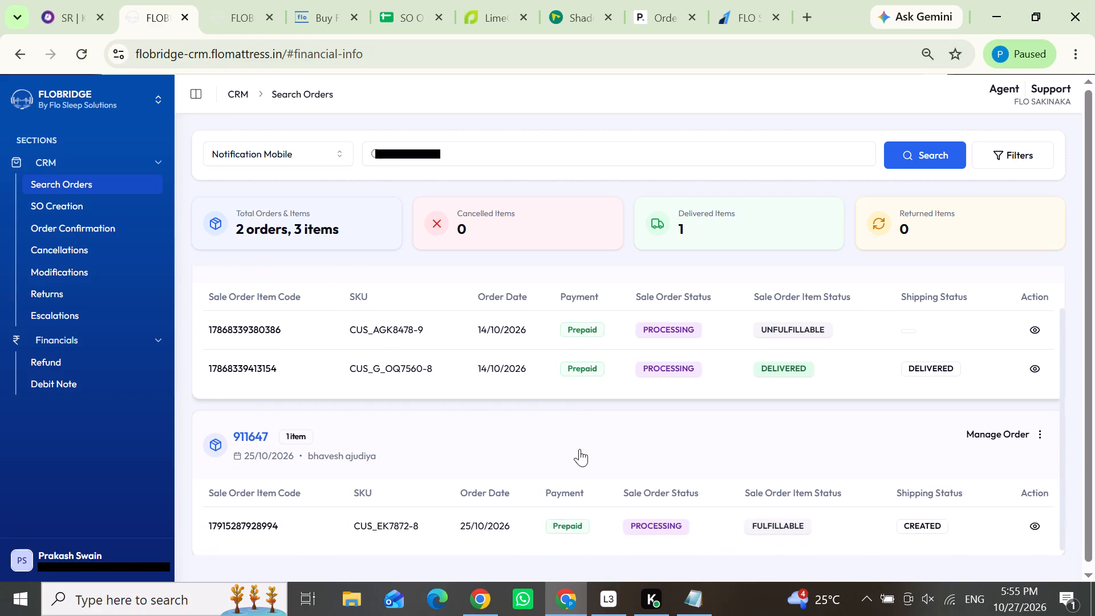
{"action": "scroll", "coordinate": [562, 442], "scroll_direction": "up", "scroll_amount": 1}
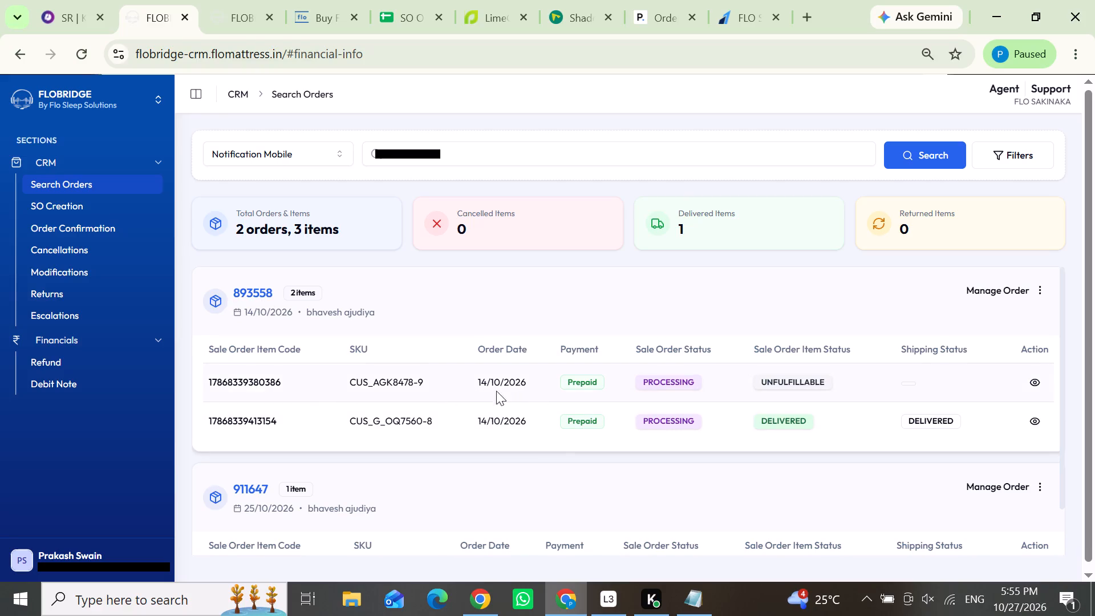
{"action": "left_click", "coordinate": [1028, 382]}
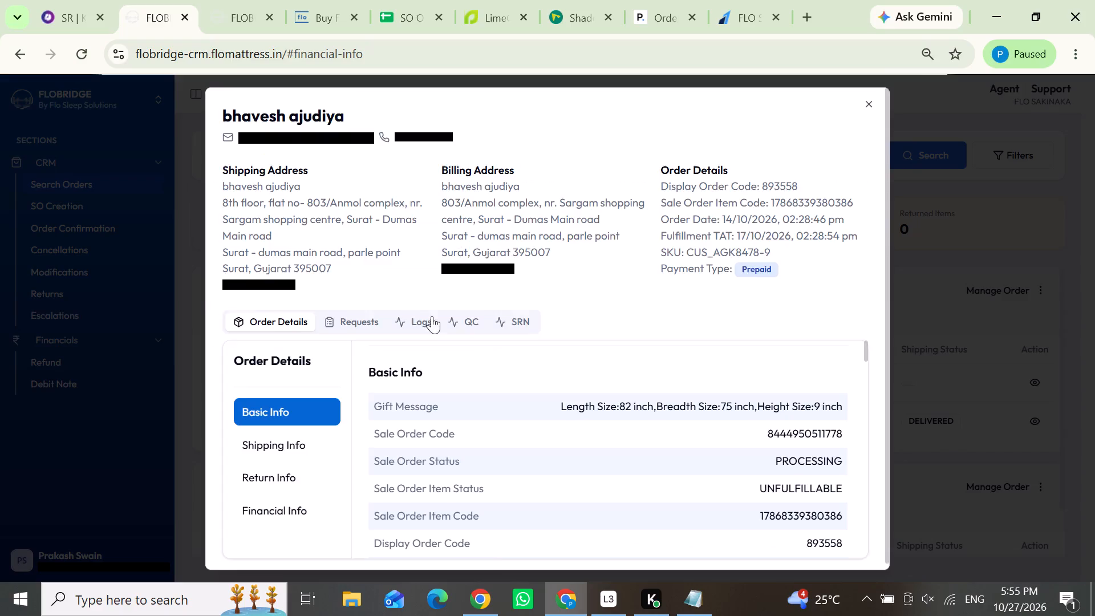
{"action": "left_click", "coordinate": [407, 325]}
{"action": "left_click", "coordinate": [349, 546]}
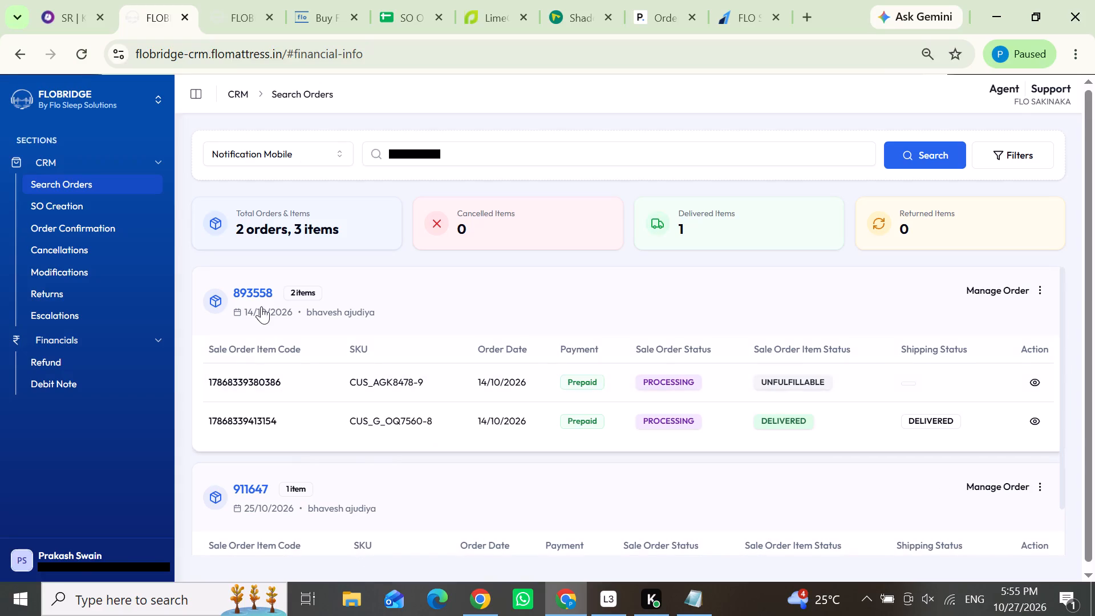
{"action": "left_click_drag", "start_coordinate": [273, 293], "coordinate": [225, 299]}
{"action": "key", "text": "ctrl+c"}
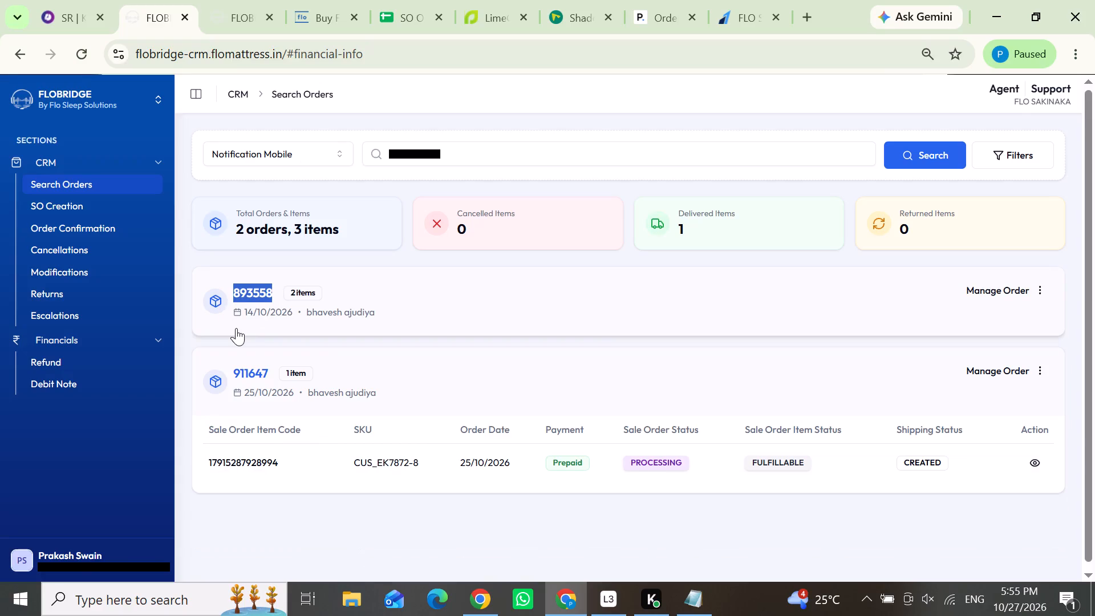
{"action": "left_click", "coordinate": [53, 314]}
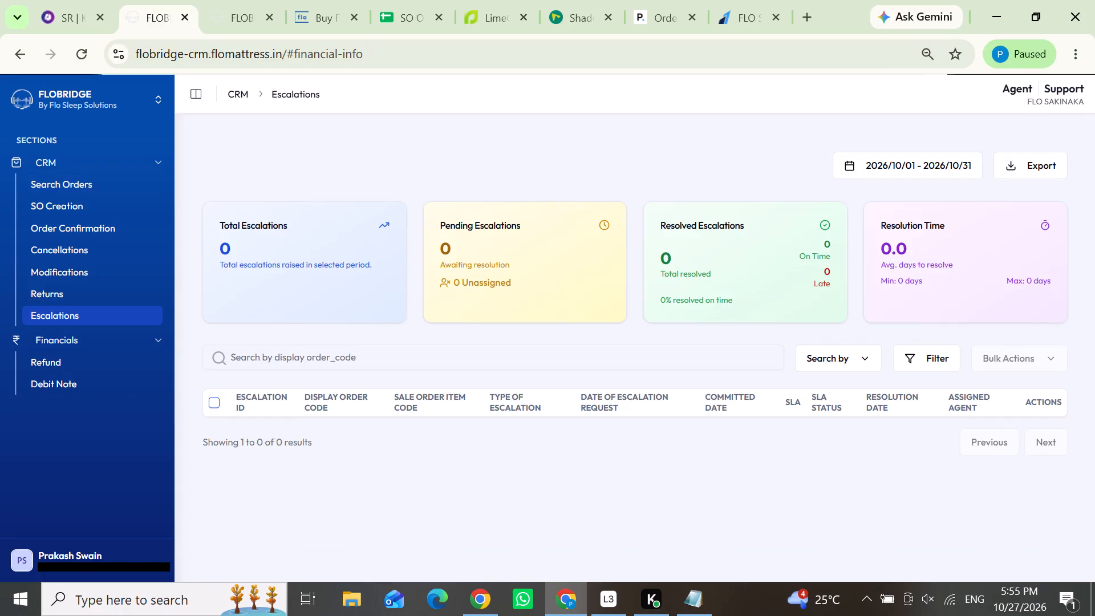
{"action": "left_click", "coordinate": [375, 362]}
{"action": "key", "text": "ctrl+v"}
{"action": "key", "text": "Return"}
{"action": "key", "text": "Return"}
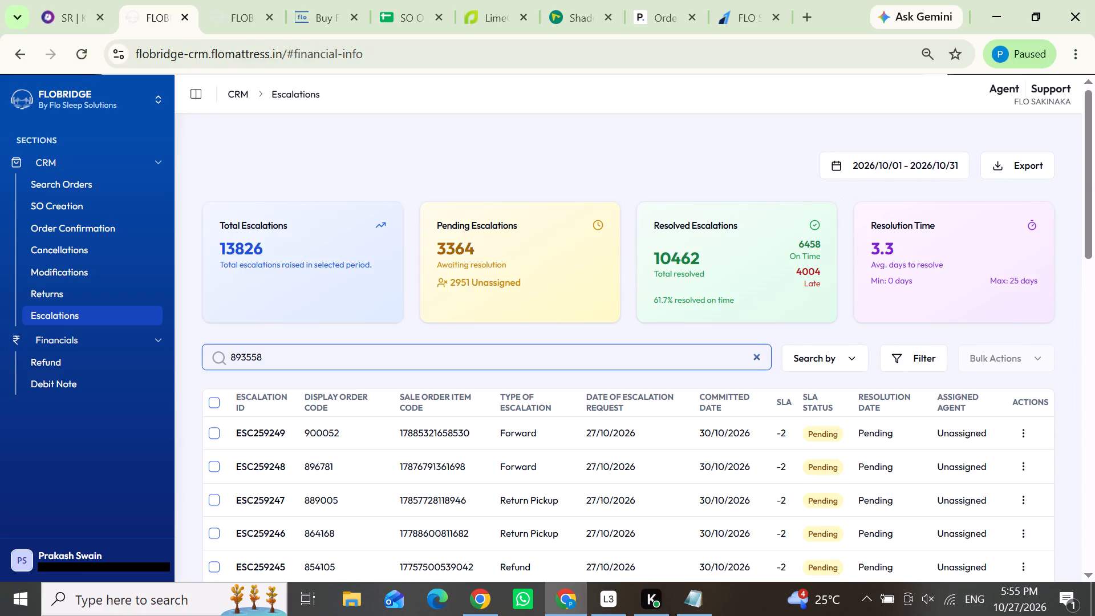
Submit the comment "Resolution: Provided / Will dispatch in 72 hours Support Required: Yes / Prioritize the dispatch" on order 893558's escalation.
{"action": "left_click", "coordinate": [1037, 429]}
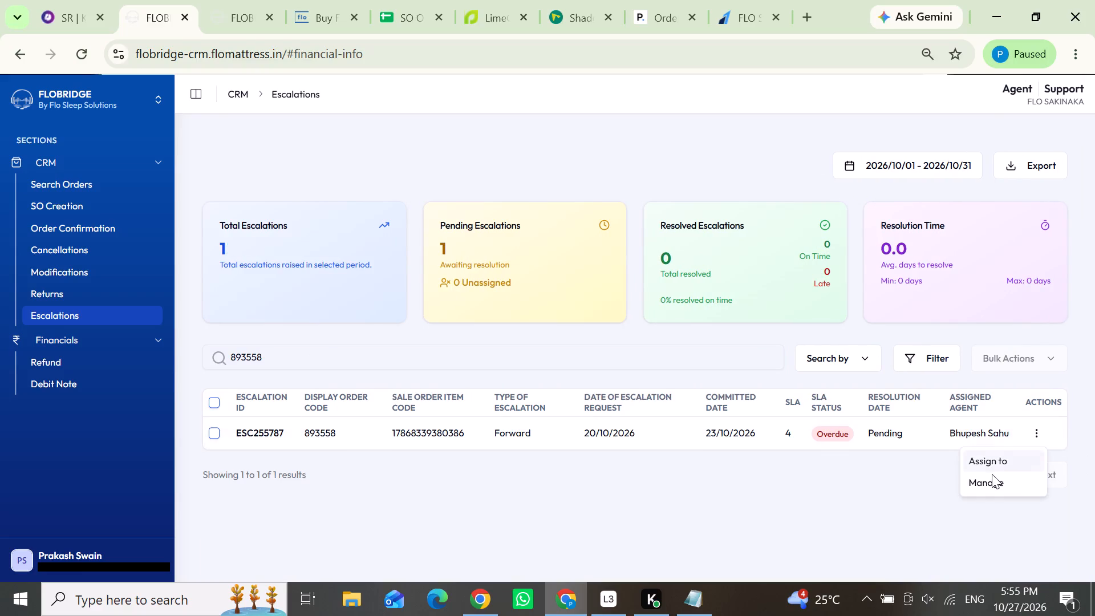
{"action": "left_click", "coordinate": [990, 475]}
{"action": "left_click_drag", "start_coordinate": [703, 431], "coordinate": [832, 451]}
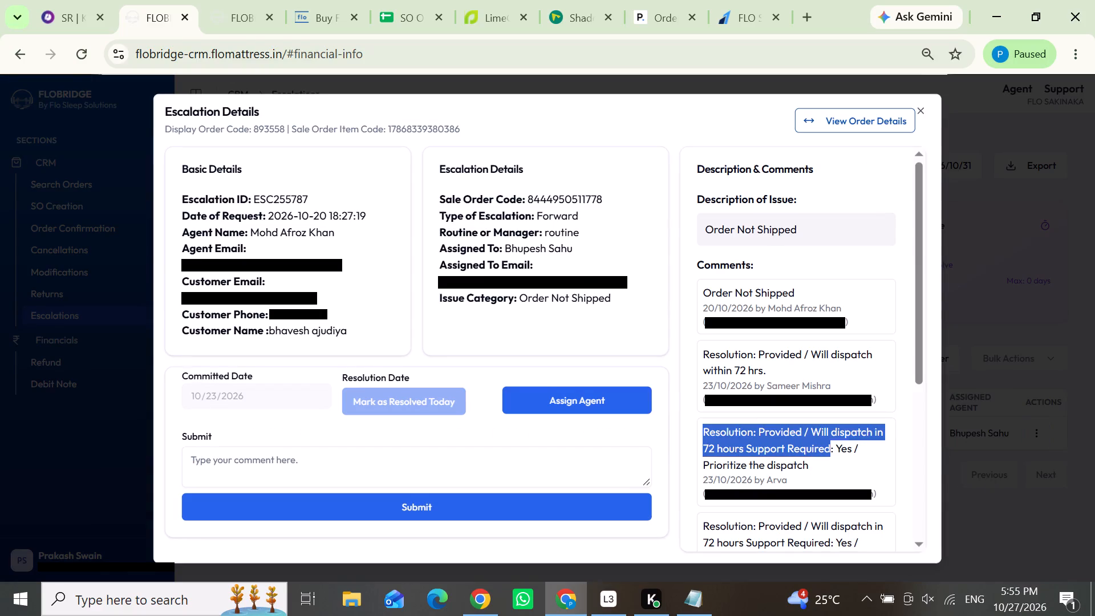
{"action": "left_click_drag", "start_coordinate": [832, 451], "coordinate": [841, 466]}
{"action": "key", "text": "ctrl+c"}
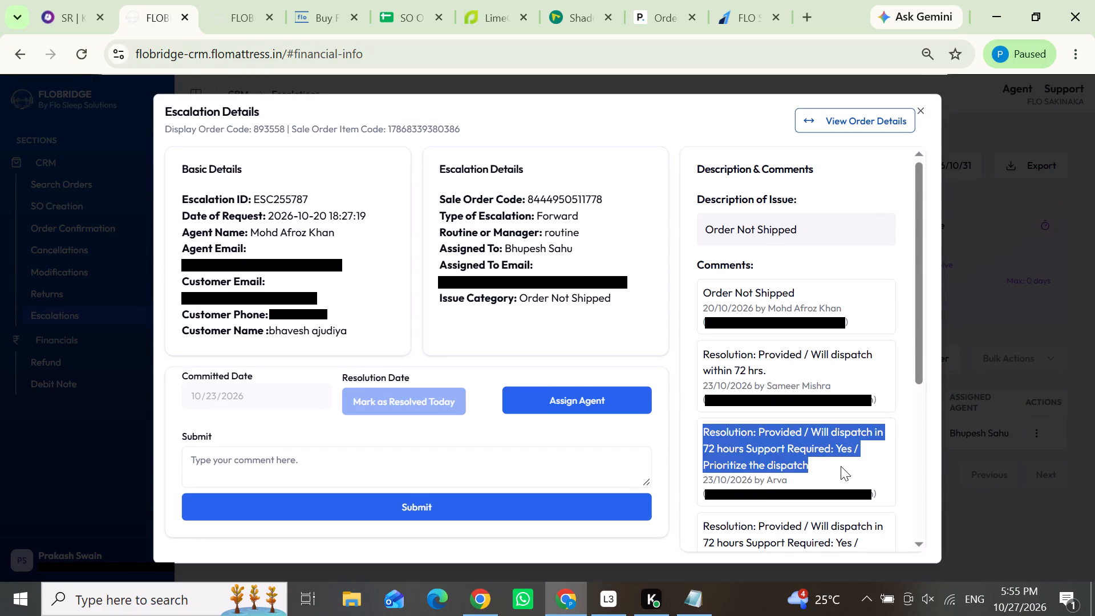
{"action": "left_click", "coordinate": [355, 456]}
{"action": "key", "text": "ctrl+v"}
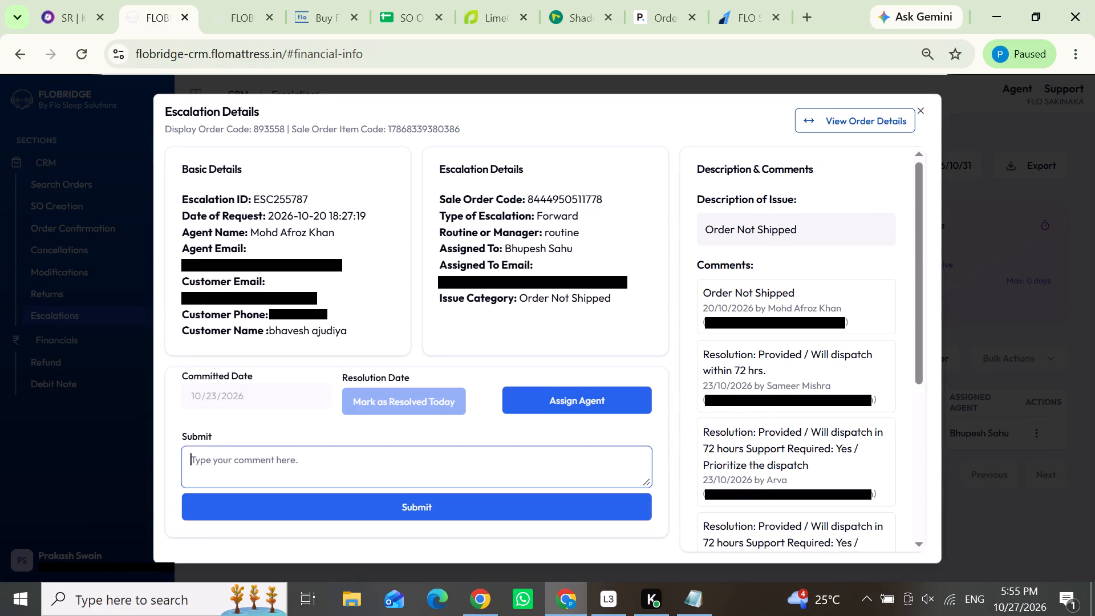
{"action": "left_click", "coordinate": [363, 507]}
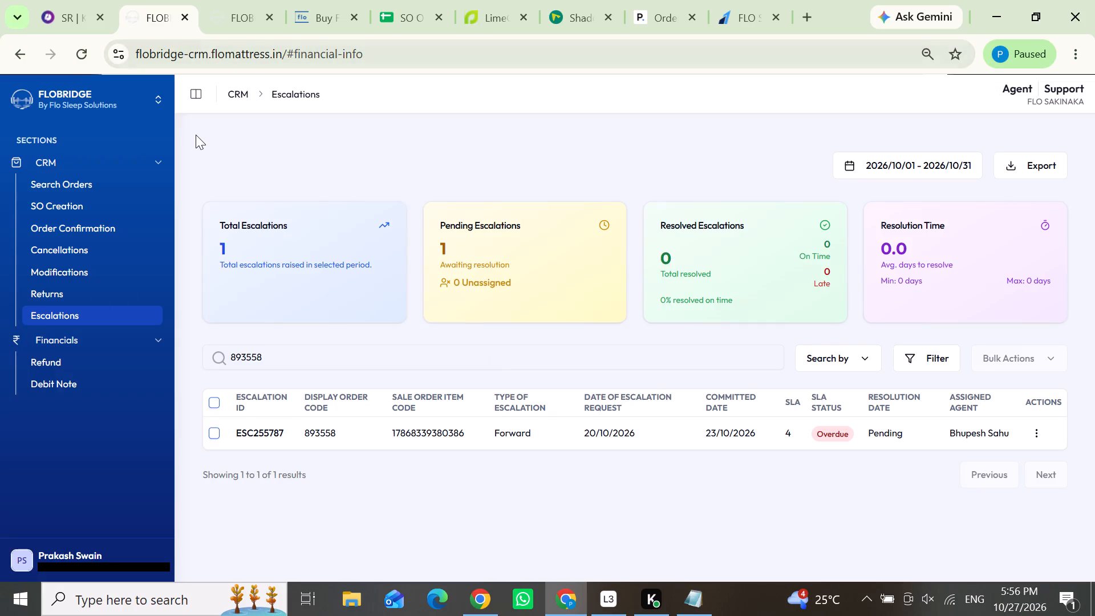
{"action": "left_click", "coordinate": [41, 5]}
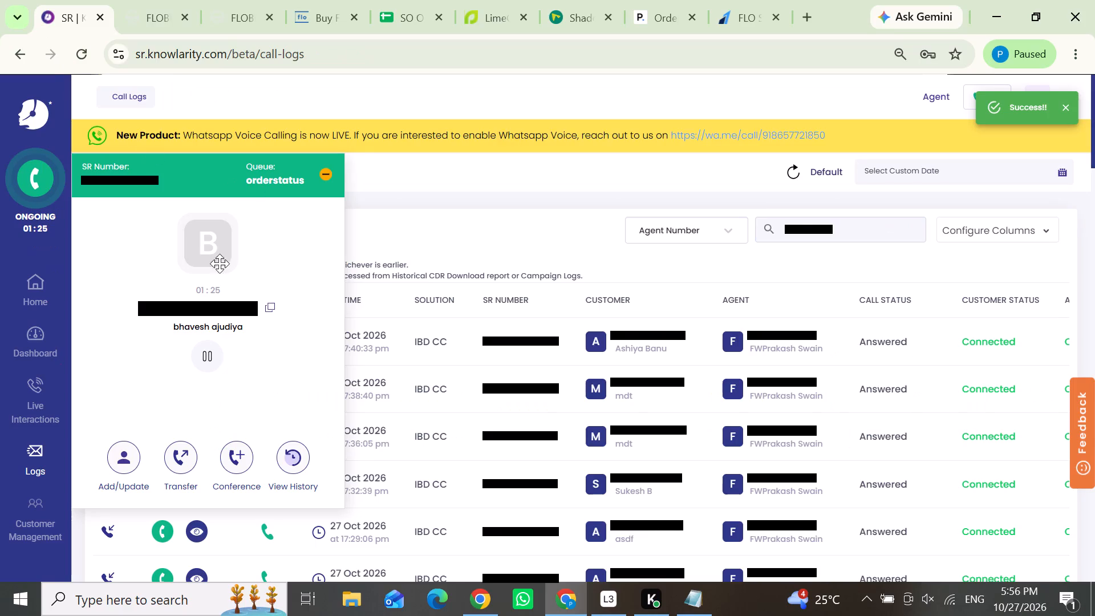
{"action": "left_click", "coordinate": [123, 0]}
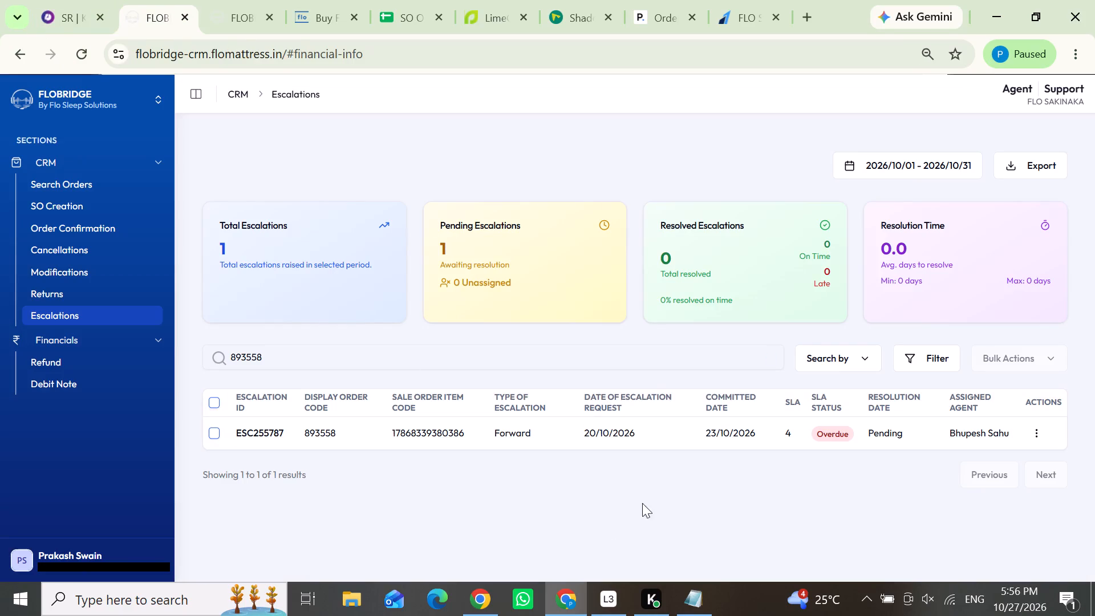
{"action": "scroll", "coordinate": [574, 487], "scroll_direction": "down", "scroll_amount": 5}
Switch to Loggy3 to view the recording sessions.
{"action": "left_click", "coordinate": [609, 608]}
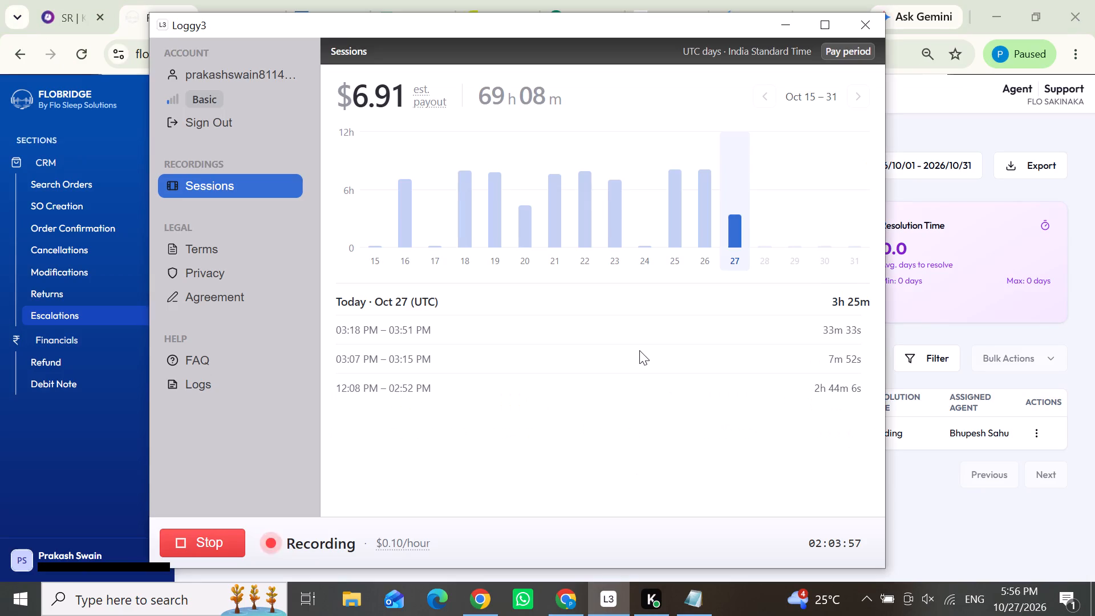
Review the daily recording sessions from Oct 16 to Oct 27 and the hourly rates, and put the Loggy3 window away.
{"action": "scroll", "coordinate": [637, 350], "scroll_direction": "down", "scroll_amount": 3}
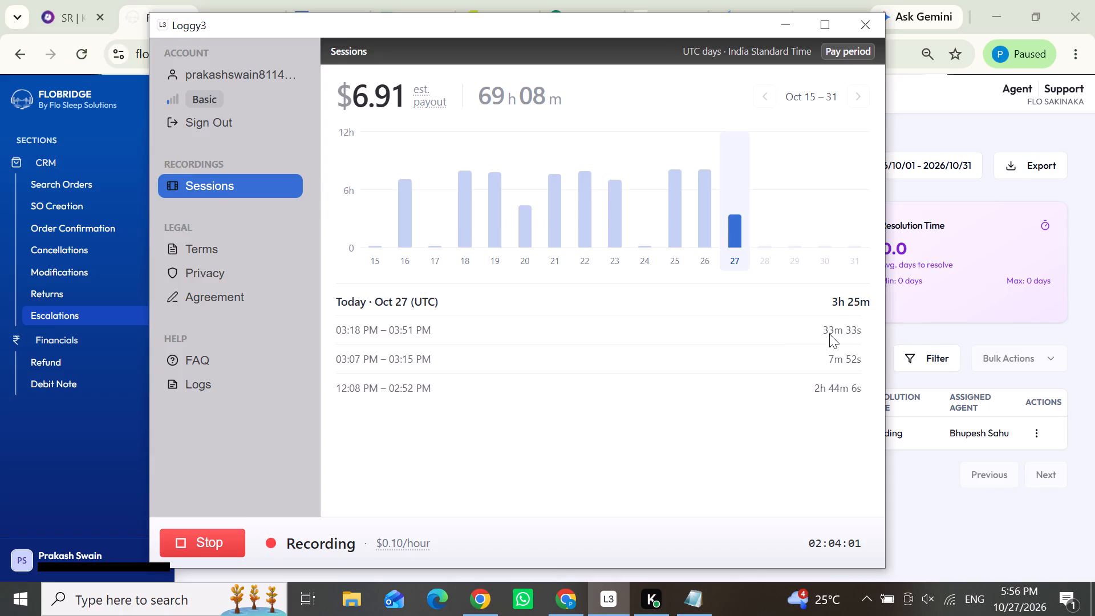
{"action": "left_click", "coordinate": [403, 197]}
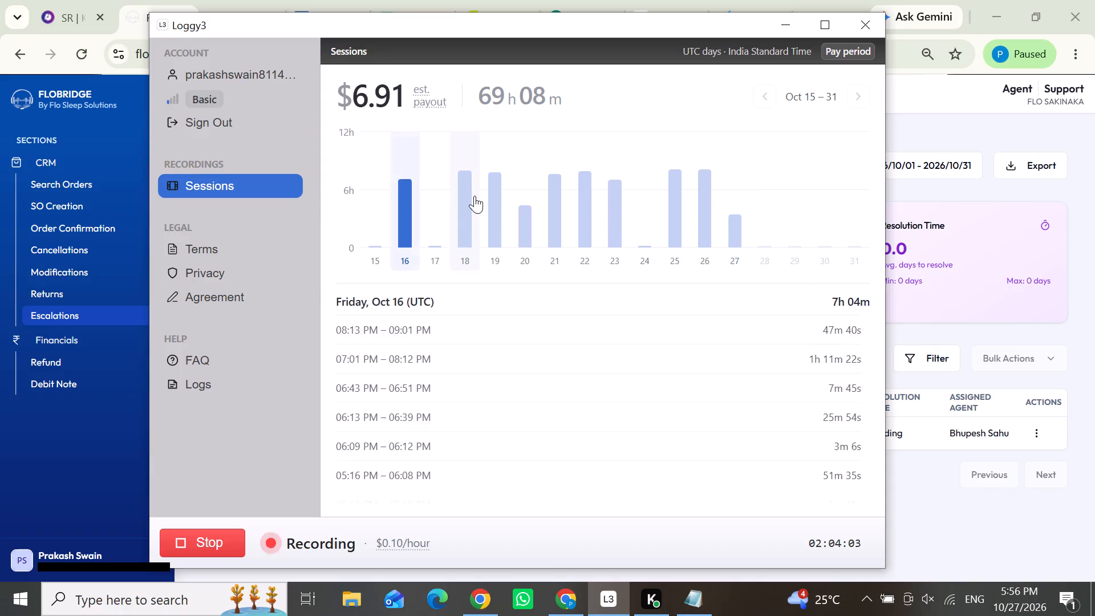
{"action": "left_click", "coordinate": [474, 194]}
{"action": "left_click", "coordinate": [498, 209]}
{"action": "left_click", "coordinate": [525, 226]}
{"action": "left_click", "coordinate": [548, 223]}
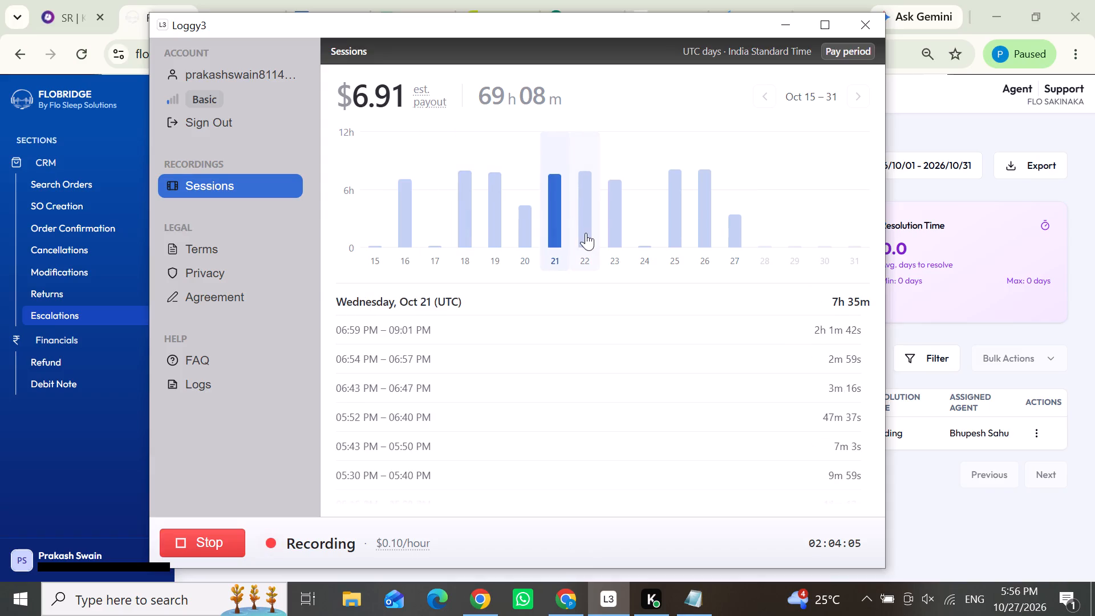
{"action": "left_click", "coordinate": [586, 233]}
{"action": "left_click", "coordinate": [612, 230]}
{"action": "left_click", "coordinate": [678, 233]}
{"action": "left_click", "coordinate": [696, 237]}
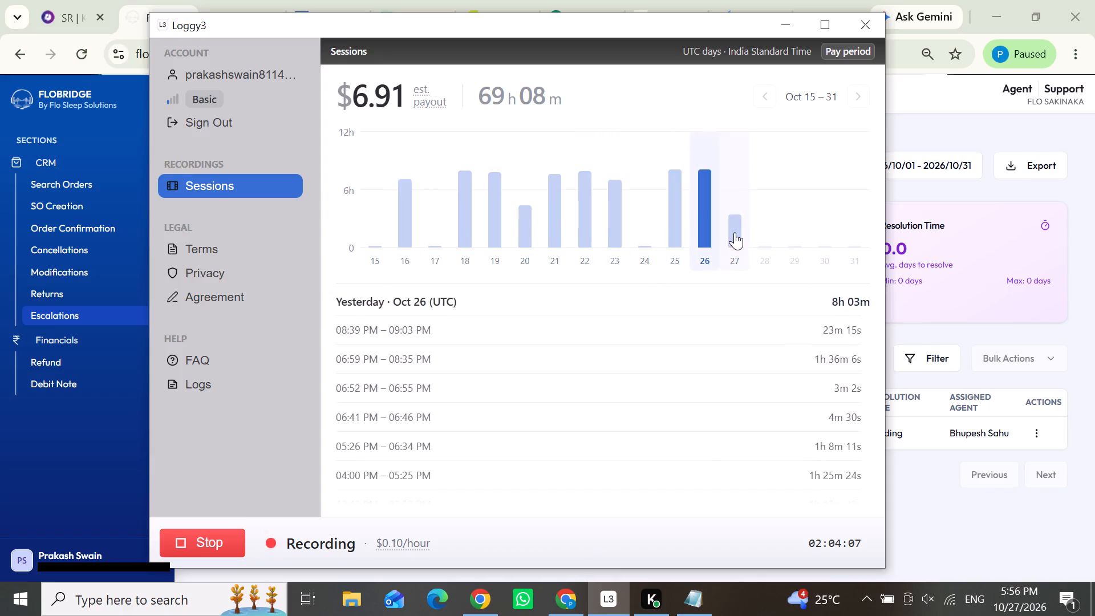
{"action": "left_click", "coordinate": [735, 231]}
{"action": "left_click_drag", "start_coordinate": [819, 331], "coordinate": [881, 333]}
{"action": "left_click_drag", "start_coordinate": [864, 358], "coordinate": [845, 358]}
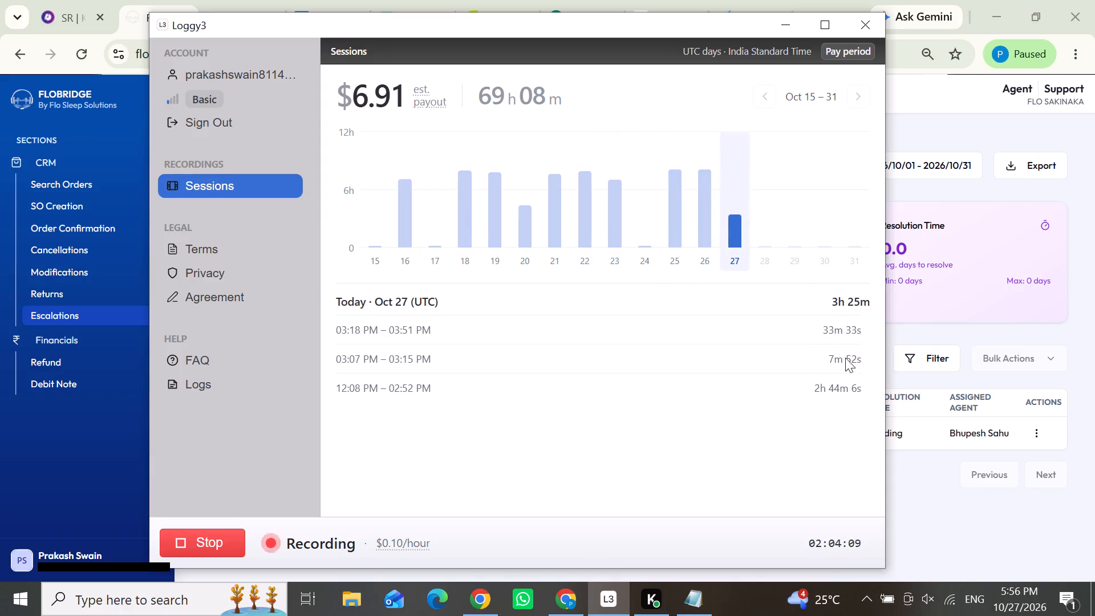
{"action": "left_click_drag", "start_coordinate": [845, 358], "coordinate": [798, 358]}
{"action": "left_click_drag", "start_coordinate": [865, 386], "coordinate": [785, 383]}
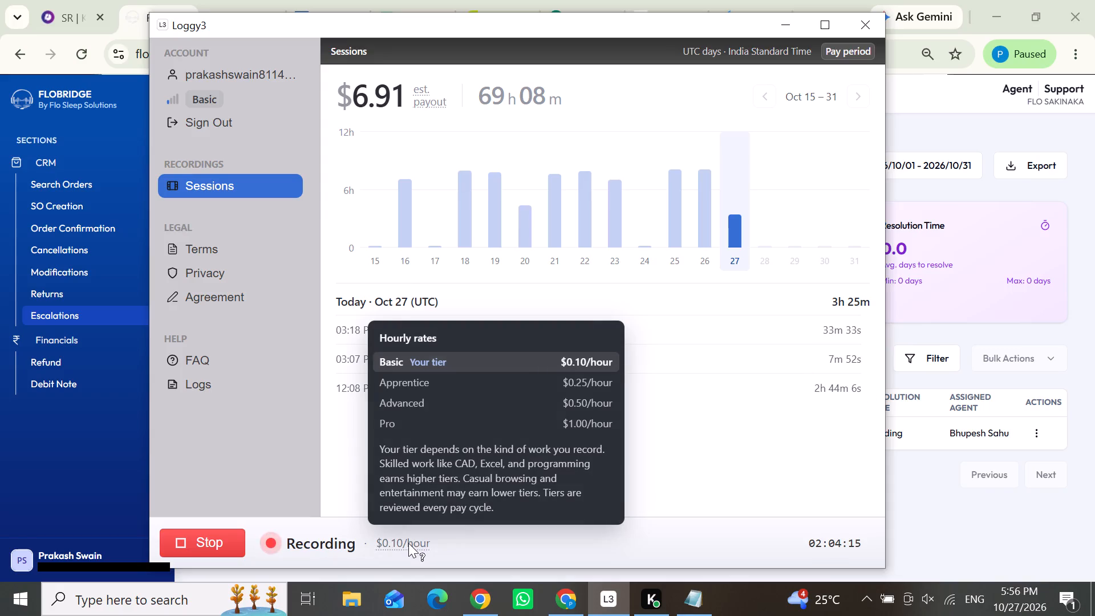
{"action": "left_click", "coordinate": [777, 26]}
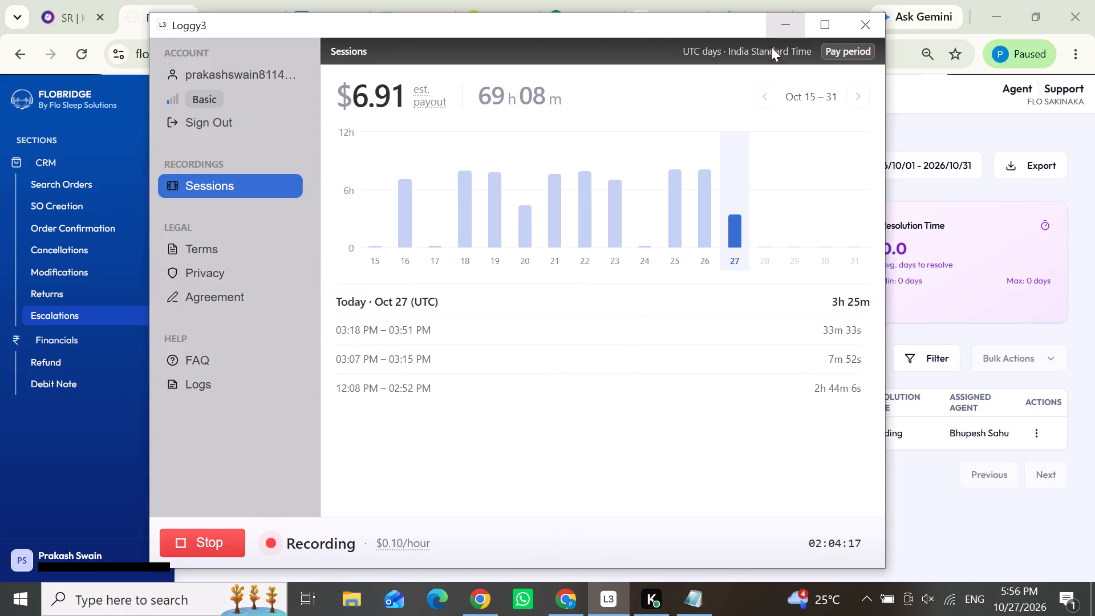
Check the ongoing call in the browser and search the CRM orders by the caller's notification mobile number.
{"action": "left_click", "coordinate": [71, 0]}
{"action": "left_click", "coordinate": [147, 0]}
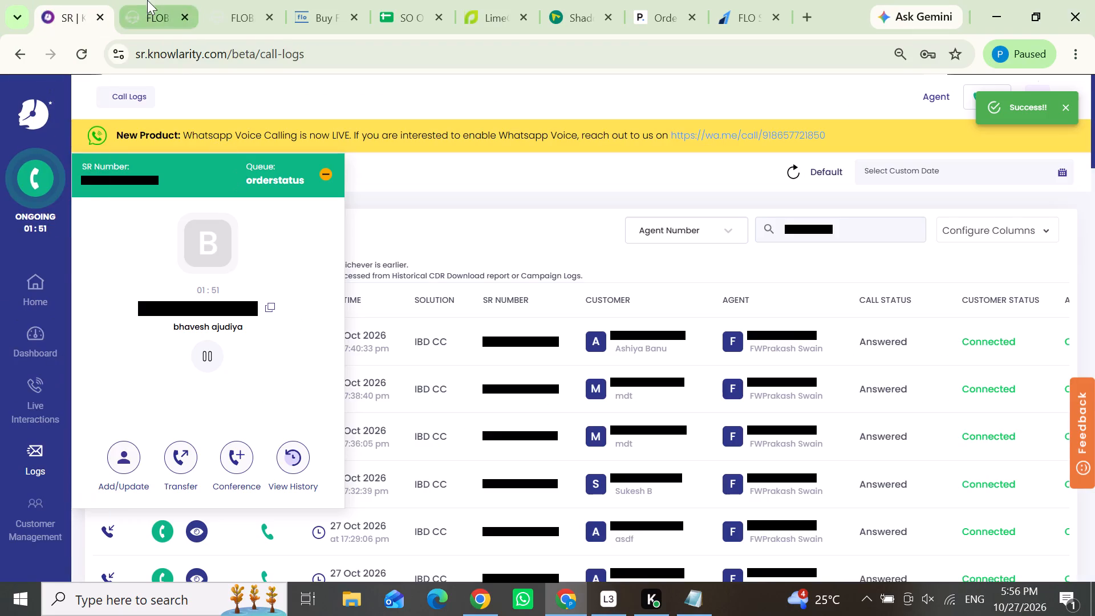
{"action": "left_click", "coordinate": [55, 184]}
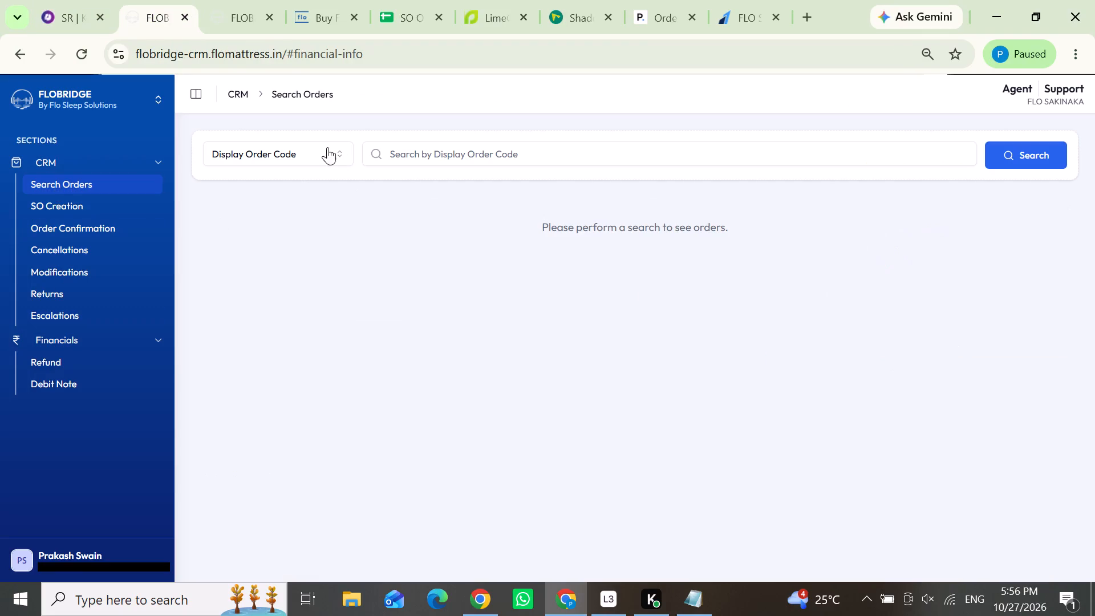
{"action": "left_click", "coordinate": [451, 162]}
{"action": "left_click", "coordinate": [409, 216]}
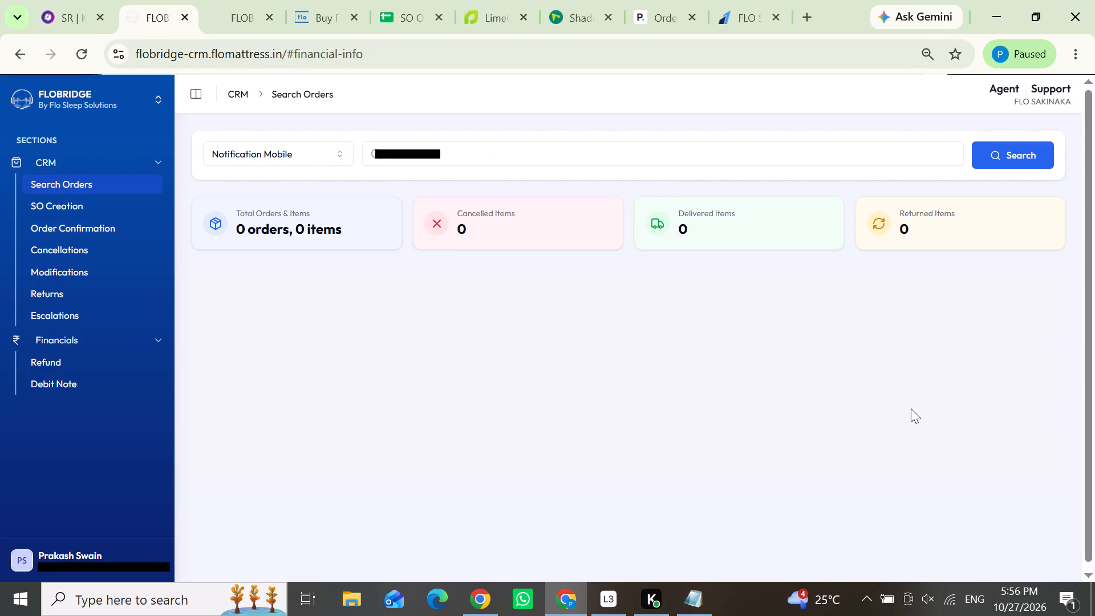
Inspect the basic order details of item CUS_AGK8478-9 in order 893558, and close them.
{"action": "left_click", "coordinate": [1024, 377]}
{"action": "scroll", "coordinate": [676, 432], "scroll_direction": "down", "scroll_amount": 1}
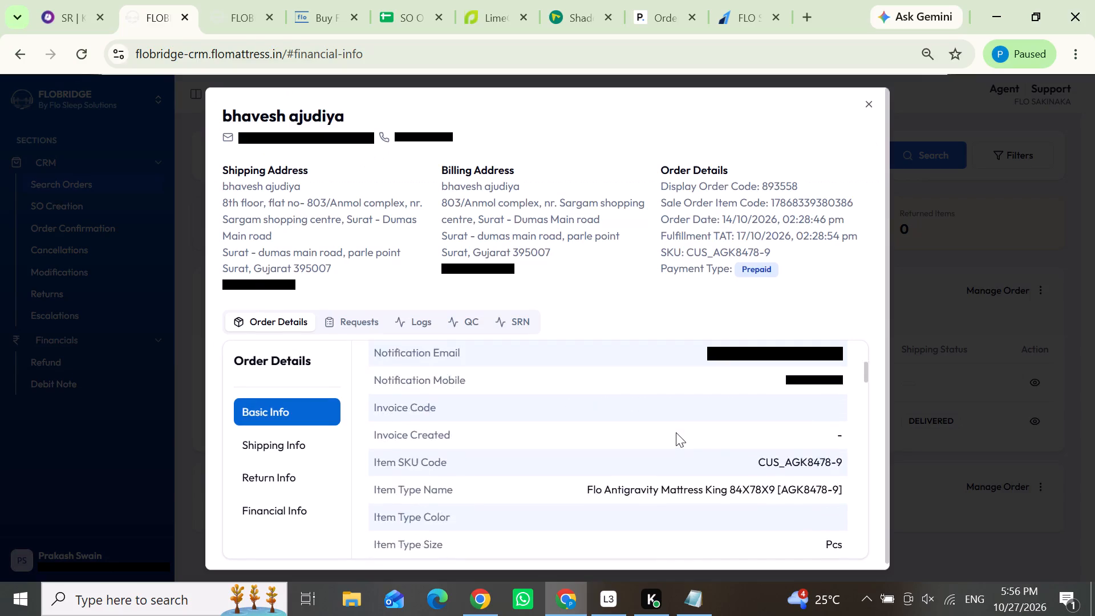
{"action": "scroll", "coordinate": [676, 432], "scroll_direction": "down", "scroll_amount": 2}
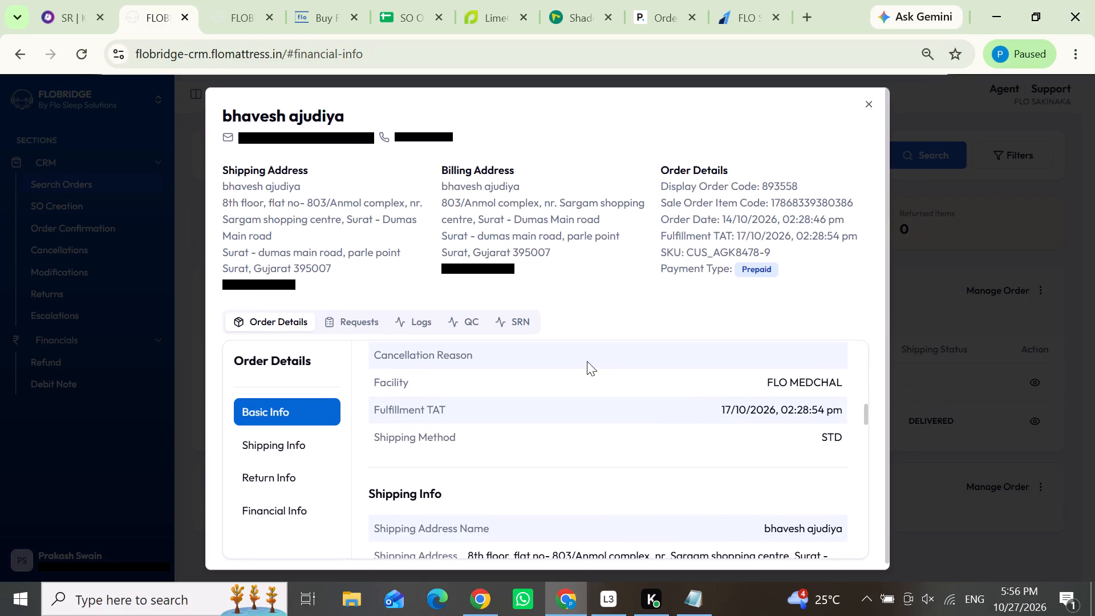
{"action": "left_click", "coordinate": [951, 409]}
{"action": "left_click_drag", "start_coordinate": [974, 416], "coordinate": [885, 419]}
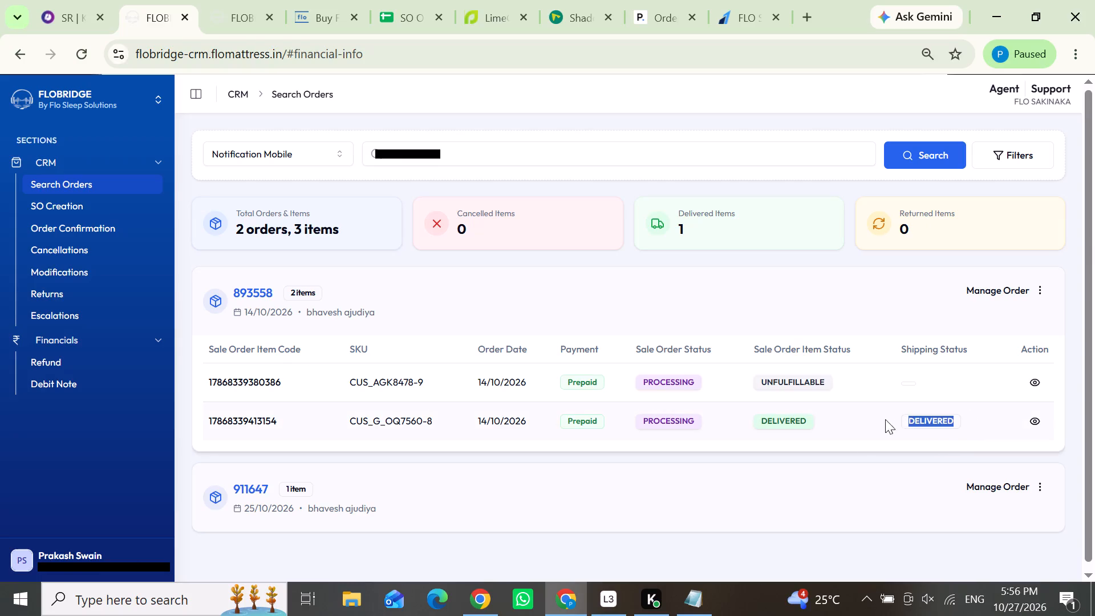
{"action": "left_click_drag", "start_coordinate": [885, 419], "coordinate": [884, 420]}
{"action": "left_click", "coordinate": [824, 432]}
{"action": "left_click_drag", "start_coordinate": [823, 416], "coordinate": [751, 415]}
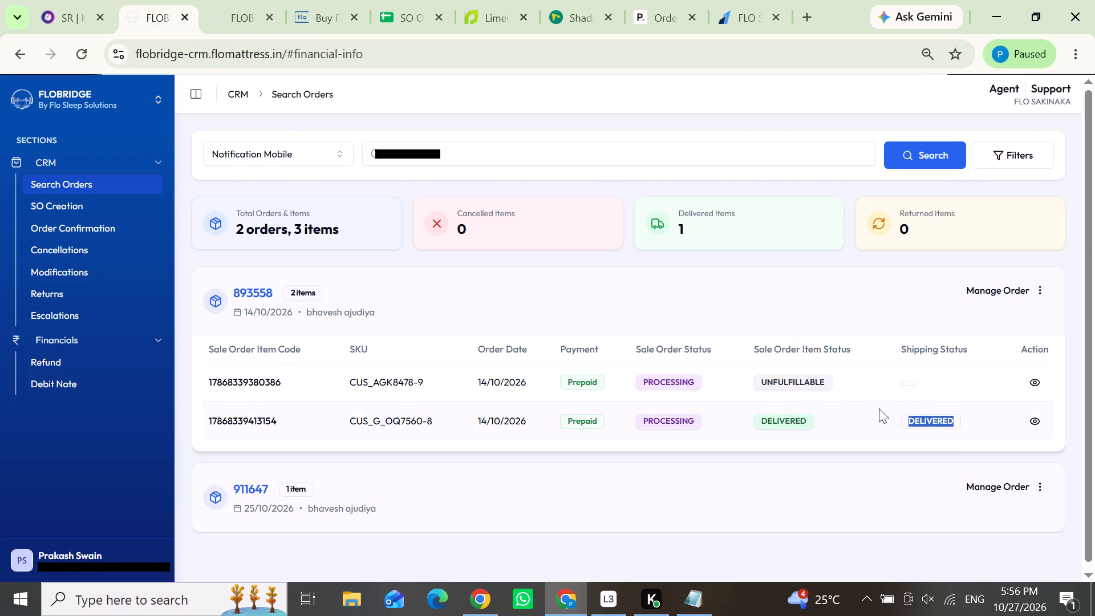
{"action": "left_click", "coordinate": [879, 408]}
{"action": "left_click_drag", "start_coordinate": [838, 416], "coordinate": [739, 425]}
{"action": "left_click", "coordinate": [728, 459]}
{"action": "left_click_drag", "start_coordinate": [728, 412], "coordinate": [587, 425]}
{"action": "left_click", "coordinate": [521, 522]}
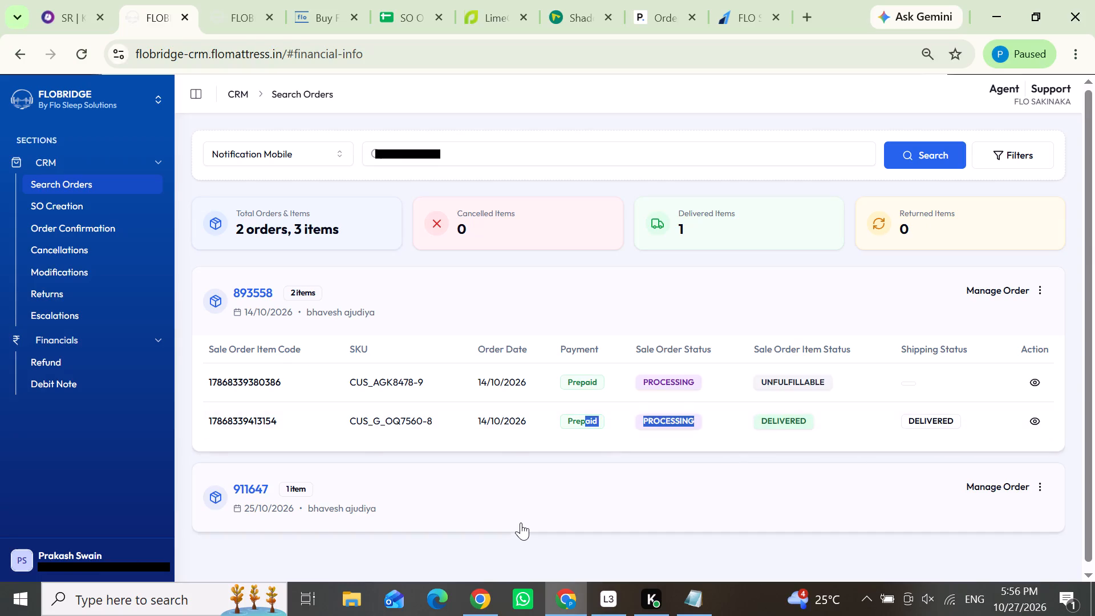
{"action": "scroll", "coordinate": [512, 429], "scroll_direction": "down", "scroll_amount": 3}
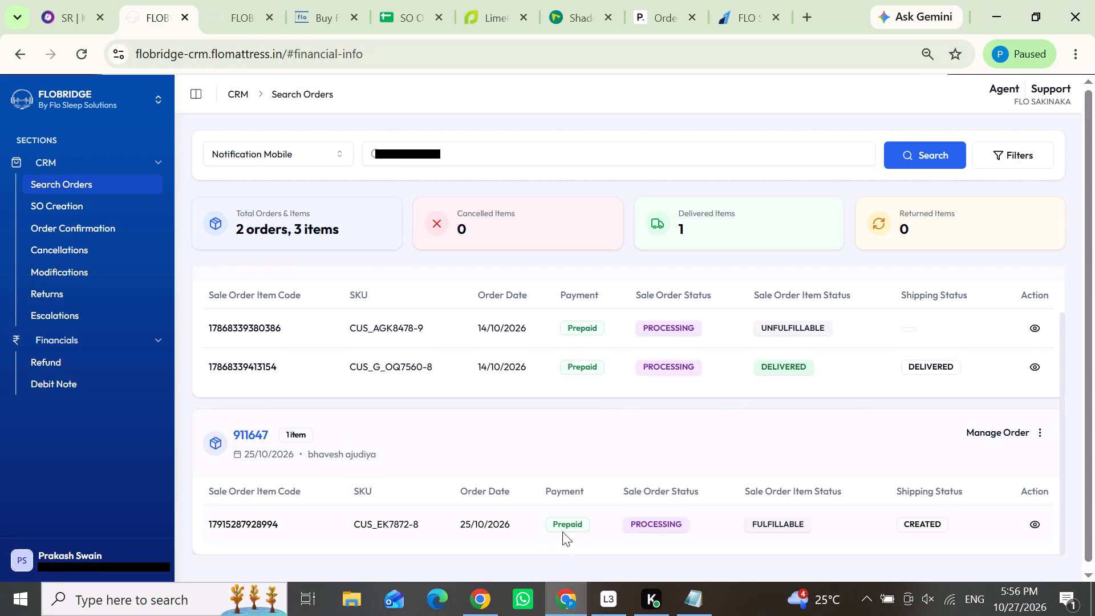
{"action": "left_click_drag", "start_coordinate": [545, 523], "coordinate": [588, 530]}
{"action": "left_click", "coordinate": [583, 551]}
{"action": "left_click_drag", "start_coordinate": [582, 525], "coordinate": [478, 533]}
{"action": "left_click", "coordinate": [488, 554]}
{"action": "left_click_drag", "start_coordinate": [516, 516], "coordinate": [364, 528]}
{"action": "left_click", "coordinate": [370, 552]}
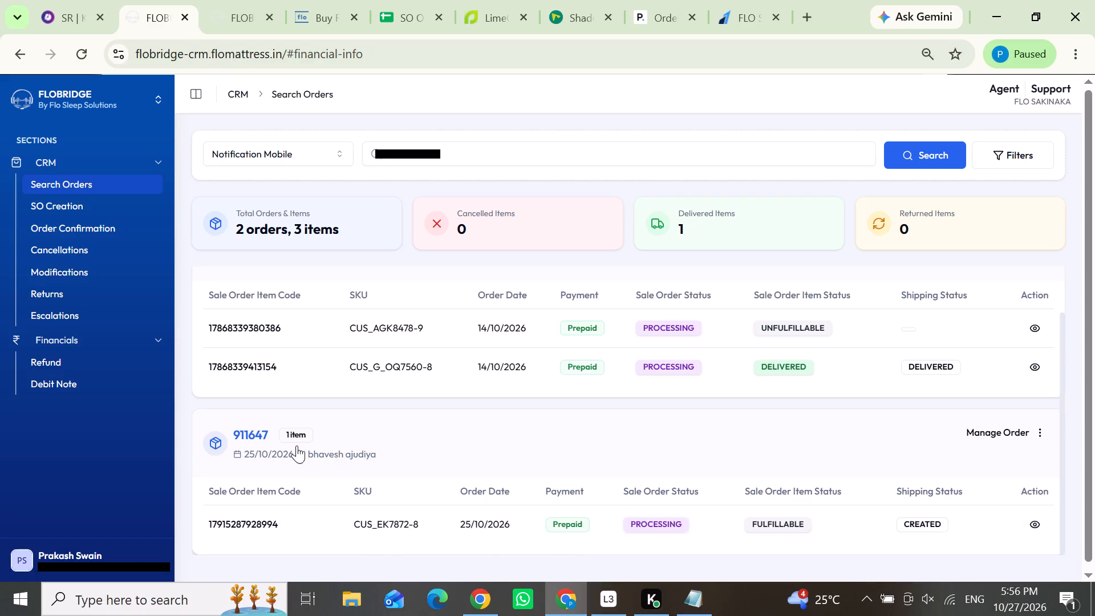
Check the ongoing order status call in the Knowlarity call logs, reposition its call window, and return to the CRM orders.
{"action": "left_click", "coordinate": [53, 26]}
{"action": "left_click", "coordinate": [133, 15]}
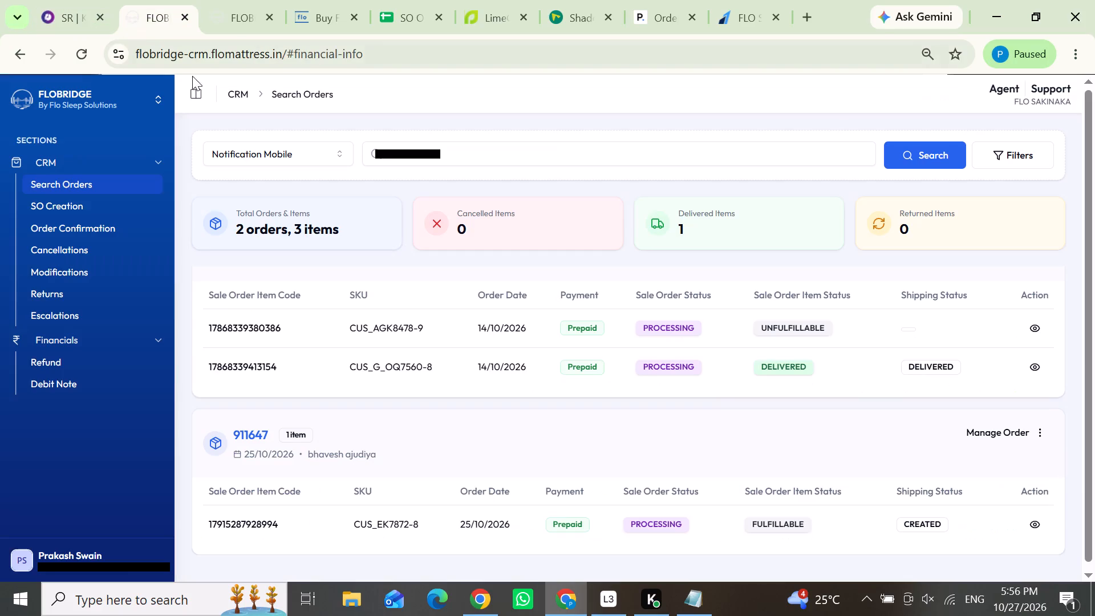
{"action": "left_click", "coordinate": [70, 6]}
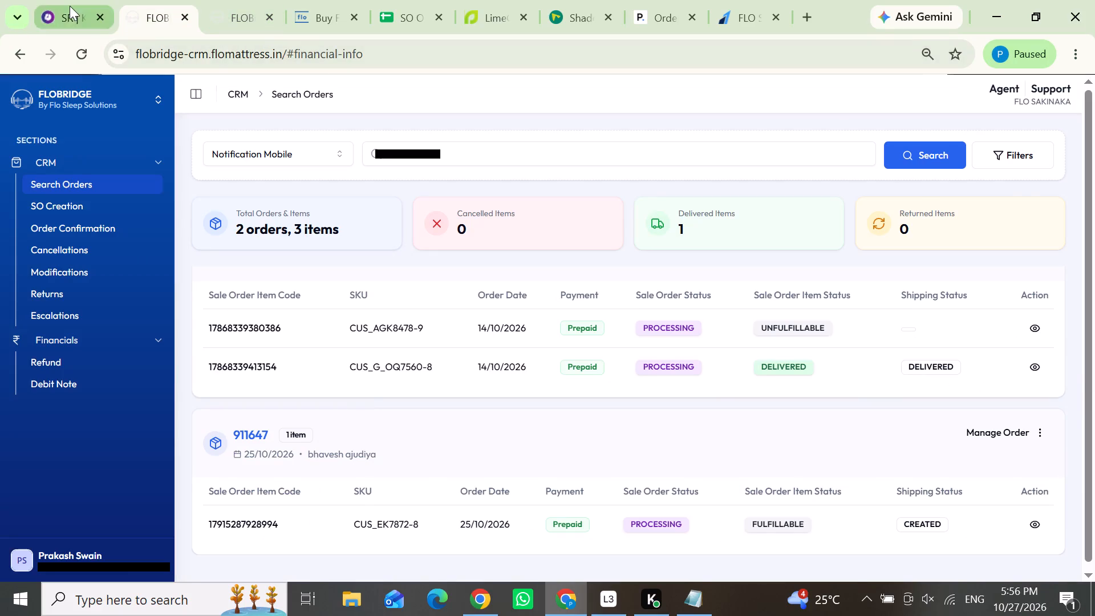
{"action": "left_click_drag", "start_coordinate": [177, 181], "coordinate": [179, 203]}
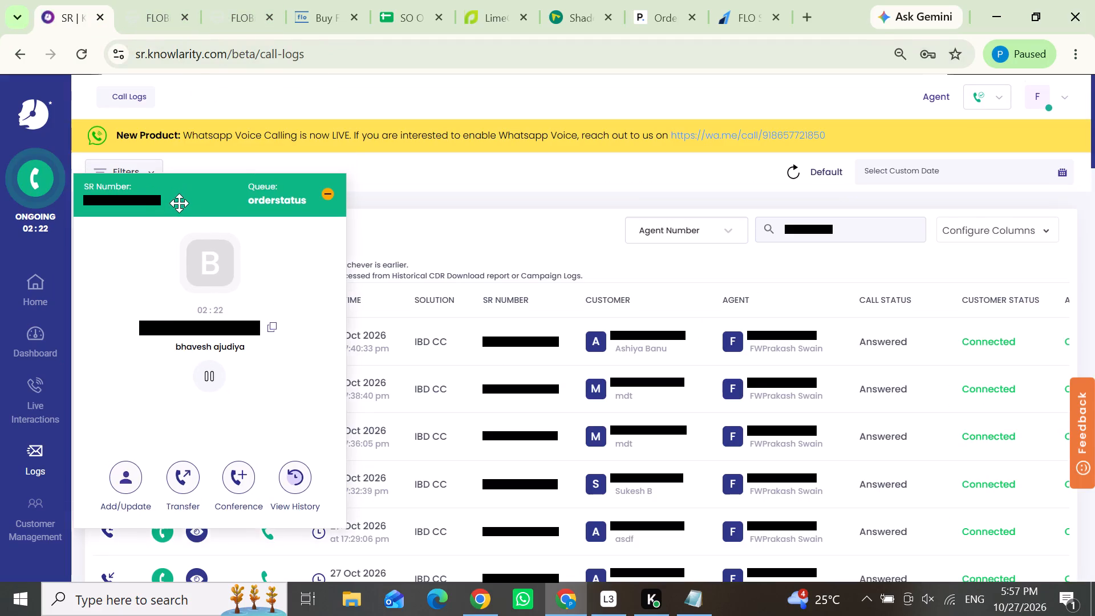
{"action": "left_click_drag", "start_coordinate": [179, 203], "coordinate": [192, 236]}
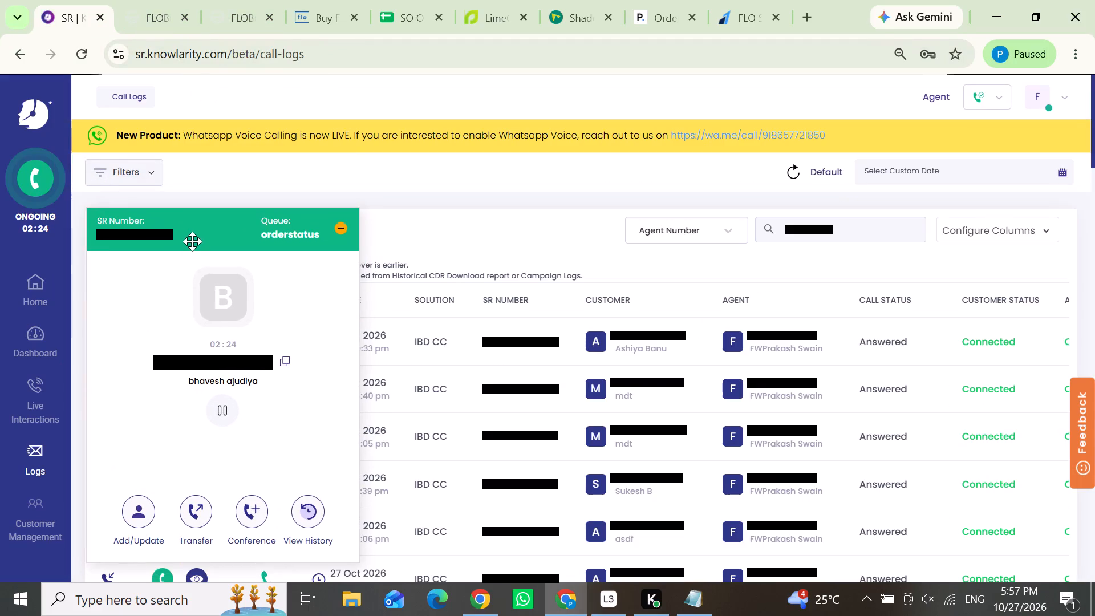
{"action": "left_click", "coordinate": [165, 16]}
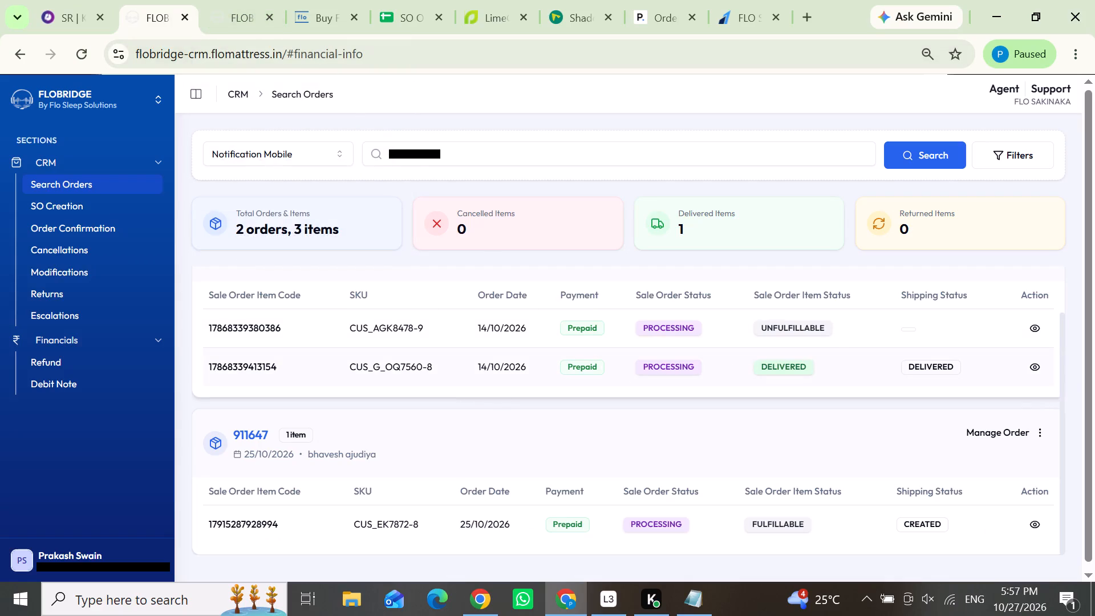
Recheck the shipping, item, sale order and payment statuses of item CUS_G_OQ7560-8 in order 893558.
{"action": "left_click_drag", "start_coordinate": [1057, 376], "coordinate": [1044, 304]}
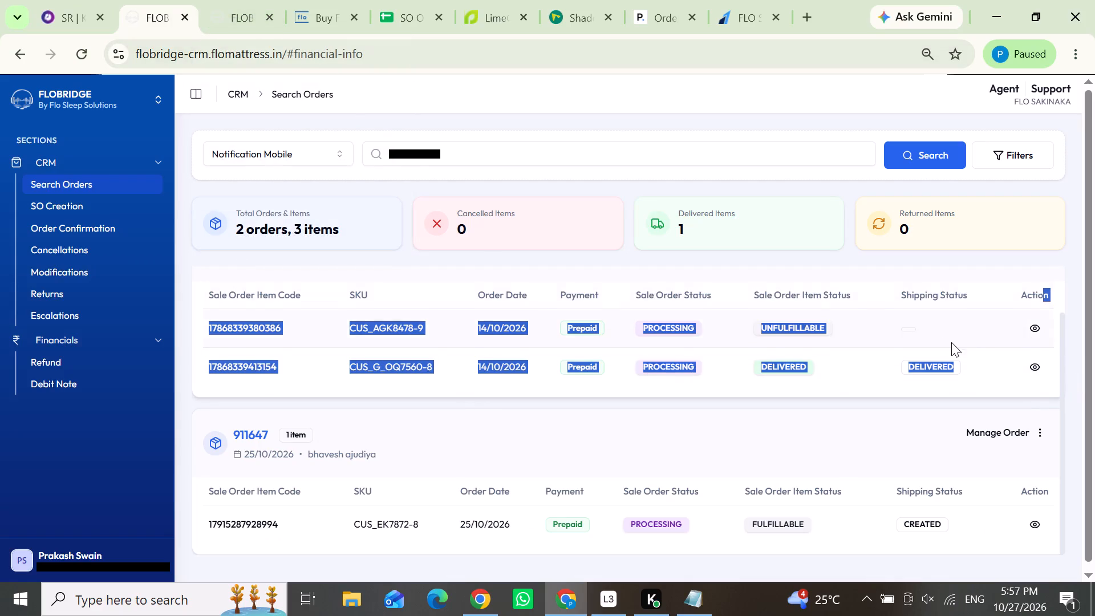
{"action": "left_click", "coordinate": [942, 339]}
{"action": "left_click_drag", "start_coordinate": [965, 365], "coordinate": [886, 364]}
{"action": "left_click", "coordinate": [832, 368]}
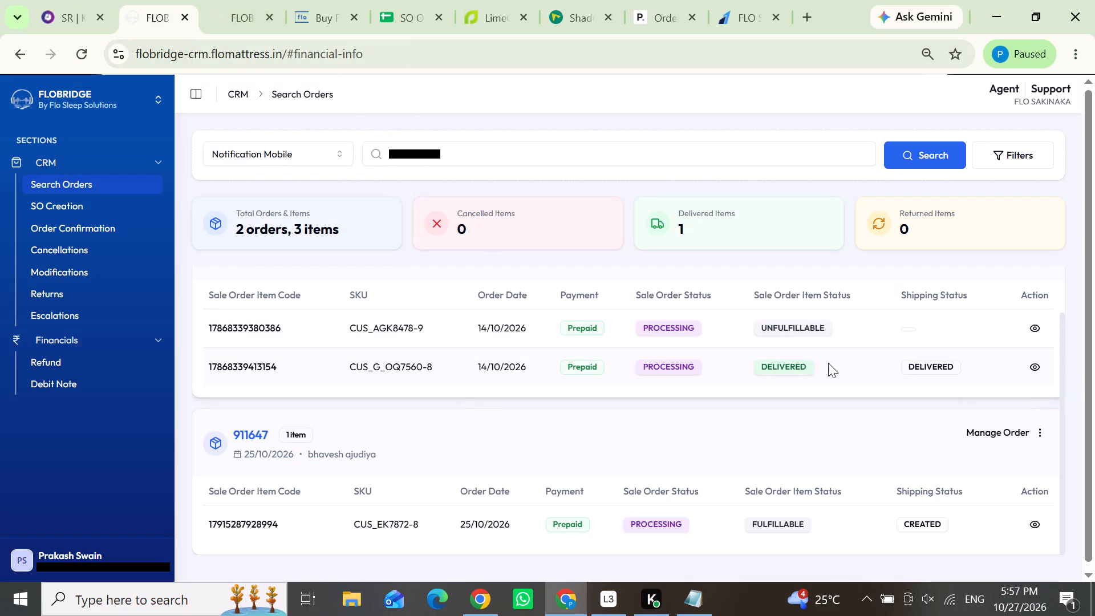
{"action": "left_click_drag", "start_coordinate": [828, 362], "coordinate": [746, 368]}
{"action": "left_click", "coordinate": [689, 395]}
{"action": "left_click_drag", "start_coordinate": [707, 370], "coordinate": [605, 369]}
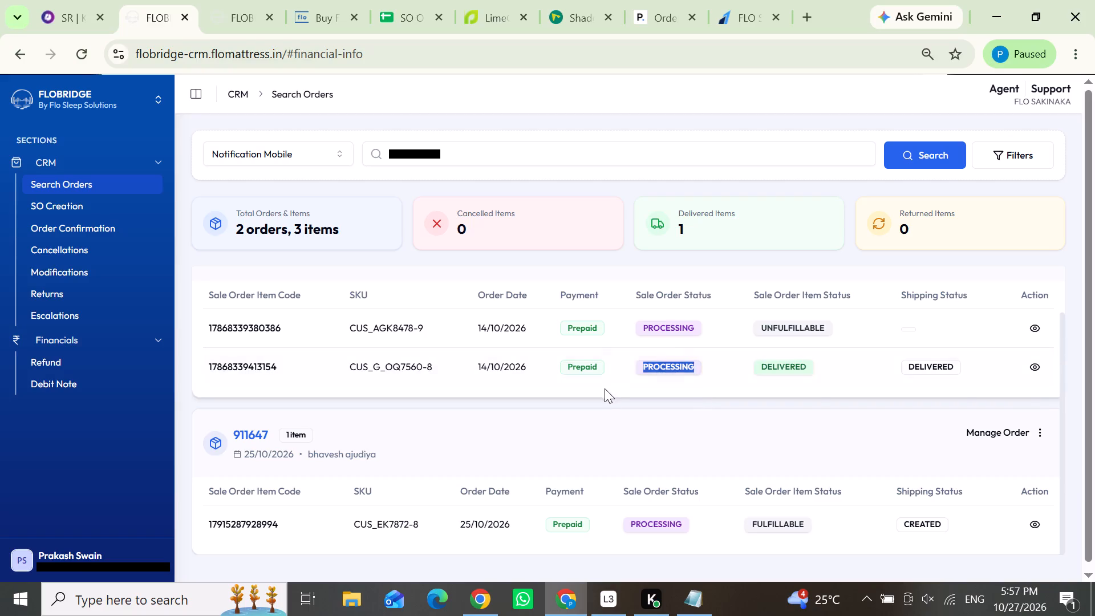
{"action": "left_click", "coordinate": [606, 386]}
{"action": "left_click_drag", "start_coordinate": [606, 367], "coordinate": [555, 366]}
{"action": "left_click", "coordinate": [508, 427]}
{"action": "scroll", "coordinate": [431, 447], "scroll_direction": "down", "scroll_amount": 3}
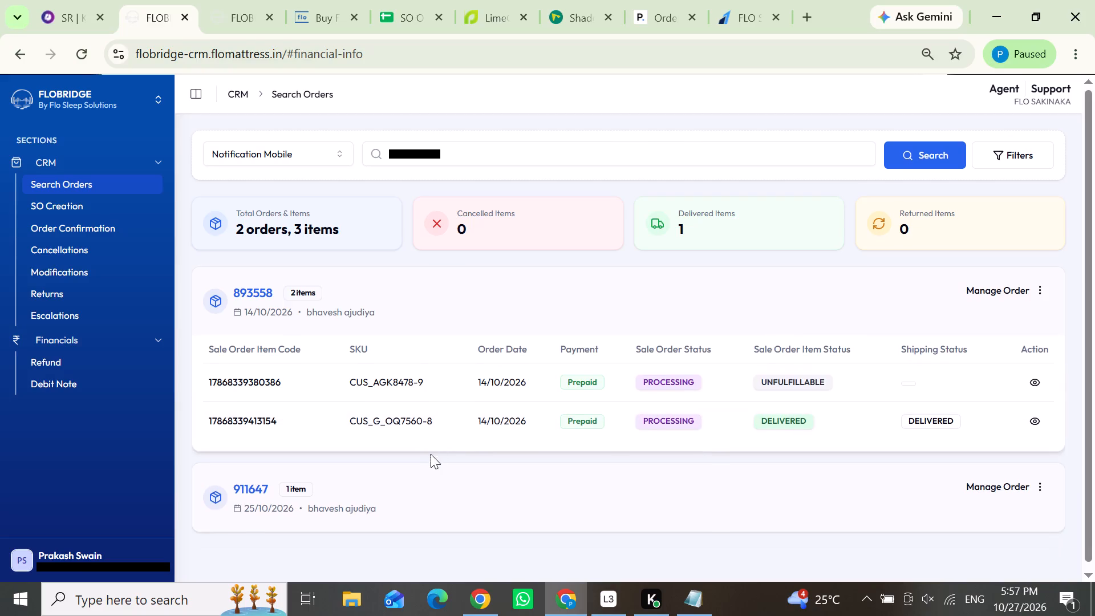
{"action": "left_click", "coordinate": [413, 489]}
{"action": "scroll", "coordinate": [411, 475], "scroll_direction": "down", "scroll_amount": 5}
{"action": "scroll", "coordinate": [326, 399], "scroll_direction": "up", "scroll_amount": 1}
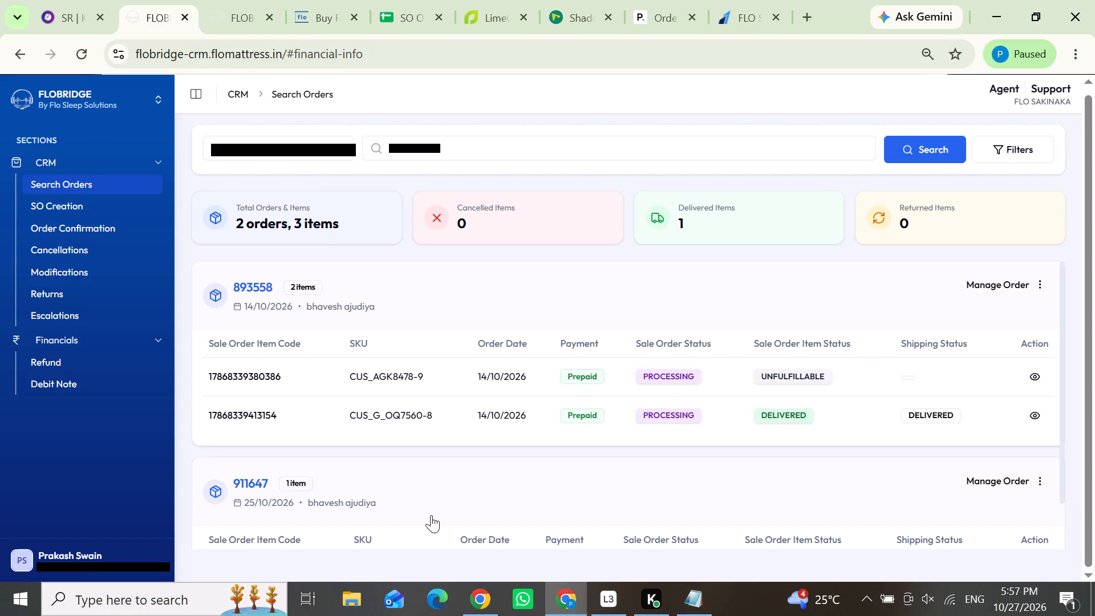
{"action": "scroll", "coordinate": [431, 522], "scroll_direction": "down", "scroll_amount": 1}
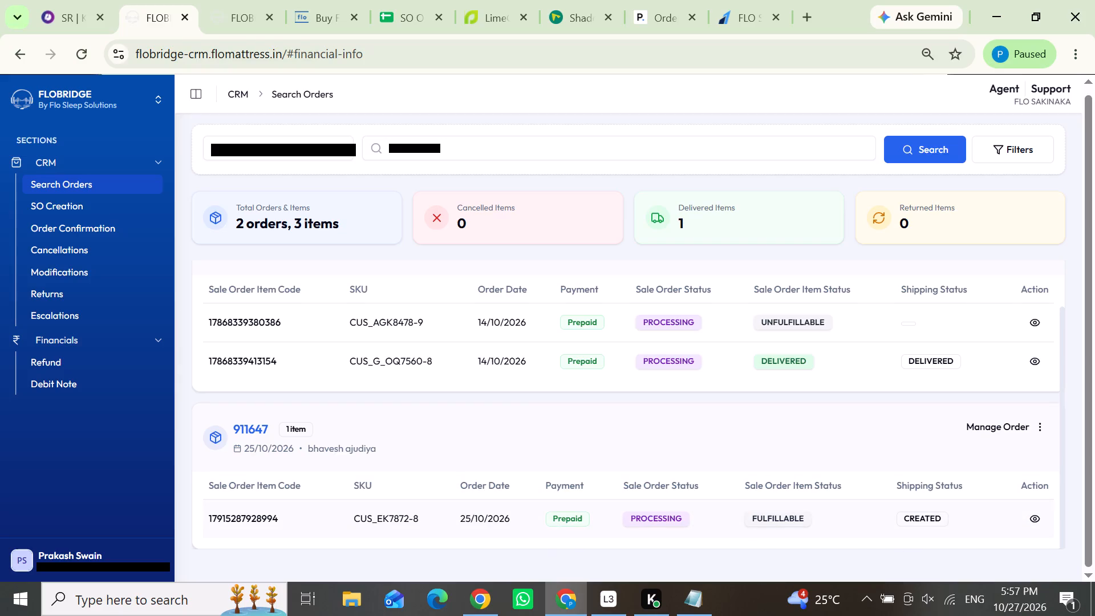
{"action": "left_click_drag", "start_coordinate": [520, 517], "coordinate": [447, 522]}
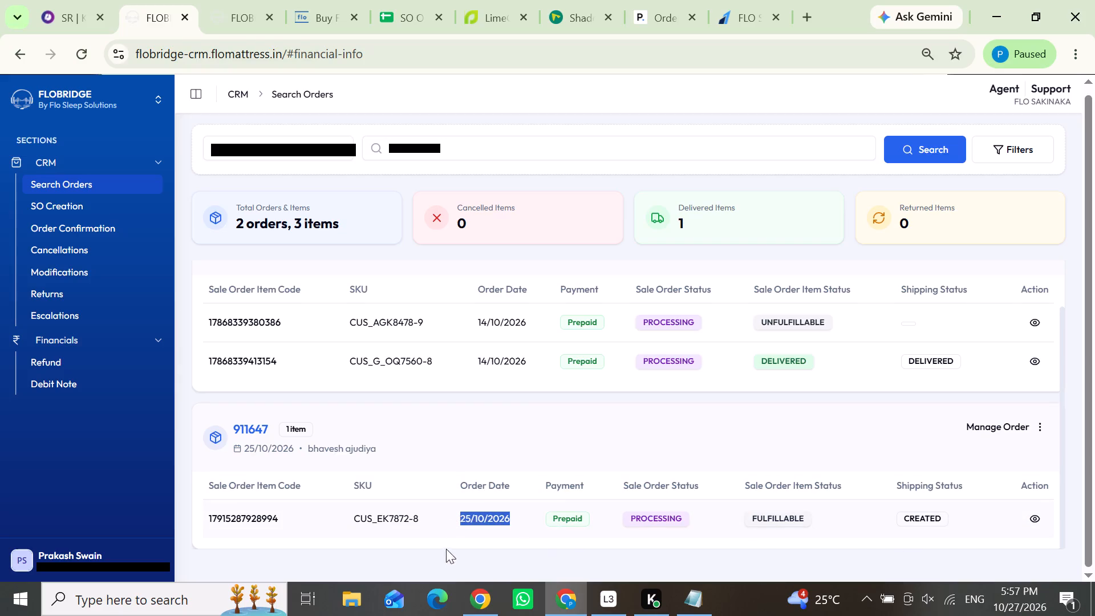
{"action": "left_click", "coordinate": [446, 550]}
{"action": "left_click_drag", "start_coordinate": [435, 520], "coordinate": [368, 518]}
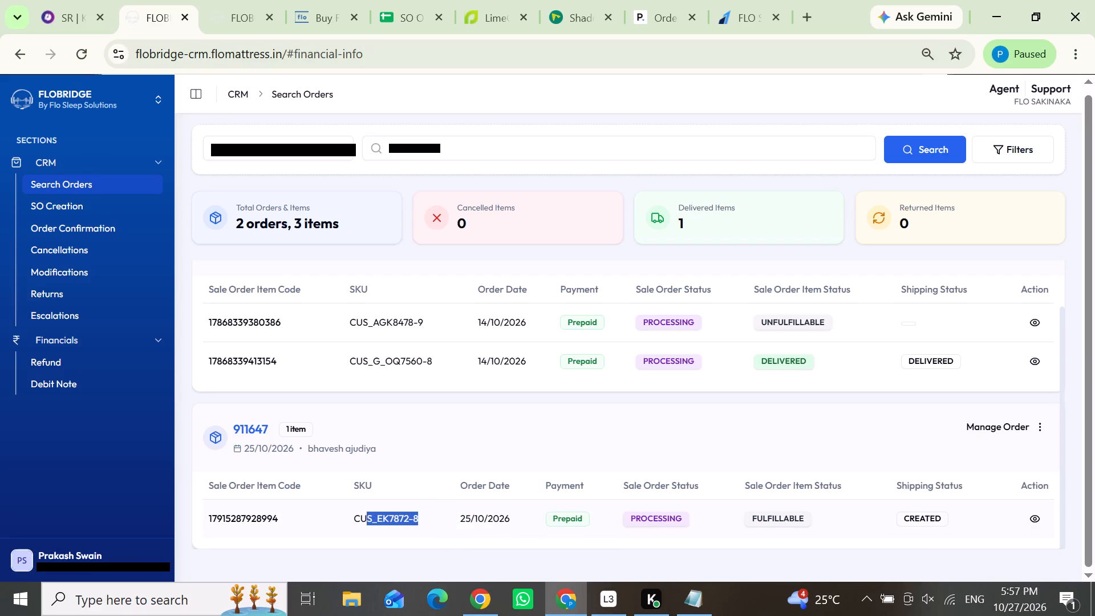
{"action": "left_click_drag", "start_coordinate": [368, 518], "coordinate": [385, 520]}
{"action": "left_click_drag", "start_coordinate": [385, 520], "coordinate": [416, 523]}
{"action": "left_click_drag", "start_coordinate": [519, 513], "coordinate": [502, 513]}
{"action": "left_click_drag", "start_coordinate": [502, 513], "coordinate": [451, 509]}
{"action": "left_click", "coordinate": [421, 524]}
{"action": "left_click_drag", "start_coordinate": [417, 519], "coordinate": [383, 519]}
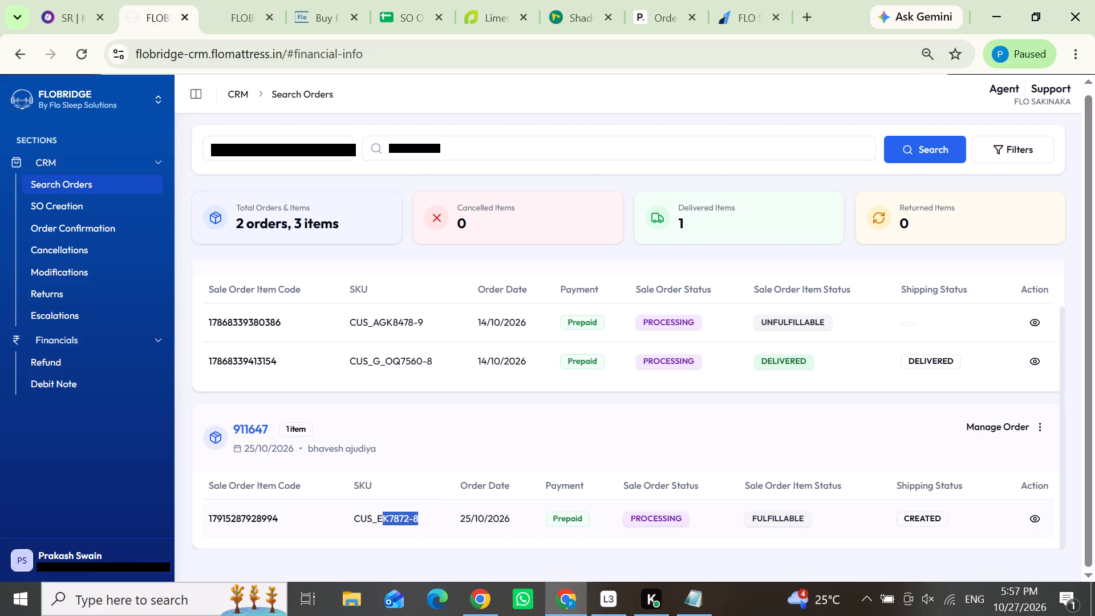
{"action": "left_click_drag", "start_coordinate": [383, 519], "coordinate": [378, 519]}
{"action": "left_click", "coordinate": [462, 439]}
{"action": "left_click", "coordinate": [1046, 369]}
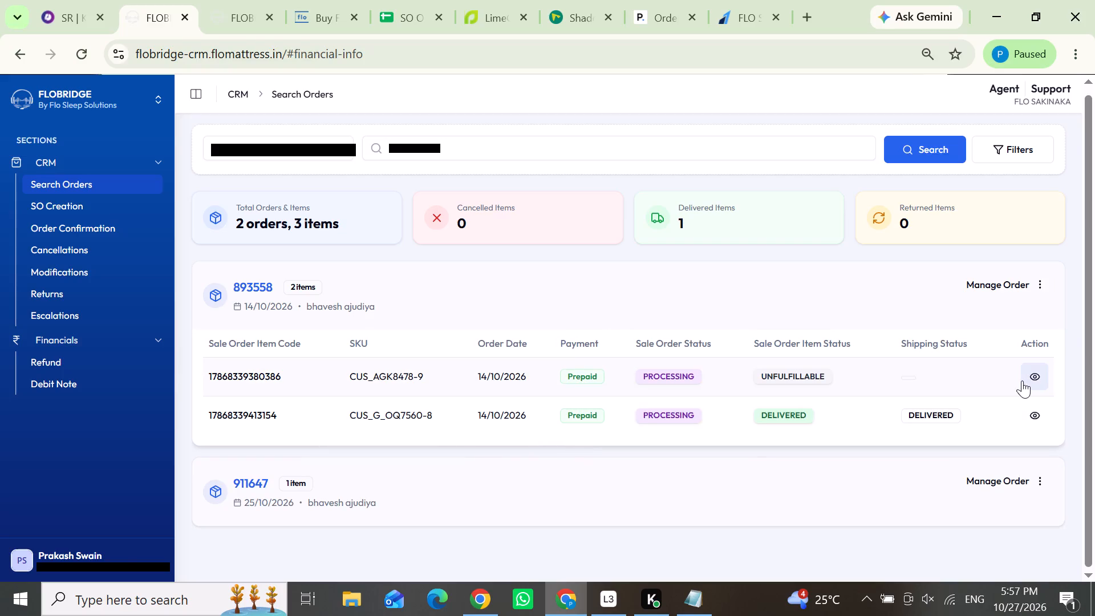
{"action": "left_click", "coordinate": [408, 322]}
{"action": "left_click", "coordinate": [989, 392]}
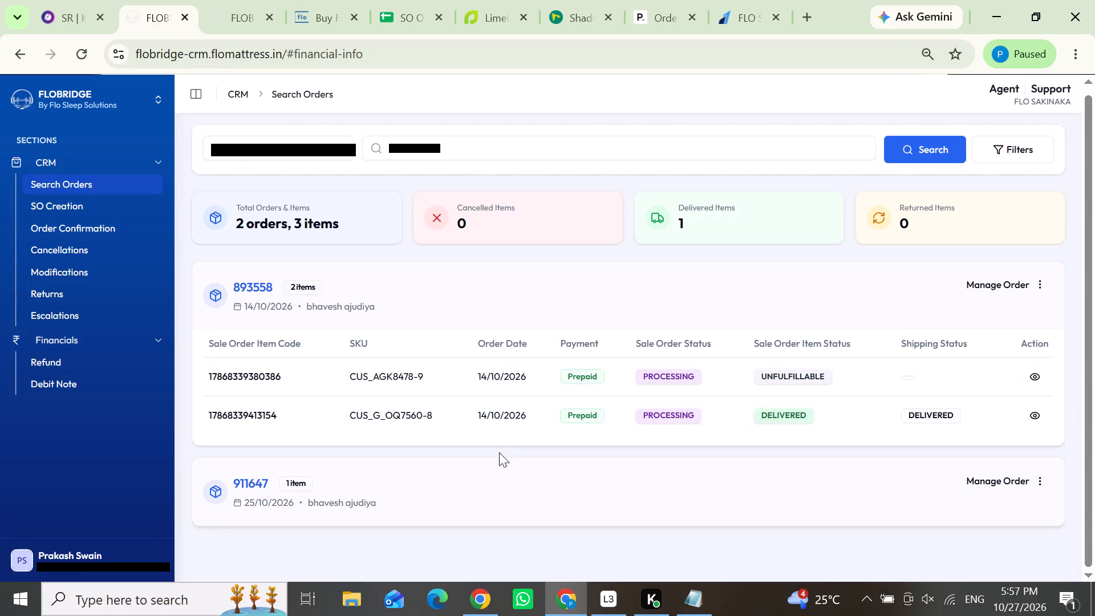
{"action": "left_click_drag", "start_coordinate": [433, 414], "coordinate": [346, 419]}
{"action": "left_click", "coordinate": [386, 436]}
{"action": "left_click", "coordinate": [1039, 380]}
{"action": "left_click", "coordinate": [420, 325]}
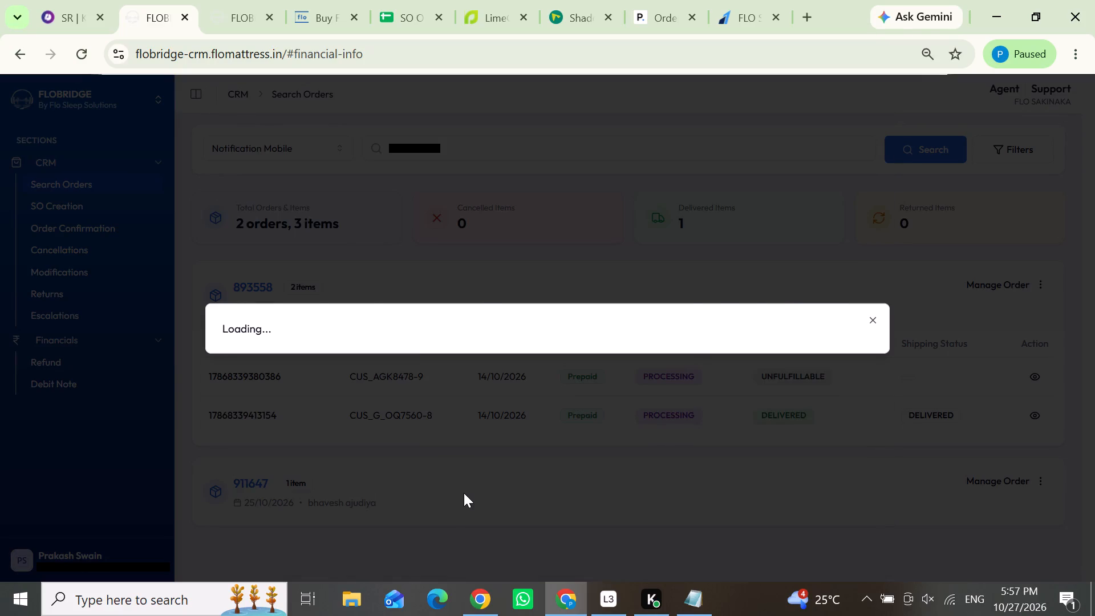
{"action": "scroll", "coordinate": [460, 492], "scroll_direction": "down", "scroll_amount": 2}
{"action": "left_click_drag", "start_coordinate": [238, 473], "coordinate": [238, 474]}
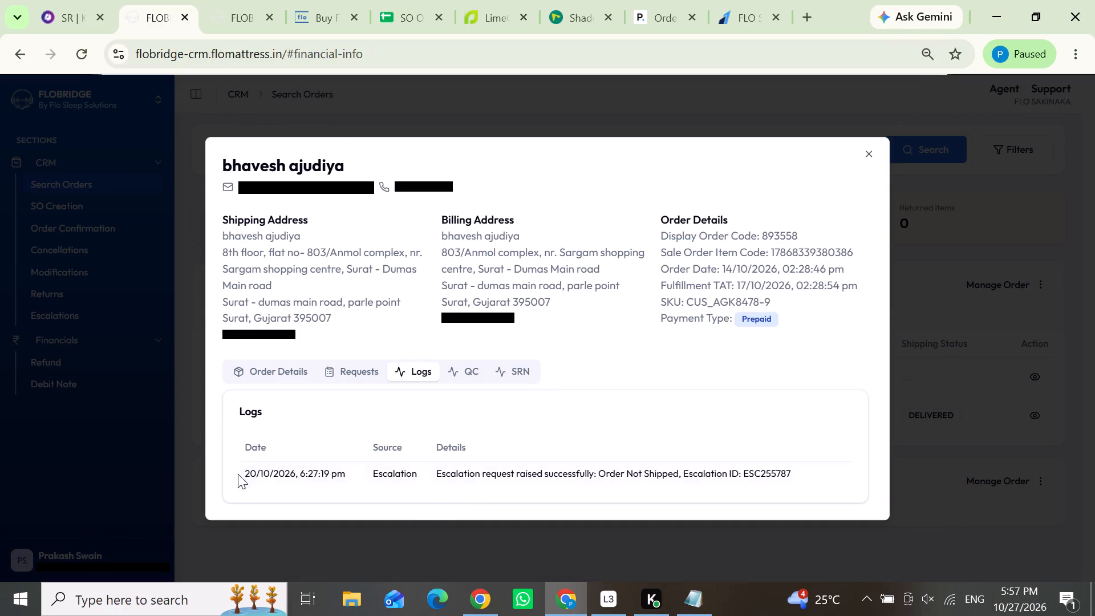
{"action": "left_click_drag", "start_coordinate": [238, 474], "coordinate": [825, 477]}
{"action": "left_click", "coordinate": [334, 528]}
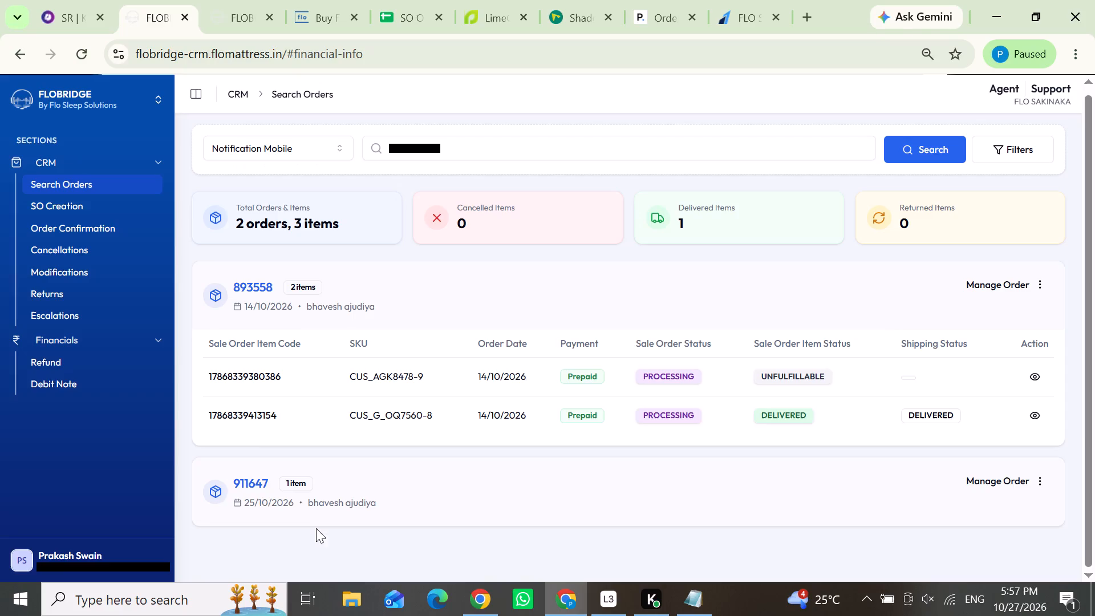
Check the ongoing order status call in the Knowlarity call logs and return to the CRM orders.
{"action": "left_click", "coordinate": [48, 0]}
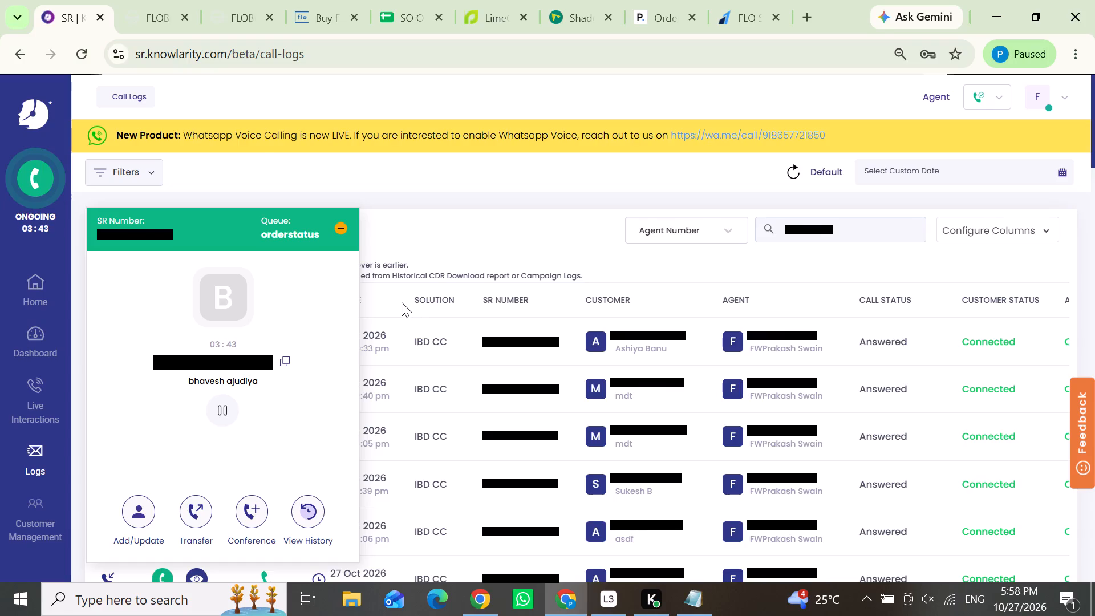
{"action": "left_click", "coordinate": [140, 0]}
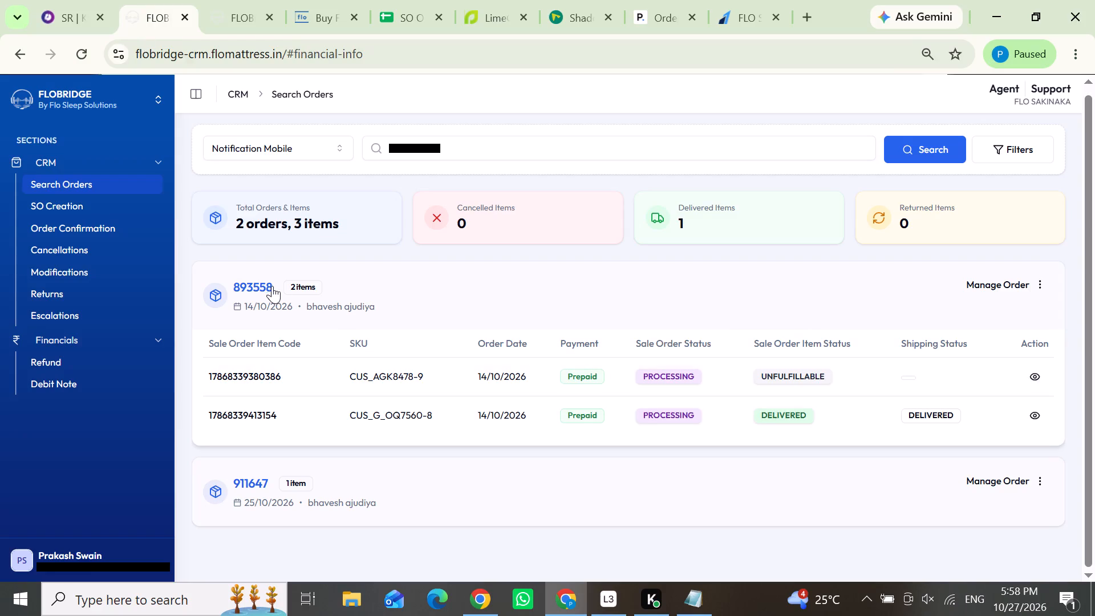
{"action": "left_click_drag", "start_coordinate": [272, 286], "coordinate": [212, 287]}
{"action": "key", "text": "ctrl+c"}
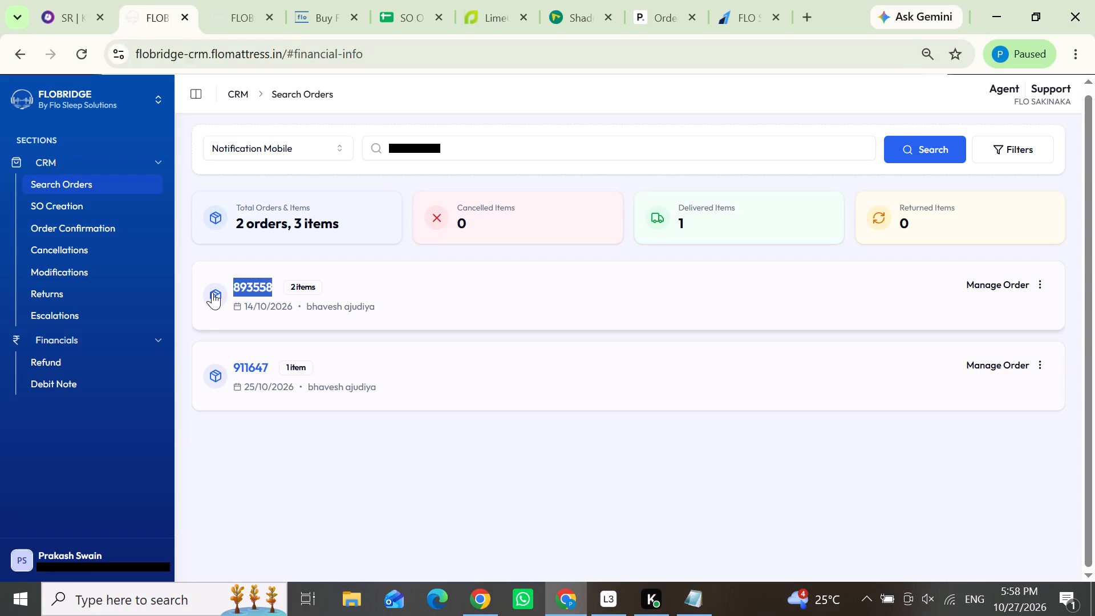
{"action": "left_click", "coordinate": [100, 306]}
{"action": "left_click", "coordinate": [354, 378]}
{"action": "left_click", "coordinate": [350, 363]}
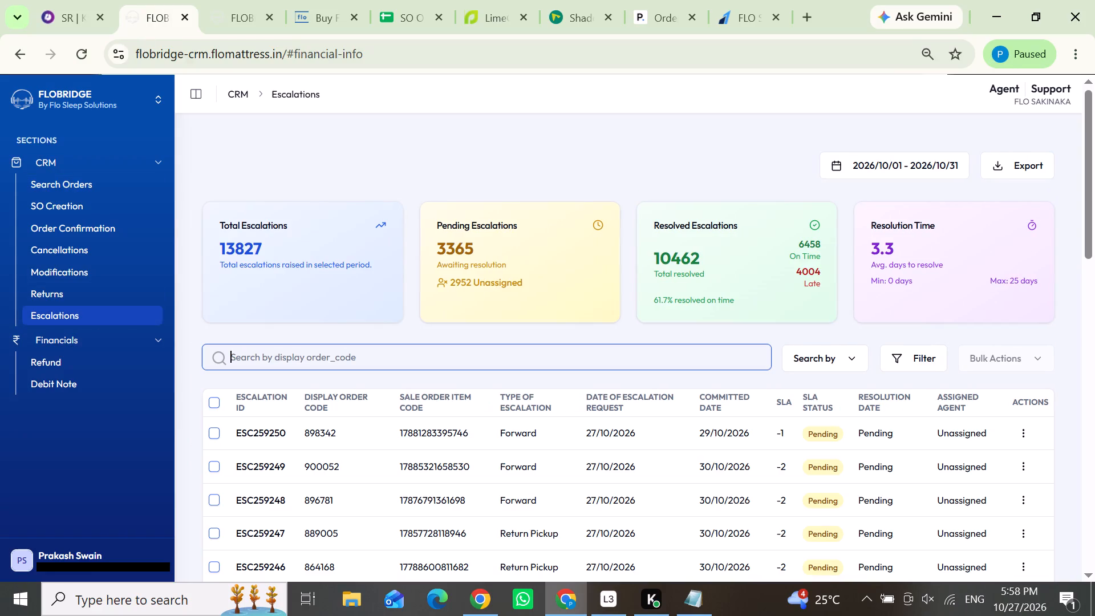
{"action": "key", "text": "ctrl+v"}
{"action": "key", "text": "Return"}
{"action": "key", "text": "Return"}
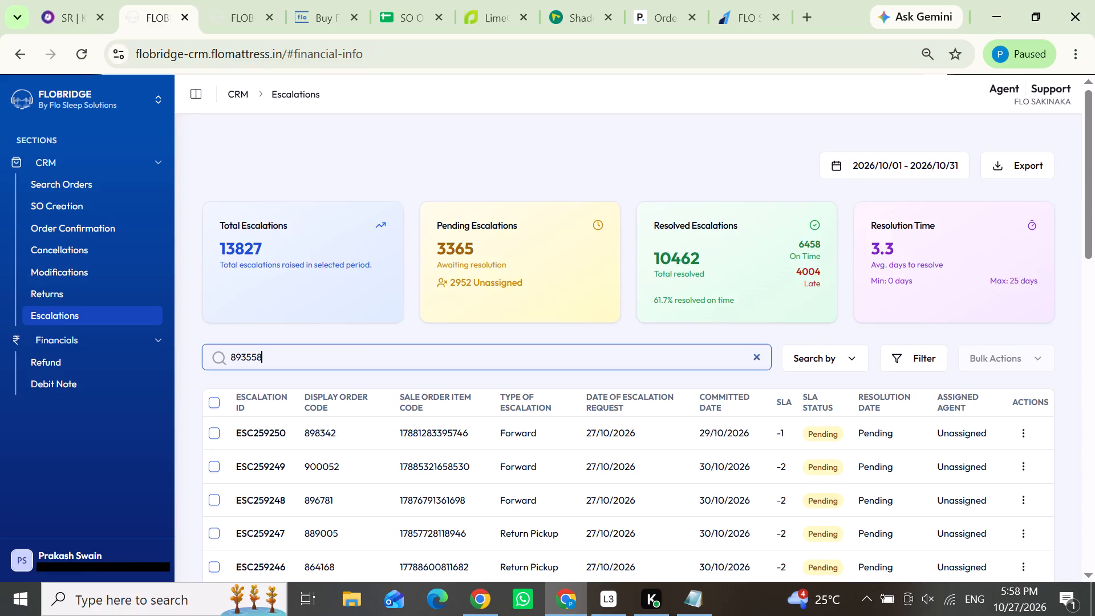
{"action": "left_click", "coordinate": [1038, 435]}
{"action": "left_click", "coordinate": [999, 483]}
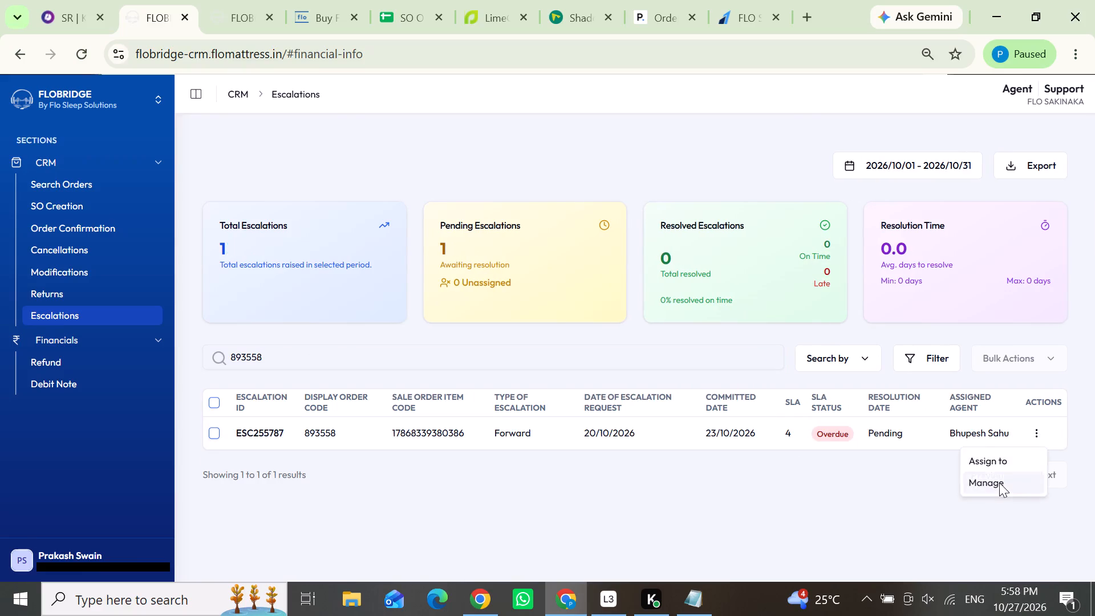
{"action": "scroll", "coordinate": [799, 447], "scroll_direction": "down", "scroll_amount": 3}
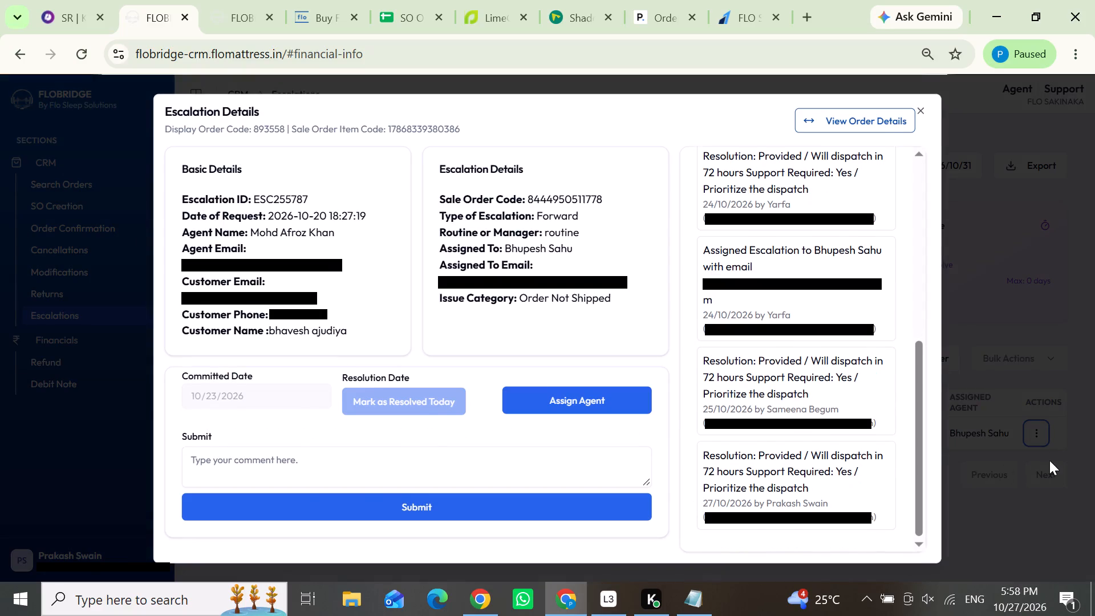
{"action": "left_click", "coordinate": [1051, 460]}
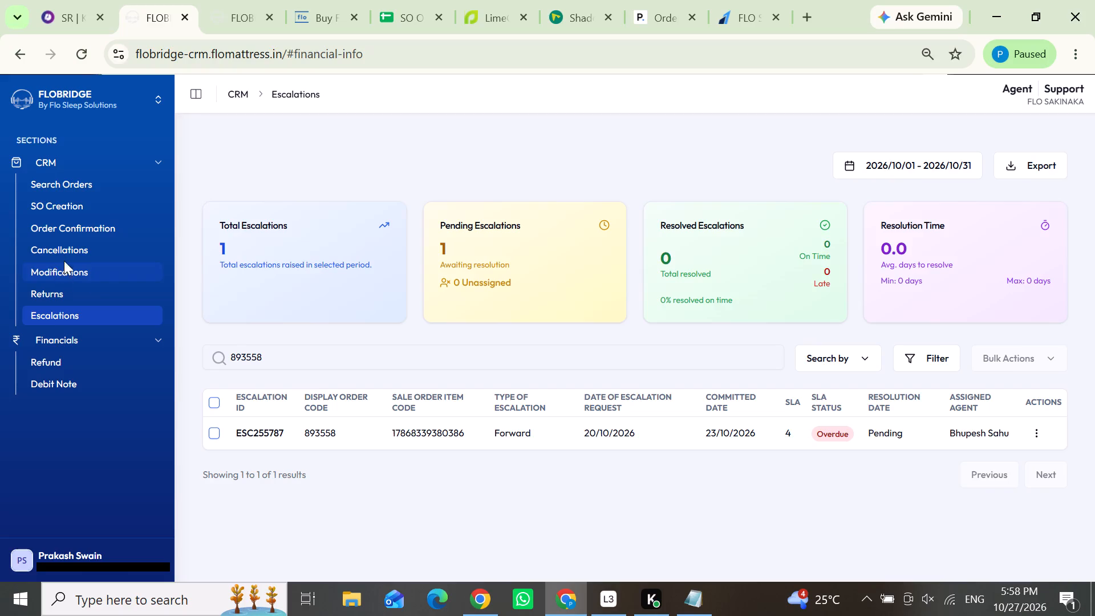
{"action": "left_click", "coordinate": [78, 182]}
{"action": "left_click", "coordinate": [328, 152]}
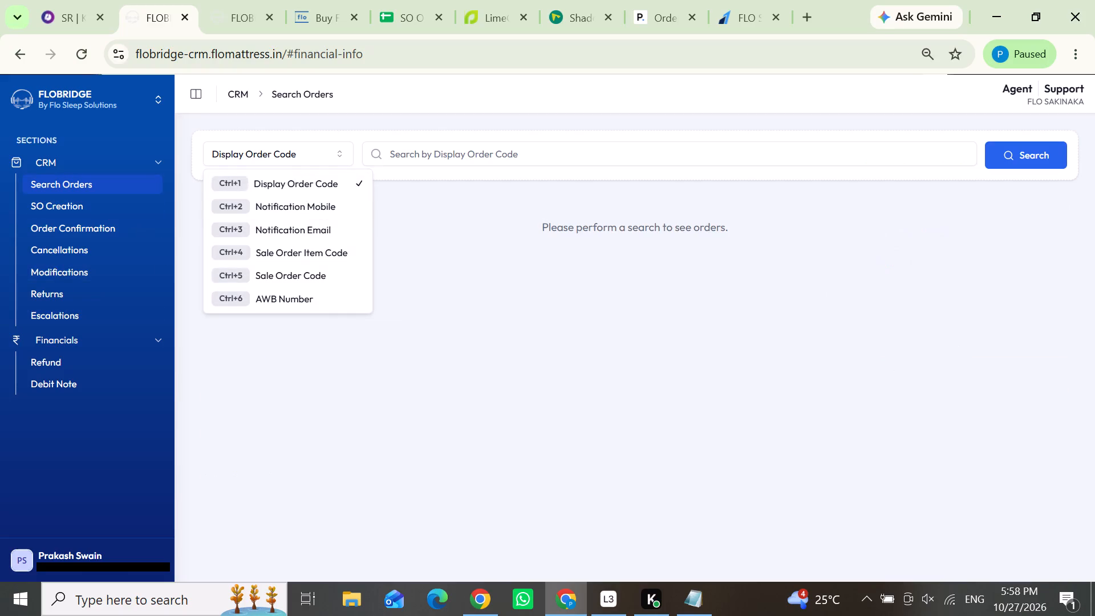
{"action": "left_click", "coordinate": [431, 149]}
{"action": "left_click", "coordinate": [431, 153]}
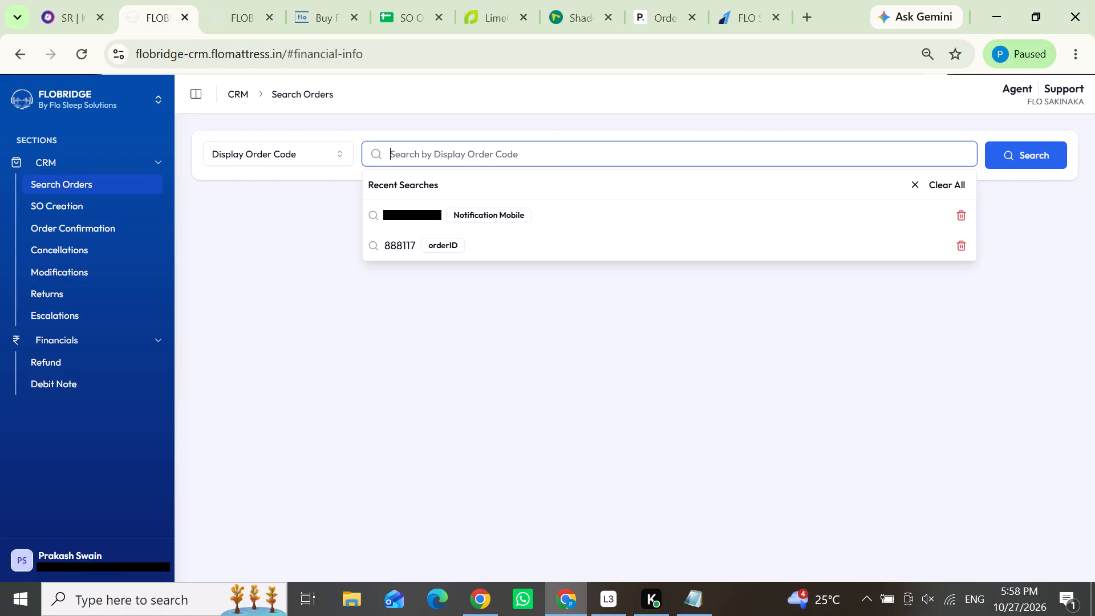
{"action": "key", "text": "ctrl+v"}
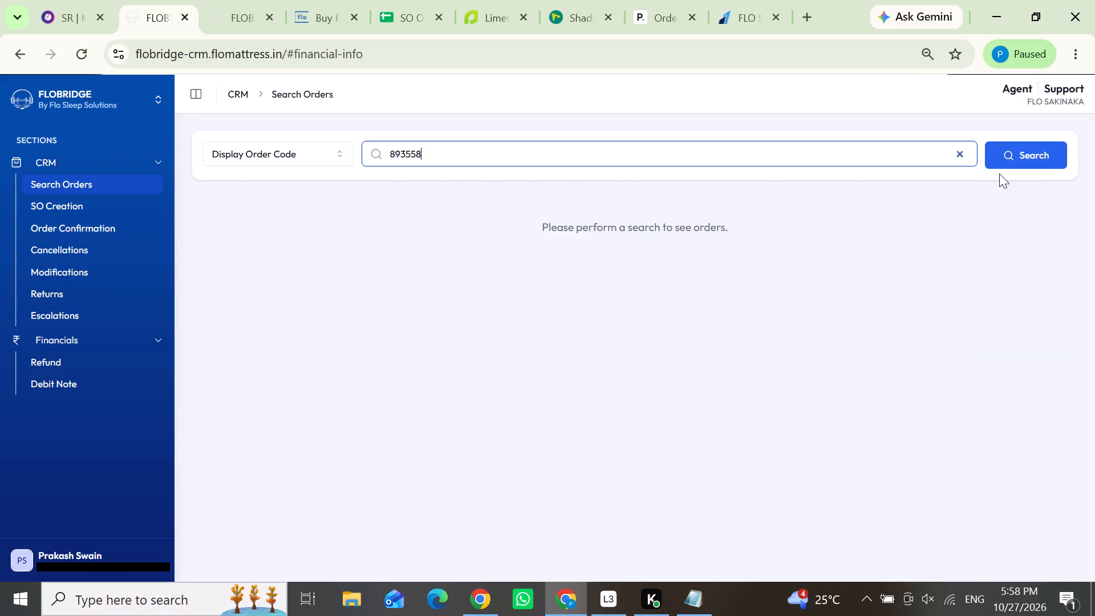
{"action": "left_click", "coordinate": [1037, 156]}
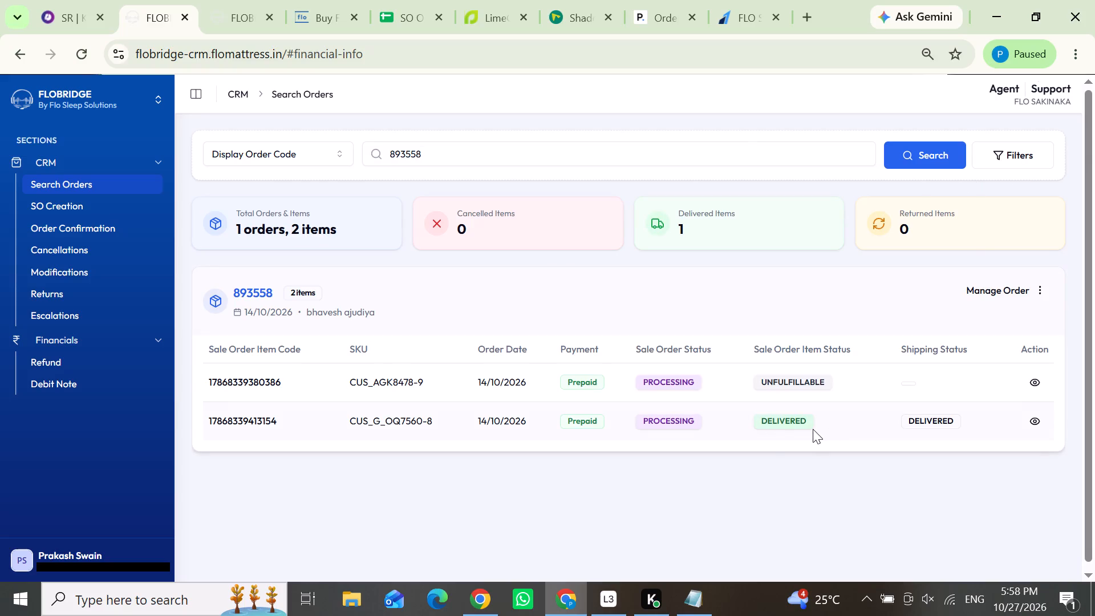
{"action": "scroll", "coordinate": [719, 427], "scroll_direction": "down", "scroll_amount": 2}
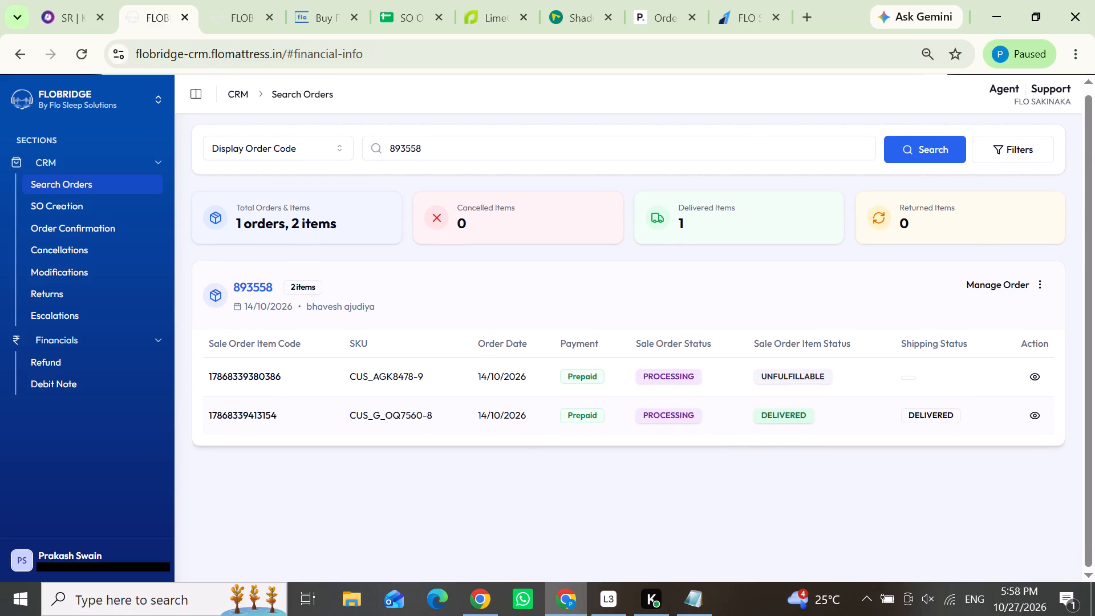
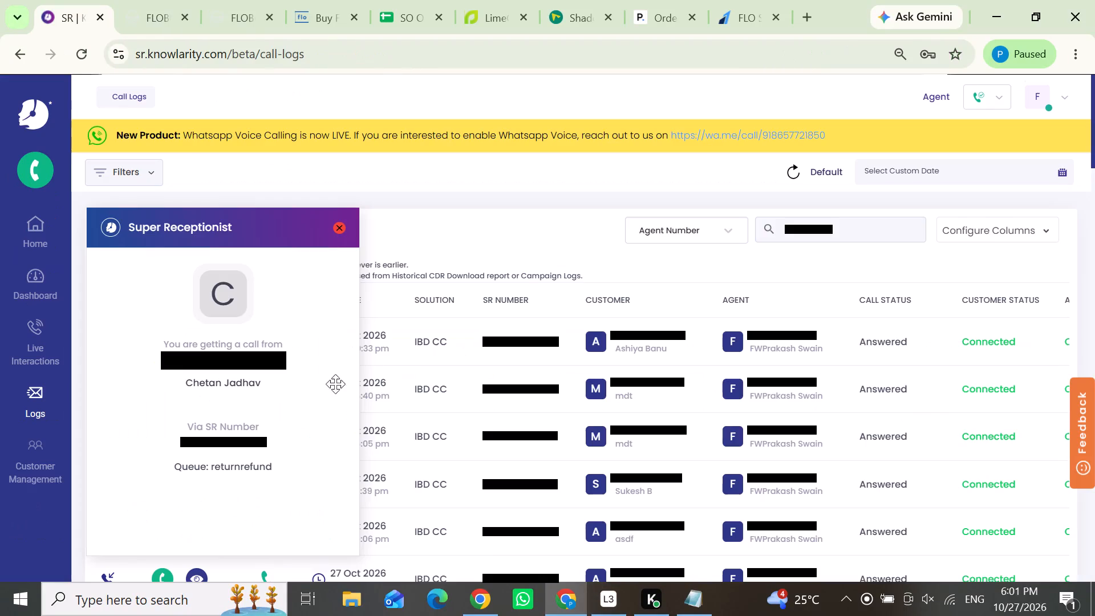
{"action": "left_click_drag", "start_coordinate": [305, 366], "coordinate": [208, 362]}
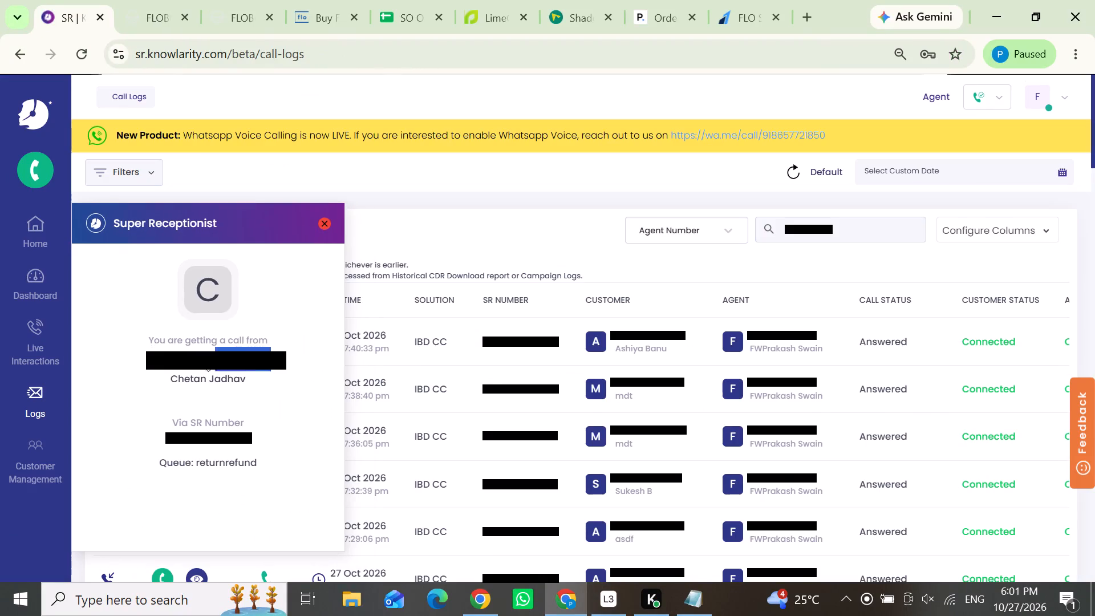
{"action": "left_click_drag", "start_coordinate": [208, 362], "coordinate": [171, 361]}
{"action": "key", "text": "ctrl+c"}
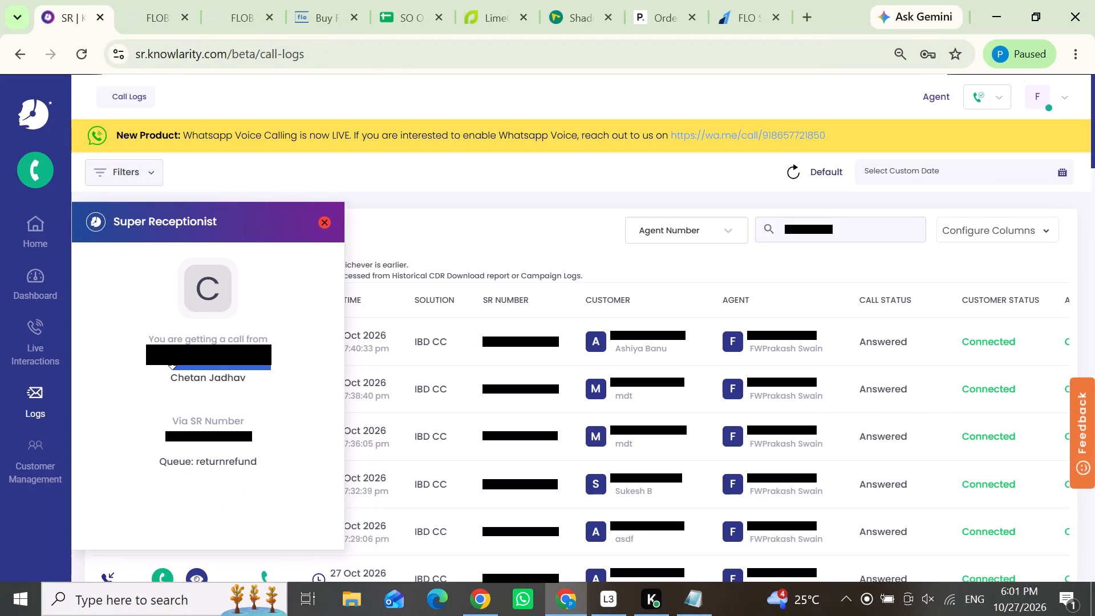
{"action": "left_click", "coordinate": [132, 0]}
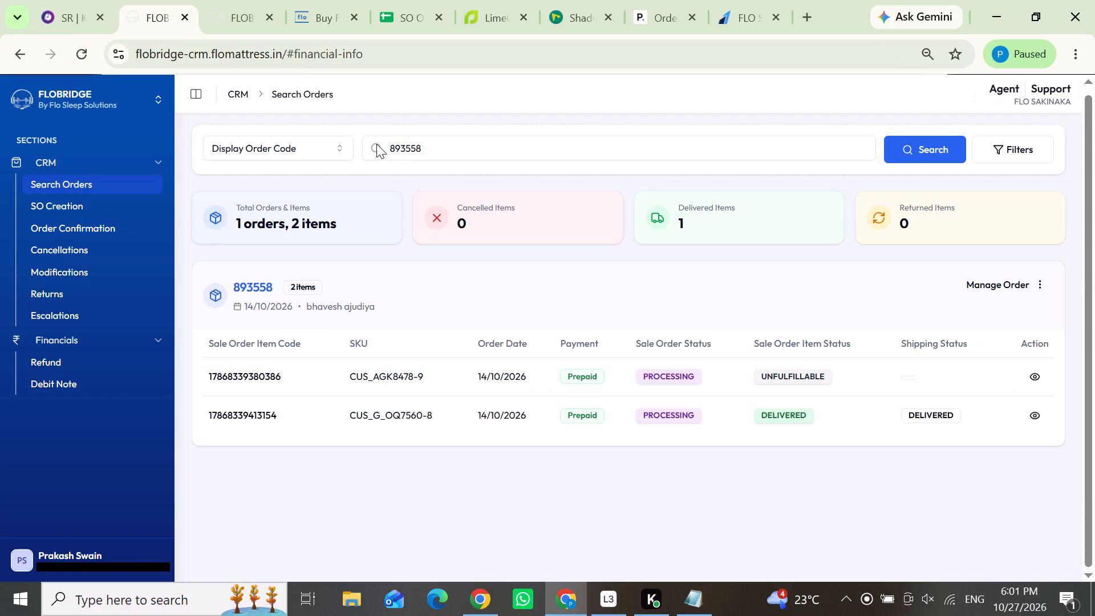
{"action": "left_click_drag", "start_coordinate": [421, 147], "coordinate": [364, 148]}
{"action": "key", "text": "ctrl+v"}
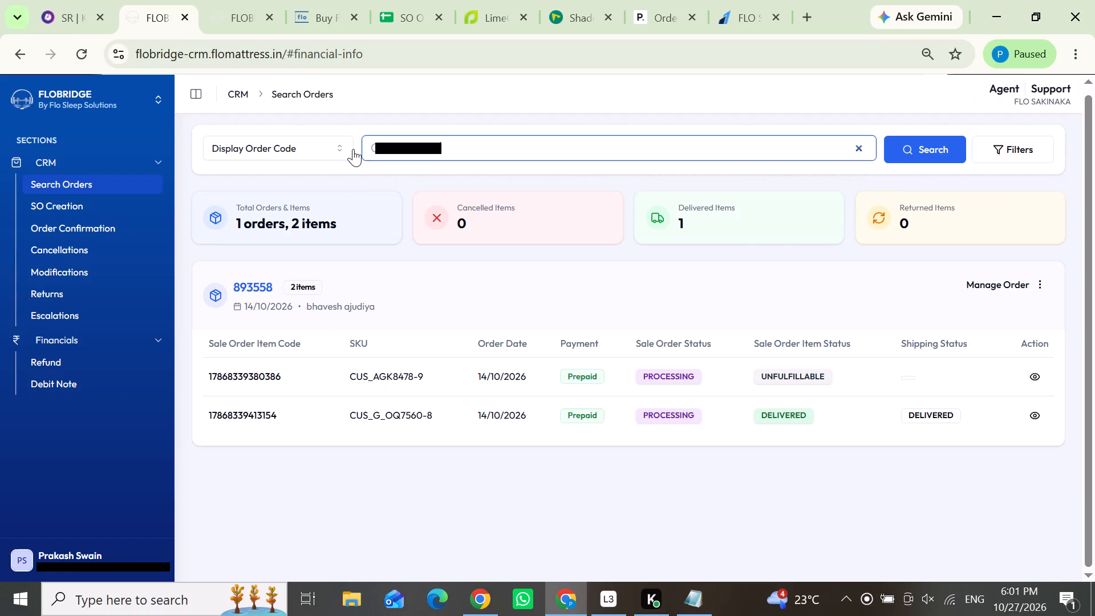
{"action": "left_click", "coordinate": [311, 143]}
{"action": "left_click", "coordinate": [311, 196]}
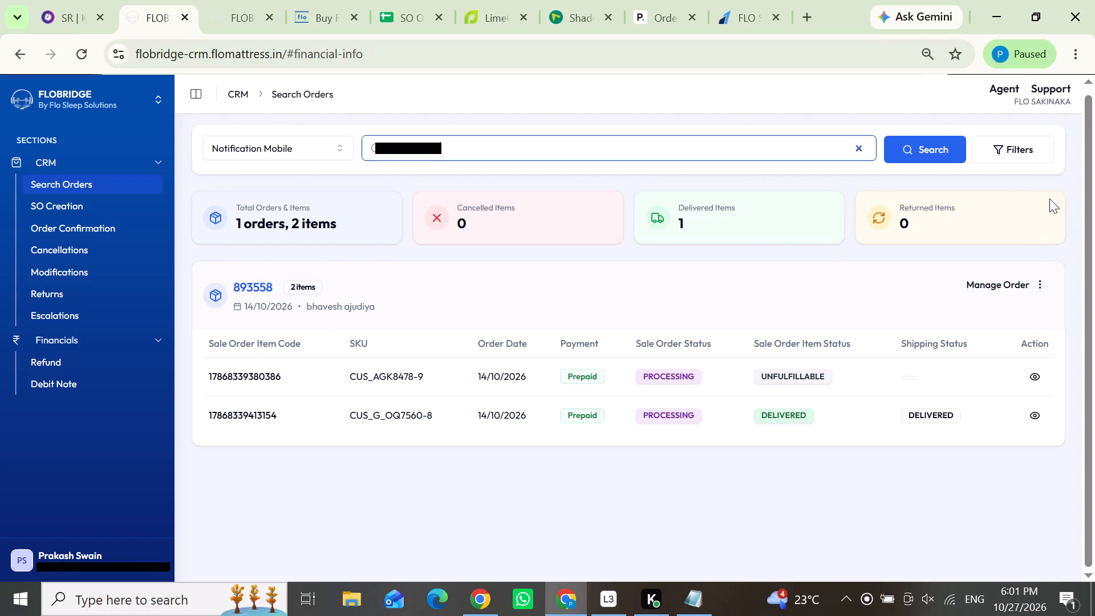
{"action": "left_click", "coordinate": [930, 148]}
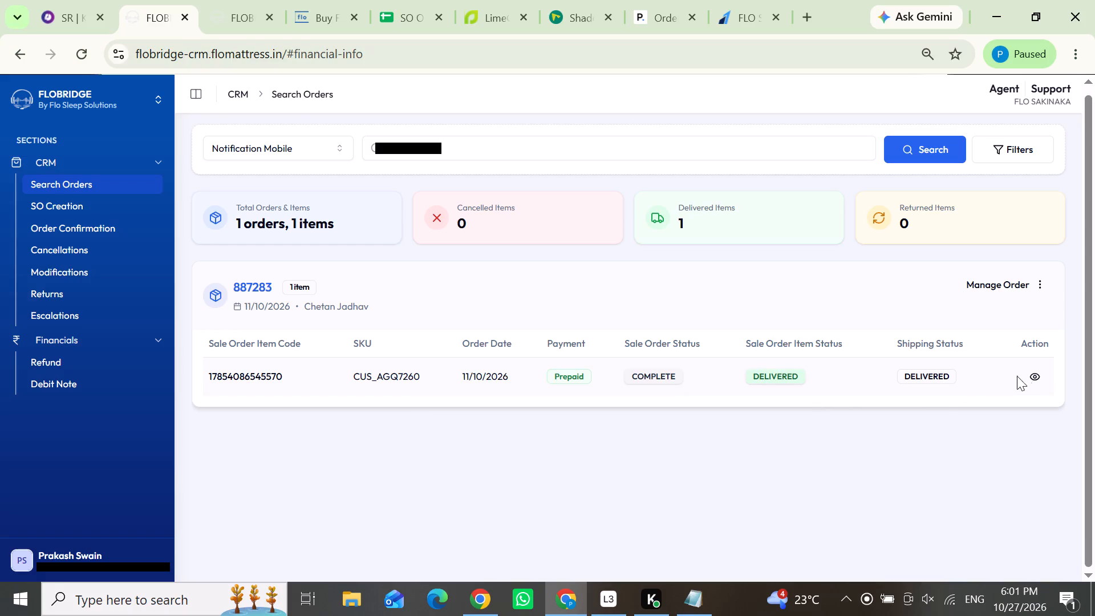
{"action": "left_click", "coordinate": [1034, 377]}
{"action": "left_click", "coordinate": [415, 317]}
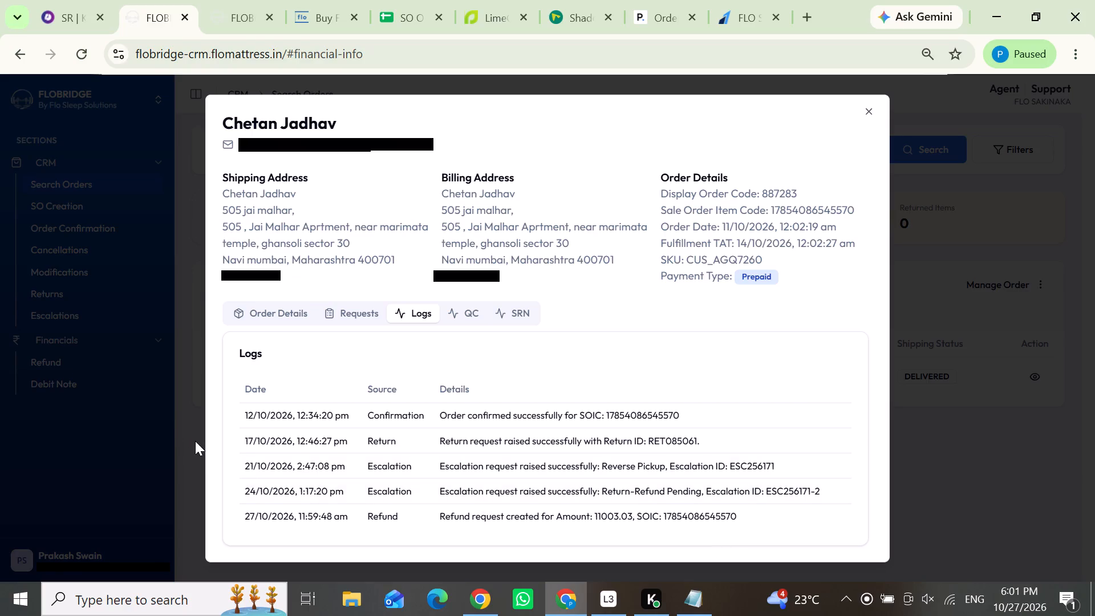
{"action": "left_click", "coordinate": [193, 457]}
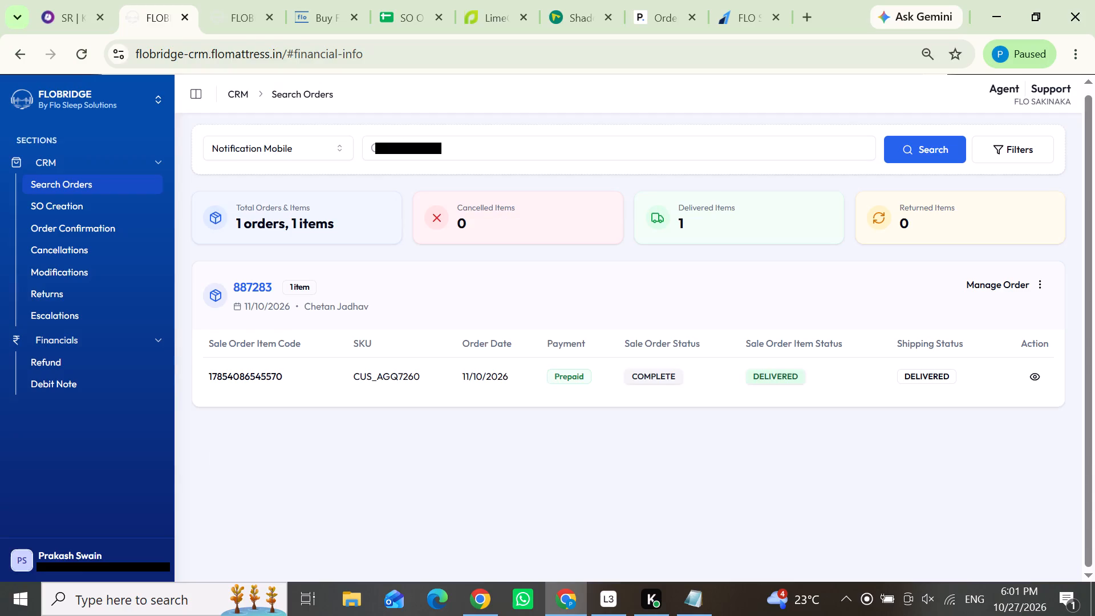
{"action": "left_click_drag", "start_coordinate": [273, 286], "coordinate": [210, 291]}
{"action": "key", "text": "ctrl+c"}
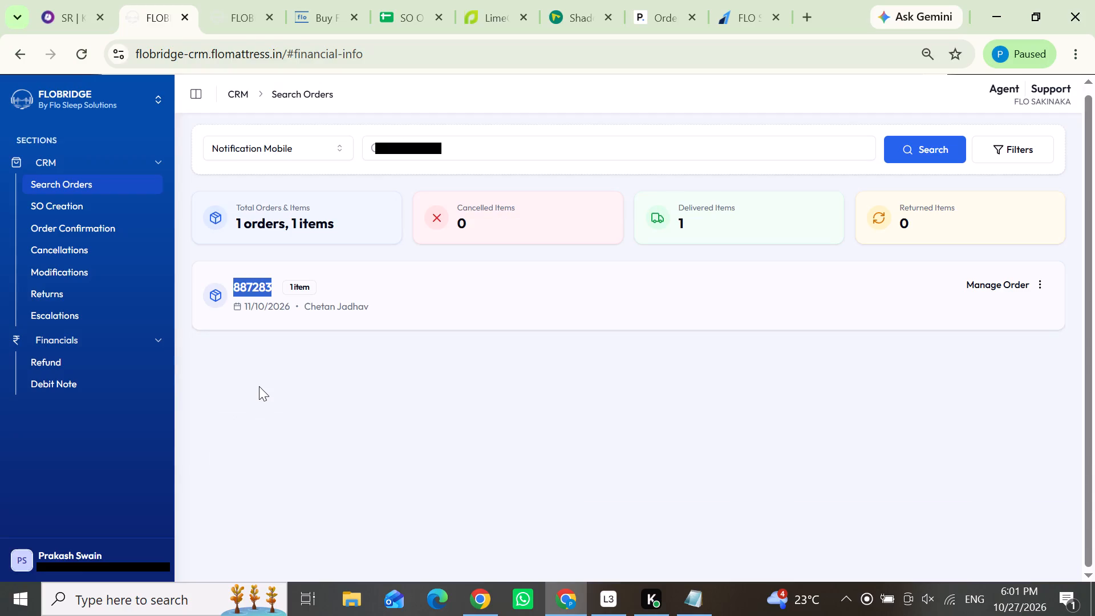
{"action": "left_click", "coordinate": [63, 3]}
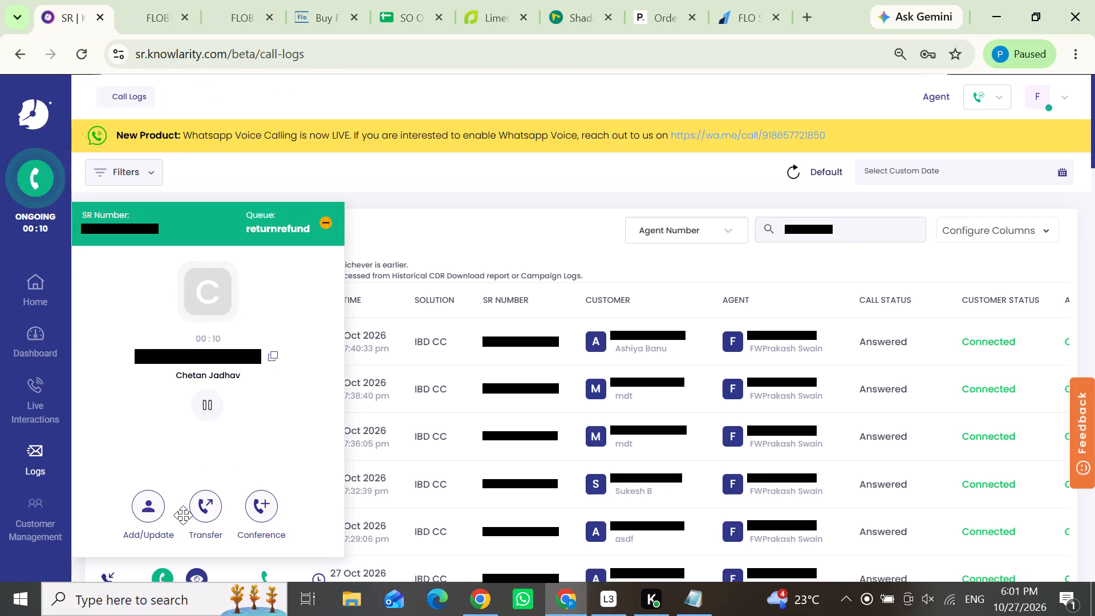
{"action": "left_click", "coordinate": [149, 513]}
{"action": "scroll", "coordinate": [201, 423], "scroll_direction": "down", "scroll_amount": 1}
{"action": "left_click", "coordinate": [173, 439]}
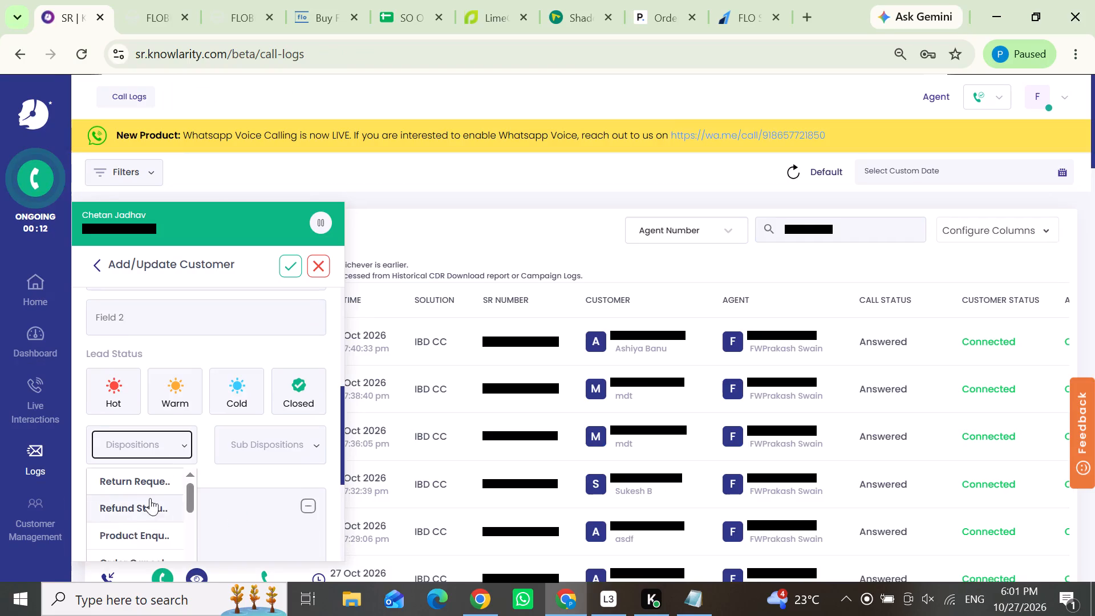
{"action": "left_click", "coordinate": [145, 506]}
{"action": "left_click", "coordinate": [152, 545]}
{"action": "key", "text": "ctrl+v"}
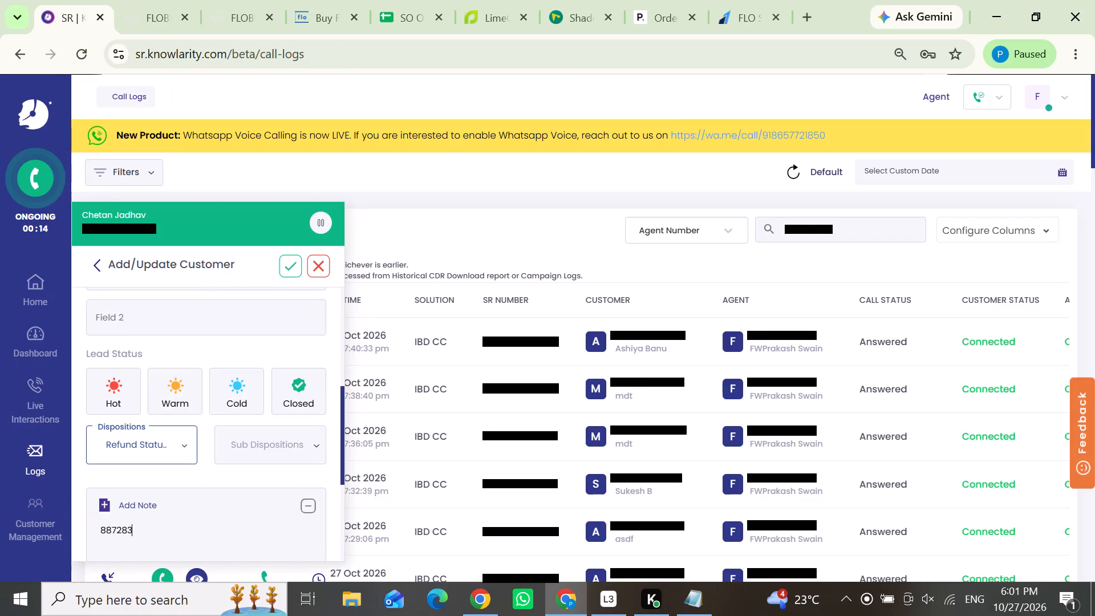
{"action": "left_click", "coordinate": [278, 266]}
{"action": "left_click", "coordinate": [284, 274]}
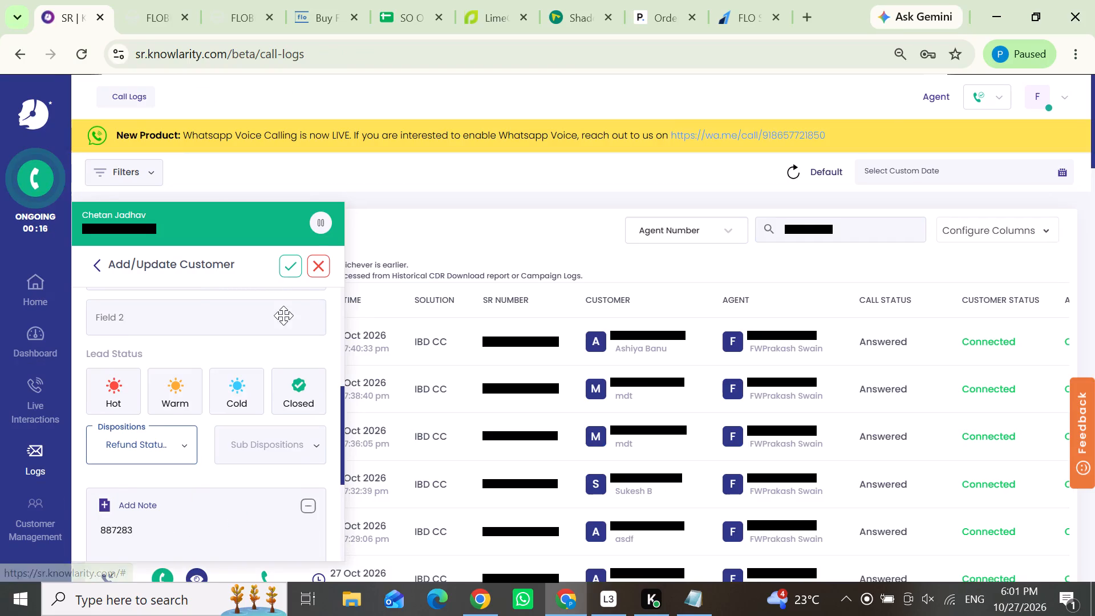
{"action": "left_click", "coordinate": [145, 11]}
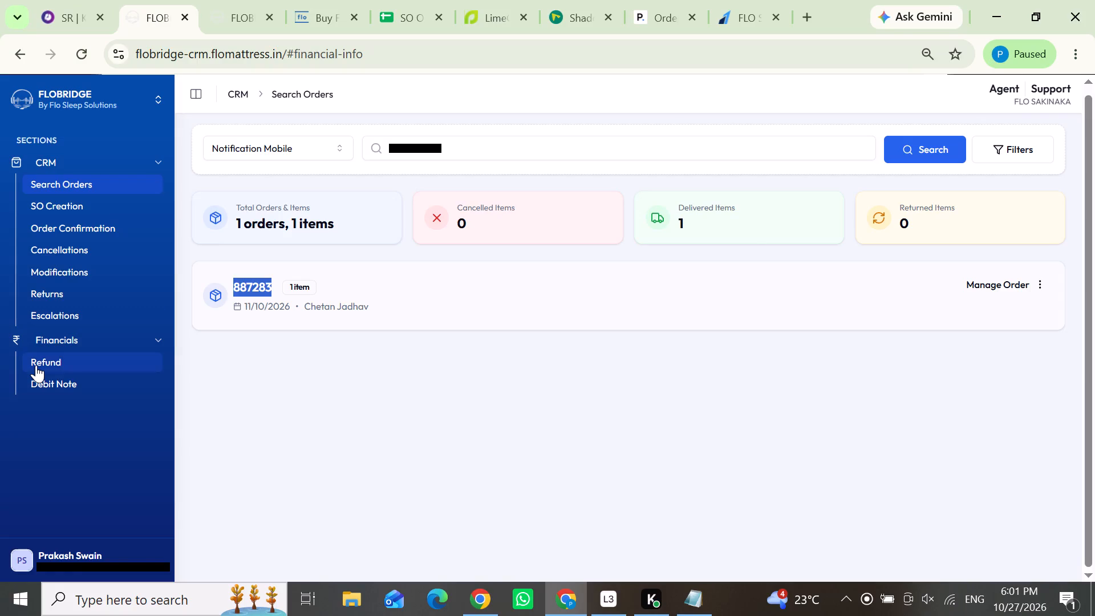
{"action": "left_click", "coordinate": [38, 364]}
{"action": "left_click", "coordinate": [355, 310]}
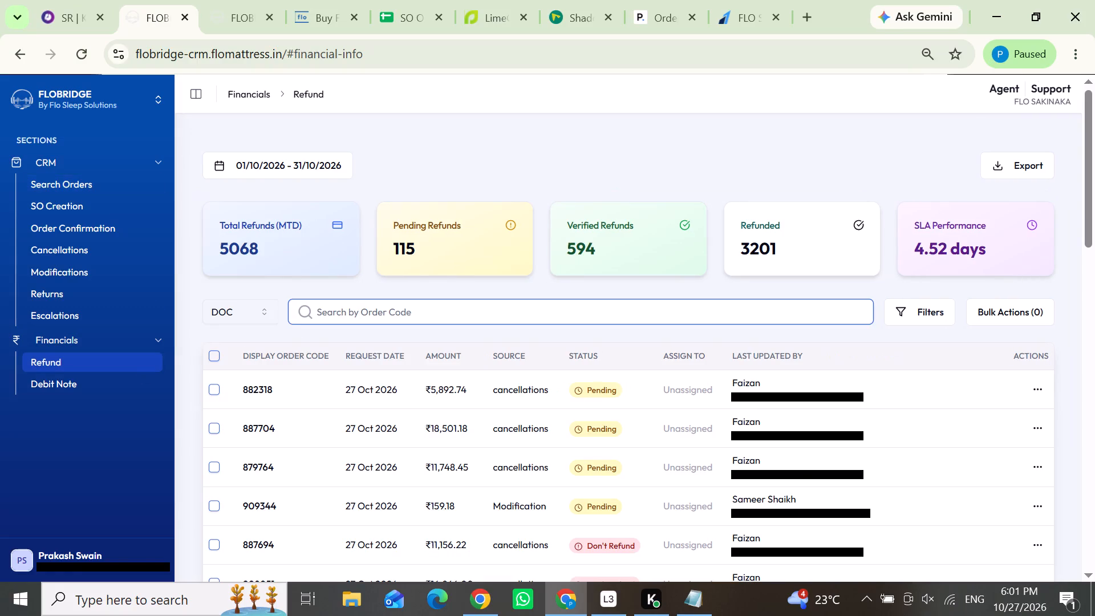
{"action": "left_click", "coordinate": [72, 295]}
{"action": "left_click", "coordinate": [420, 314]}
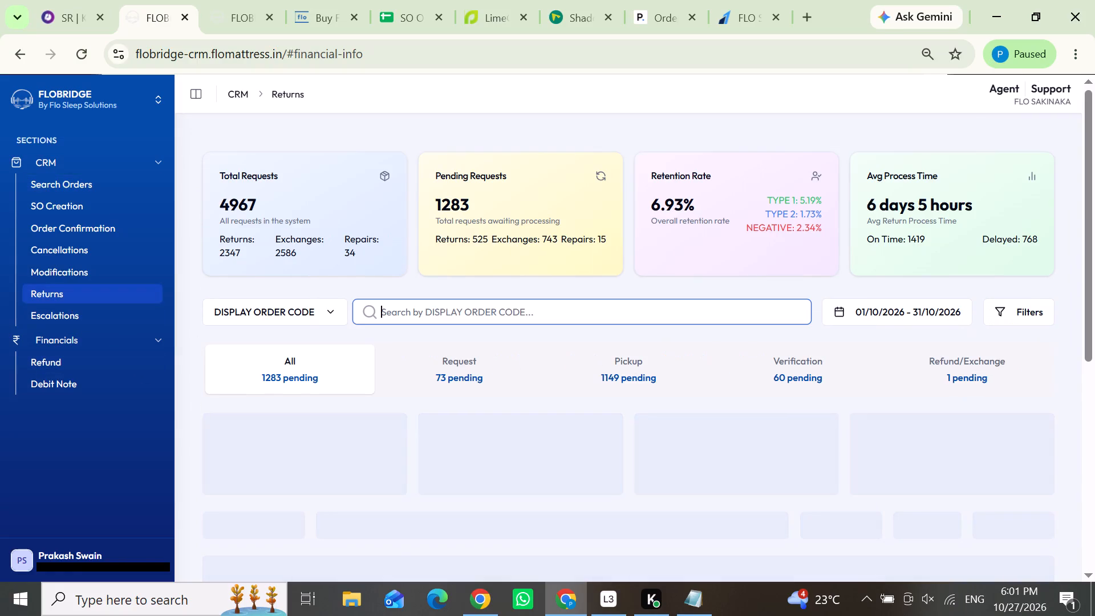
{"action": "key", "text": "ctrl+v"}
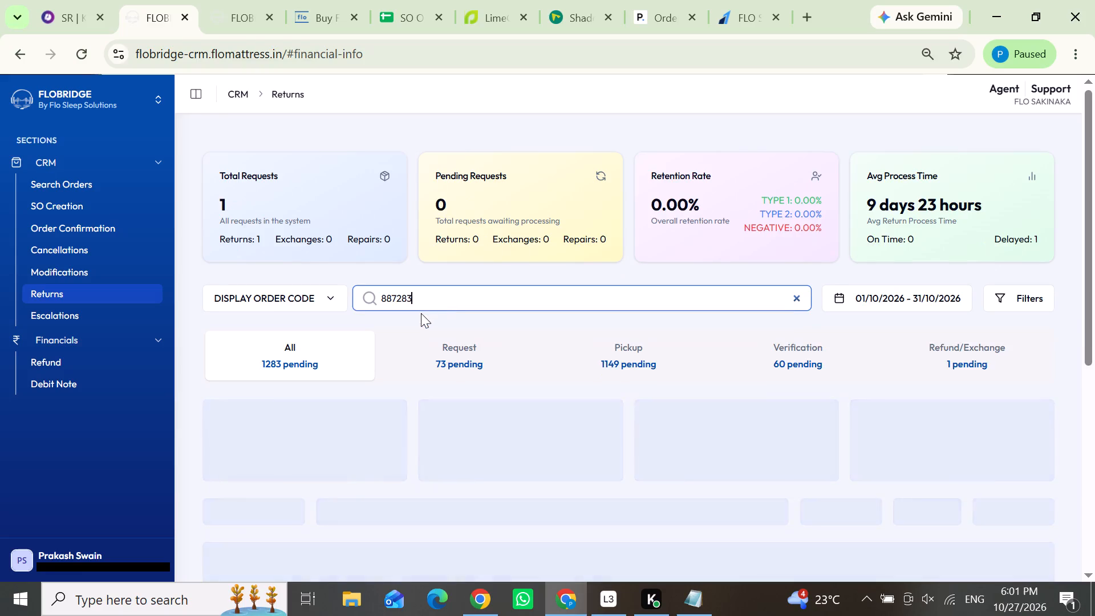
{"action": "key", "text": "Return"}
{"action": "key", "text": "Return"}
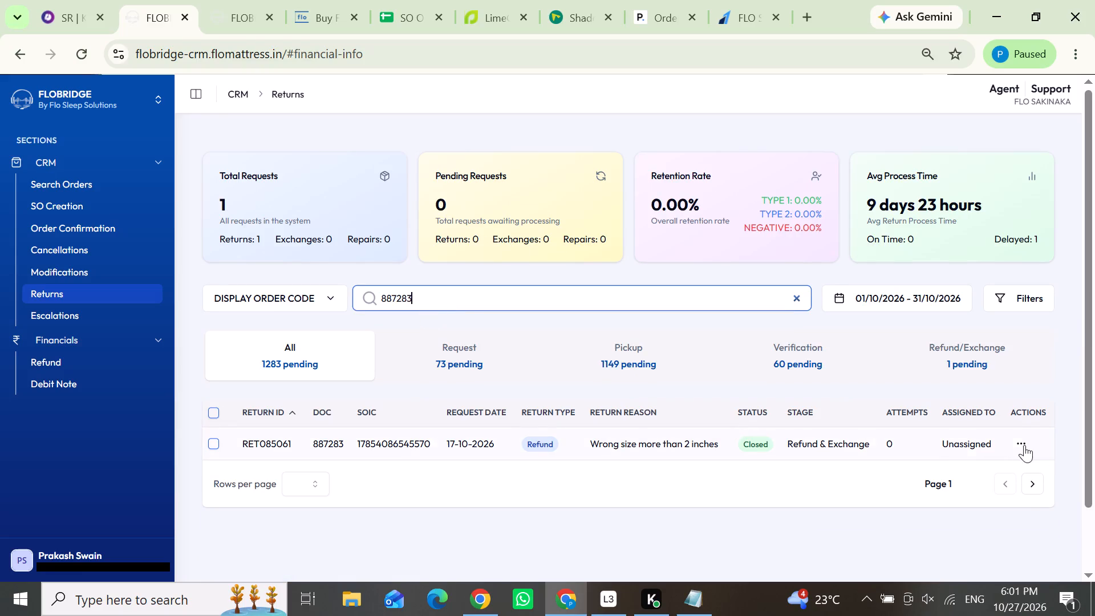
{"action": "left_click", "coordinate": [1018, 444]}
{"action": "left_click", "coordinate": [991, 493]}
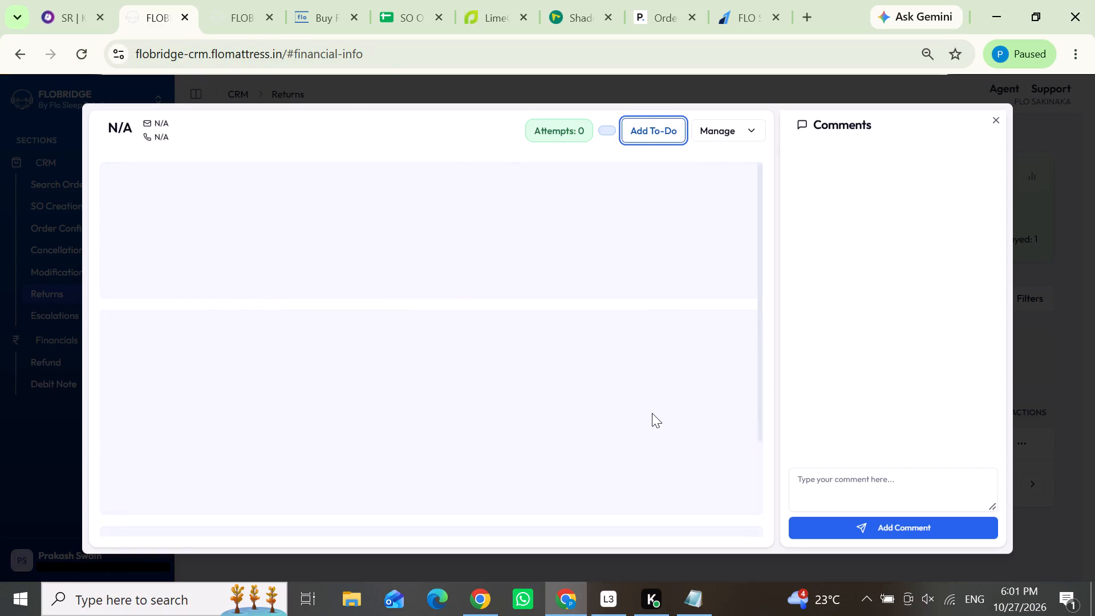
{"action": "scroll", "coordinate": [649, 413], "scroll_direction": "down", "scroll_amount": 3}
{"action": "scroll", "coordinate": [880, 402], "scroll_direction": "down", "scroll_amount": 2}
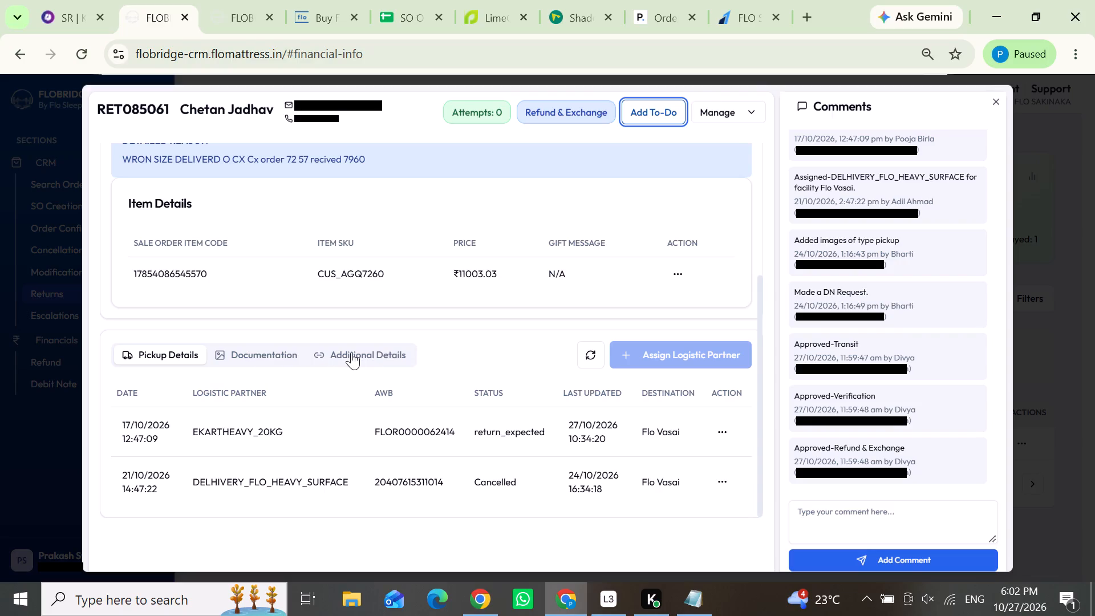
{"action": "left_click", "coordinate": [1069, 383]}
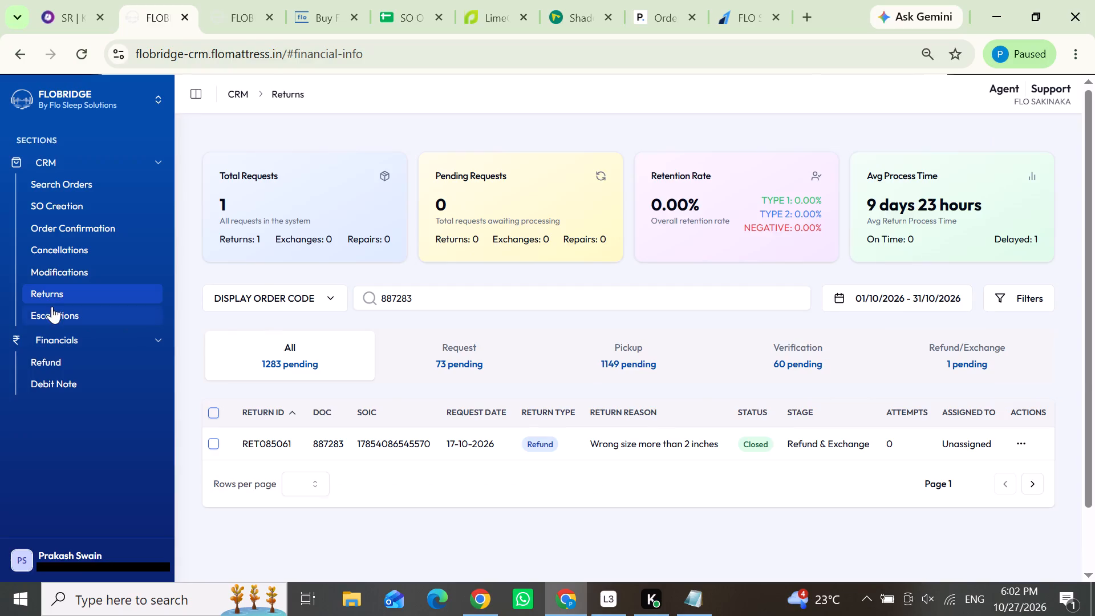
{"action": "left_click", "coordinate": [51, 306]}
{"action": "left_click", "coordinate": [379, 352]}
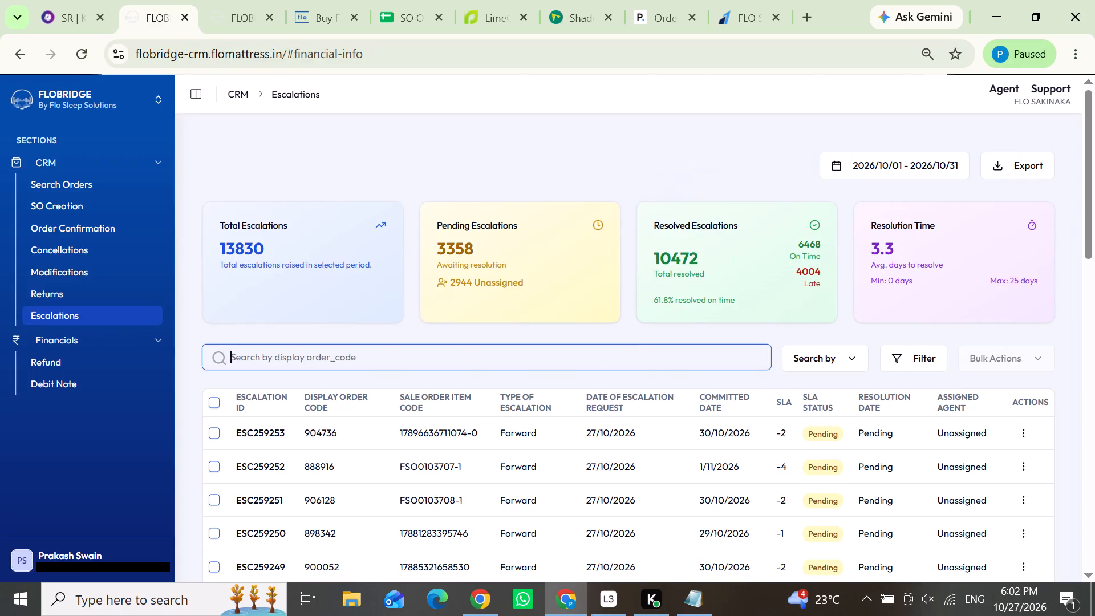
{"action": "key", "text": "ctrl+v"}
{"action": "key", "text": "Return"}
{"action": "key", "text": "Return"}
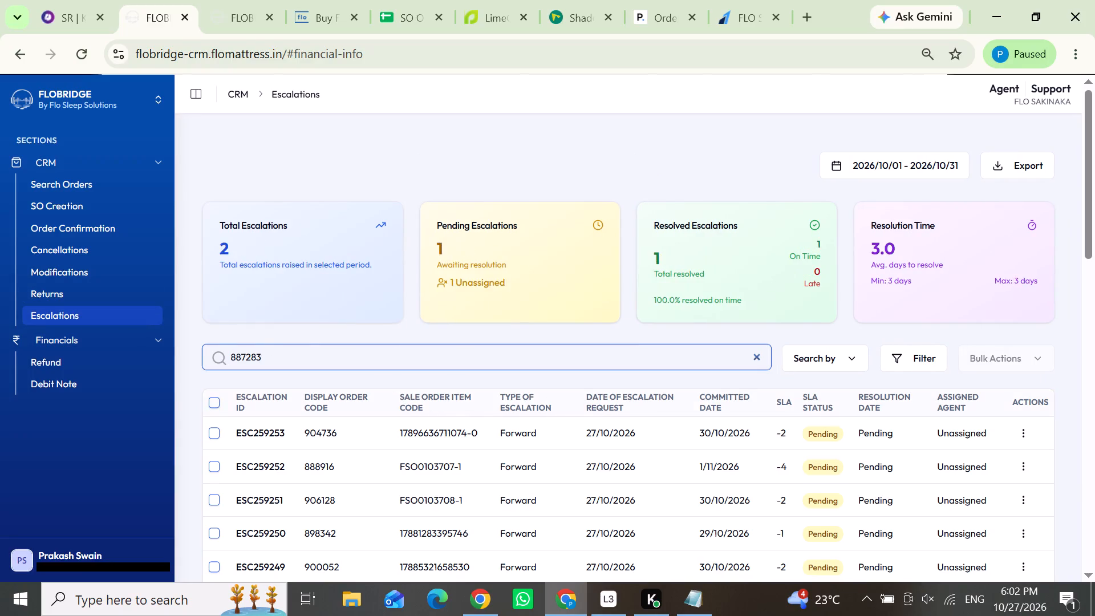
{"action": "left_click", "coordinate": [1029, 434]}
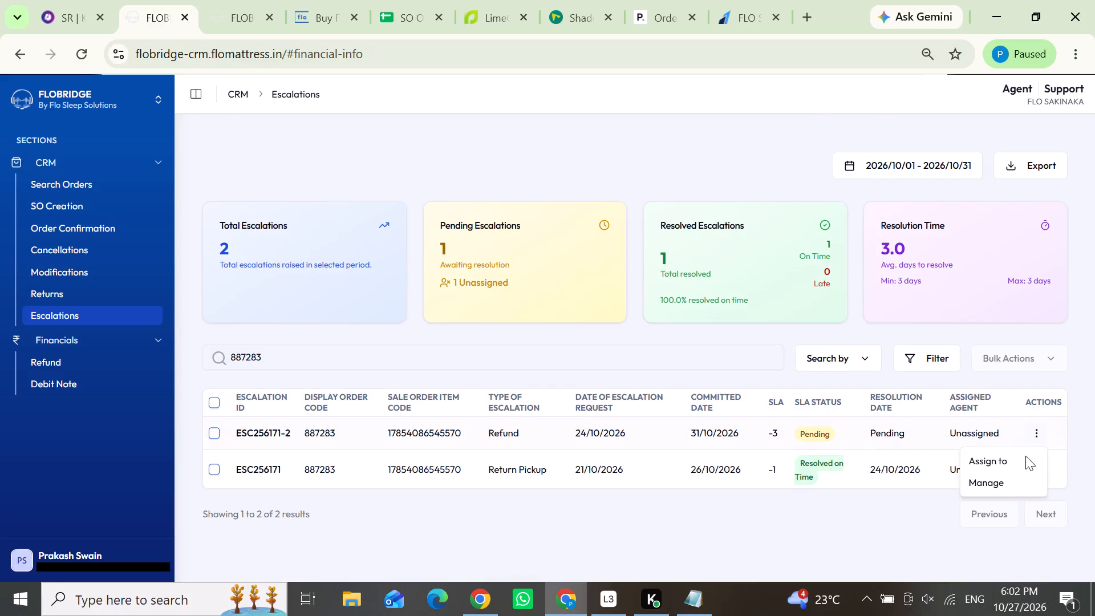
{"action": "left_click", "coordinate": [992, 481]}
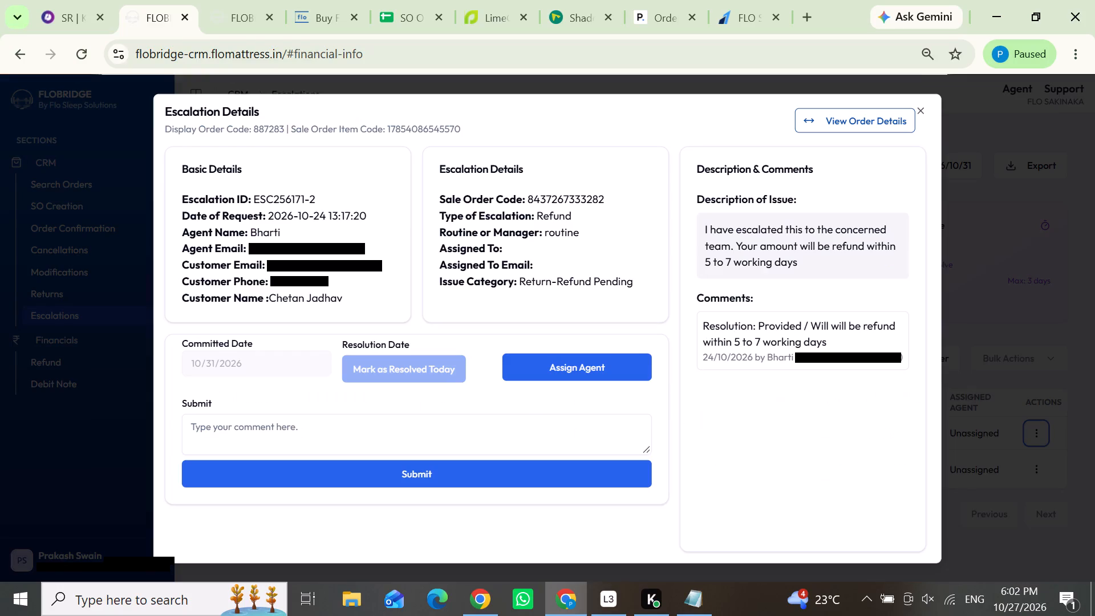
{"action": "left_click_drag", "start_coordinate": [707, 327], "coordinate": [863, 343]}
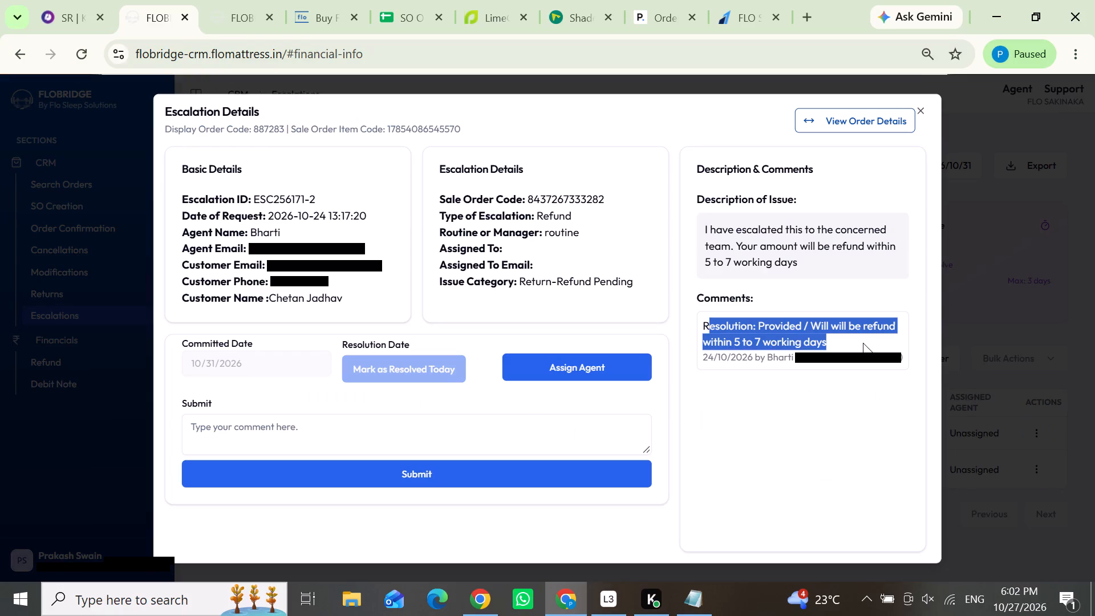
{"action": "key", "text": "ctrl+c"}
{"action": "left_click", "coordinate": [382, 435]}
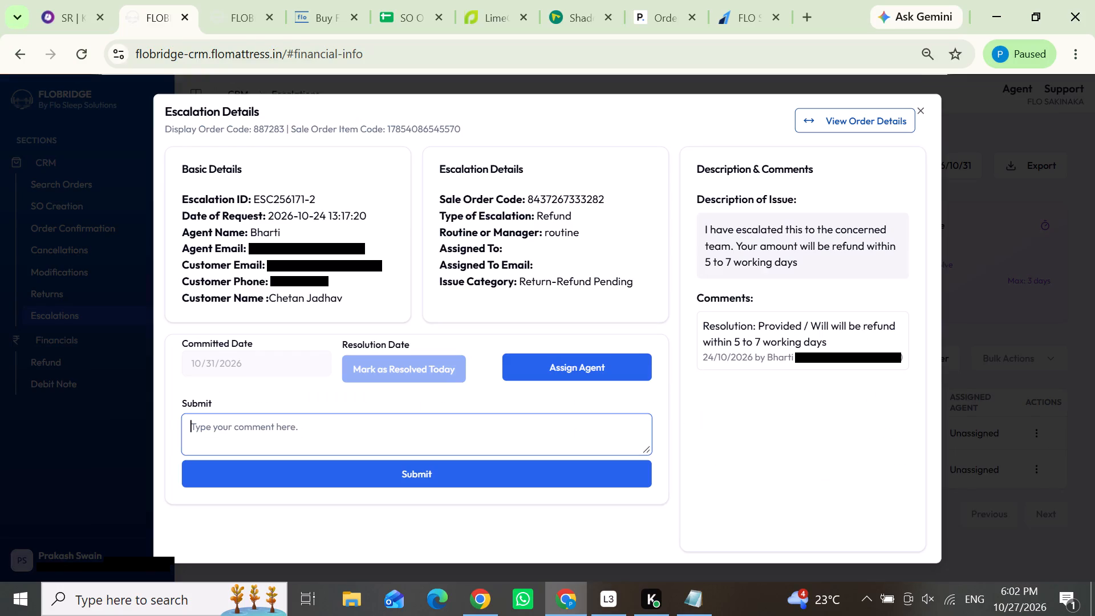
{"action": "key", "text": "ctrl+v"}
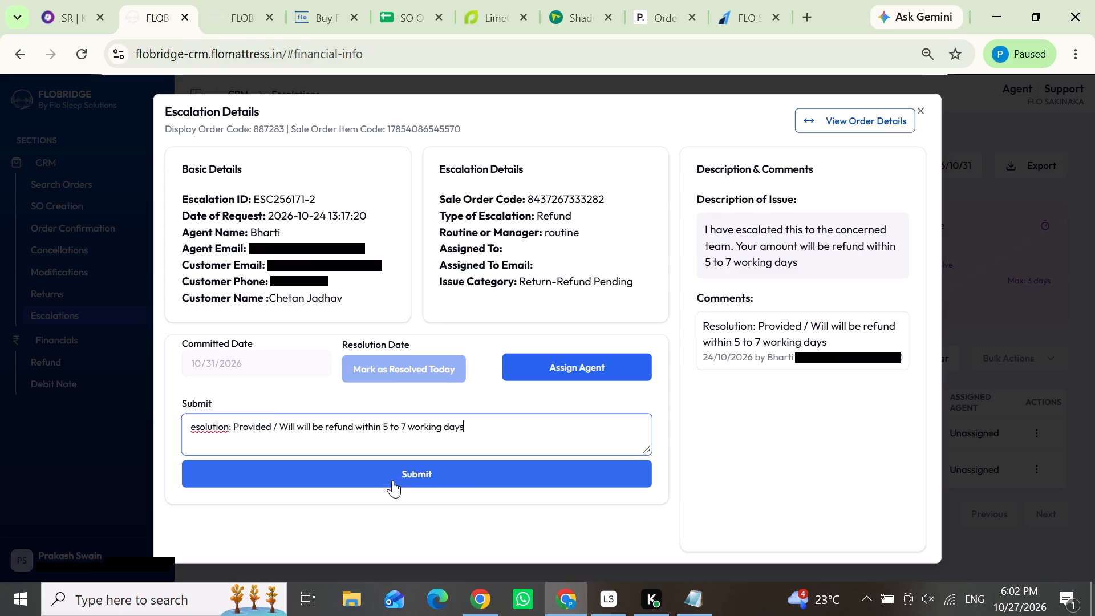
{"action": "left_click", "coordinate": [392, 480]}
Open the Knowlarity dashboard and review the day's call statistics and agent time durations.
{"action": "left_click", "coordinate": [47, 0]}
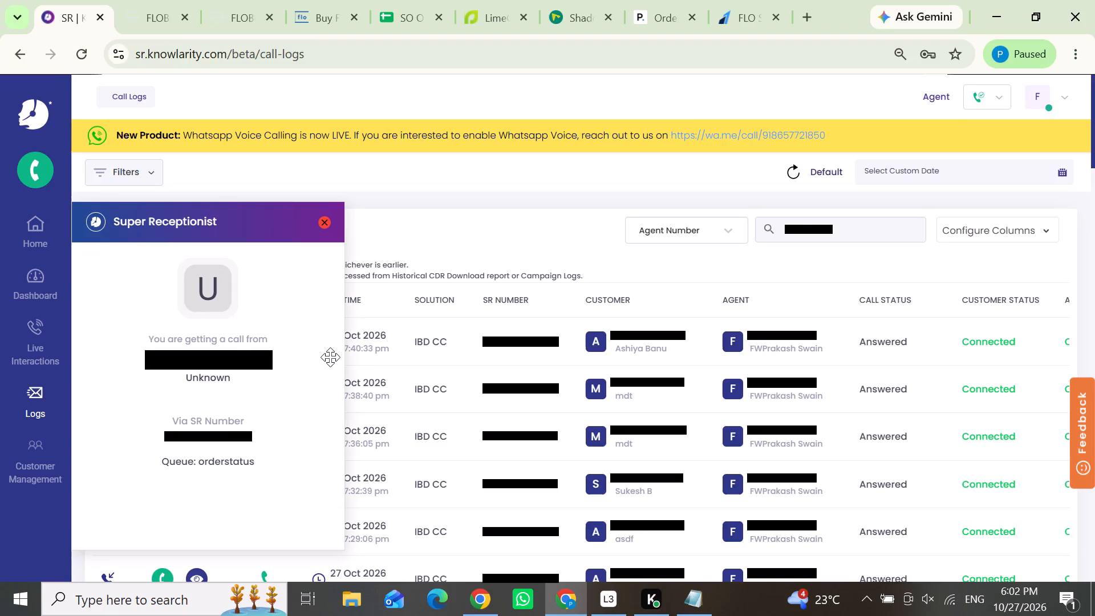
{"action": "left_click", "coordinate": [66, 245]}
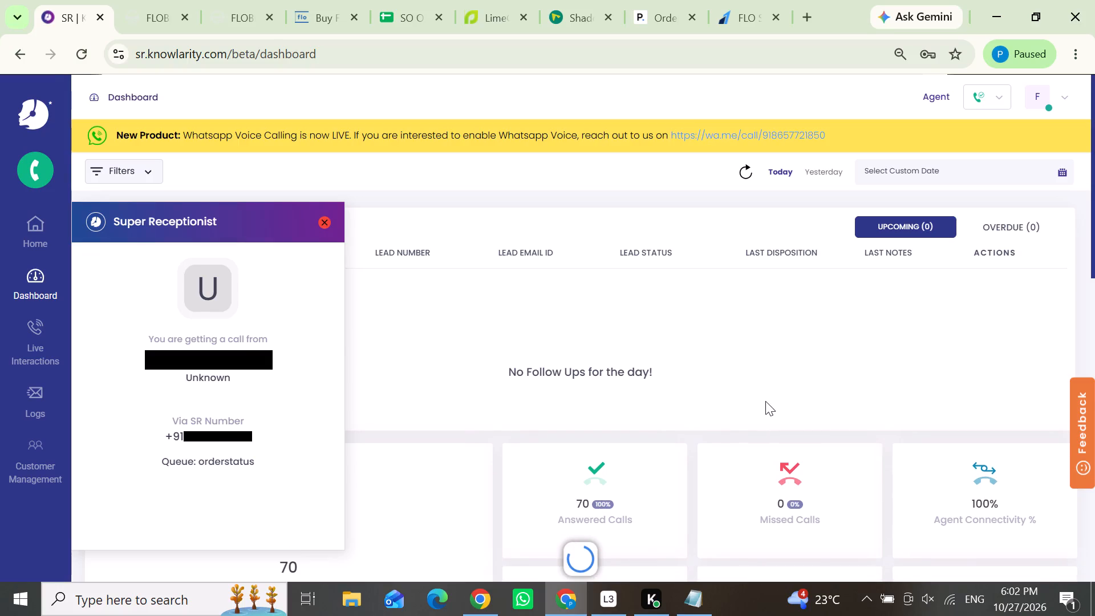
{"action": "scroll", "coordinate": [765, 401], "scroll_direction": "down", "scroll_amount": 1}
{"action": "scroll", "coordinate": [765, 401], "scroll_direction": "up", "scroll_amount": 1}
{"action": "scroll", "coordinate": [847, 401], "scroll_direction": "down", "scroll_amount": 1}
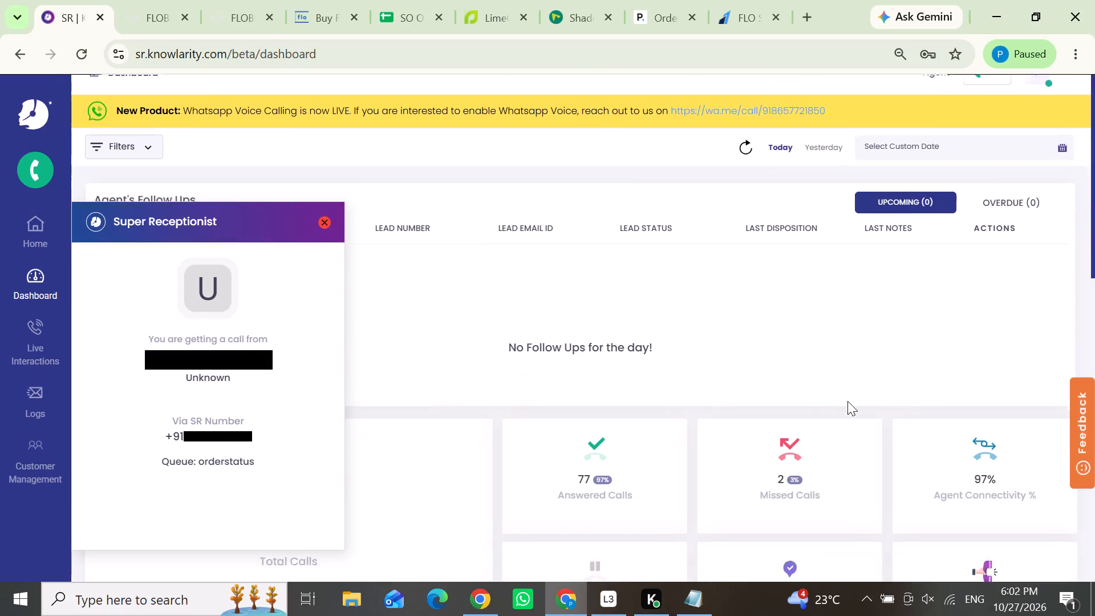
{"action": "scroll", "coordinate": [847, 401], "scroll_direction": "down", "scroll_amount": 1}
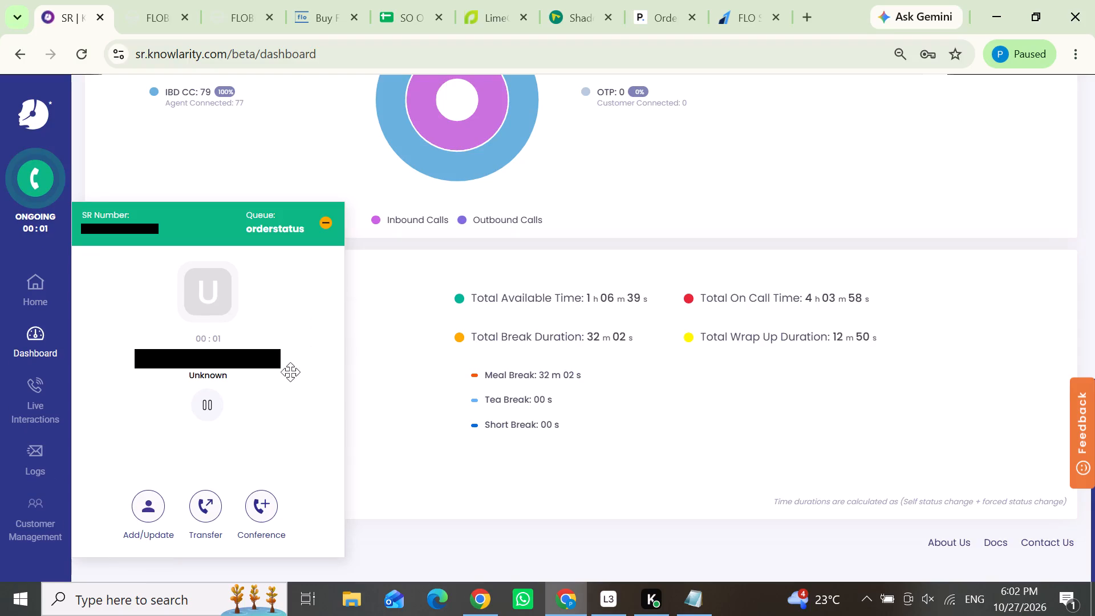
Copy the caller's phone number and search the FloBridge CRM orders by Notification Mobile, without the number's leading prefix.
{"action": "left_click", "coordinate": [270, 356]}
{"action": "left_click", "coordinate": [123, 0]}
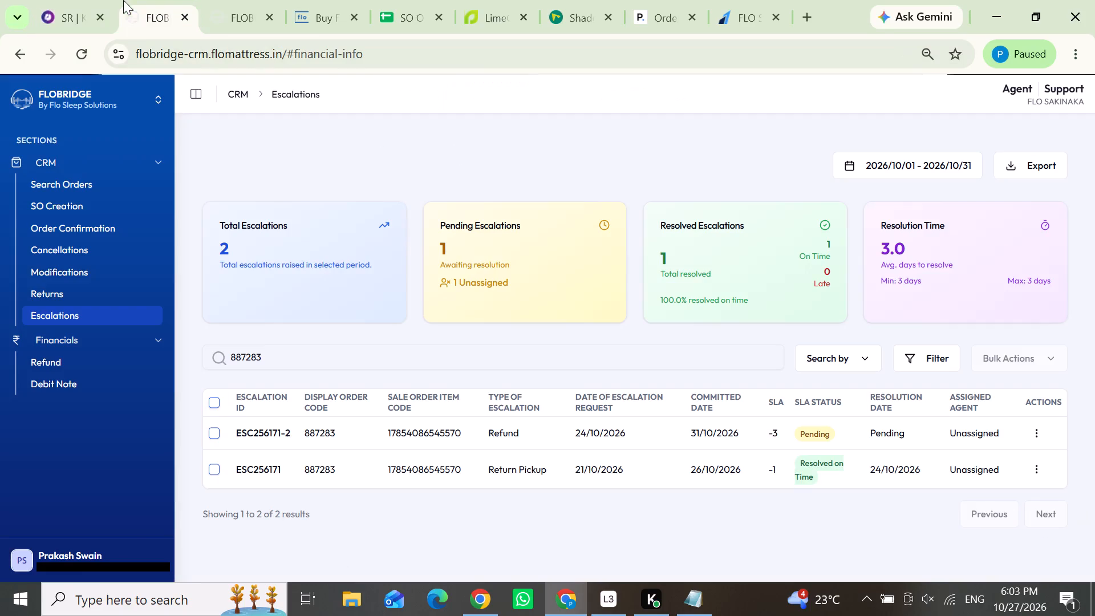
{"action": "left_click", "coordinate": [93, 185]}
{"action": "left_click", "coordinate": [332, 146]}
{"action": "left_click", "coordinate": [294, 202]}
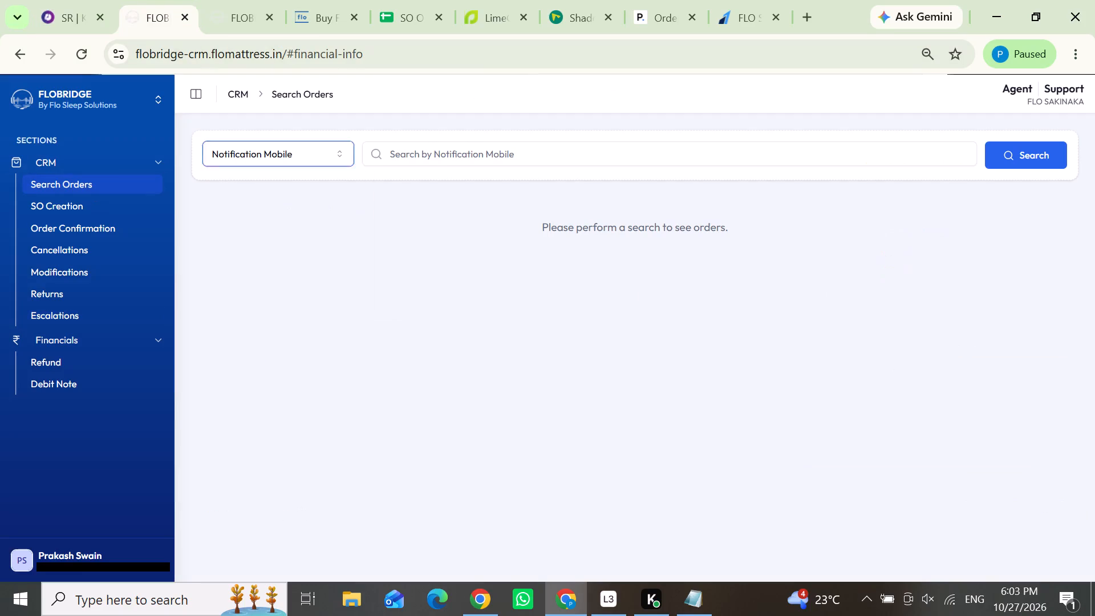
{"action": "key", "text": "ctrl+v"}
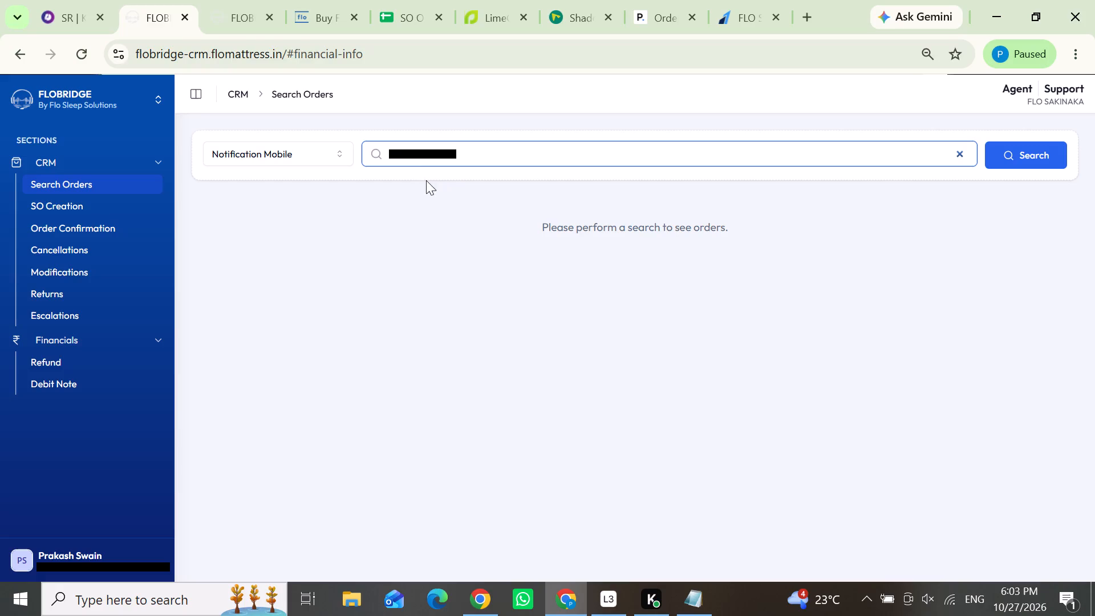
{"action": "left_click_drag", "start_coordinate": [404, 153], "coordinate": [371, 153]}
{"action": "key", "text": "BackSpace"}
{"action": "left_click", "coordinate": [1065, 153]}
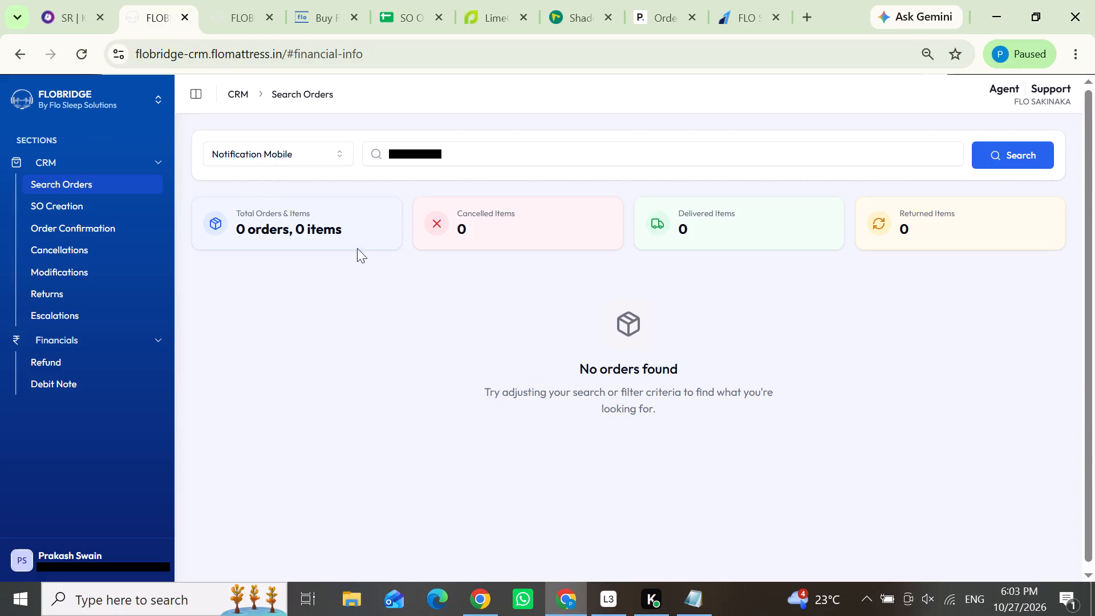
In Knowlarity, fill in the caller's customer record with disposition "Order Confir.." and customer name "aaaa", and submit it.
{"action": "left_click", "coordinate": [58, 5]}
{"action": "left_click", "coordinate": [142, 513]}
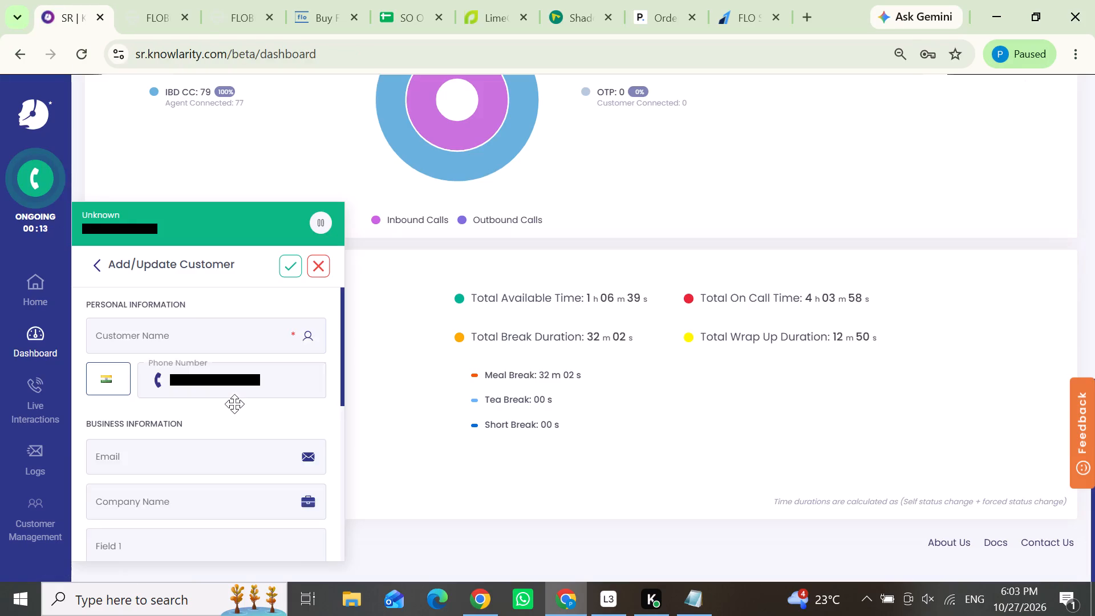
{"action": "scroll", "coordinate": [234, 403], "scroll_direction": "down", "scroll_amount": 1}
{"action": "left_click", "coordinate": [186, 445]}
{"action": "left_click_drag", "start_coordinate": [188, 495], "coordinate": [177, 578]}
{"action": "scroll", "coordinate": [242, 465], "scroll_direction": "down", "scroll_amount": 1}
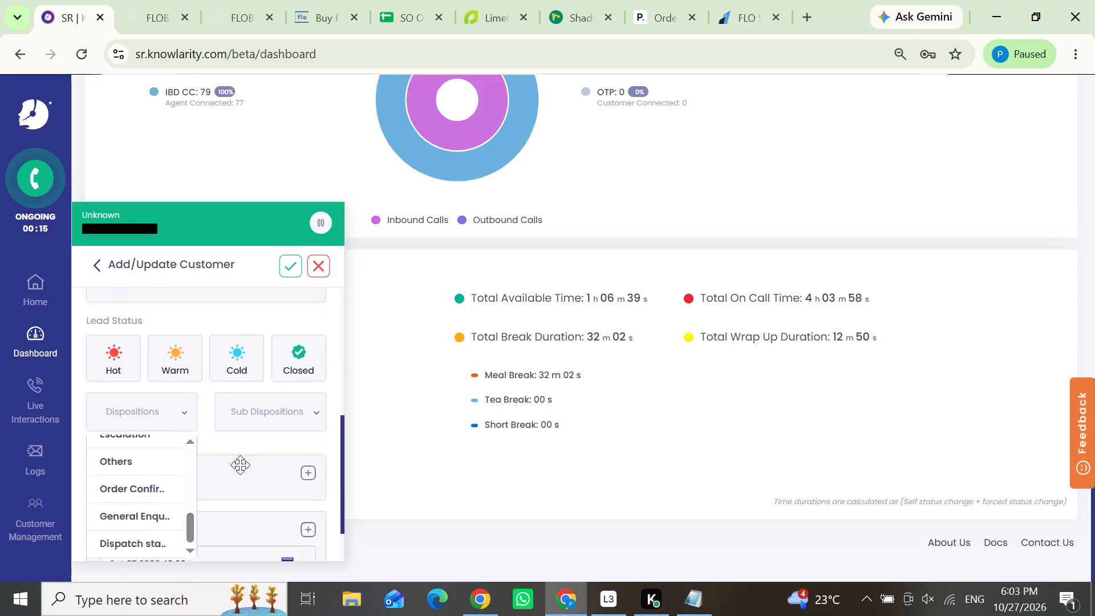
{"action": "left_click", "coordinate": [112, 489]}
{"action": "scroll", "coordinate": [258, 384], "scroll_direction": "up", "scroll_amount": 2}
{"action": "left_click", "coordinate": [185, 343]}
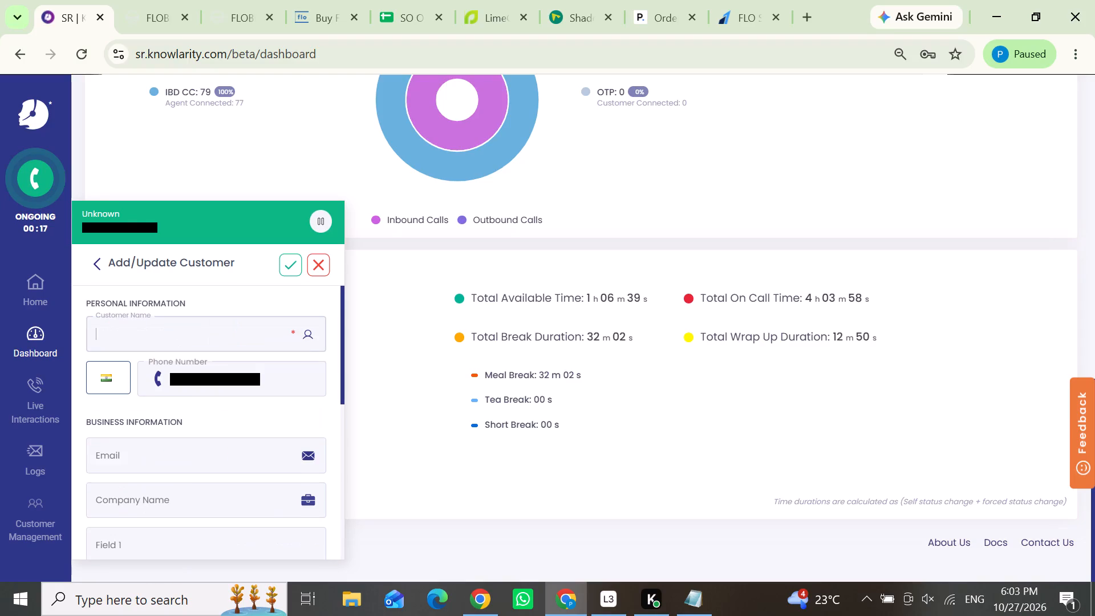
{"action": "type", "text": "aaaa"}
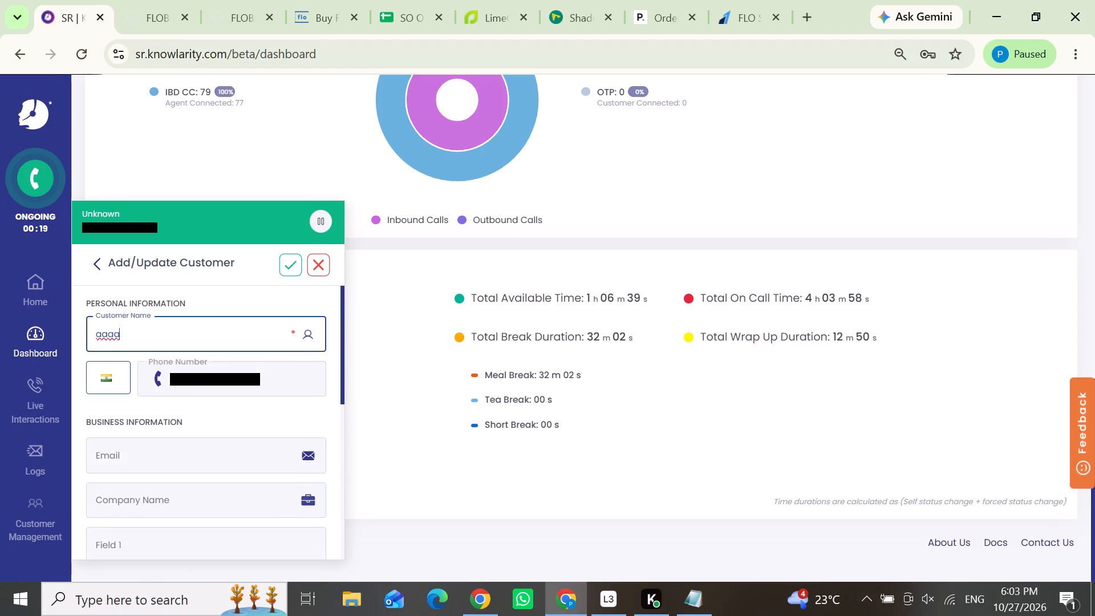
{"action": "left_click", "coordinate": [290, 265]}
Repeat the FloBridge order search for the caller's mobile number.
{"action": "left_click", "coordinate": [139, 16]}
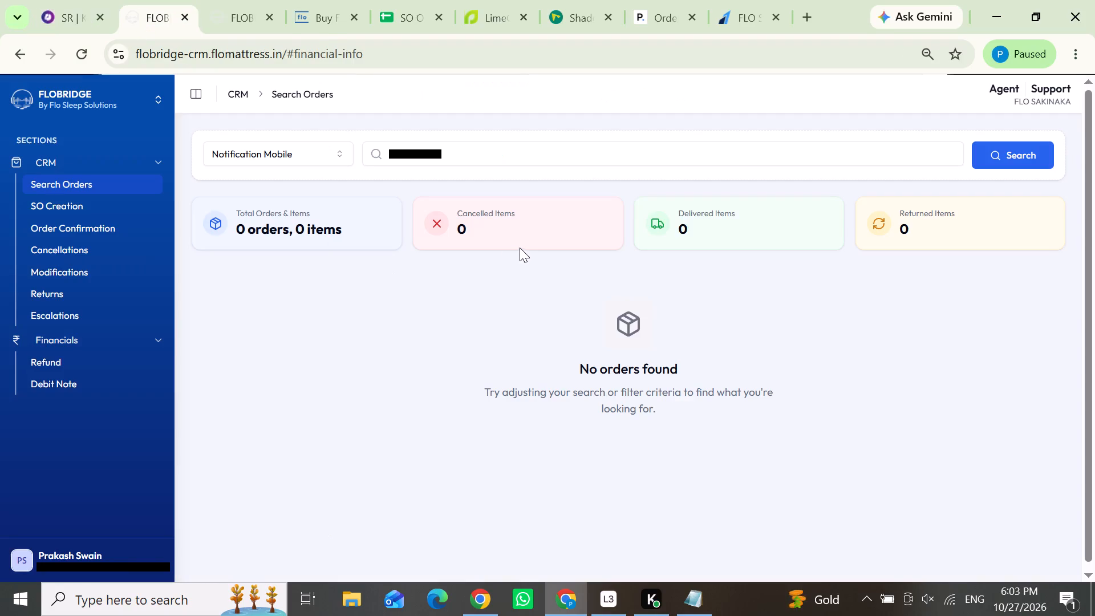
{"action": "triple_click", "coordinate": [994, 149]}
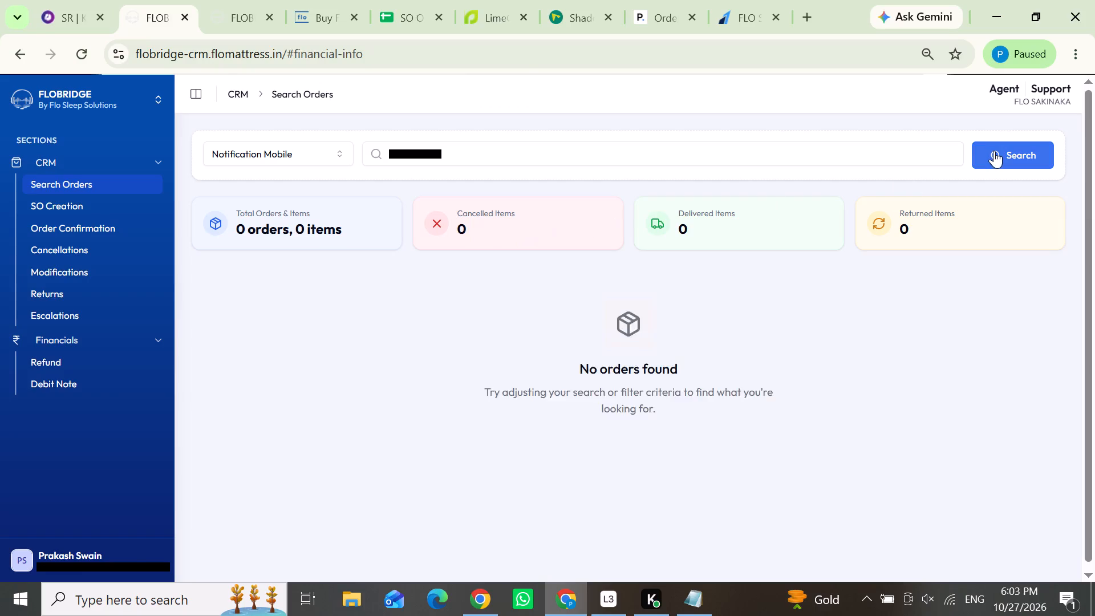
Return to Knowlarity and save the caller's customer record.
{"action": "left_click", "coordinate": [38, 0]}
{"action": "left_click", "coordinate": [205, 261]}
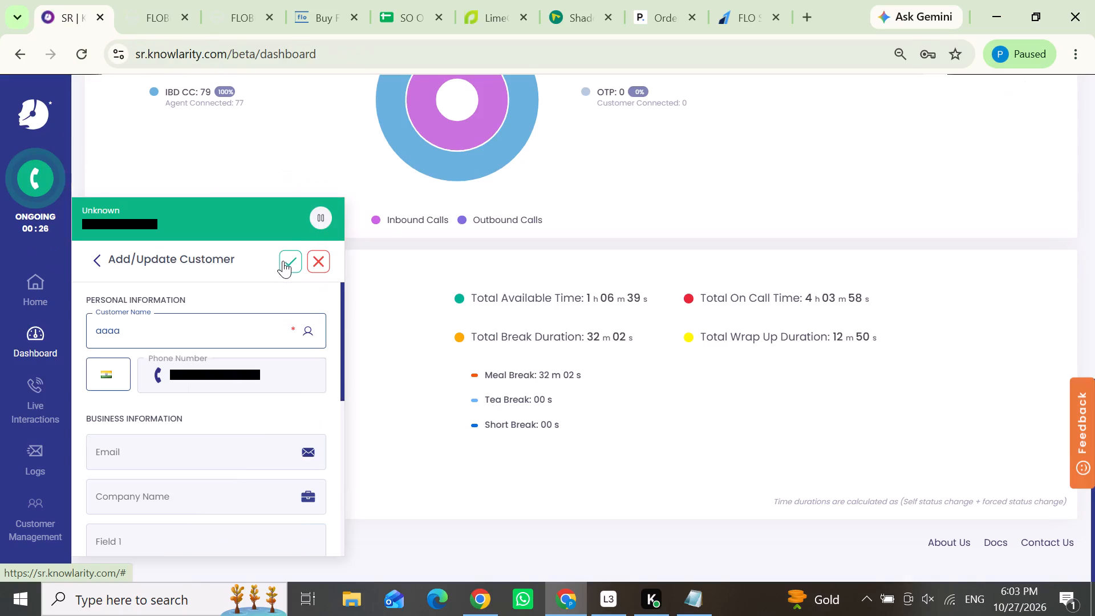
{"action": "left_click", "coordinate": [284, 259]}
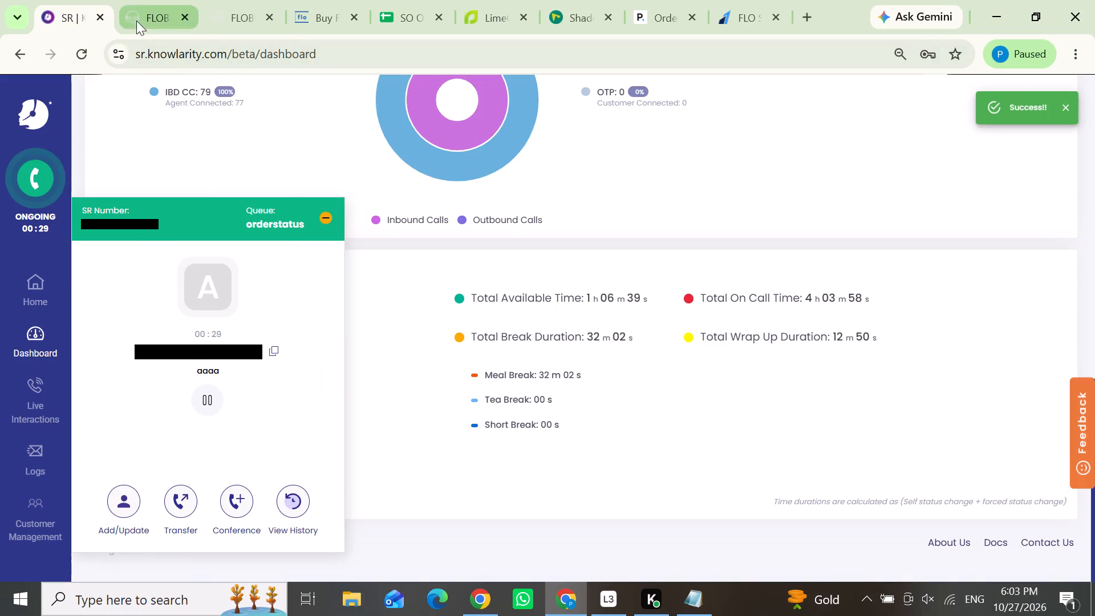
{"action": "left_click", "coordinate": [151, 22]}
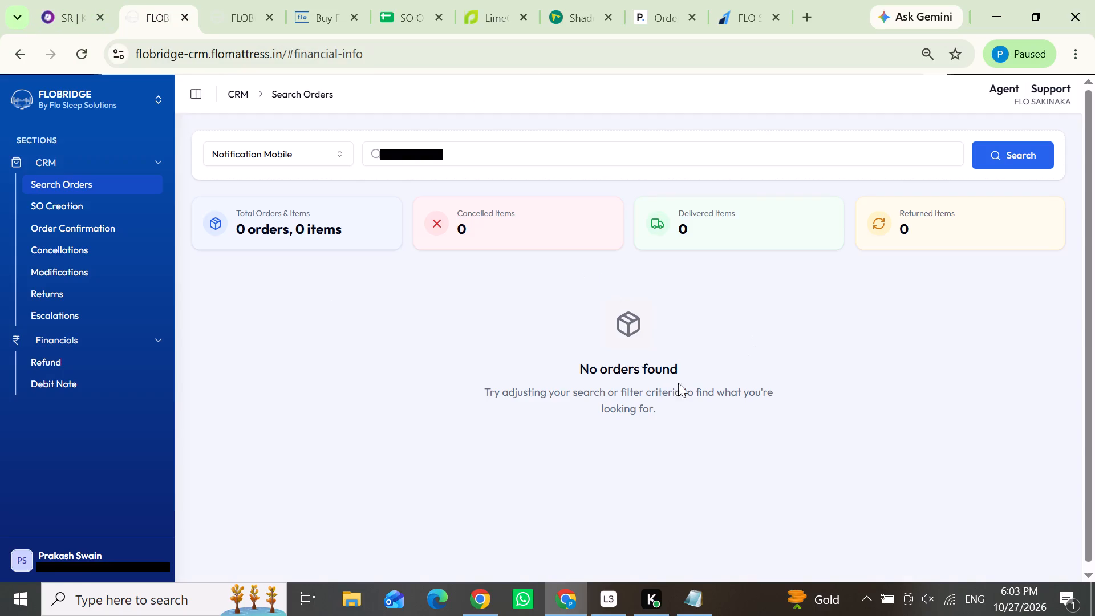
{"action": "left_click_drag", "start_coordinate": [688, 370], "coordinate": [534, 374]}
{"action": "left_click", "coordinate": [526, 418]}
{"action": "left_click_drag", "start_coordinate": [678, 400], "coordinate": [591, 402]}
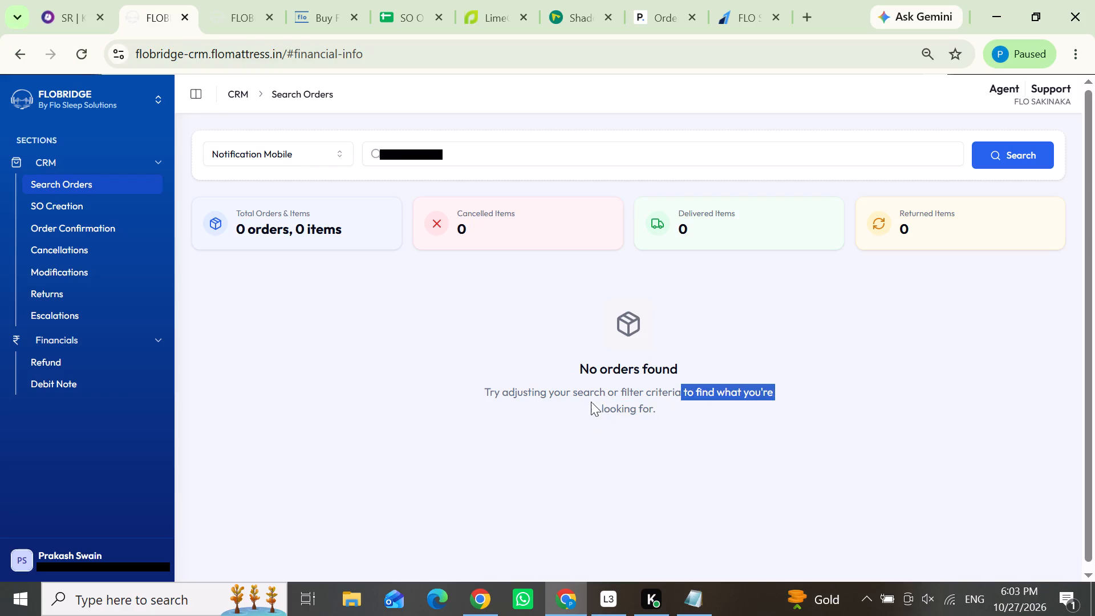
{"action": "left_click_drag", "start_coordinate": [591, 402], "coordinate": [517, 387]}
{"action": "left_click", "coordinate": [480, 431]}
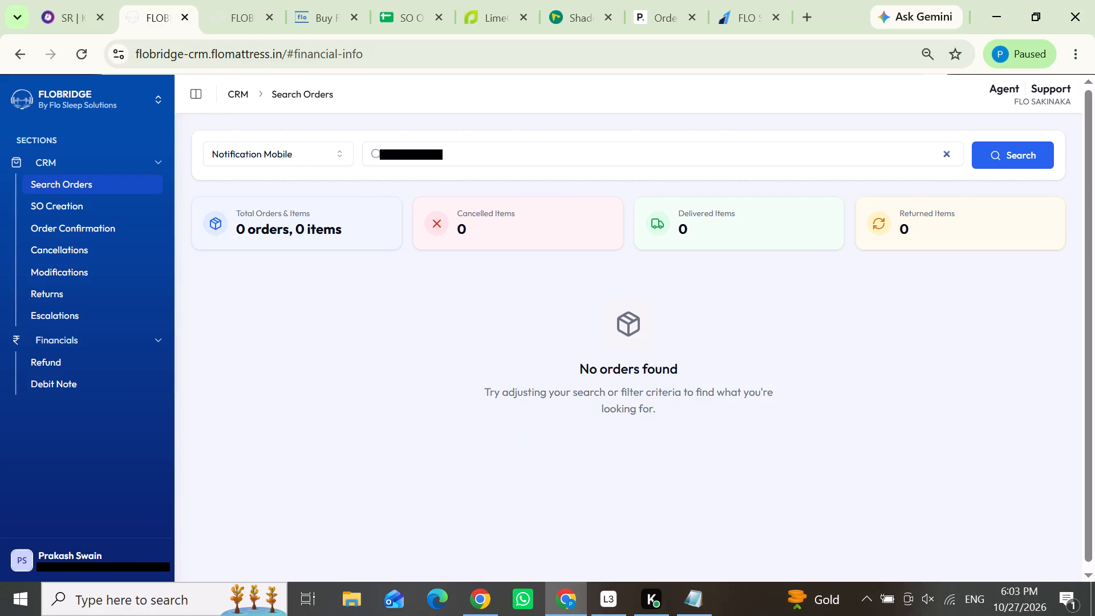
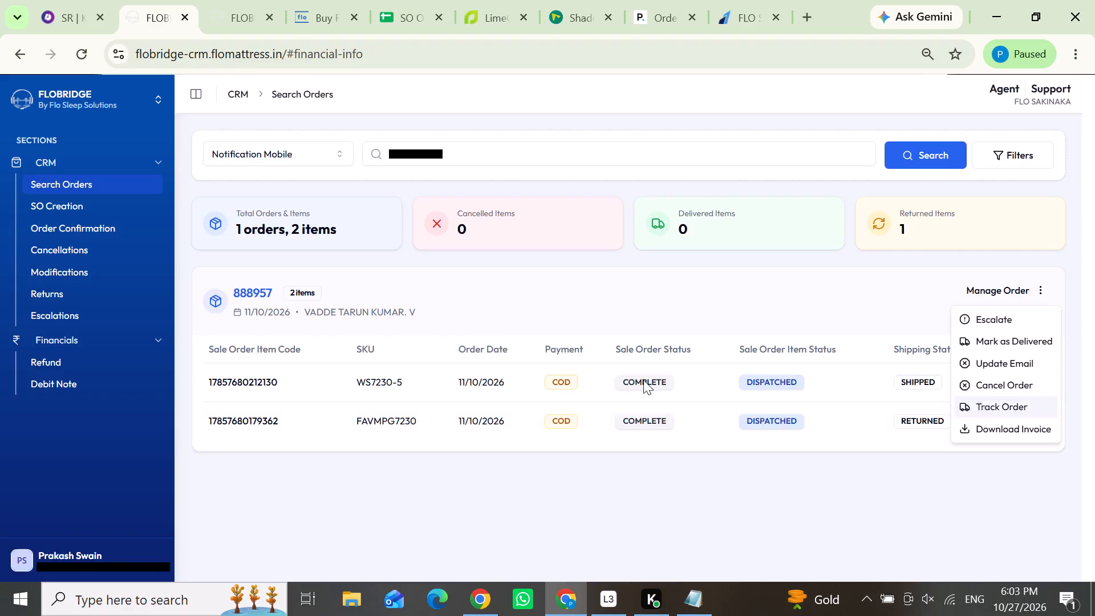
{"action": "left_click", "coordinate": [551, 330]}
{"action": "left_click", "coordinate": [521, 351]}
{"action": "left_click", "coordinate": [510, 367]}
{"action": "left_click", "coordinate": [128, 0]}
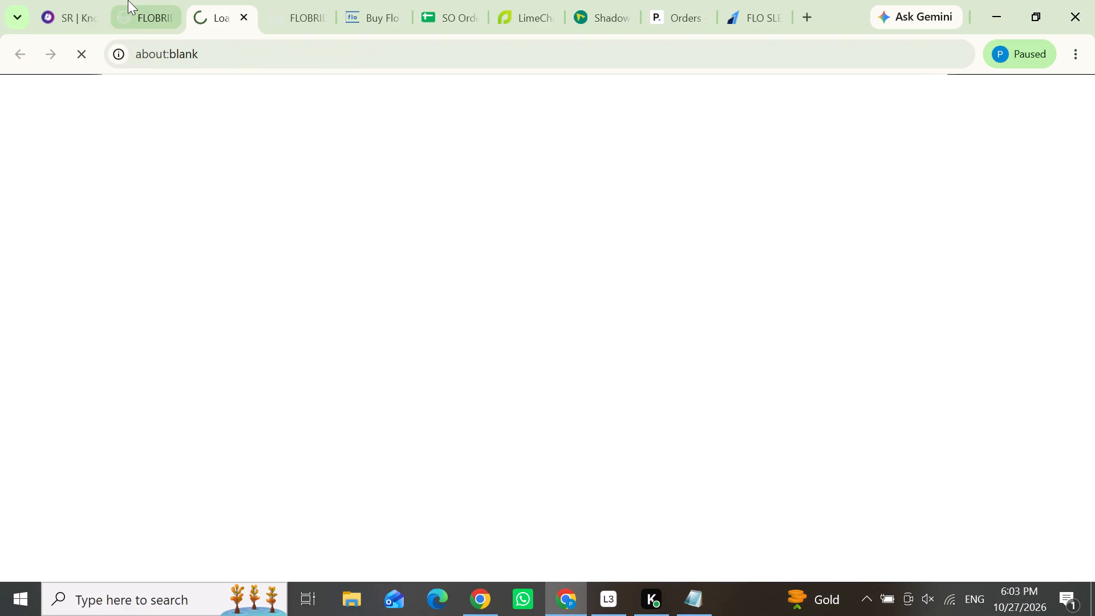
{"action": "left_click", "coordinate": [578, 337]}
{"action": "left_click", "coordinate": [526, 377]}
{"action": "left_click", "coordinate": [530, 364]}
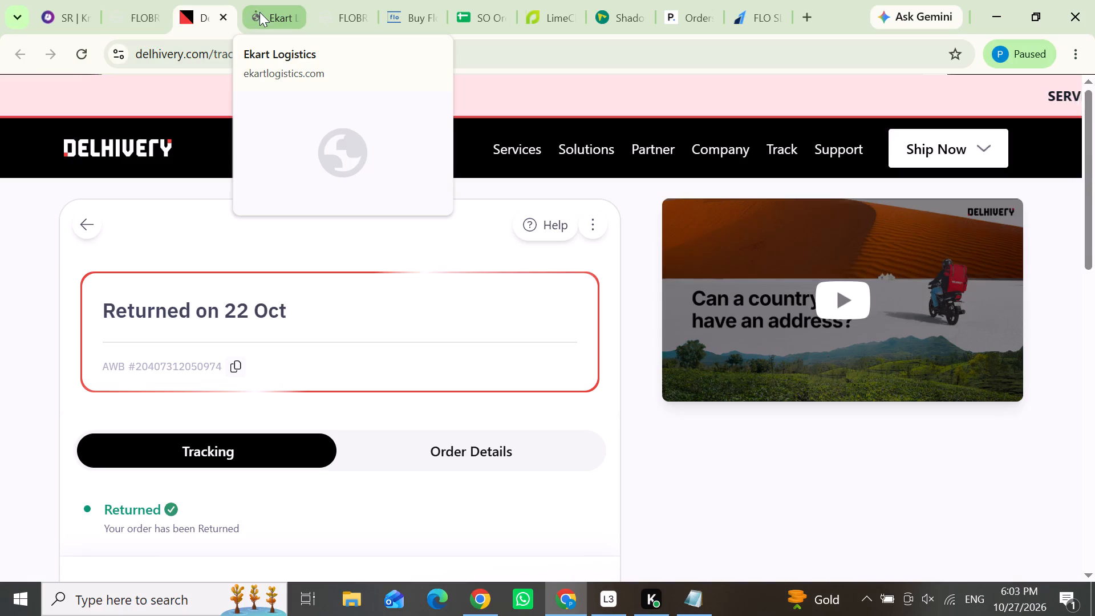
{"action": "left_click", "coordinate": [260, 15]}
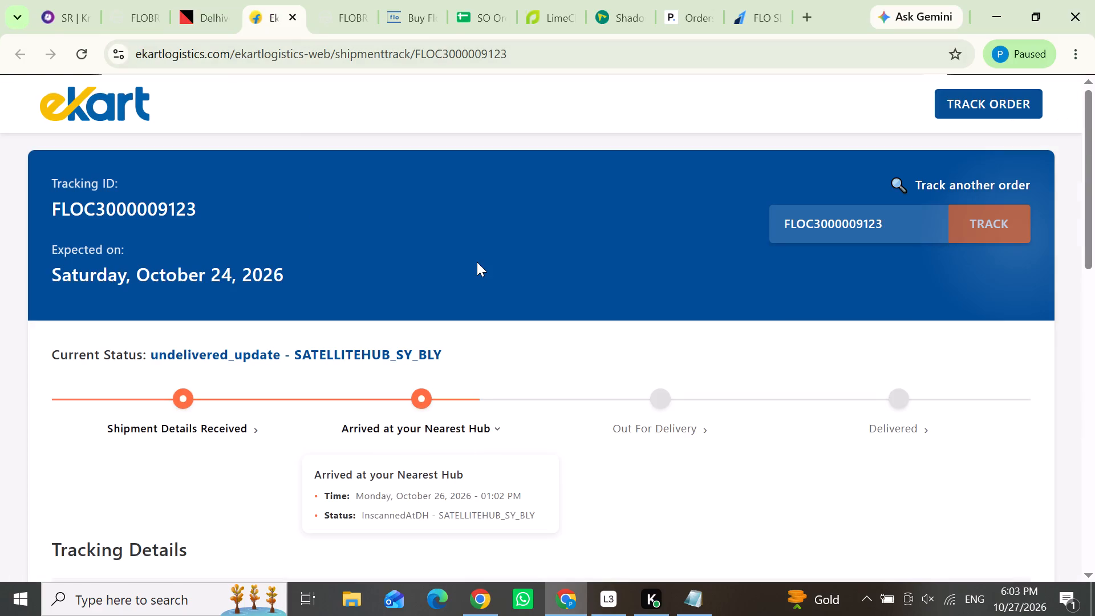
{"action": "scroll", "coordinate": [483, 261], "scroll_direction": "down", "scroll_amount": 2}
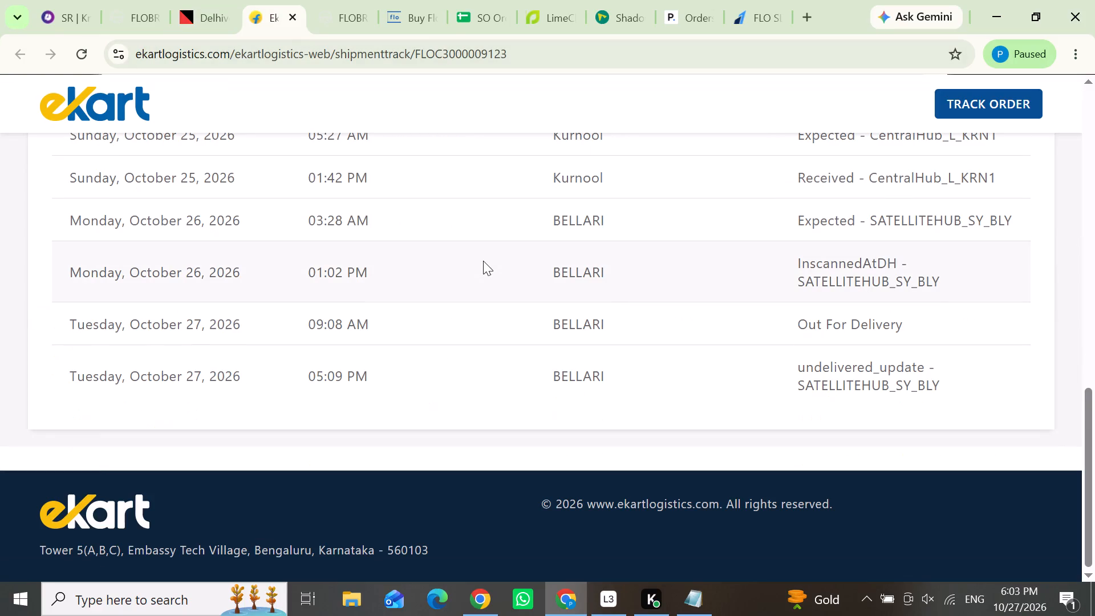
{"action": "left_click", "coordinate": [149, 23]}
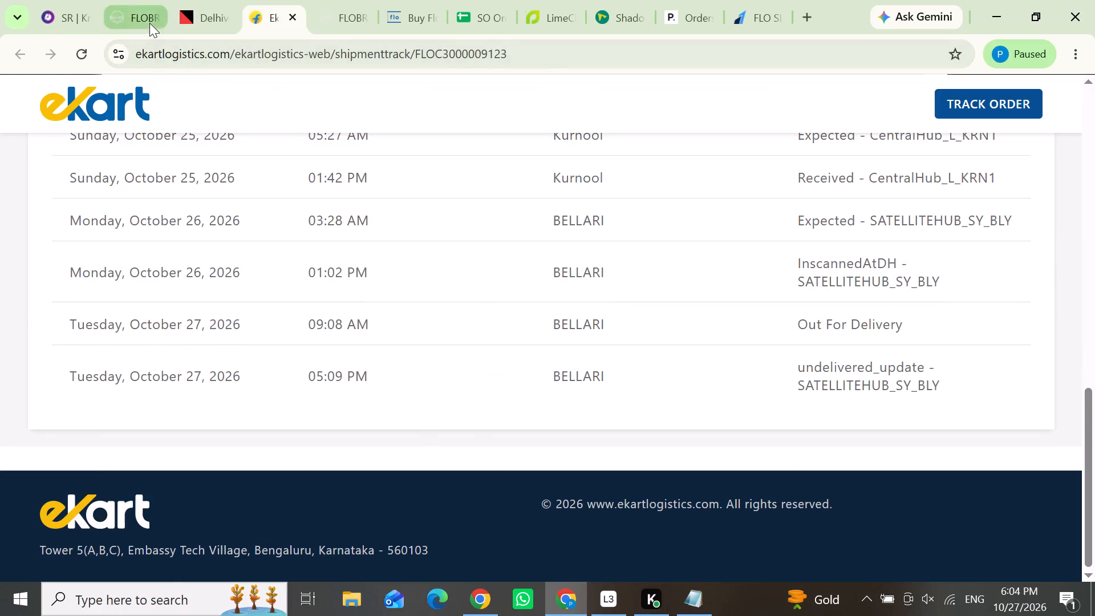
{"action": "left_click", "coordinate": [437, 444]}
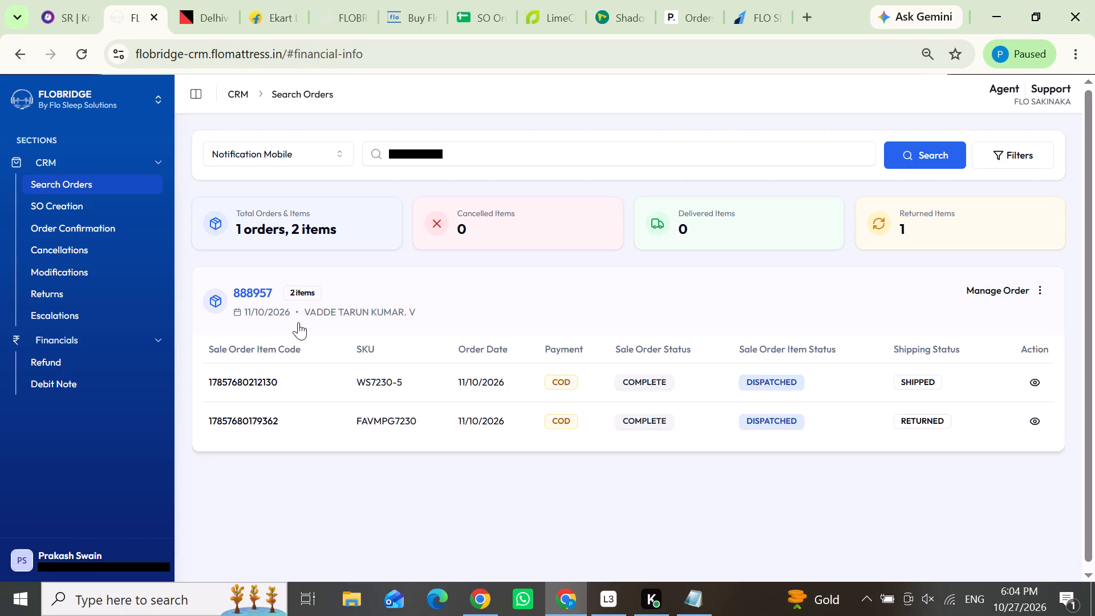
{"action": "left_click_drag", "start_coordinate": [274, 289], "coordinate": [217, 291]}
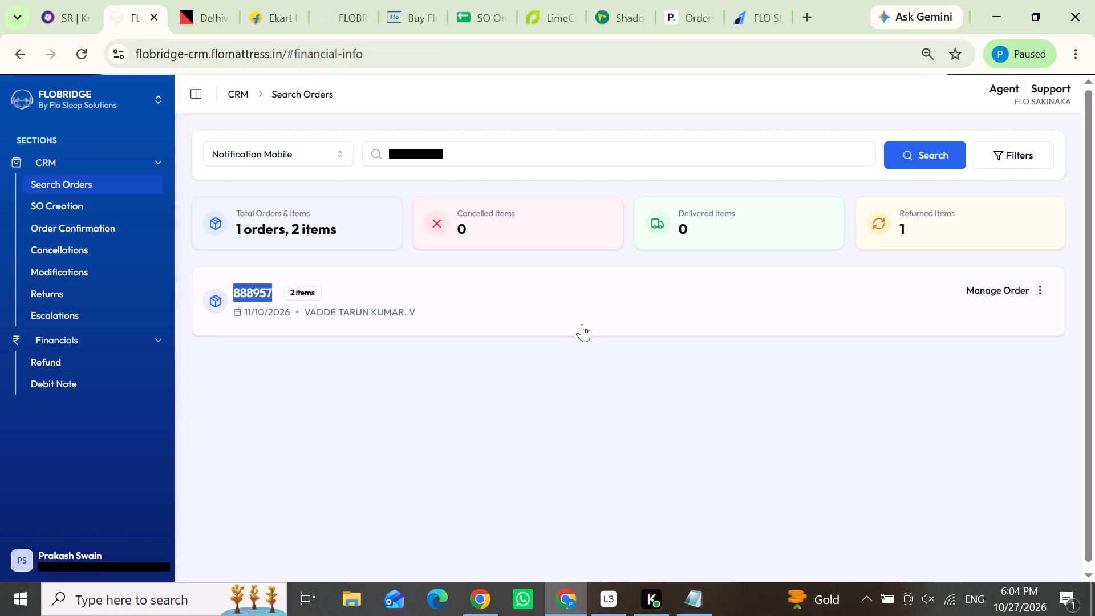
{"action": "left_click", "coordinate": [582, 321]}
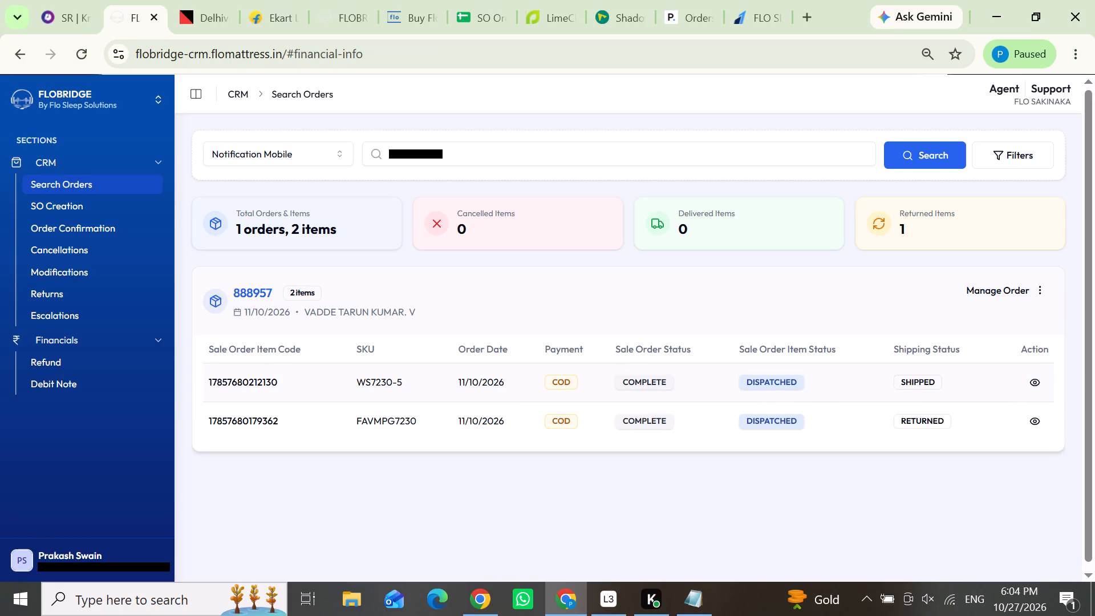
{"action": "left_click", "coordinate": [280, 22]}
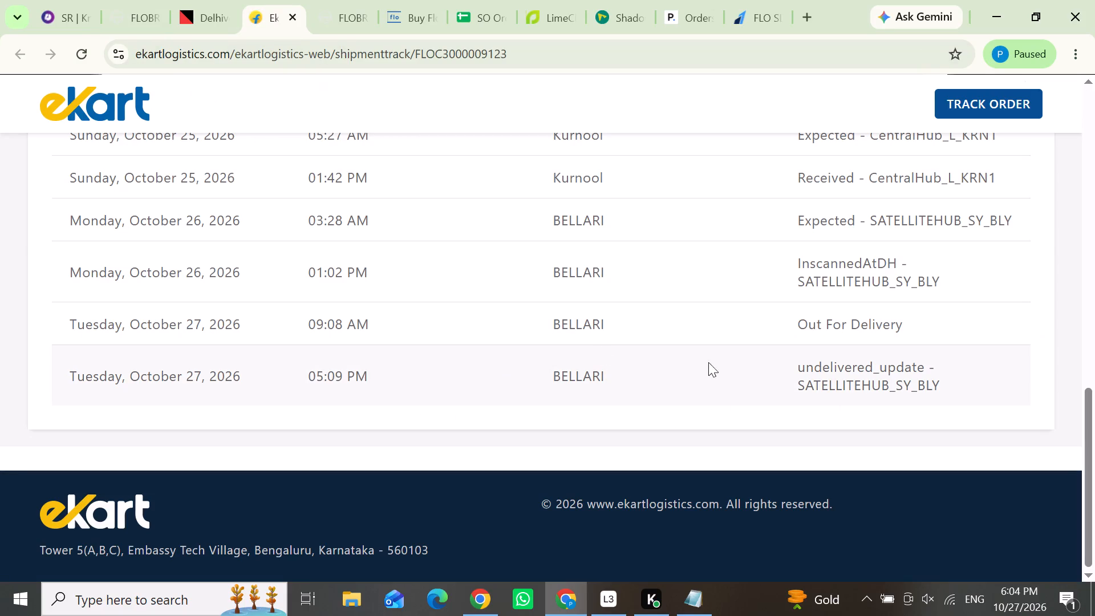
{"action": "left_click_drag", "start_coordinate": [1094, 460], "coordinate": [1094, 449]}
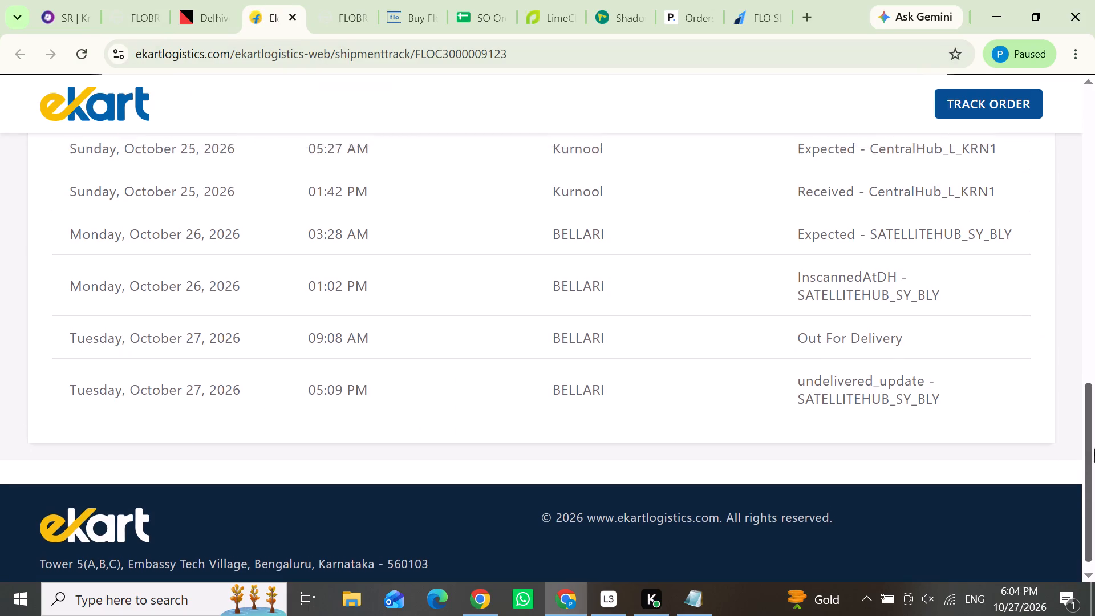
{"action": "left_click_drag", "start_coordinate": [1094, 449], "coordinate": [1083, 213]}
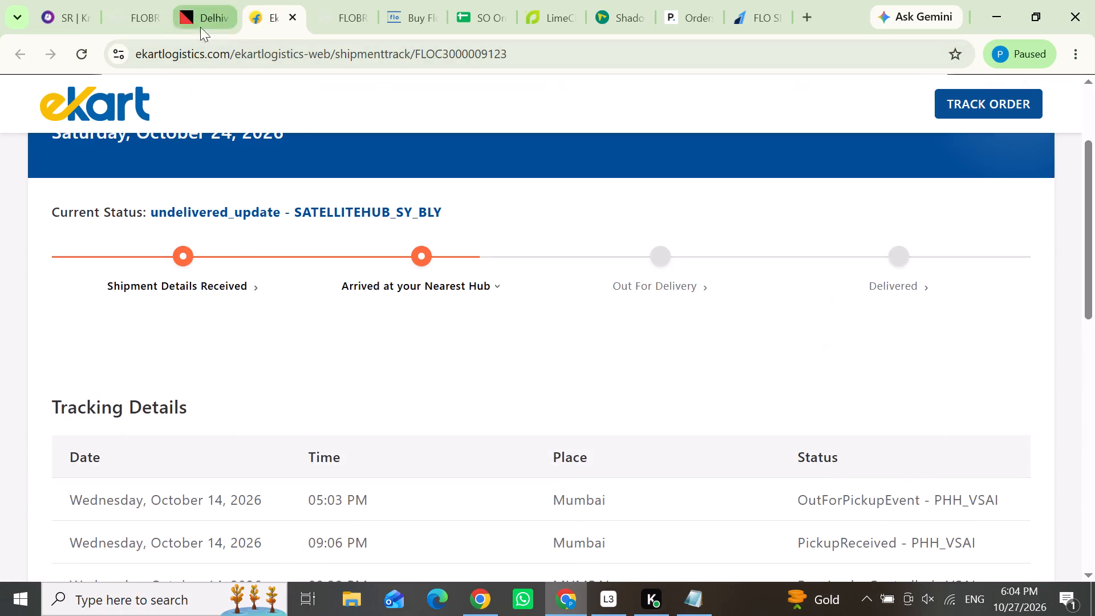
{"action": "left_click", "coordinate": [144, 13]}
{"action": "left_click", "coordinate": [1041, 379]}
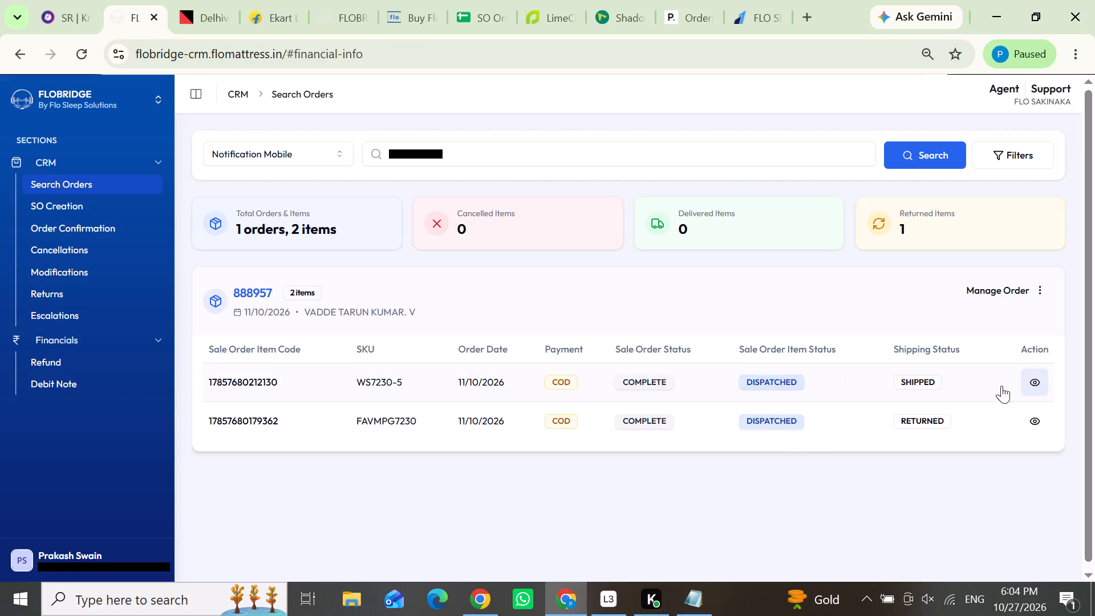
{"action": "left_click", "coordinate": [408, 306]}
{"action": "left_click", "coordinate": [407, 541]}
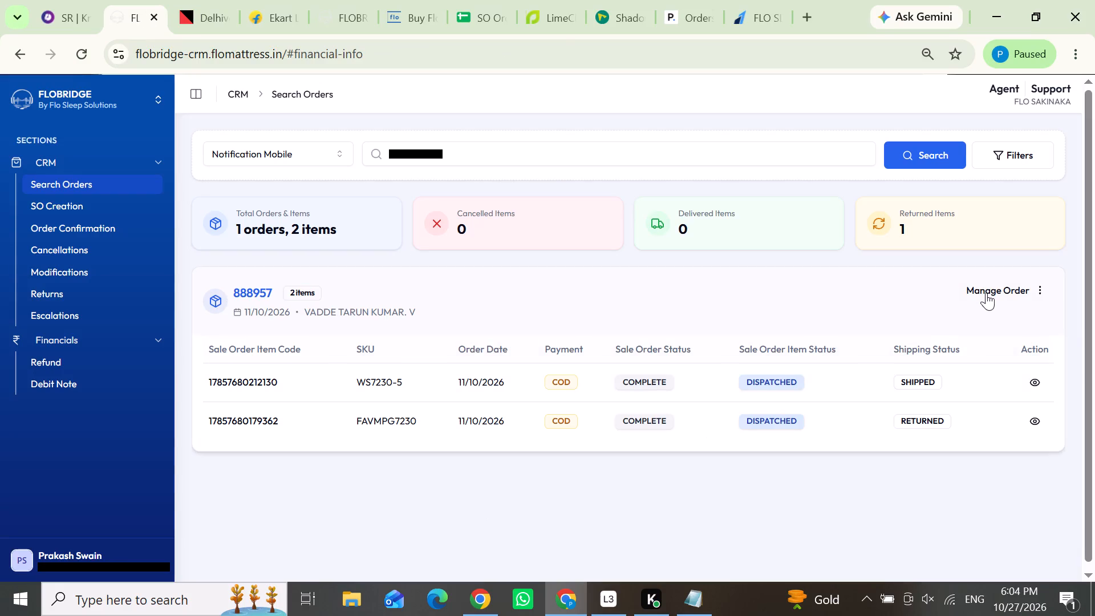
{"action": "left_click_drag", "start_coordinate": [1094, 402], "coordinate": [1093, 431]}
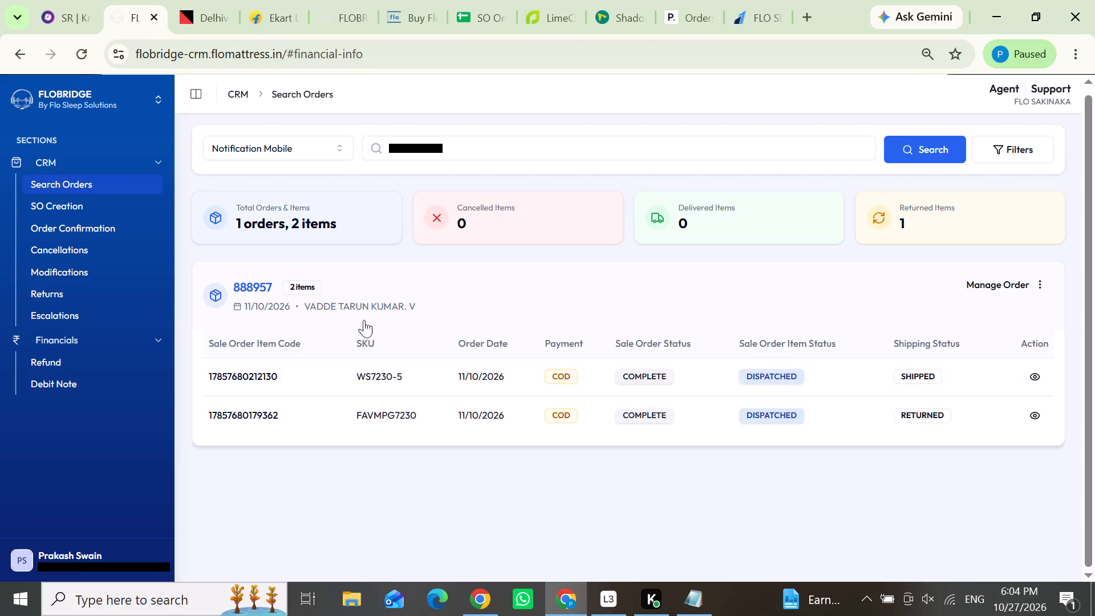
{"action": "left_click", "coordinate": [219, 22]}
{"action": "left_click", "coordinate": [219, 21]}
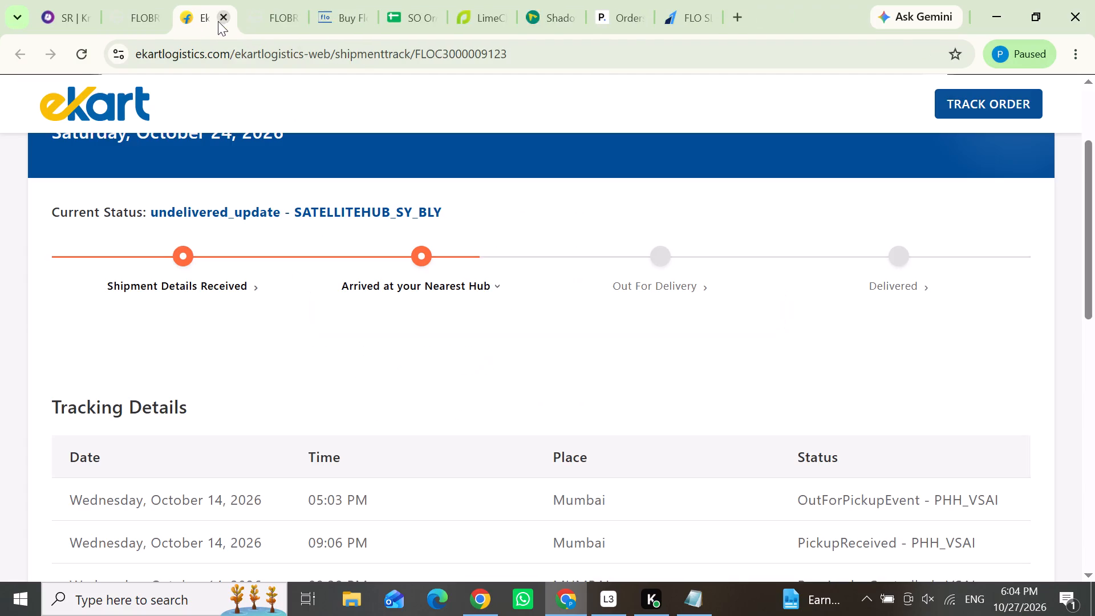
{"action": "left_click", "coordinate": [222, 13]}
{"action": "left_click", "coordinate": [130, 9]}
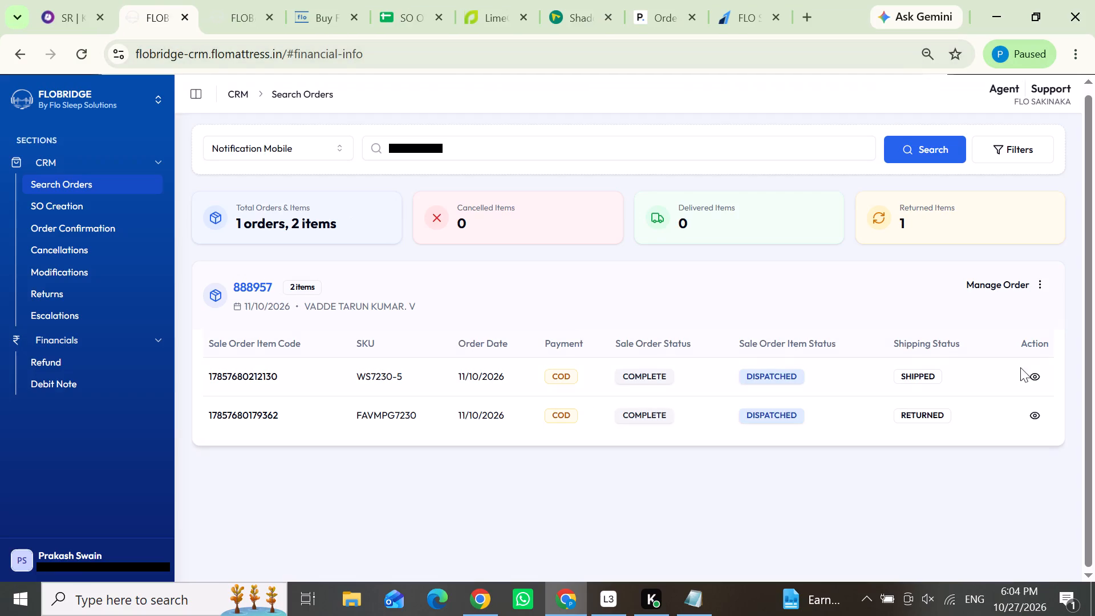
{"action": "left_click", "coordinate": [1025, 283]}
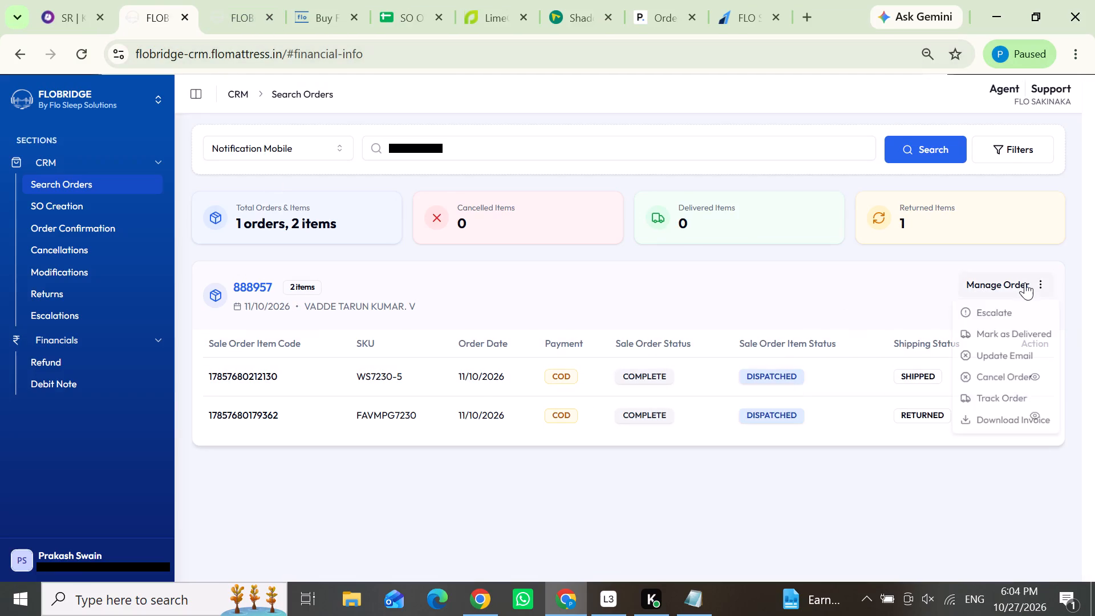
{"action": "left_click", "coordinate": [1000, 318]}
{"action": "left_click", "coordinate": [468, 200]}
{"action": "left_click", "coordinate": [484, 229]}
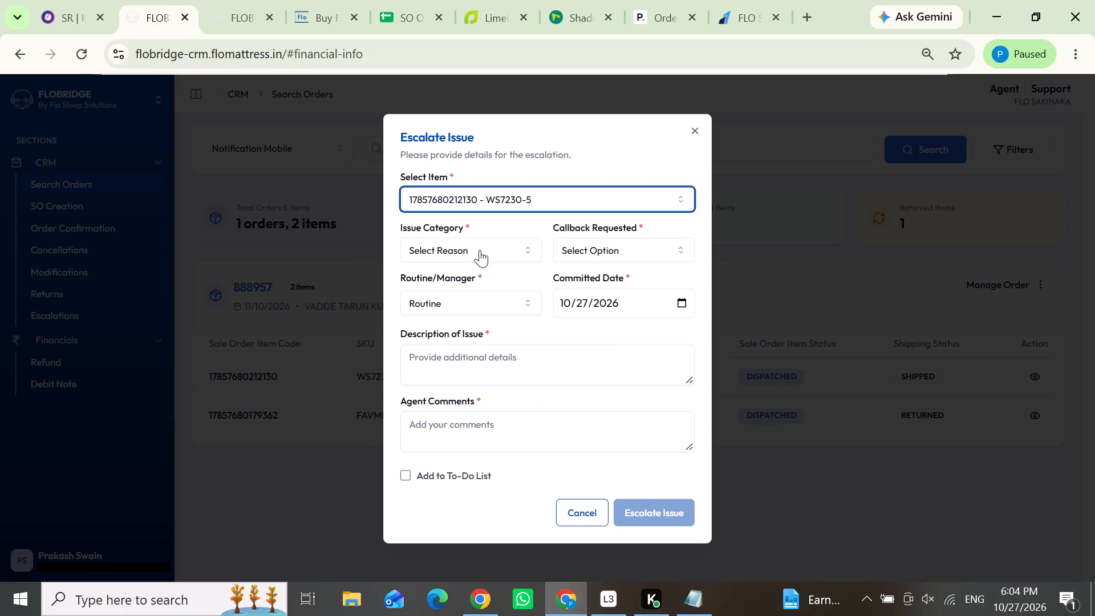
{"action": "left_click", "coordinate": [479, 250]}
{"action": "left_click", "coordinate": [462, 300]}
{"action": "left_click", "coordinate": [606, 245]}
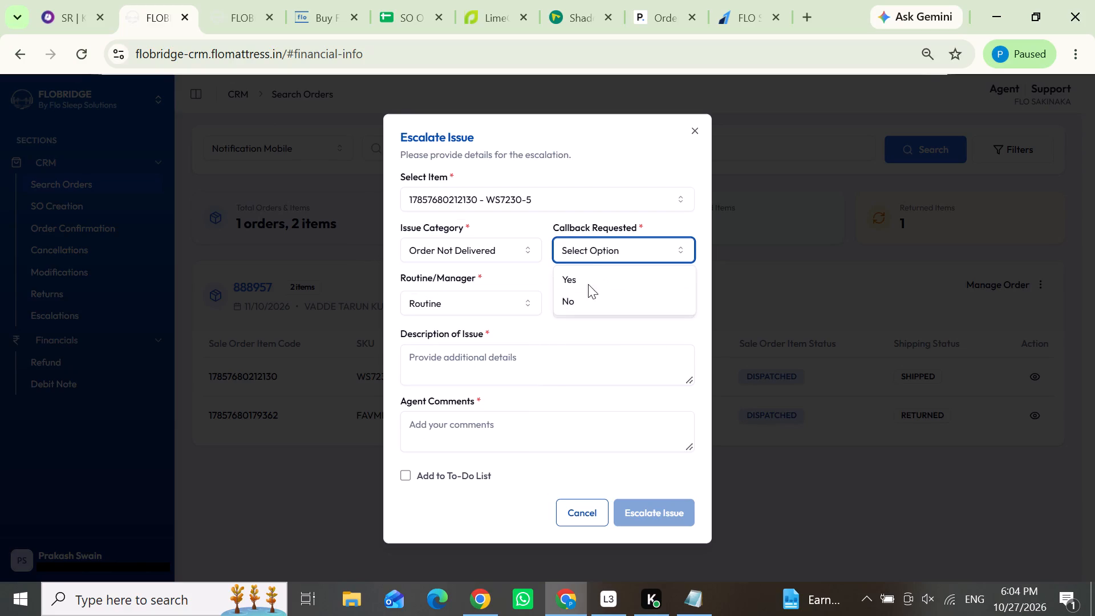
{"action": "left_click", "coordinate": [559, 303]}
{"action": "left_click", "coordinate": [679, 303]}
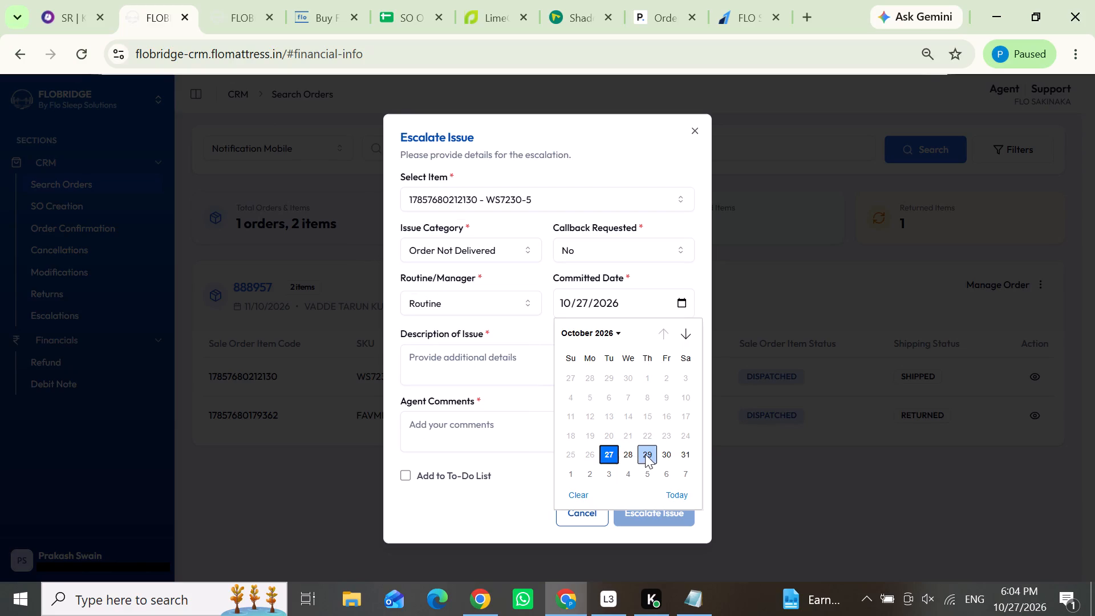
{"action": "left_click", "coordinate": [648, 453]}
Copy the delivery resolution and support lines from the Notepad escalation note into the escalation's Agent Comments.
{"action": "left_click", "coordinate": [454, 357]}
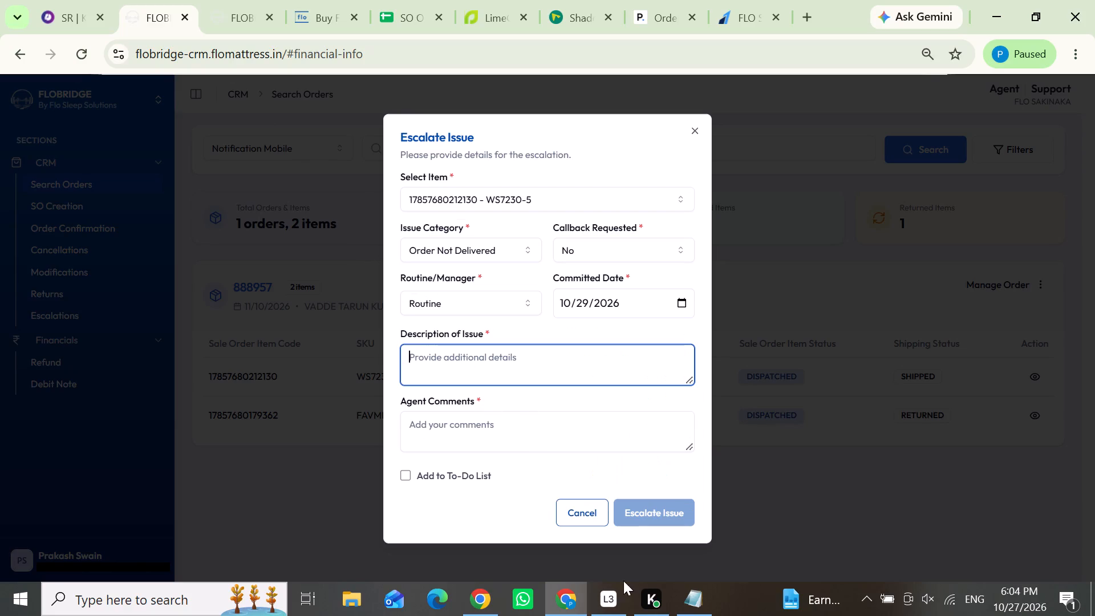
{"action": "left_click", "coordinate": [706, 597]}
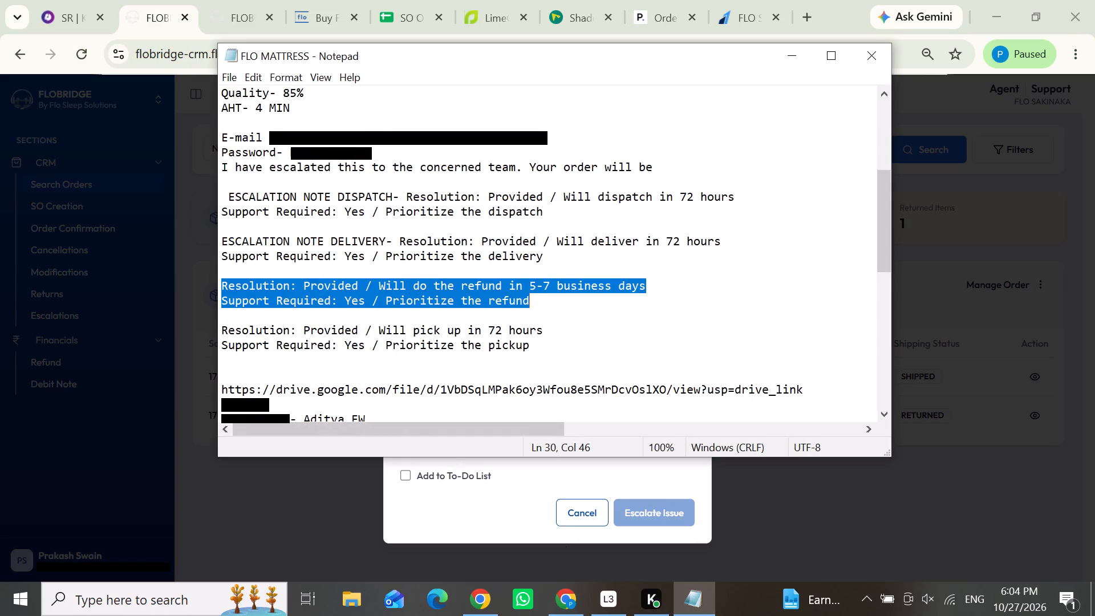
{"action": "left_click_drag", "start_coordinate": [219, 240], "coordinate": [368, 245]}
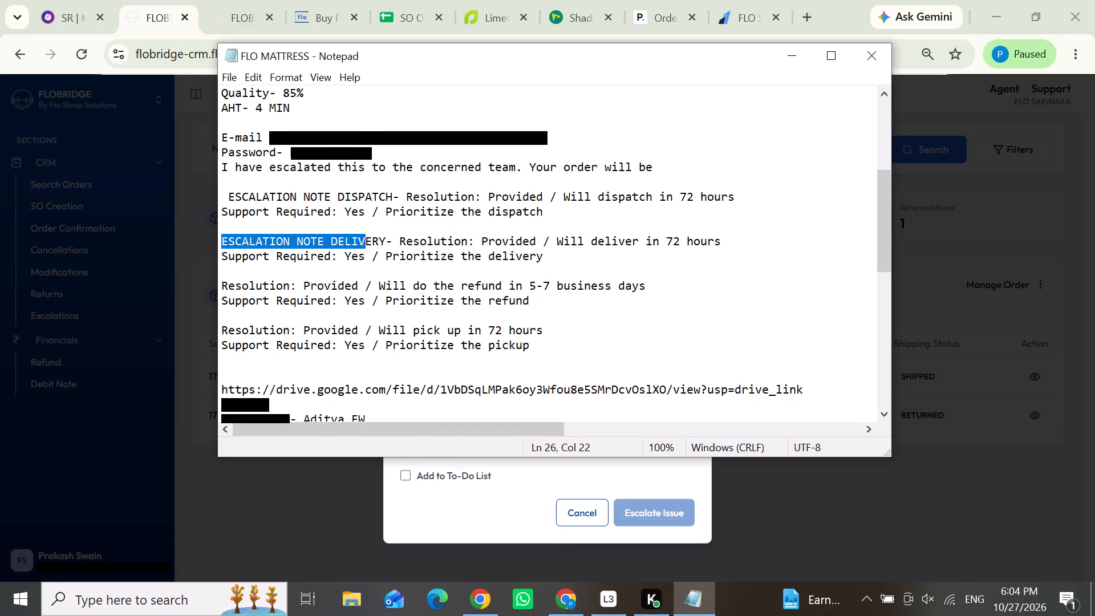
{"action": "left_click", "coordinate": [391, 245]}
{"action": "left_click_drag", "start_coordinate": [397, 240], "coordinate": [576, 269]}
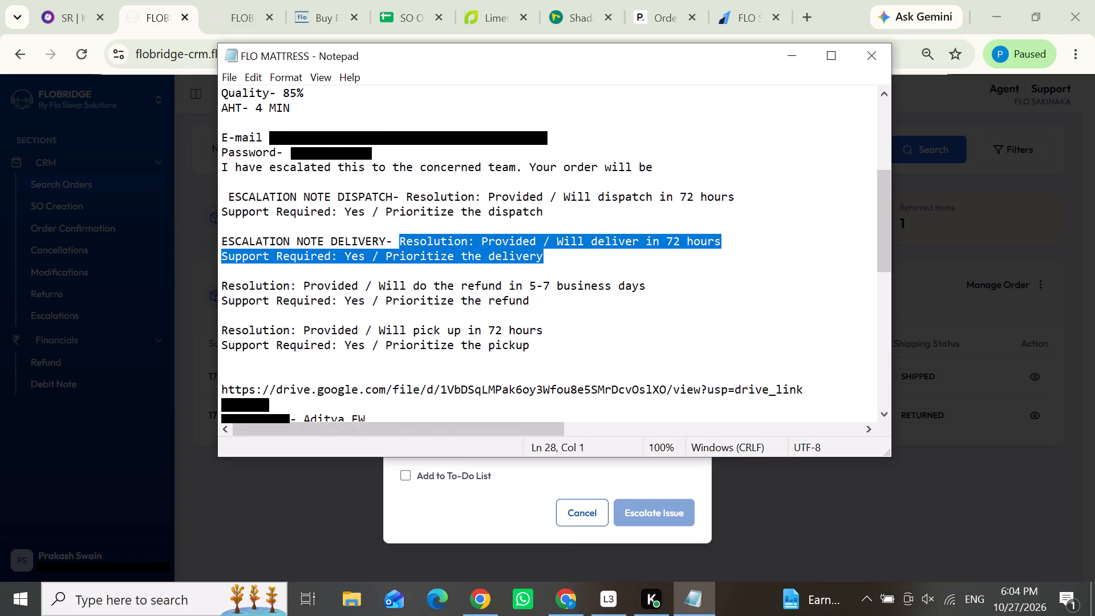
{"action": "key", "text": "ctrl+c"}
{"action": "left_click", "coordinate": [780, 60]}
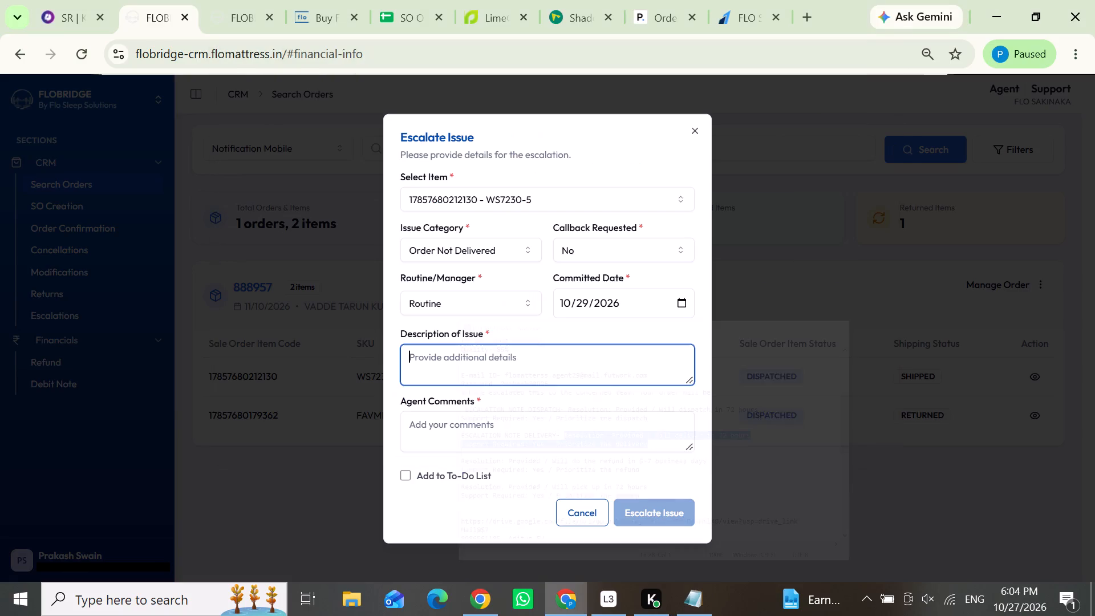
{"action": "left_click", "coordinate": [504, 444]}
{"action": "key", "text": "ctrl+v"}
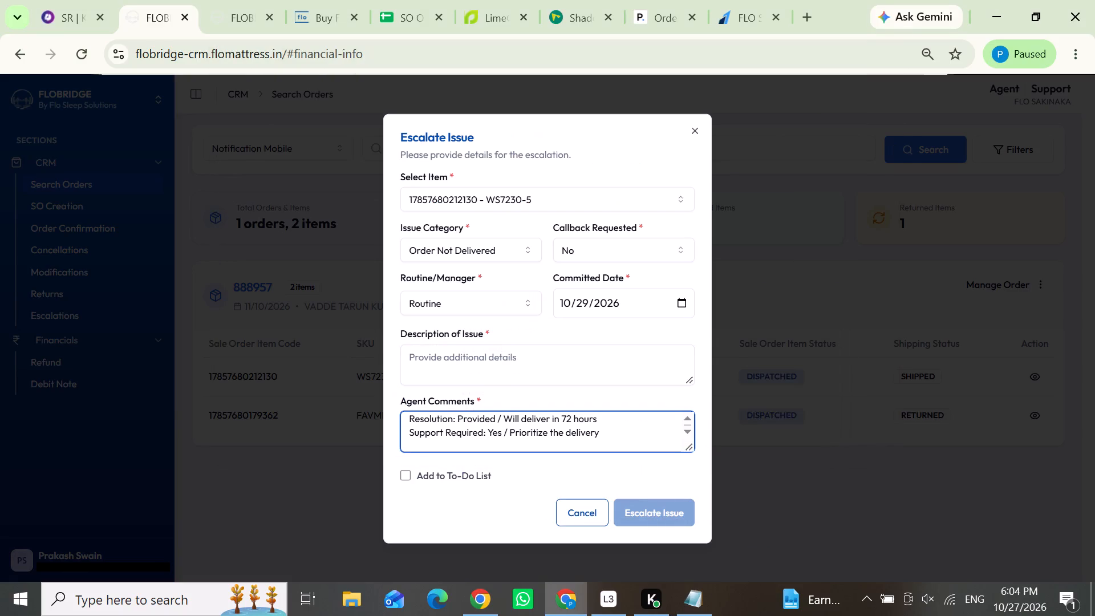
Describe the issue with the Notepad text "I have escalated this to the concerned team. Your order will be" plus "deliver", and submit the escalation.
{"action": "left_click", "coordinate": [495, 364]}
{"action": "left_click", "coordinate": [705, 598]}
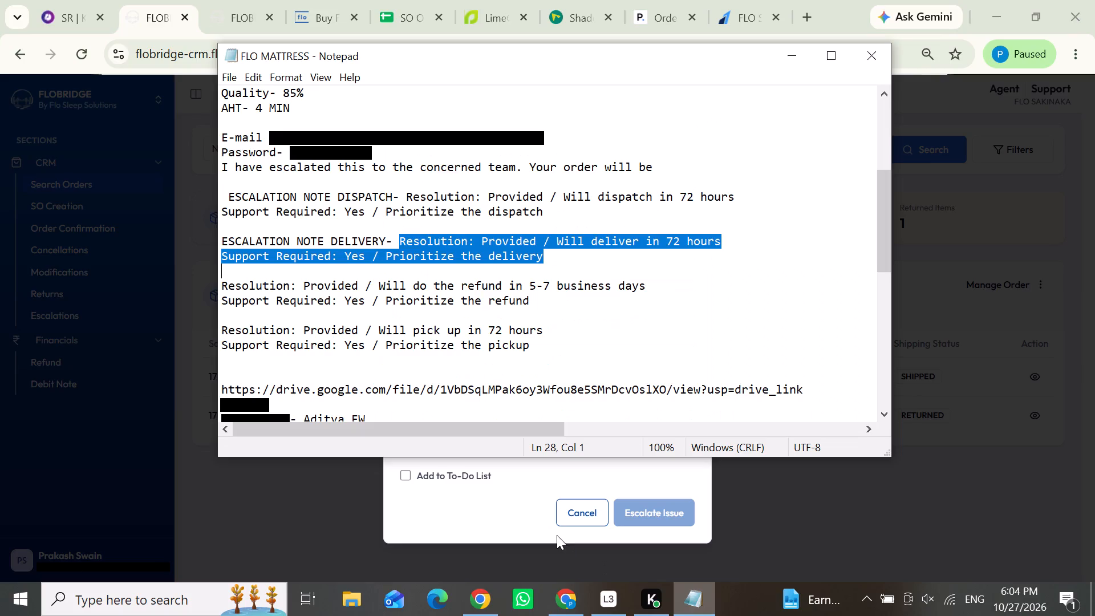
{"action": "left_click_drag", "start_coordinate": [223, 168], "coordinate": [674, 169]}
{"action": "key", "text": "ctrl+c"}
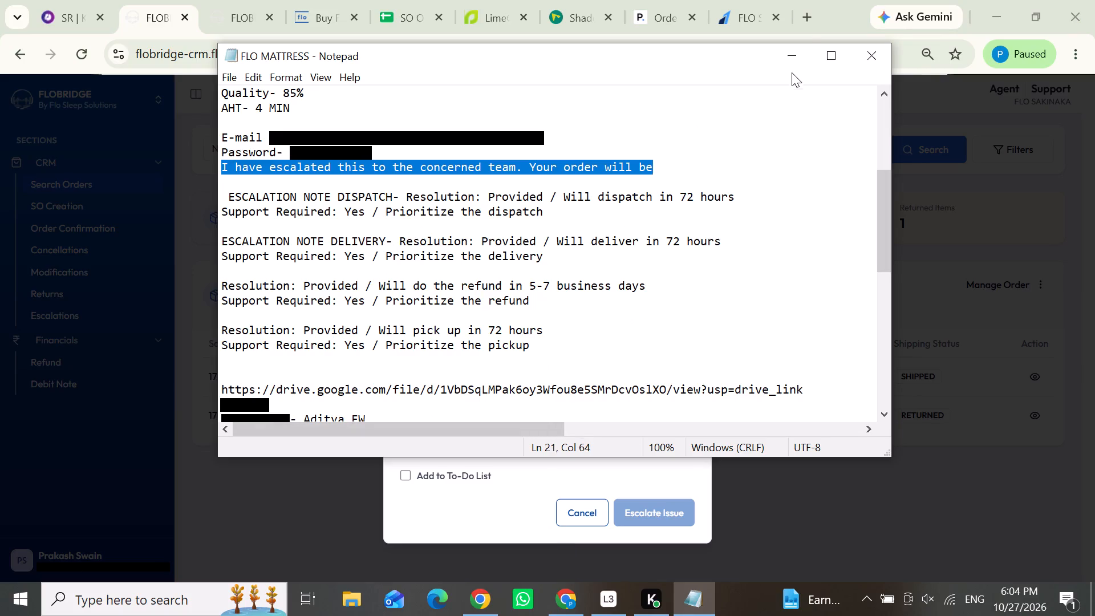
{"action": "left_click", "coordinate": [790, 66]}
{"action": "key", "text": "ctrl+v"}
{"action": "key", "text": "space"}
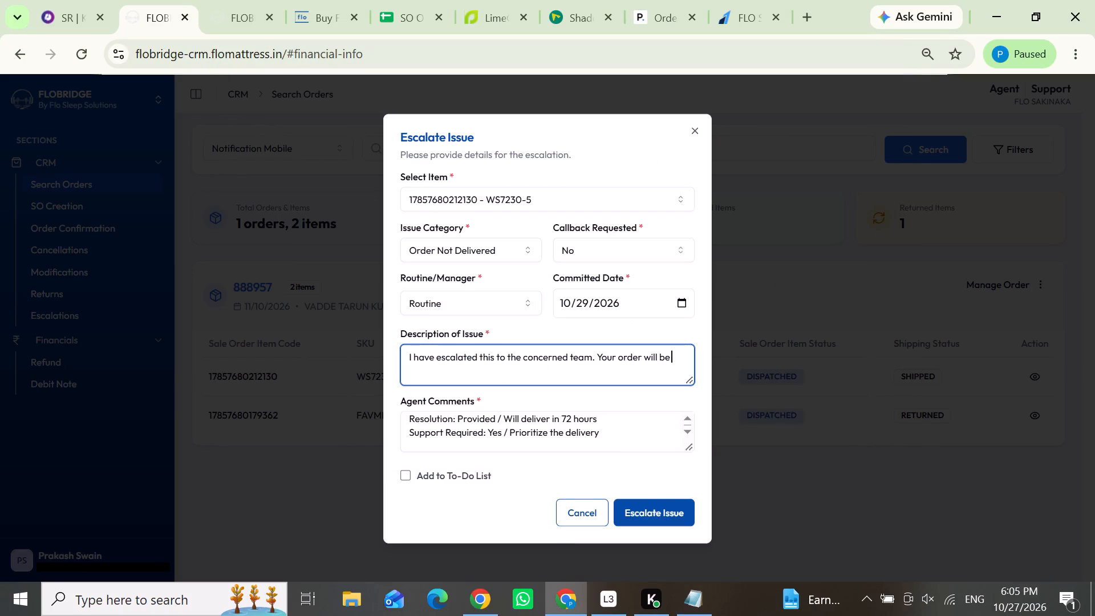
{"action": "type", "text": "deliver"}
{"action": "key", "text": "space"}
{"action": "left_click", "coordinate": [635, 508]}
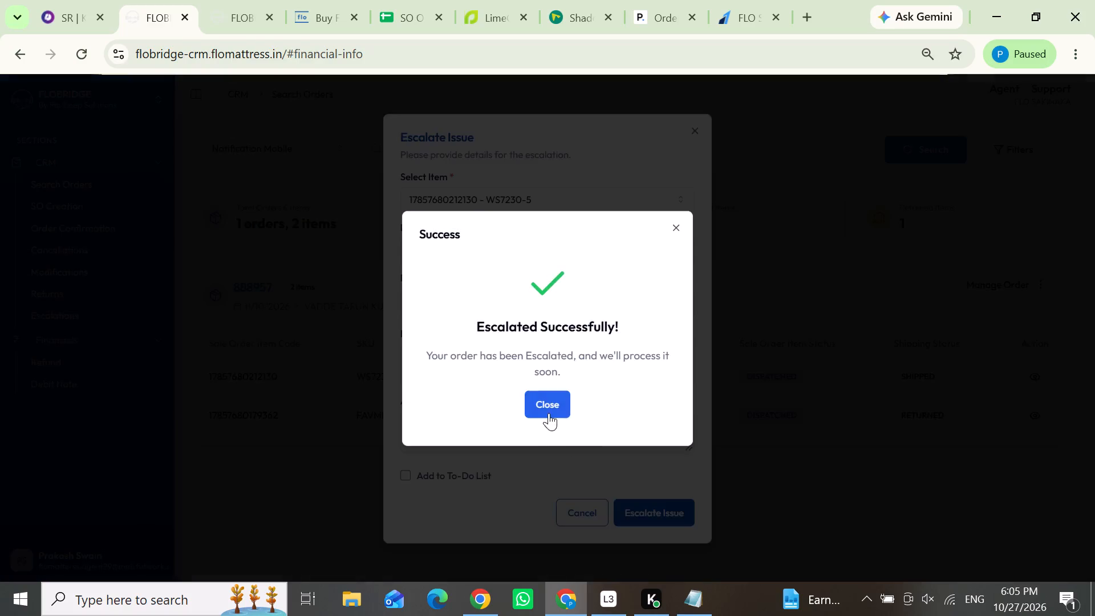
{"action": "left_click", "coordinate": [546, 408]}
{"action": "left_click", "coordinate": [967, 489]}
Review the Financial Info of the WS7230-5 item in order 888957.
{"action": "left_click", "coordinate": [1032, 376]}
{"action": "left_click", "coordinate": [253, 502]}
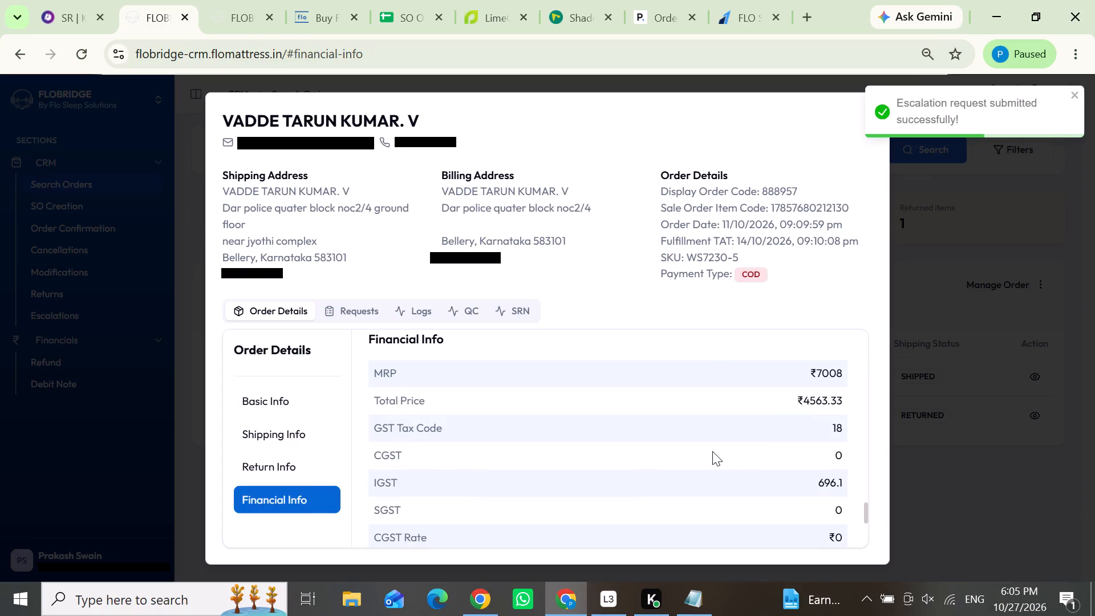
{"action": "scroll", "coordinate": [712, 451], "scroll_direction": "down", "scroll_amount": 1}
{"action": "left_click", "coordinate": [952, 480]}
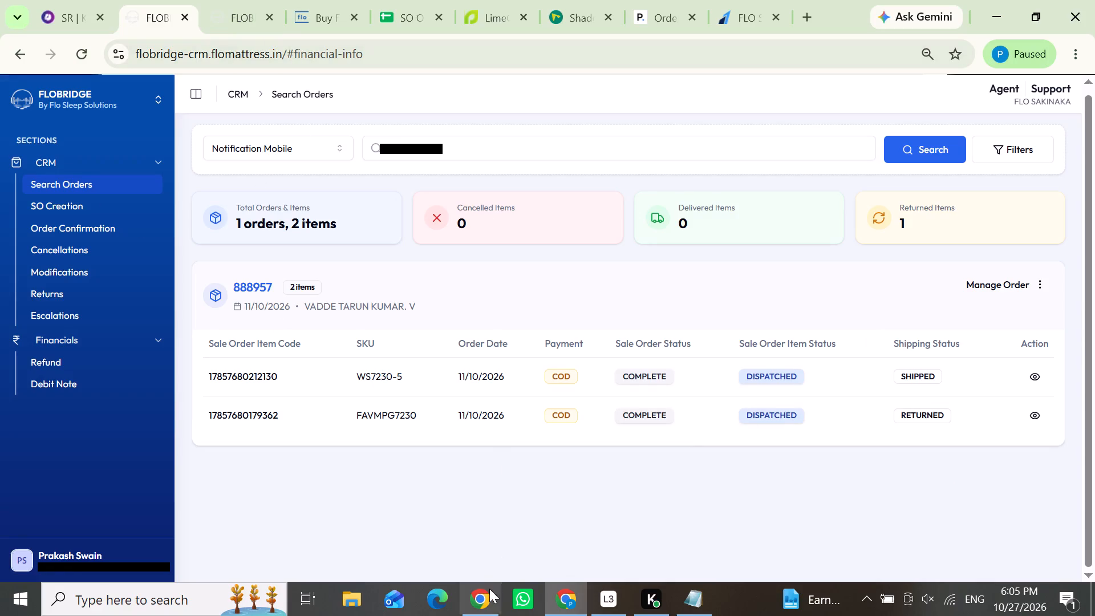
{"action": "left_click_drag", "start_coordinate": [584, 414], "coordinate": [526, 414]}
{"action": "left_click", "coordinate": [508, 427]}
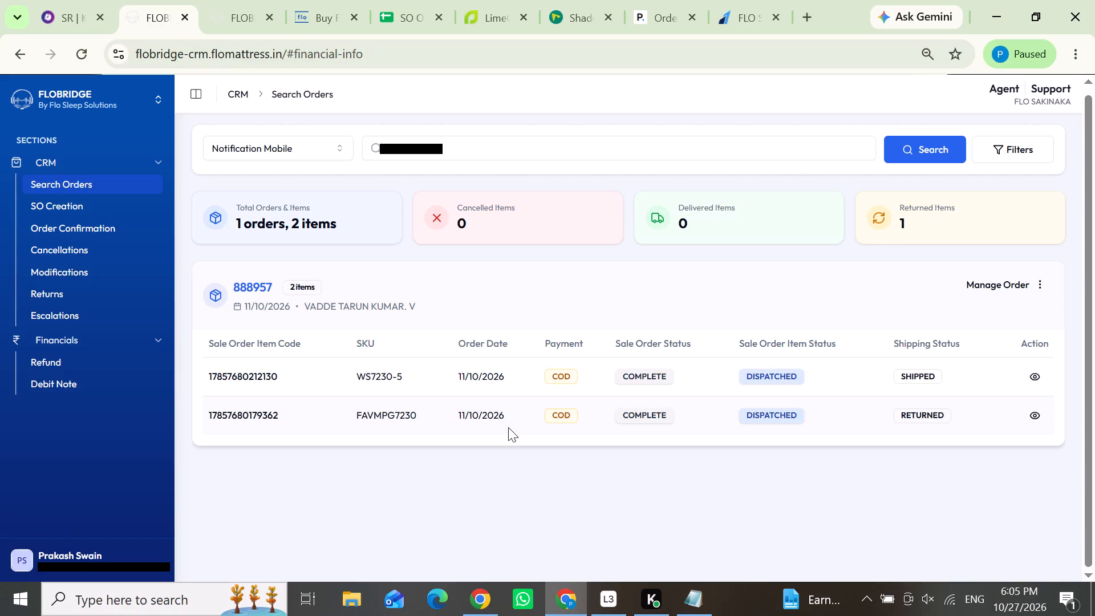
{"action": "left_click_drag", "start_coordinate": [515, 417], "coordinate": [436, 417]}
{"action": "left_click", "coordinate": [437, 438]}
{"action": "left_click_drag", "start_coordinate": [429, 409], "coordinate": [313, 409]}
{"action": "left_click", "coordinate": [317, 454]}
{"action": "left_click", "coordinate": [1000, 283]}
{"action": "left_click_drag", "start_coordinate": [979, 478], "coordinate": [987, 475]}
{"action": "left_click", "coordinate": [1049, 418]}
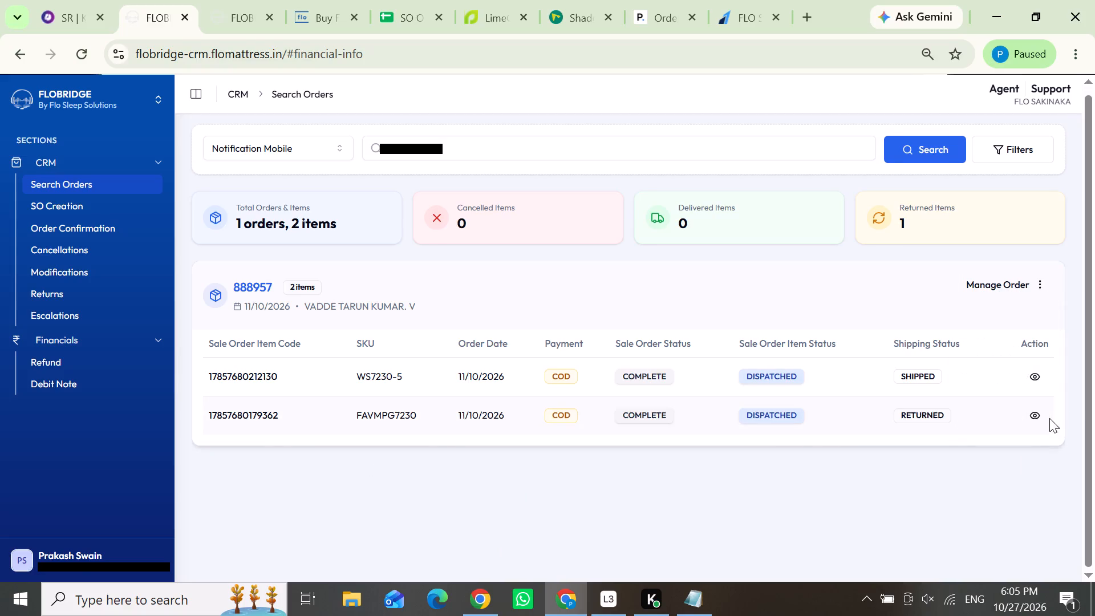
{"action": "left_click", "coordinate": [1032, 419]}
{"action": "left_click", "coordinate": [266, 500]}
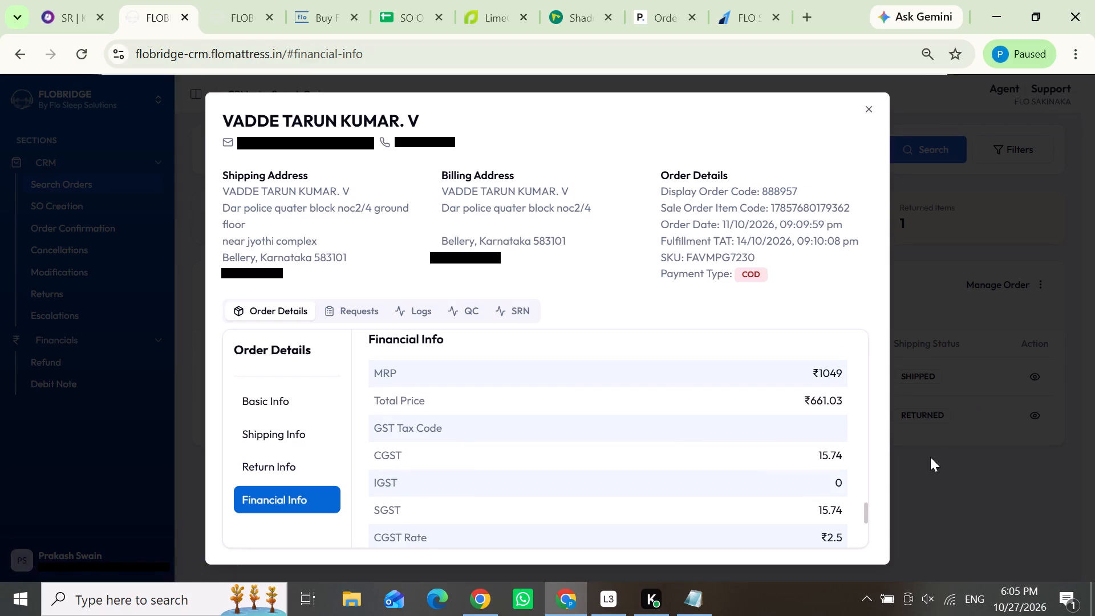
{"action": "left_click", "coordinate": [926, 421]}
{"action": "left_click_drag", "start_coordinate": [949, 409], "coordinate": [894, 414]}
{"action": "left_click", "coordinate": [887, 445]}
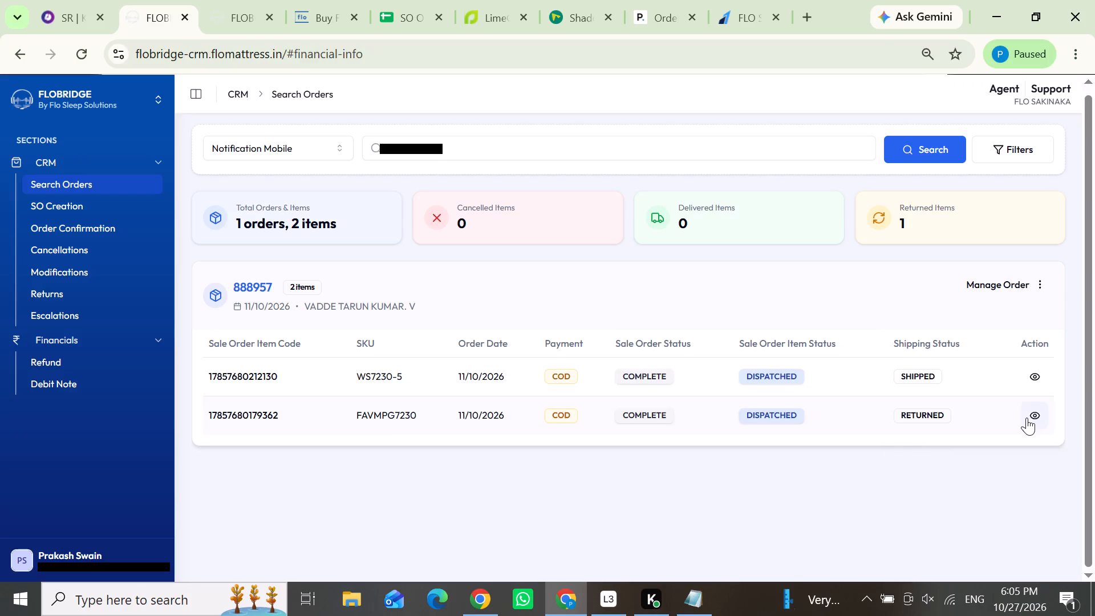
Open the details of the FAVMPG7230 item to check its Logs, and close them.
{"action": "left_click", "coordinate": [1027, 417]}
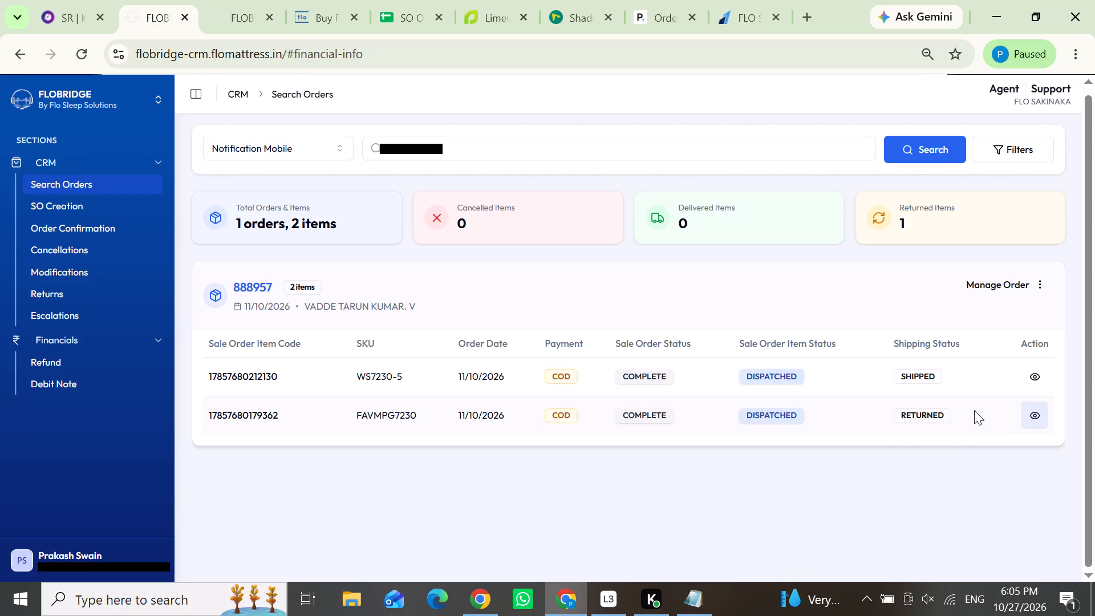
{"action": "left_click", "coordinate": [392, 310]}
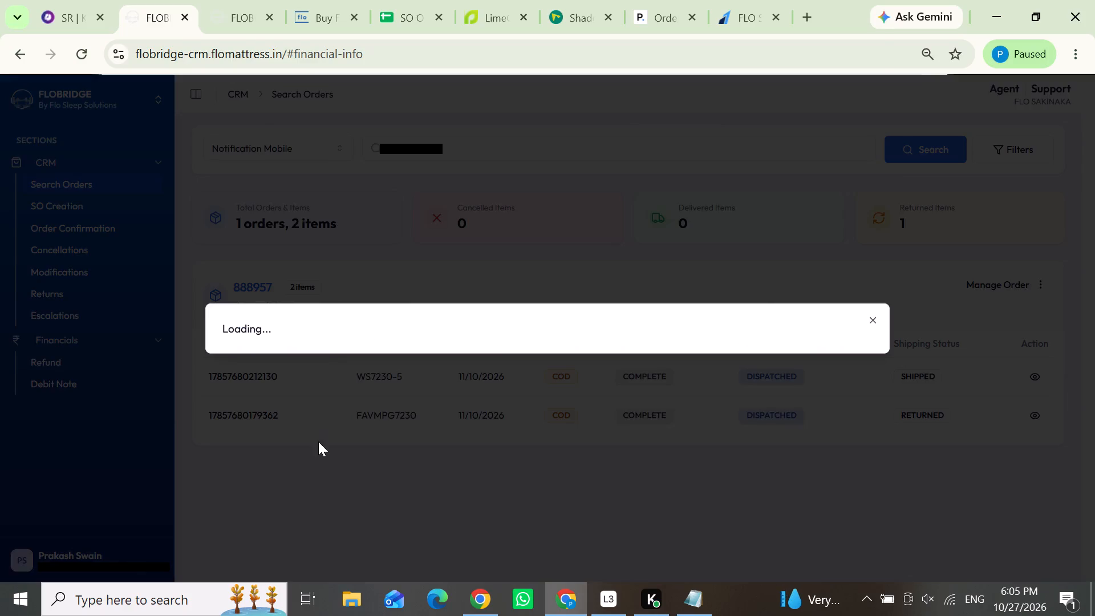
{"action": "left_click", "coordinate": [409, 540]}
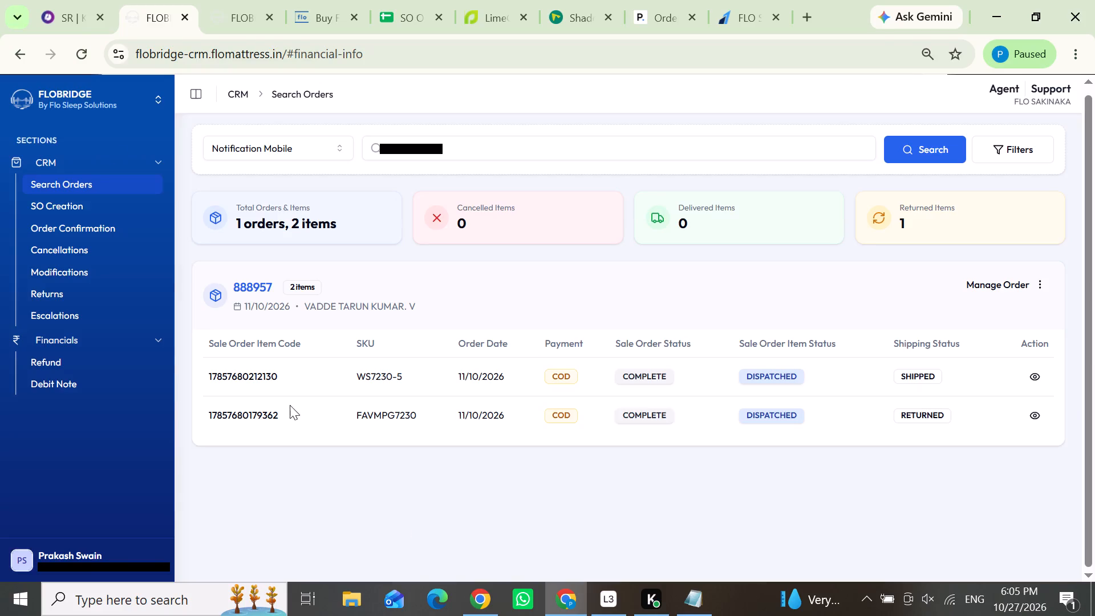
Check the ongoing call on the Knowlarity dashboard and return to the Flobridge order search.
{"action": "left_click", "coordinate": [73, 3]}
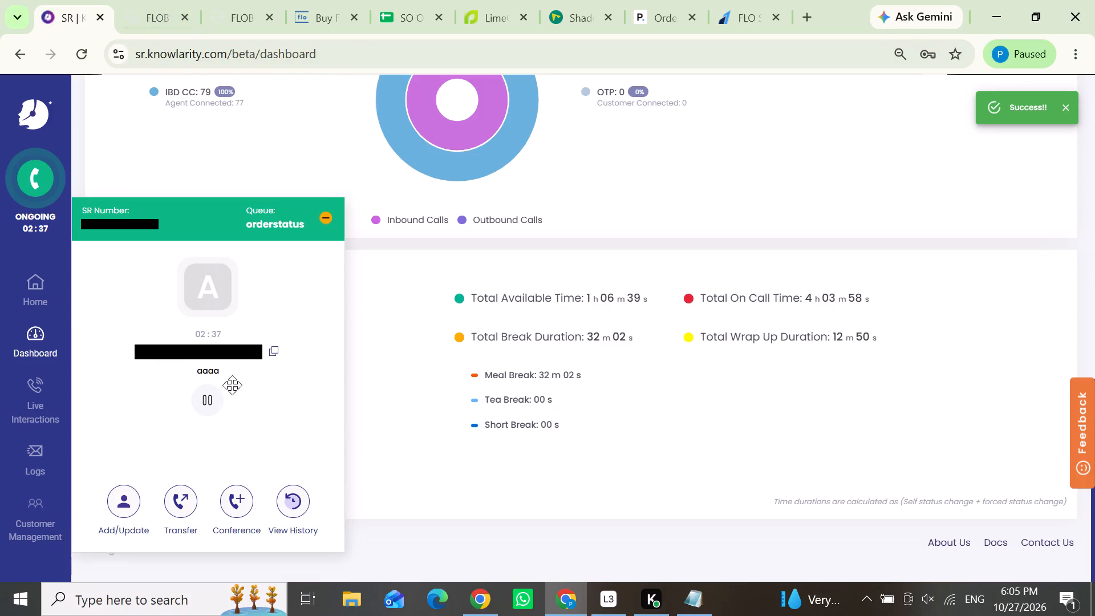
{"action": "left_click", "coordinate": [163, 0]}
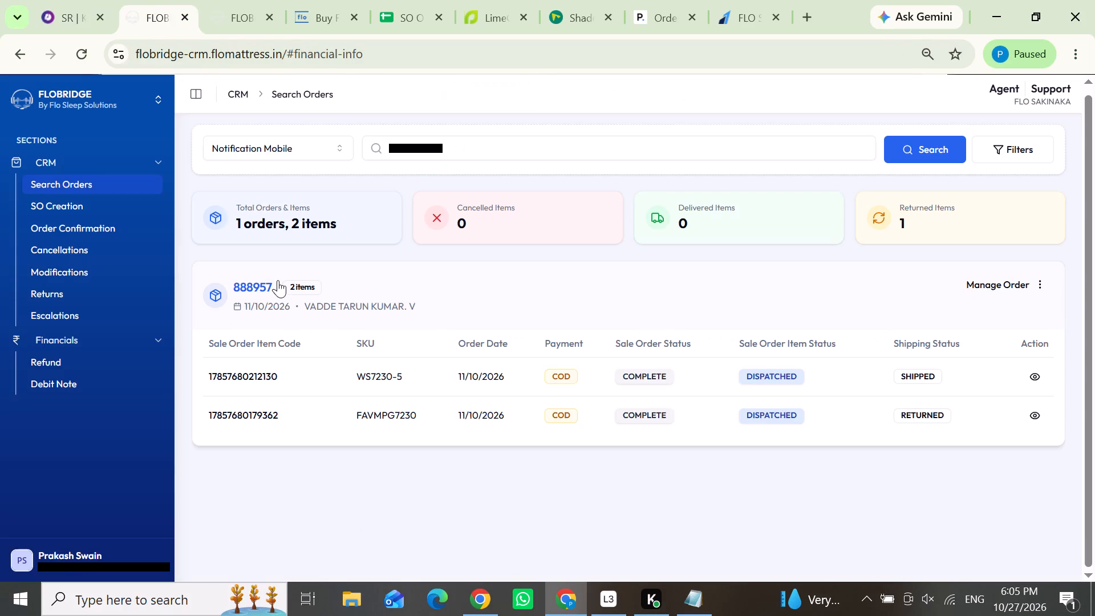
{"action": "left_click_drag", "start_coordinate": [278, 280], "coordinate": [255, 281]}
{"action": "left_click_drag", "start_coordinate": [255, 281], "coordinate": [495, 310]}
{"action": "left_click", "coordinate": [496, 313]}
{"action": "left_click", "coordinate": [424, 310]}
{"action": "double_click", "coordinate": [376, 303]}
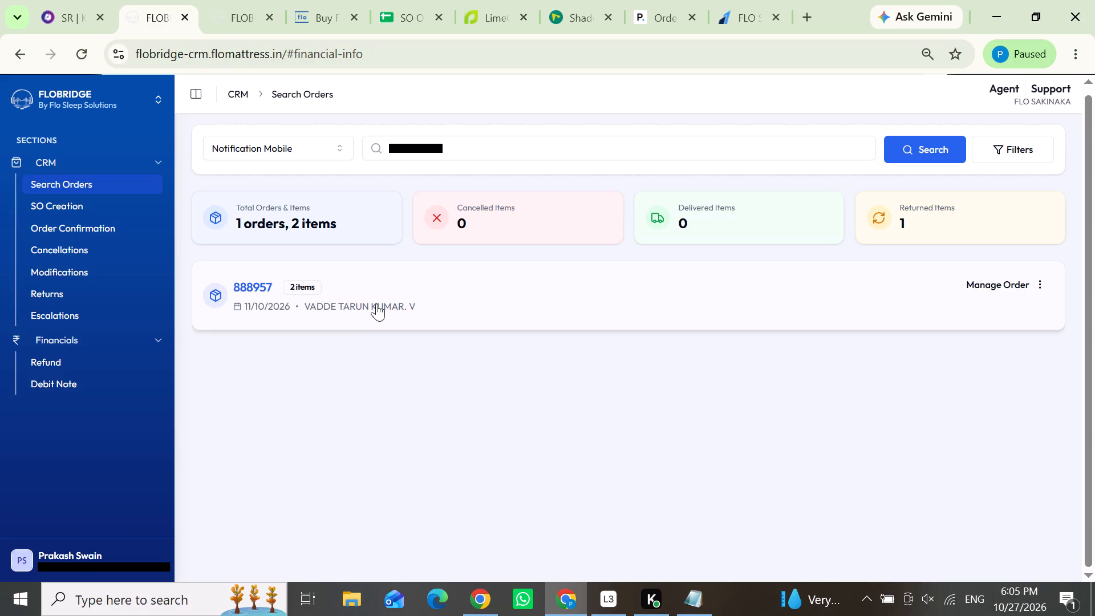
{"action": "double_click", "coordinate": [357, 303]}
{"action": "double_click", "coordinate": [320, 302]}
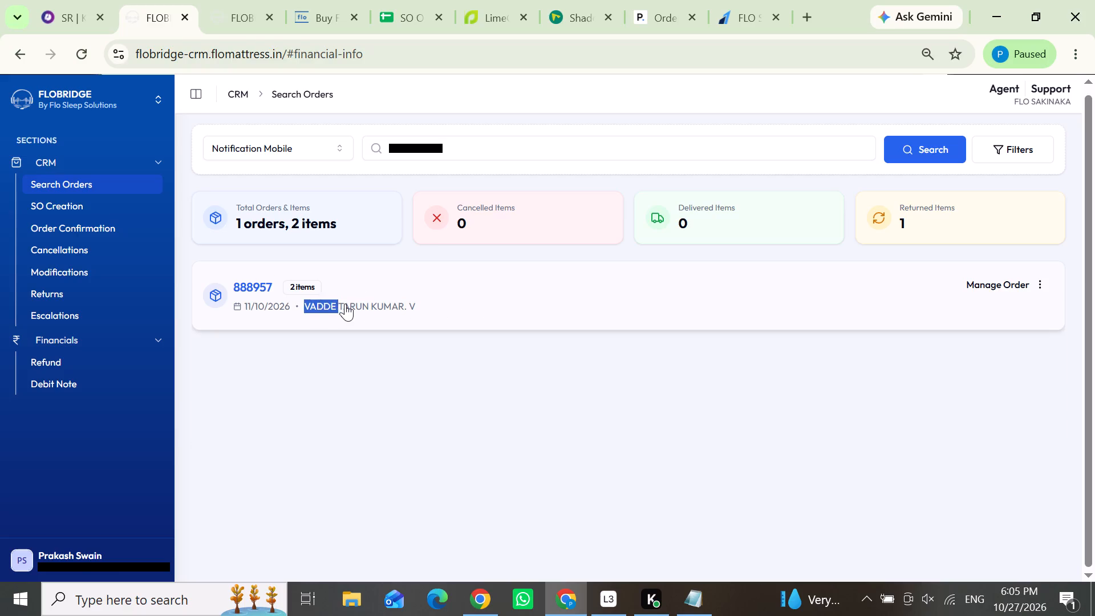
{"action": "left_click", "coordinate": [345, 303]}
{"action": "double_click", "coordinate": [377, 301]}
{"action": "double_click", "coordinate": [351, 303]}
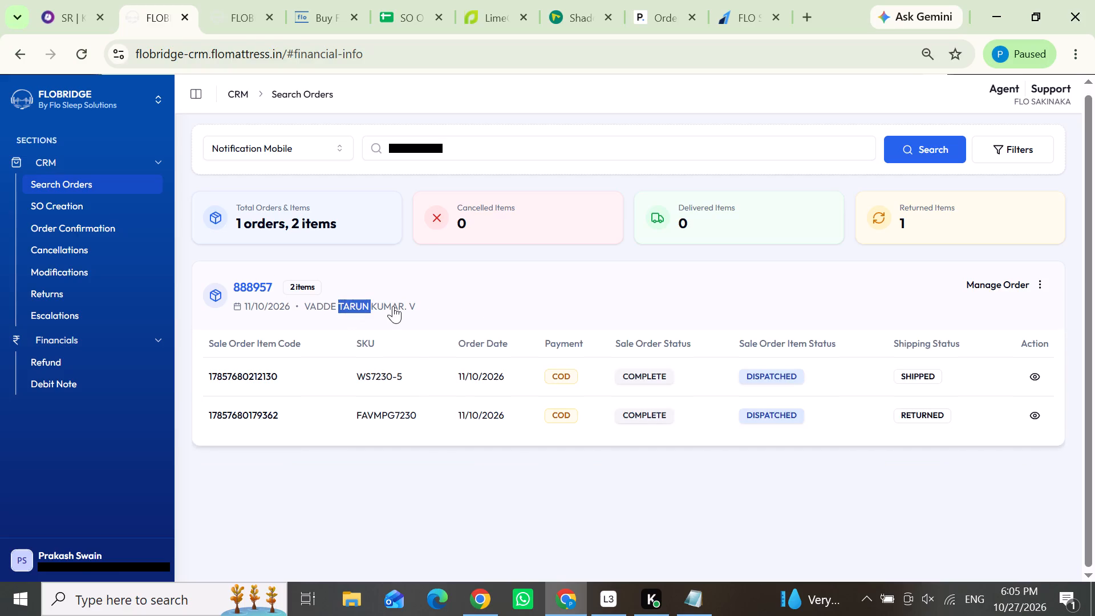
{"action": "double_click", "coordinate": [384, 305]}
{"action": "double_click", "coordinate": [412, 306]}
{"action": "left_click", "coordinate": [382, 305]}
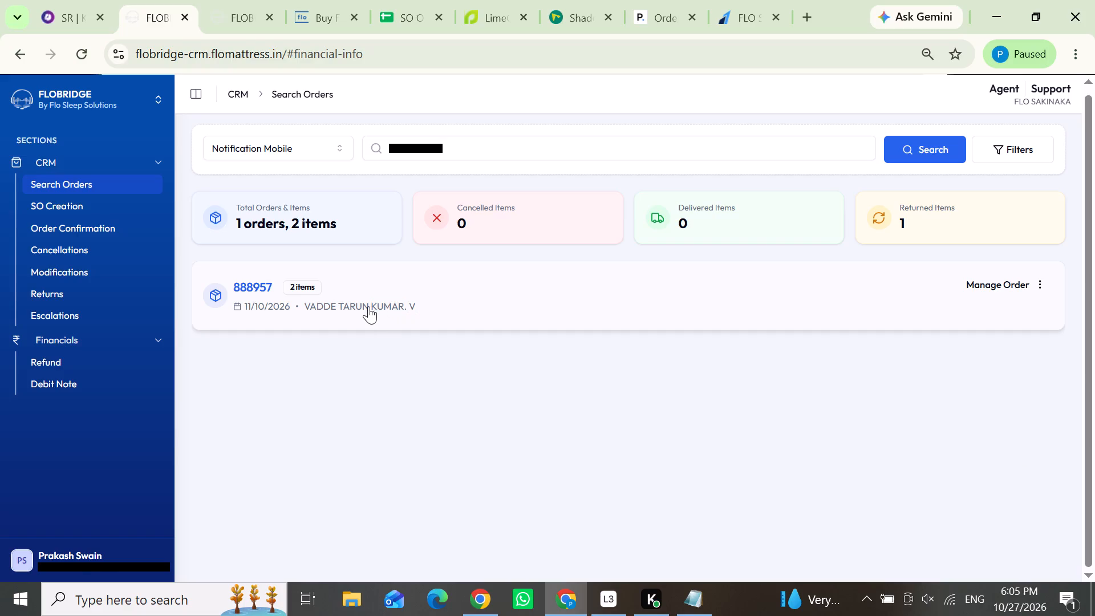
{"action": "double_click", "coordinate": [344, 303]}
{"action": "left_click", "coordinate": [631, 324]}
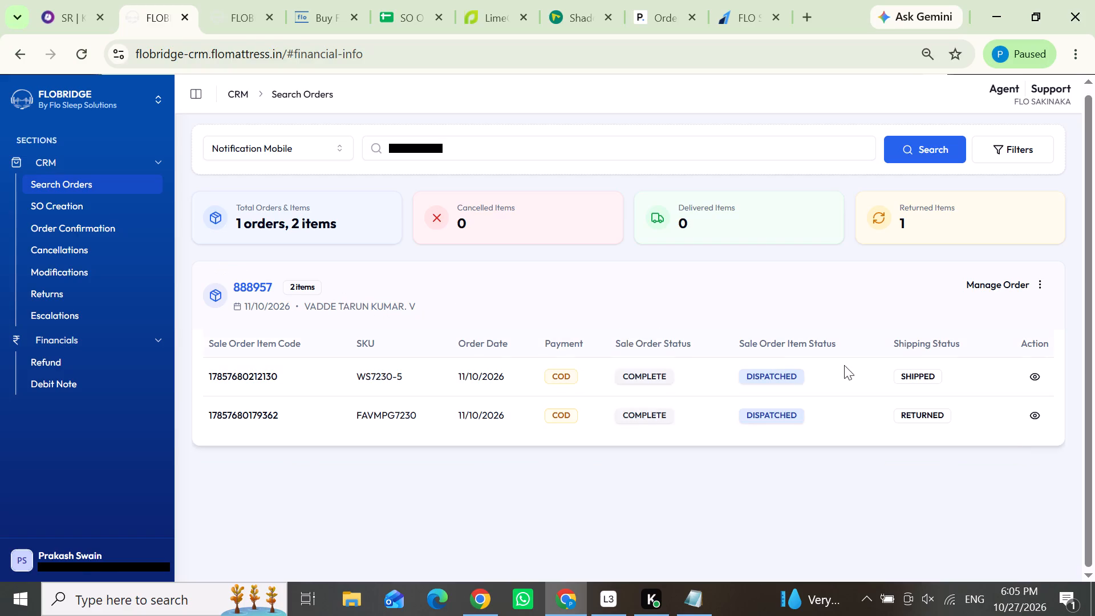
{"action": "left_click", "coordinate": [1029, 417]}
{"action": "left_click", "coordinate": [425, 318]}
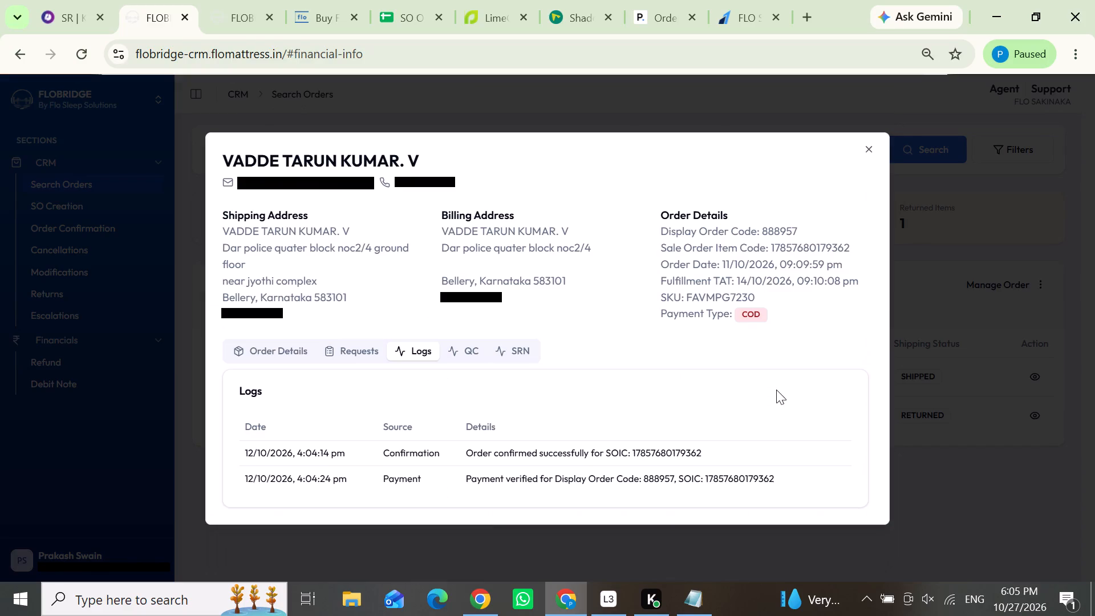
{"action": "scroll", "coordinate": [641, 433], "scroll_direction": "down", "scroll_amount": 3}
{"action": "left_click", "coordinate": [469, 532]}
Review the Logs of the shipped WS7230-5 item for its escalation request.
{"action": "left_click", "coordinate": [1034, 369]}
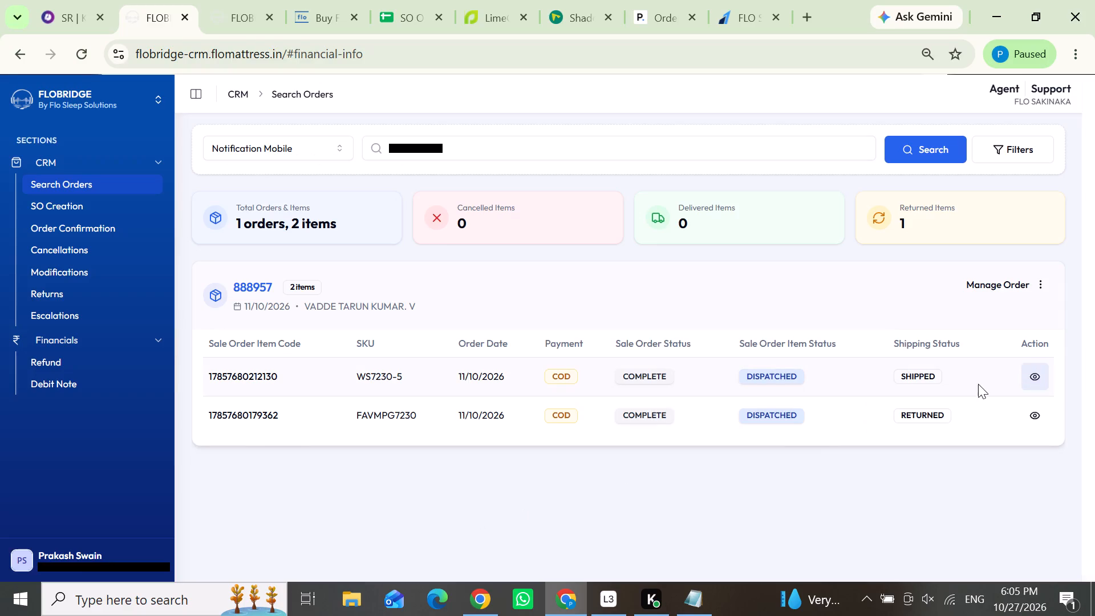
{"action": "left_click", "coordinate": [416, 306]}
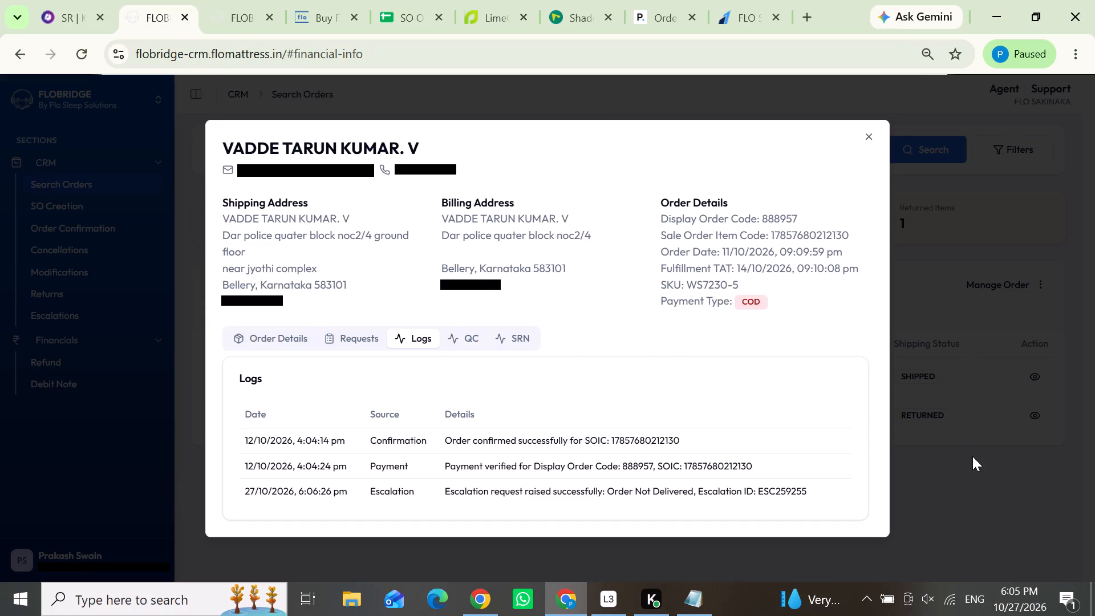
{"action": "left_click", "coordinate": [990, 457]}
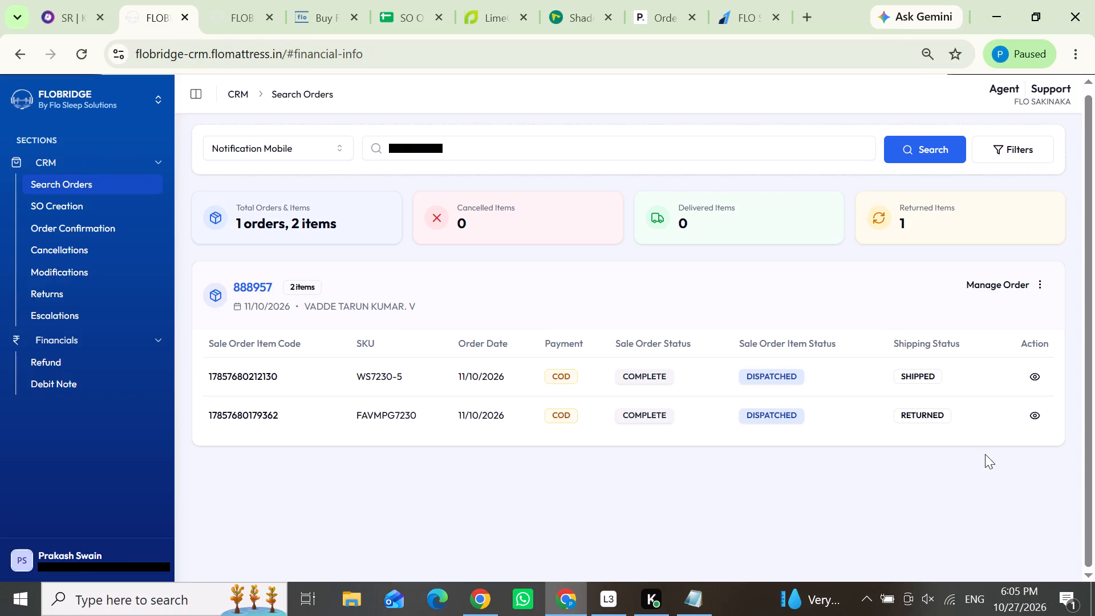
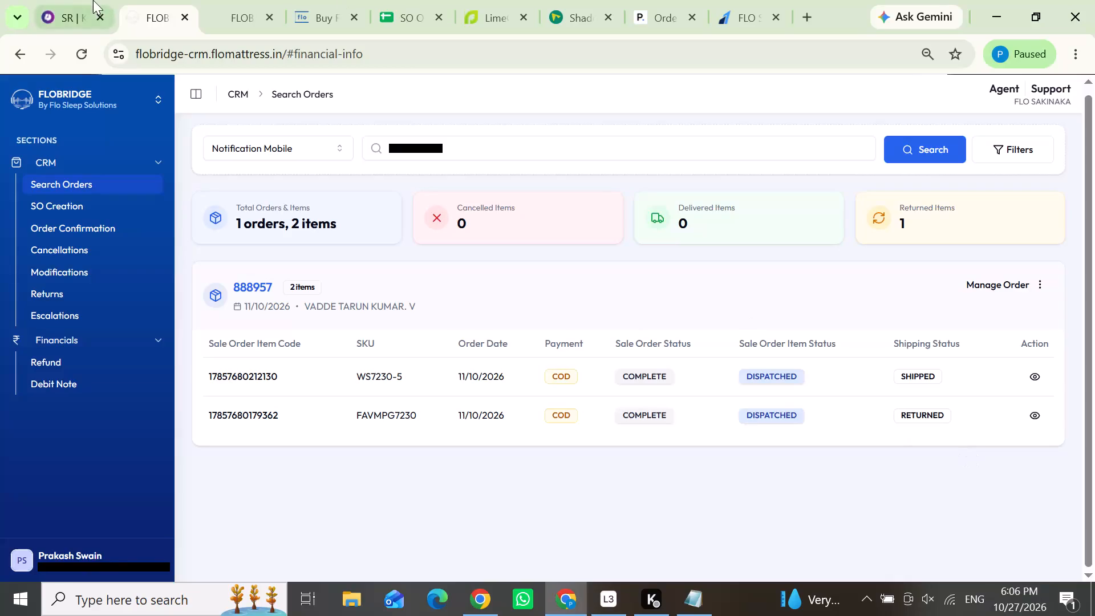
Copy the incoming caller's number from the Knowlarity dashboard and search Flobridge orders by that notification mobile.
{"action": "left_click", "coordinate": [48, 0]}
{"action": "left_click_drag", "start_coordinate": [286, 354], "coordinate": [167, 342]}
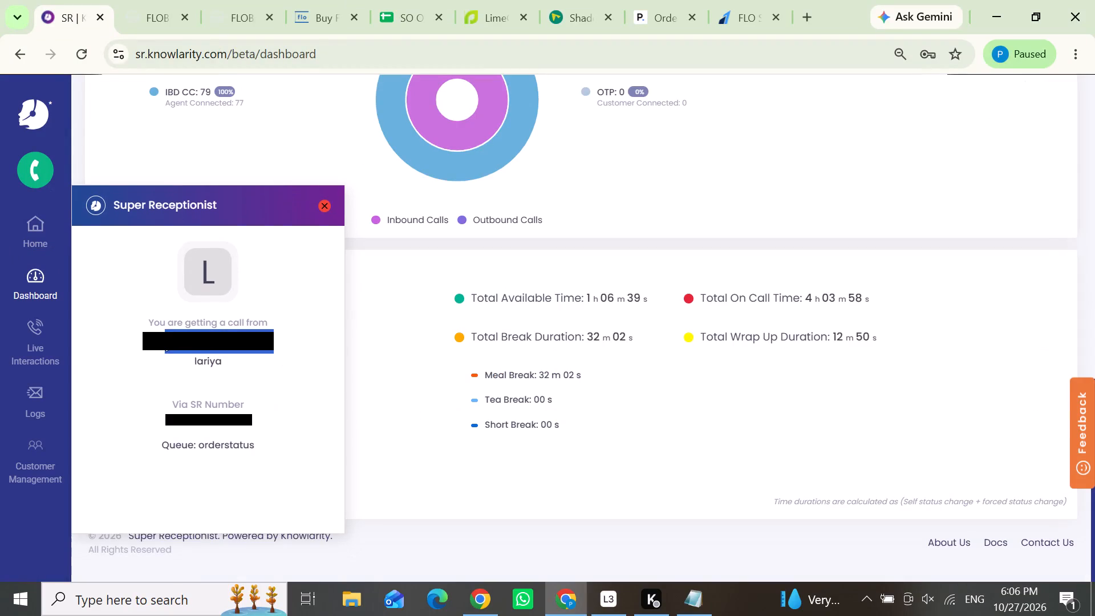
{"action": "left_click_drag", "start_coordinate": [167, 342], "coordinate": [175, 343]}
{"action": "key", "text": "ctrl+c"}
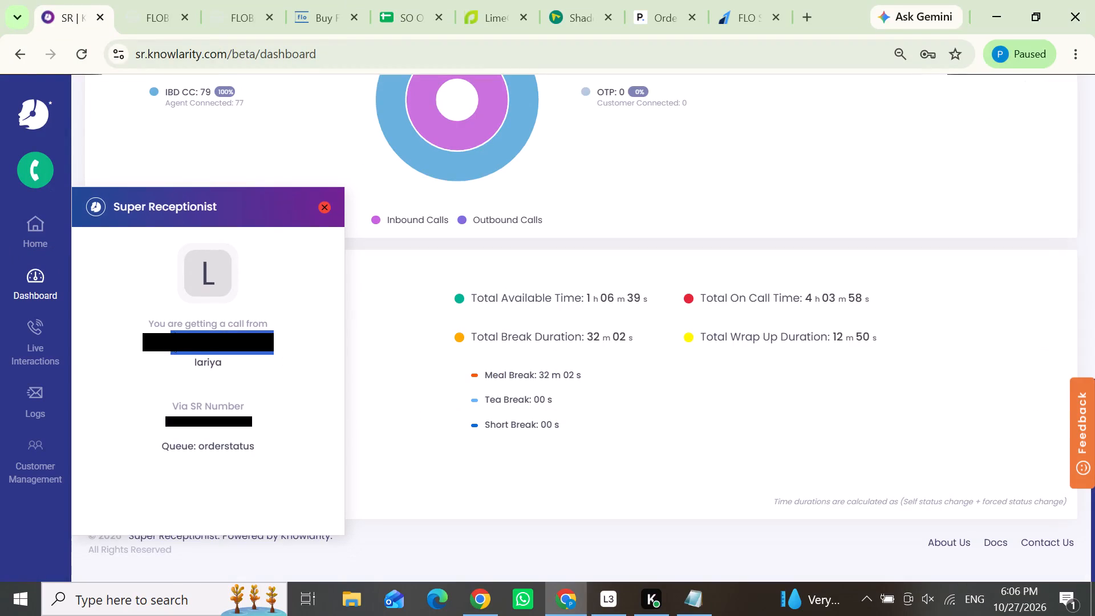
{"action": "left_click", "coordinate": [117, 0]}
{"action": "left_click_drag", "start_coordinate": [520, 153], "coordinate": [384, 137]}
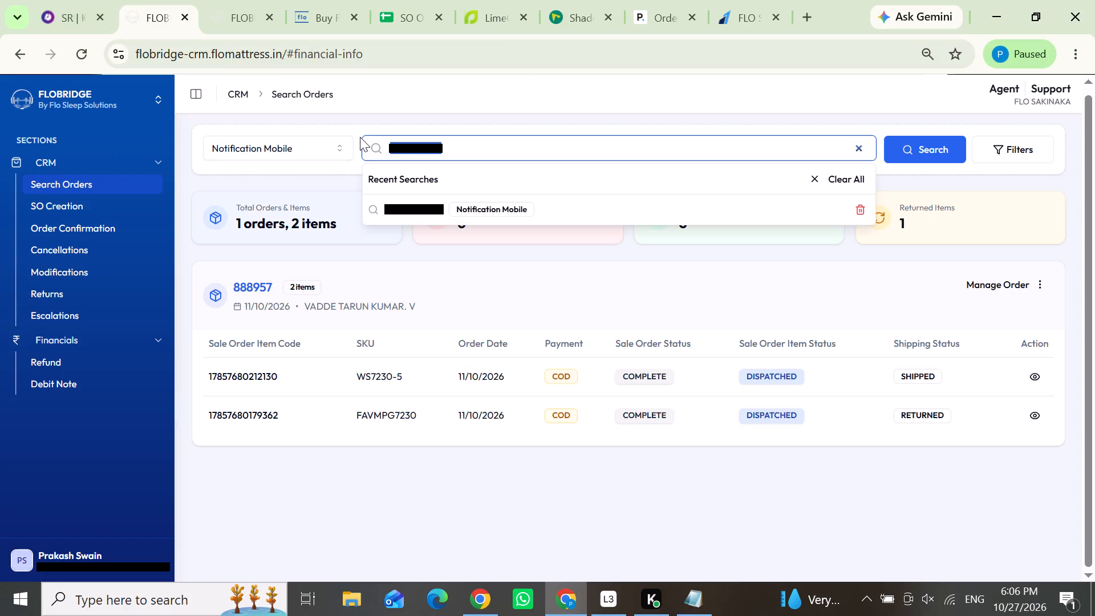
{"action": "key", "text": "ctrl+v"}
{"action": "left_click", "coordinate": [918, 157]}
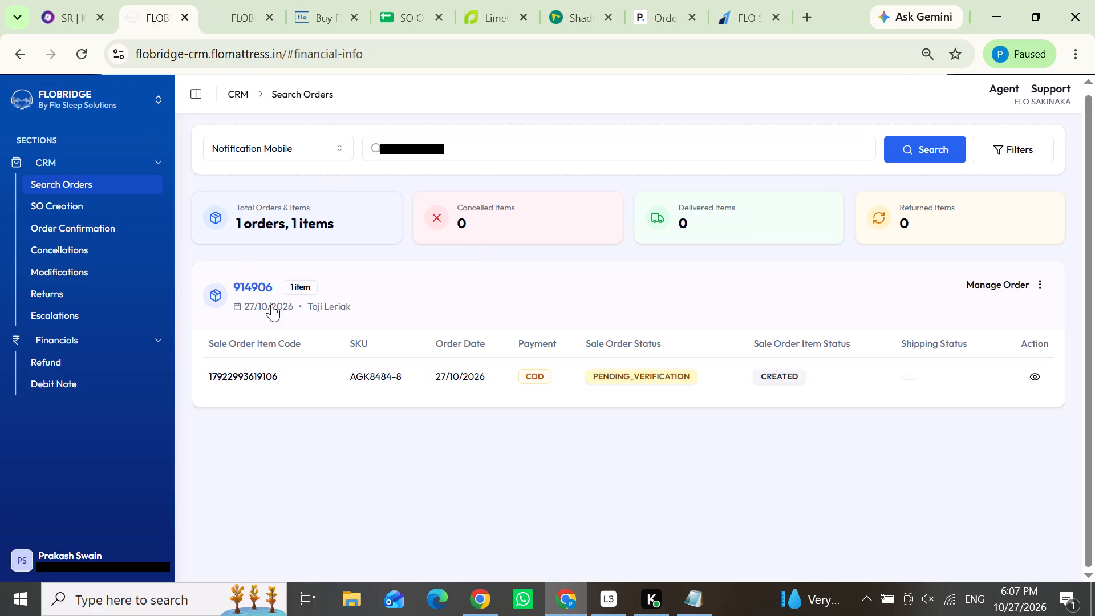
{"action": "double_click", "coordinate": [257, 288]}
{"action": "key", "text": "ctrl+c"}
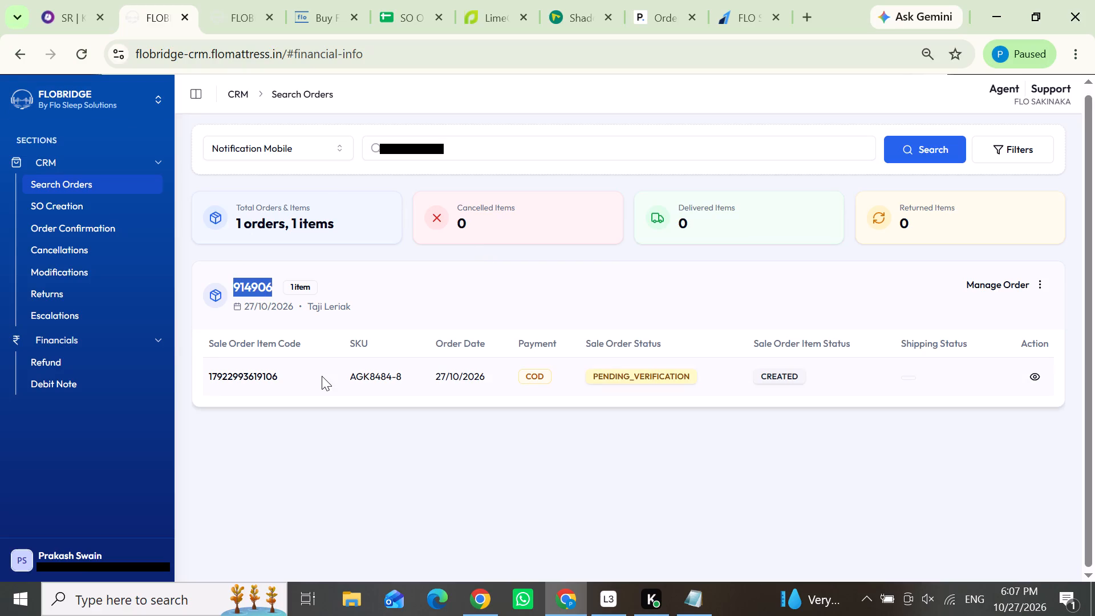
{"action": "left_click", "coordinate": [76, 0]}
{"action": "left_click", "coordinate": [145, 491]}
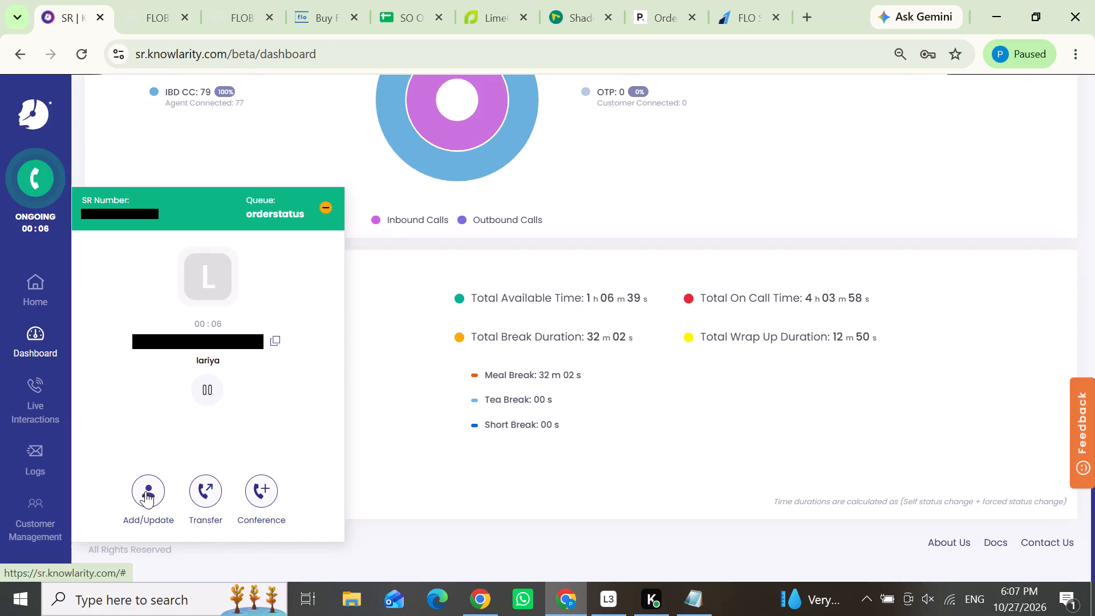
{"action": "scroll", "coordinate": [198, 395], "scroll_direction": "down", "scroll_amount": 1}
{"action": "left_click", "coordinate": [182, 418]}
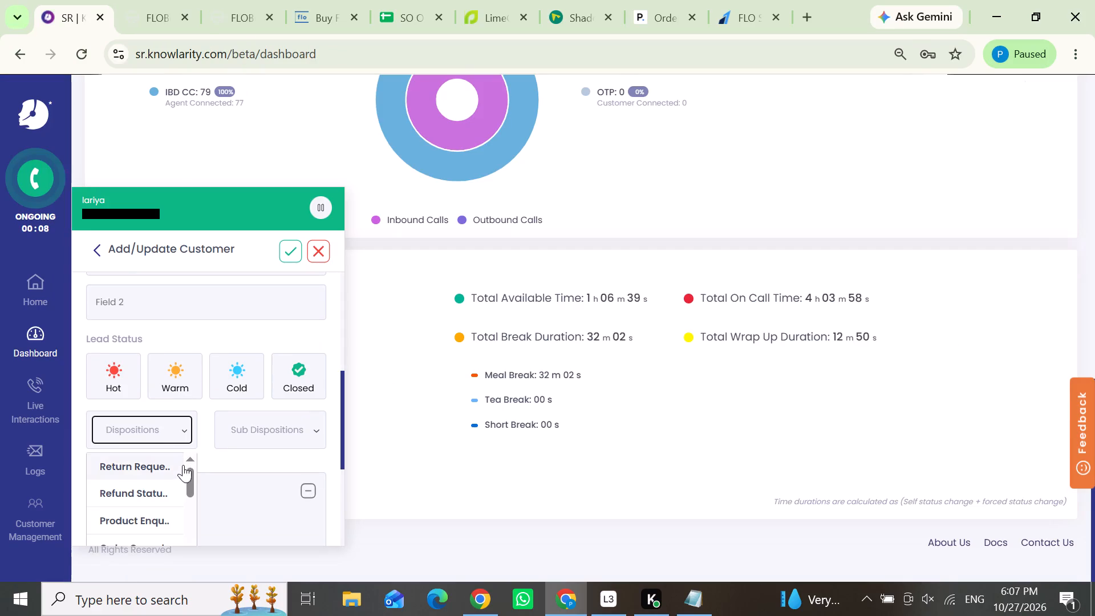
{"action": "left_click_drag", "start_coordinate": [186, 475], "coordinate": [184, 561]}
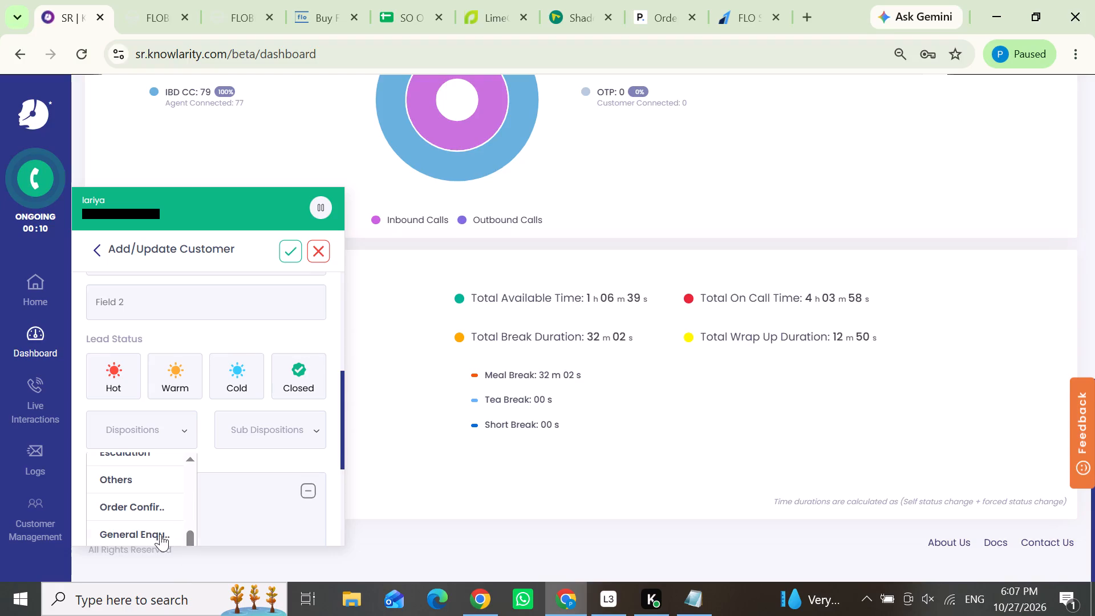
{"action": "left_click", "coordinate": [139, 509]}
{"action": "left_click", "coordinate": [147, 518]}
{"action": "key", "text": "ctrl+v"}
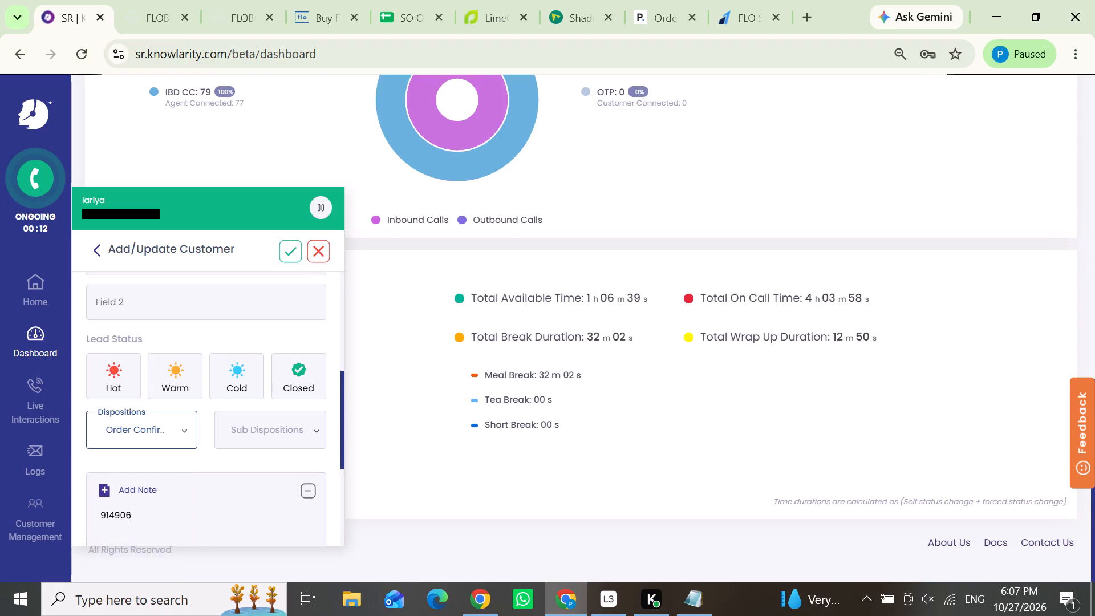
{"action": "left_click", "coordinate": [287, 250]}
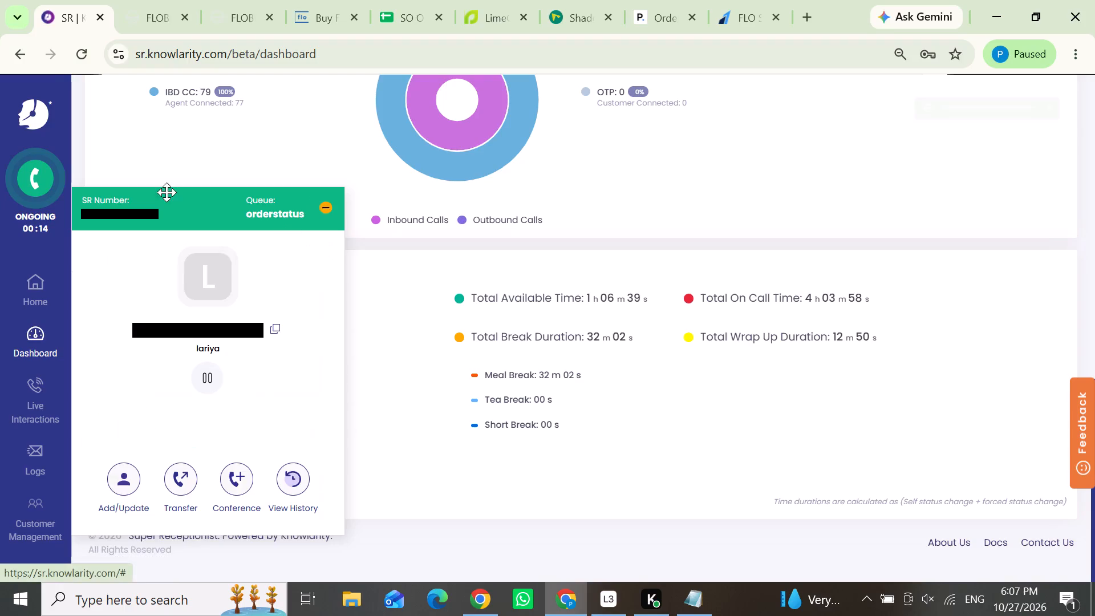
Return to Flobridge, check the Logs of the AGK8484-8 item in order 914906, and close its details.
{"action": "left_click", "coordinate": [137, 0]}
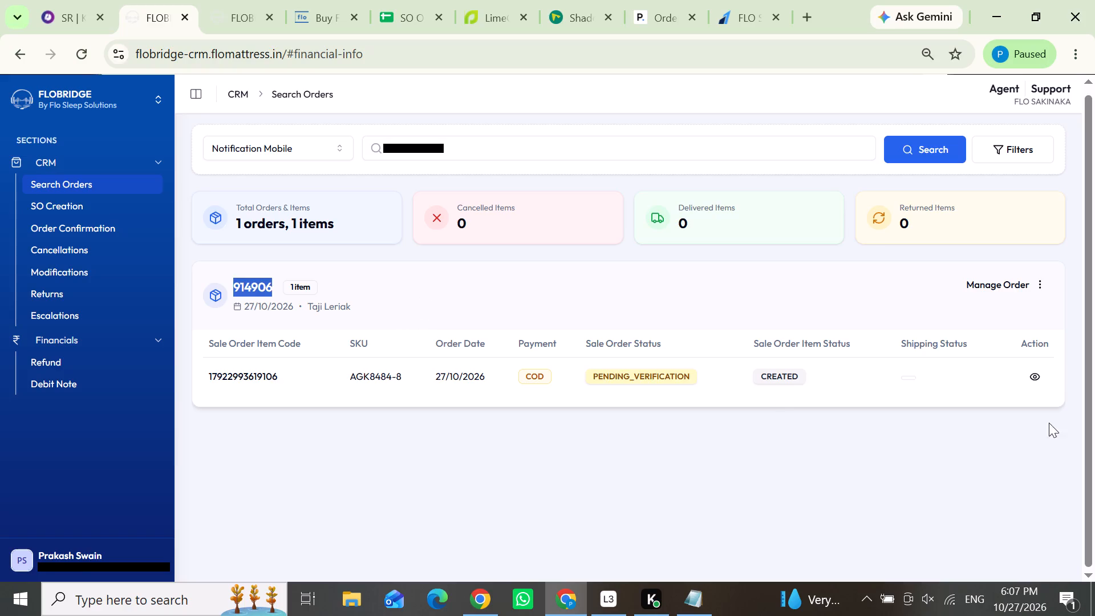
{"action": "left_click", "coordinate": [1044, 382]}
{"action": "left_click", "coordinate": [422, 322]}
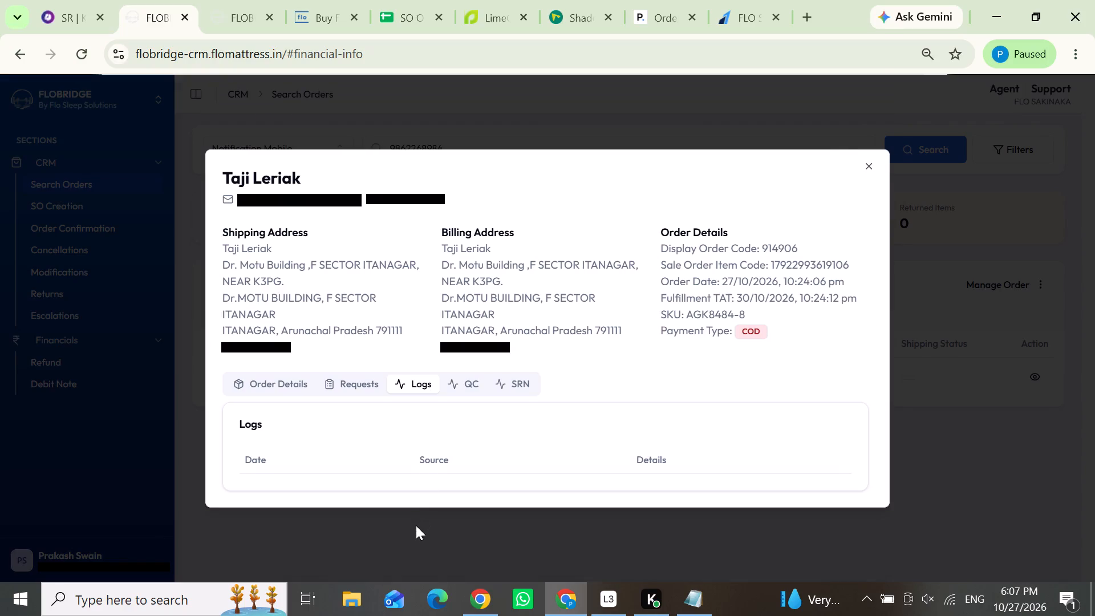
{"action": "left_click", "coordinate": [414, 526]}
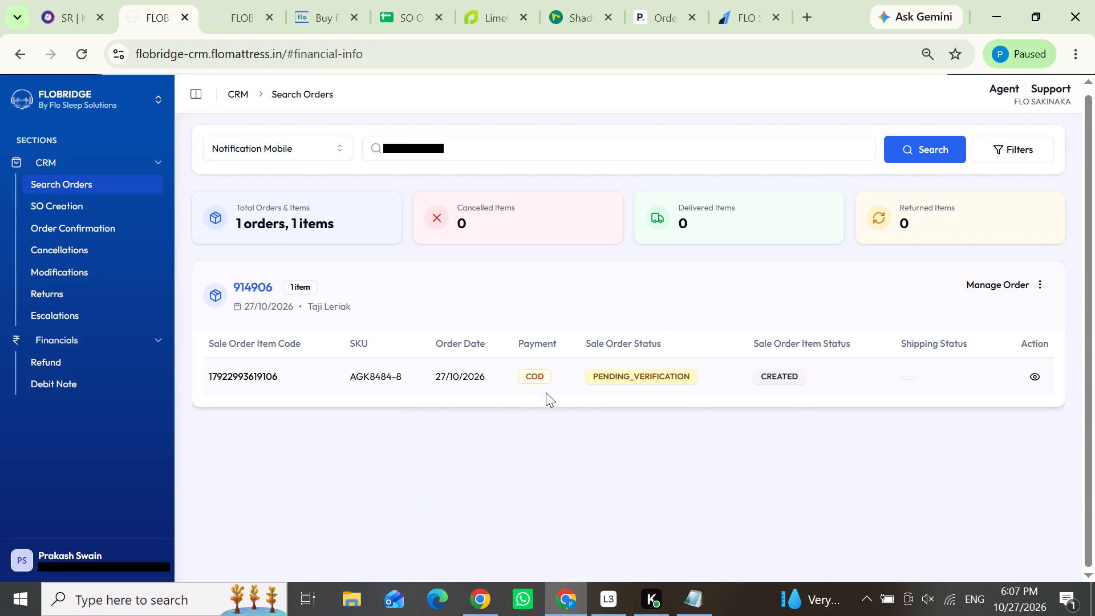
Check the total price in the Financial Info of the AGK8484-8 item and close its details.
{"action": "left_click", "coordinate": [1036, 376]}
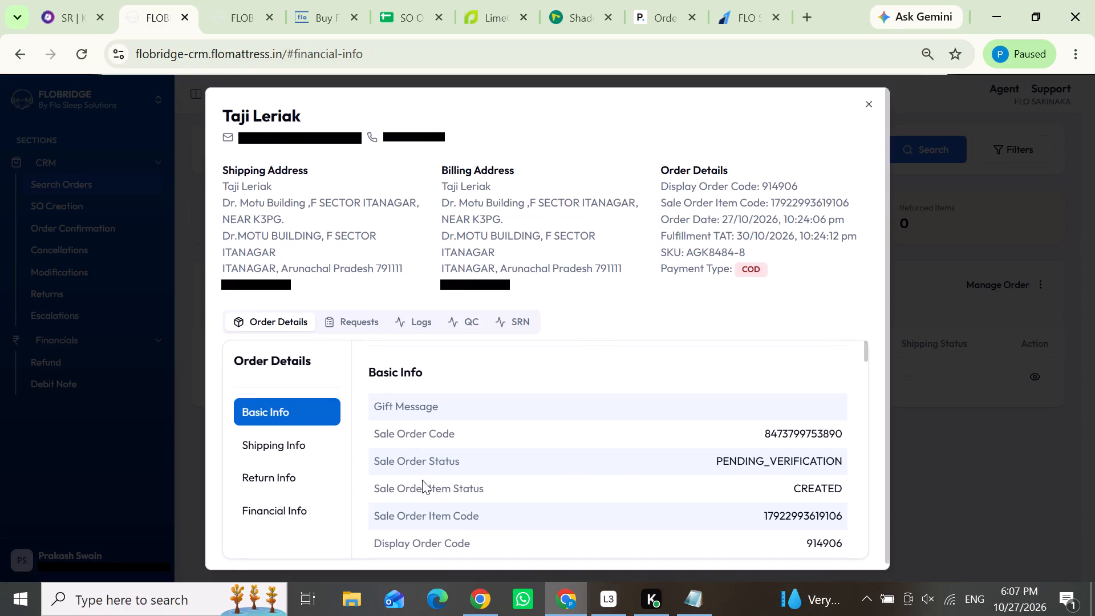
{"action": "left_click", "coordinate": [267, 506]}
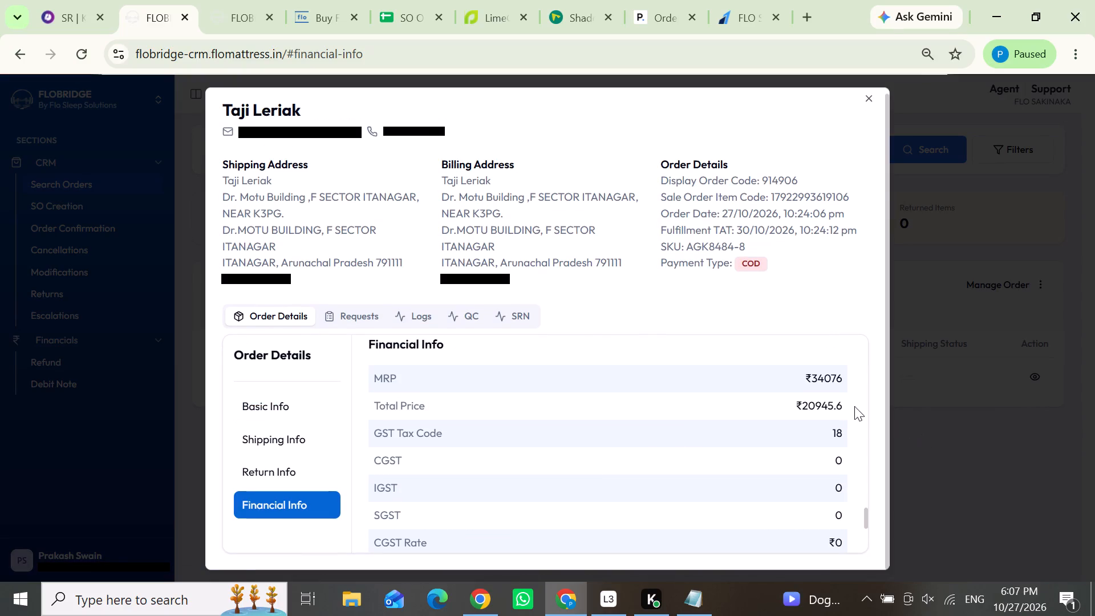
{"action": "left_click_drag", "start_coordinate": [850, 403], "coordinate": [763, 414]}
{"action": "left_click", "coordinate": [761, 437]}
{"action": "left_click", "coordinate": [995, 414]}
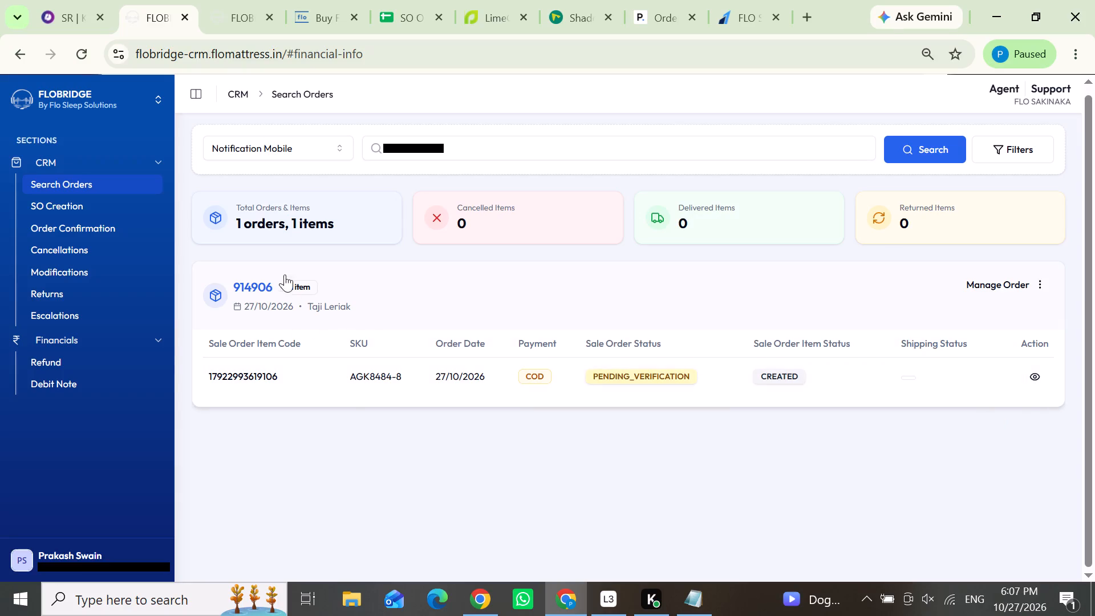
Refresh the Knowlarity dashboard for today, minimise the call window, and check the Your Performance time statistics.
{"action": "left_click", "coordinate": [42, 9]}
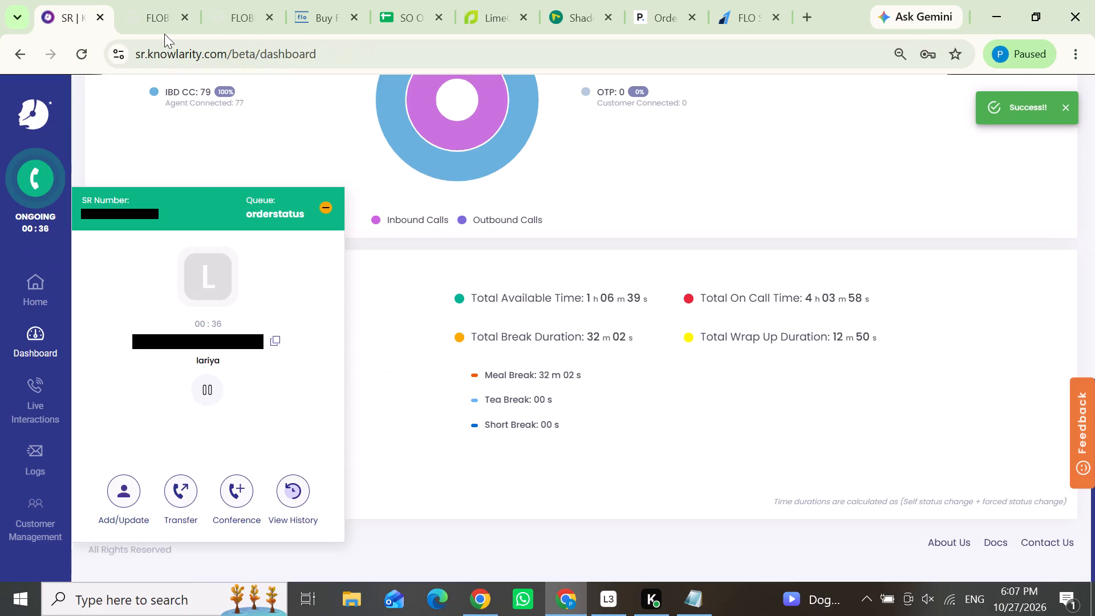
{"action": "scroll", "coordinate": [692, 250], "scroll_direction": "up", "scroll_amount": 2}
{"action": "left_click", "coordinate": [770, 177]}
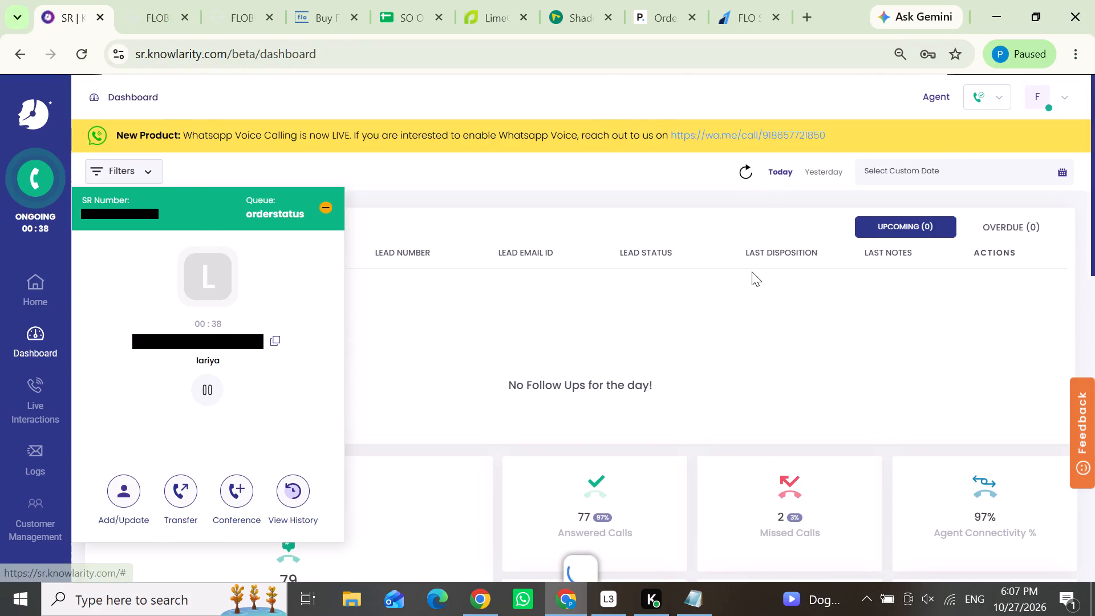
{"action": "scroll", "coordinate": [747, 274], "scroll_direction": "down", "scroll_amount": 3}
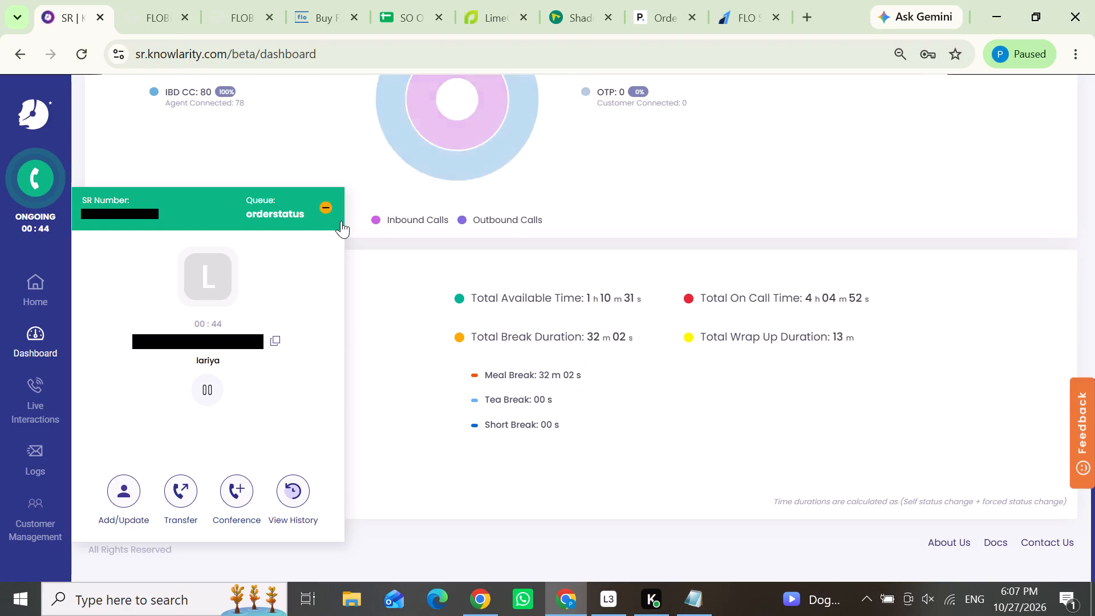
{"action": "left_click", "coordinate": [325, 206]}
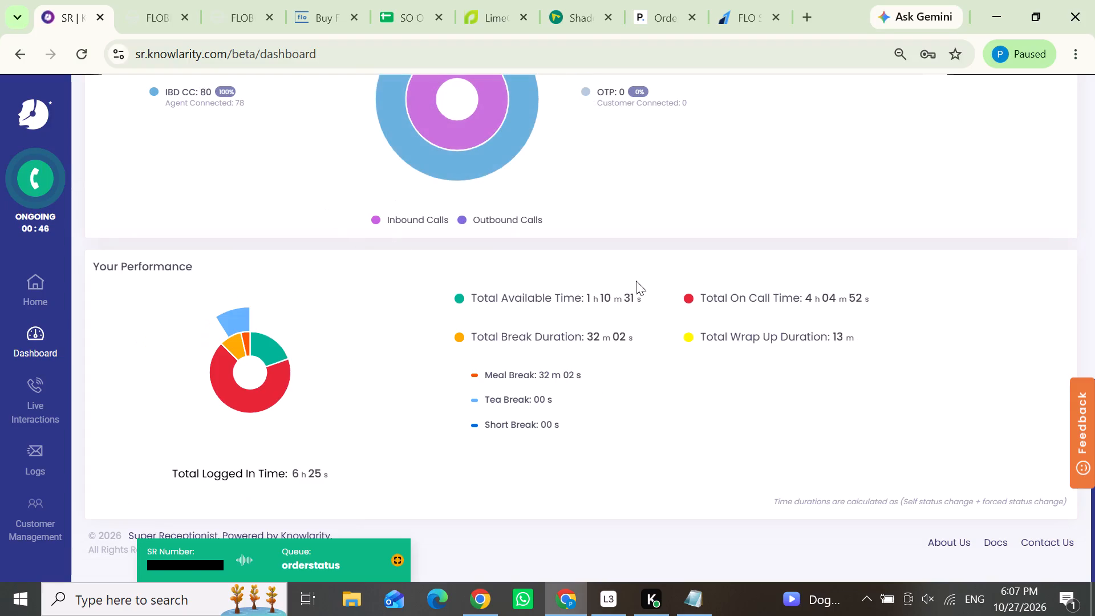
{"action": "left_click_drag", "start_coordinate": [340, 468], "coordinate": [307, 472]}
{"action": "left_click", "coordinate": [322, 491]}
{"action": "left_click", "coordinate": [151, 27]}
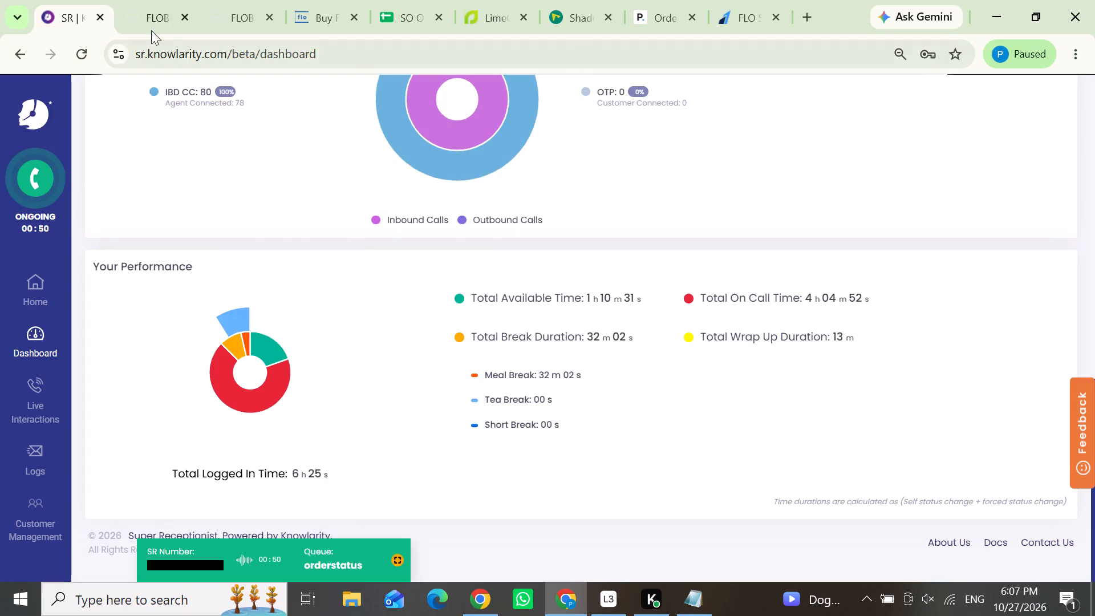
{"action": "left_click", "coordinate": [1038, 379]}
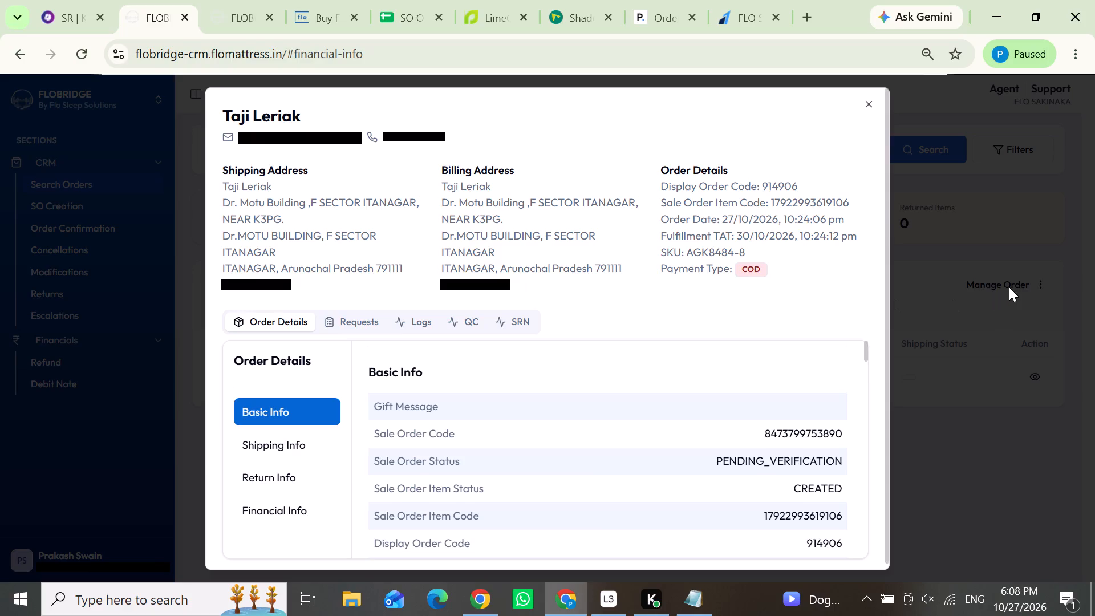
{"action": "left_click", "coordinate": [953, 282]}
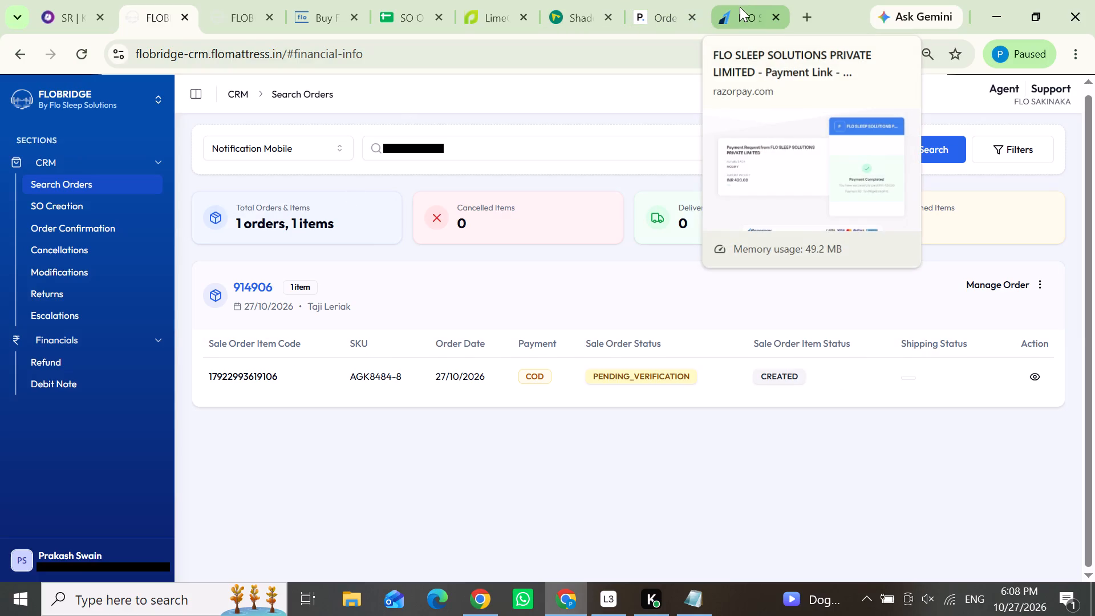
Close the Razorpay payment link page for FLO SLEEP SOLUTIONS.
{"action": "left_click", "coordinate": [776, 20]}
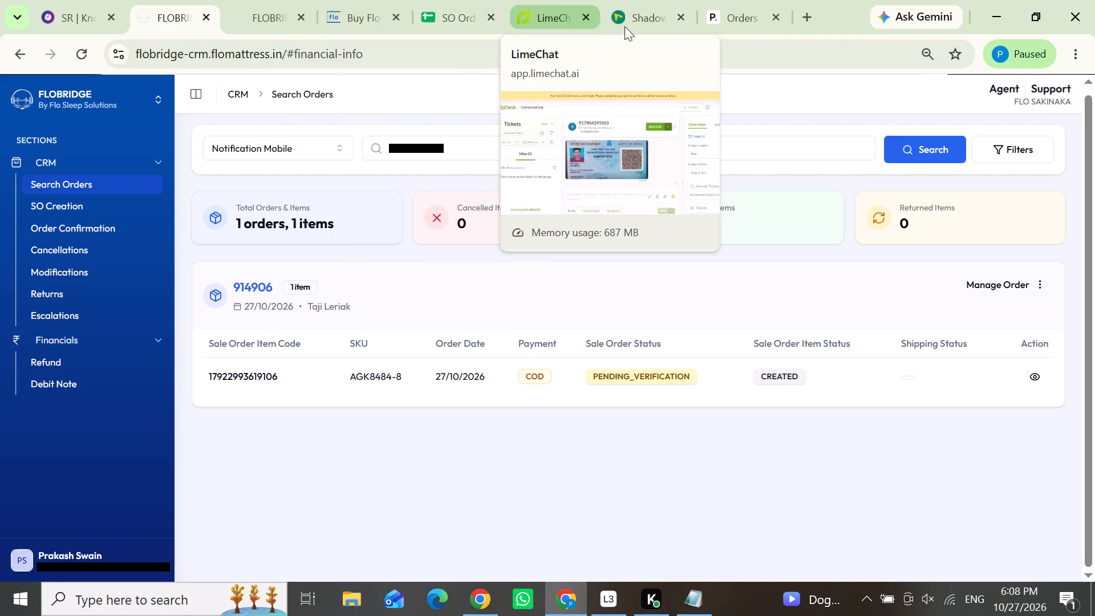
View the offer price and delivery information on the Flo Ortho mattress product page.
{"action": "left_click", "coordinate": [345, 10]}
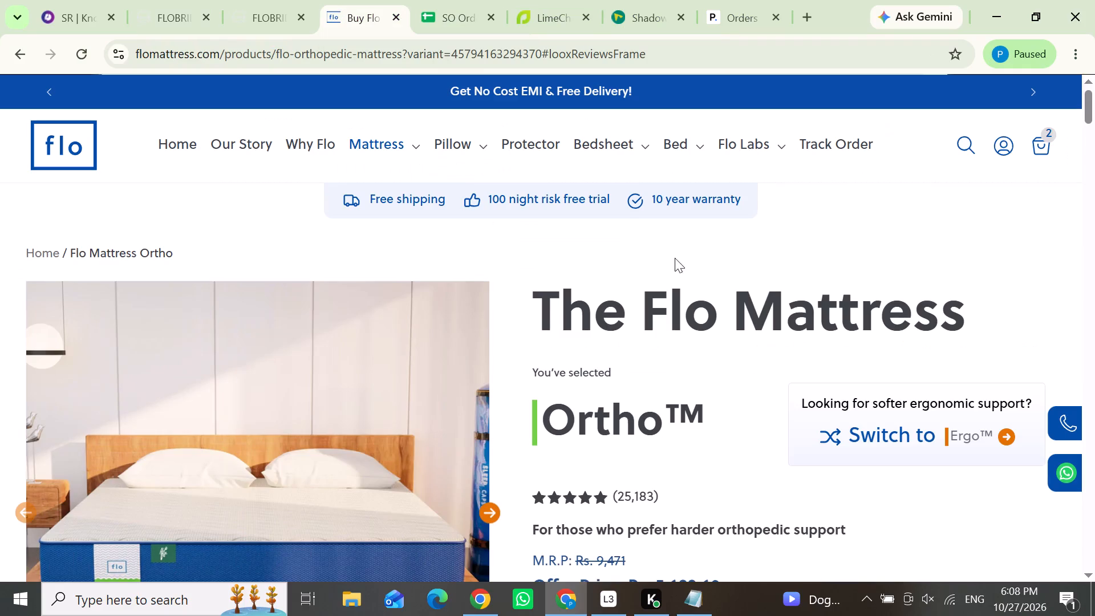
{"action": "left_click_drag", "start_coordinate": [1083, 116], "coordinate": [1083, 130]}
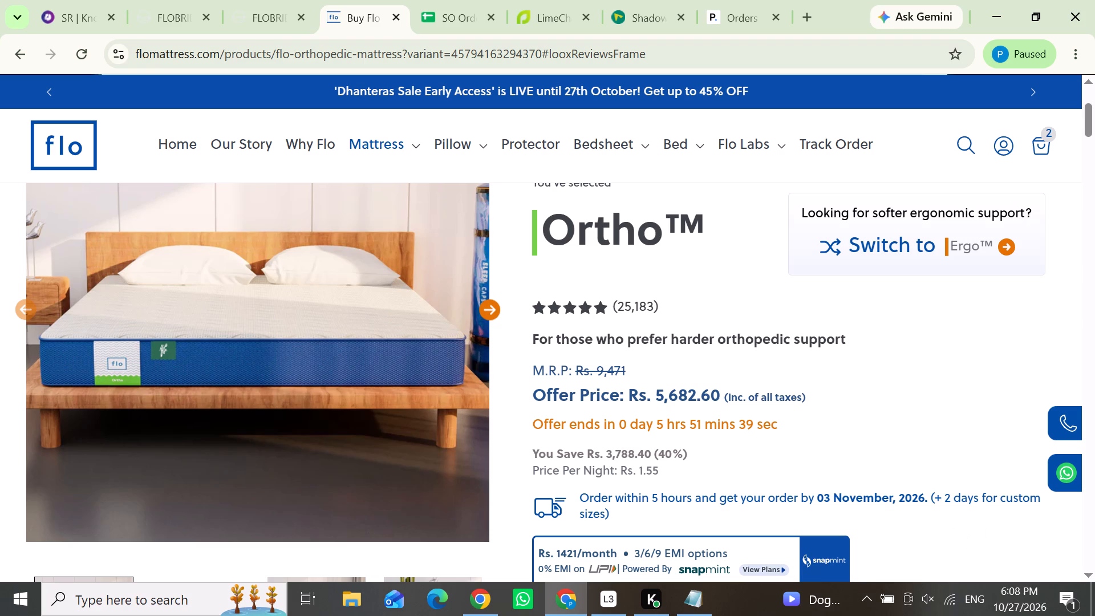
Switch to Loggy3, review the recorded sessions day by day from Oct 16 to Oct 27, and minimise the window.
{"action": "left_click", "coordinate": [623, 605]}
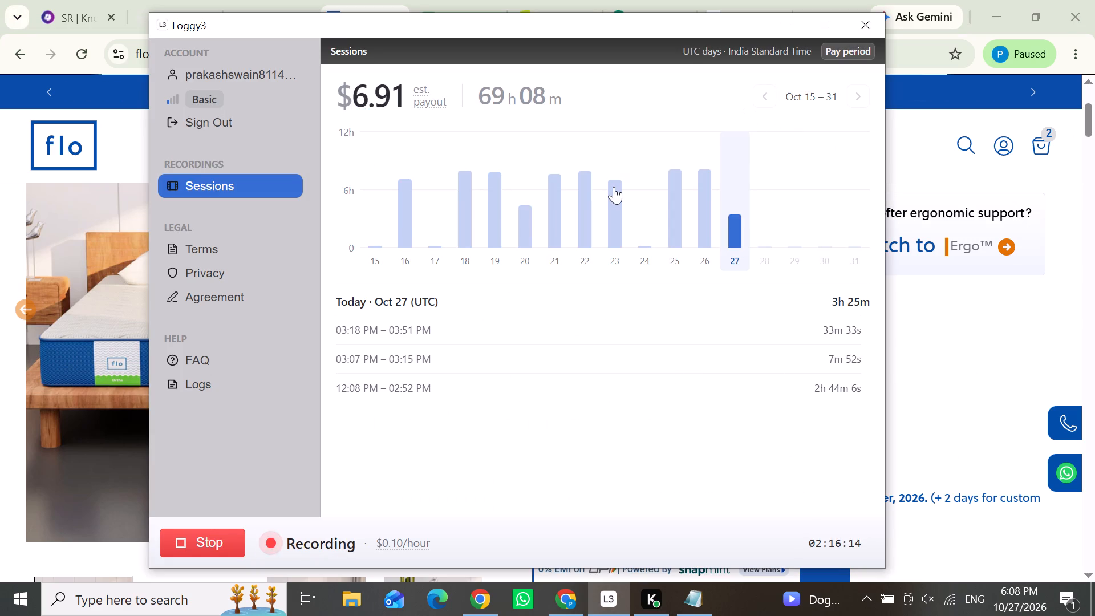
{"action": "left_click", "coordinate": [401, 208]}
{"action": "scroll", "coordinate": [744, 349], "scroll_direction": "down", "scroll_amount": 4}
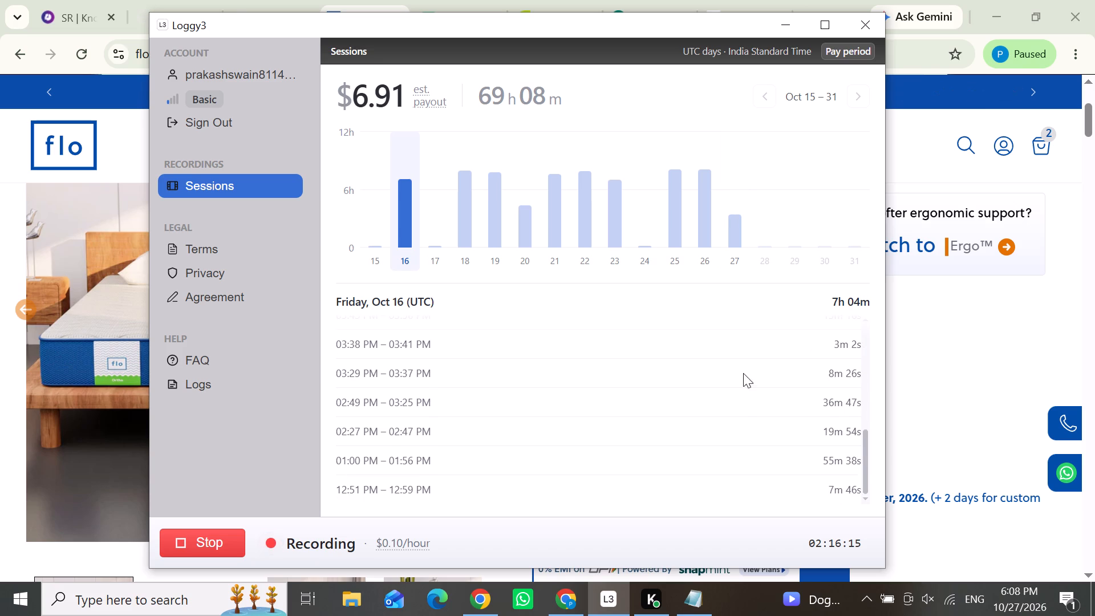
{"action": "scroll", "coordinate": [746, 436], "scroll_direction": "up", "scroll_amount": 3}
{"action": "left_click", "coordinate": [469, 233]}
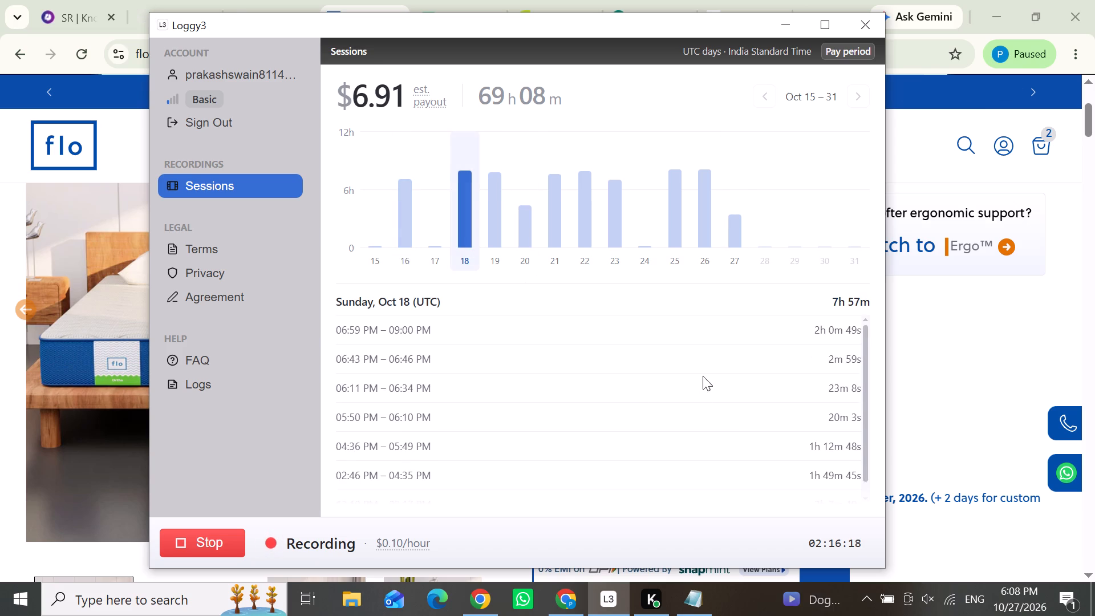
{"action": "scroll", "coordinate": [703, 376], "scroll_direction": "down", "scroll_amount": 5}
{"action": "scroll", "coordinate": [696, 399], "scroll_direction": "up", "scroll_amount": 4}
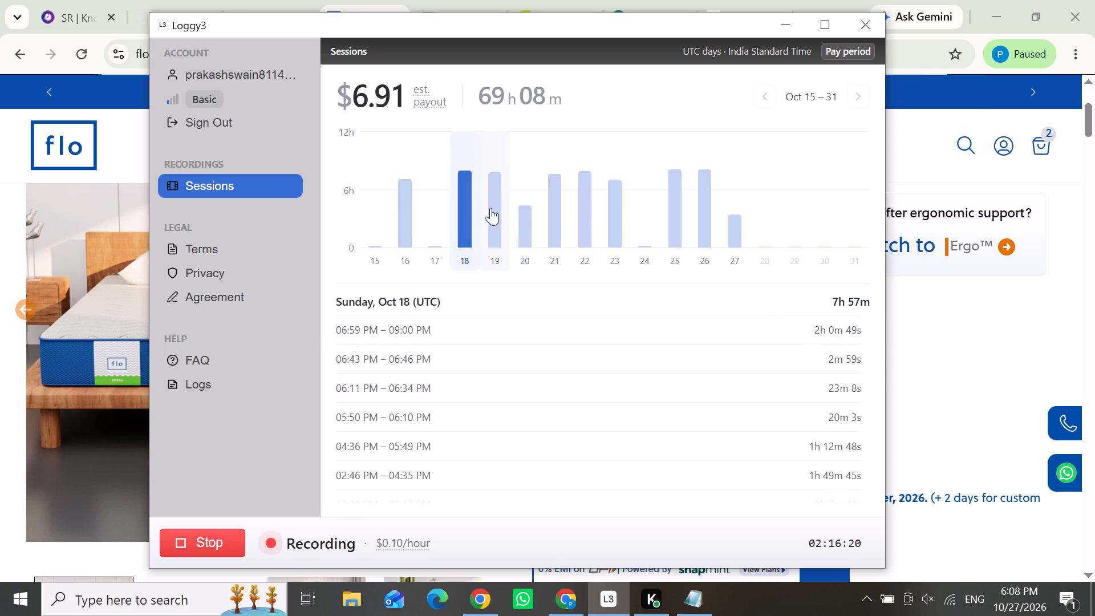
{"action": "left_click", "coordinate": [490, 208]}
{"action": "left_click", "coordinate": [471, 233]}
{"action": "left_click", "coordinate": [495, 218]}
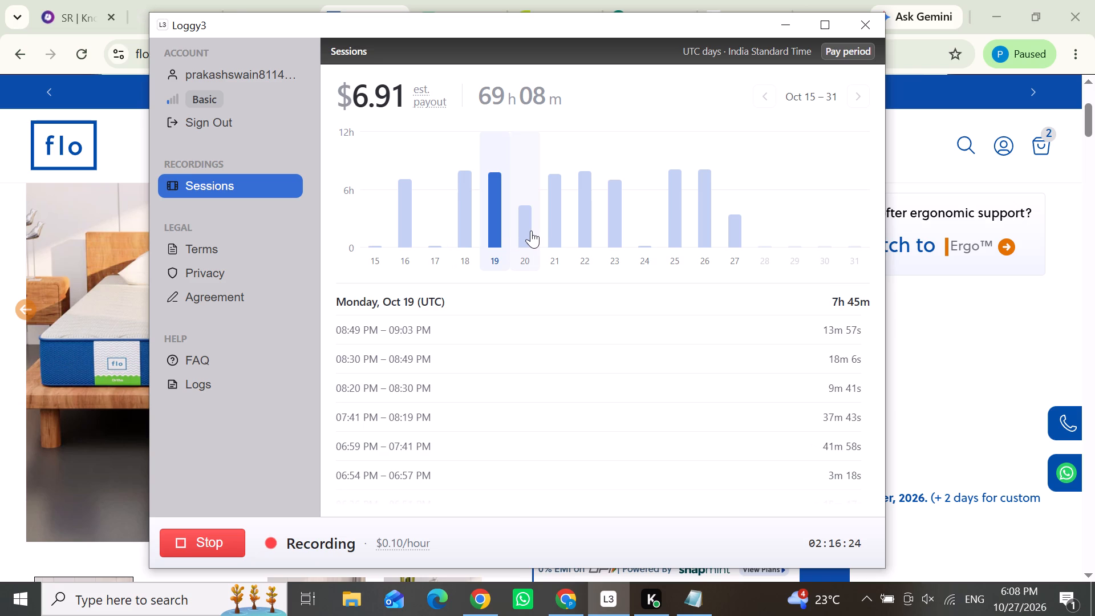
{"action": "left_click", "coordinate": [531, 230]}
{"action": "left_click", "coordinate": [557, 225]}
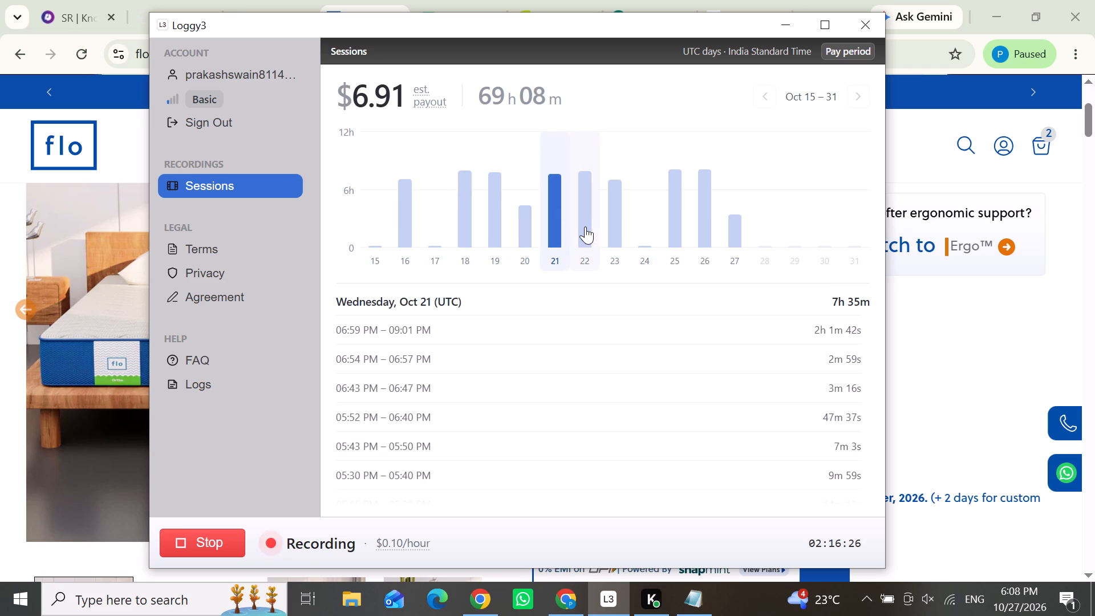
{"action": "left_click", "coordinate": [585, 226]}
{"action": "left_click", "coordinate": [611, 226]}
{"action": "left_click", "coordinate": [678, 220]}
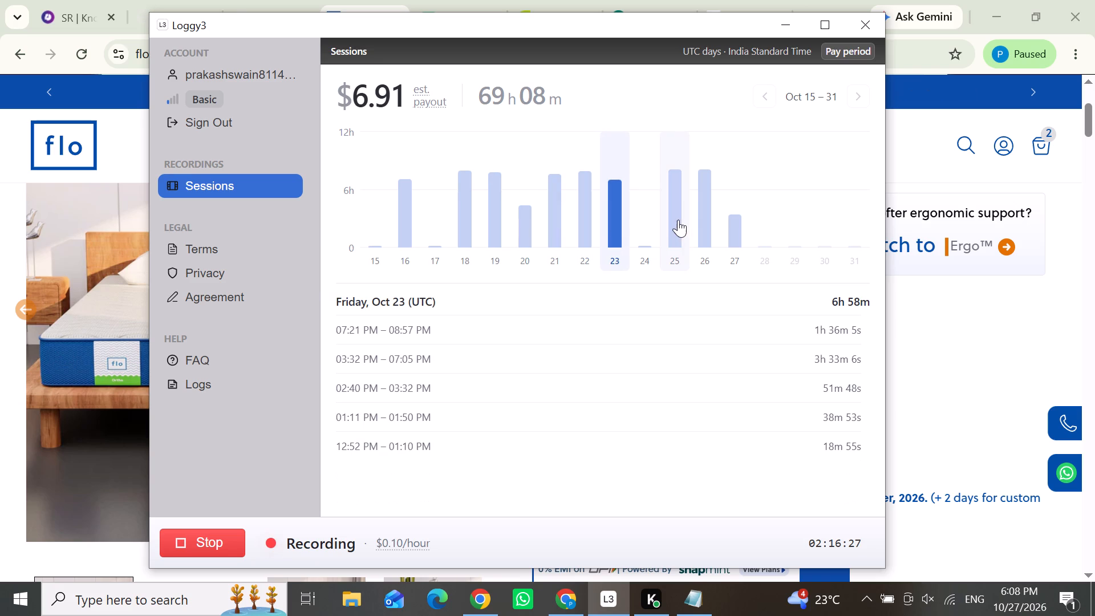
{"action": "left_click", "coordinate": [620, 209]}
{"action": "left_click", "coordinate": [678, 205]}
{"action": "left_click", "coordinate": [699, 208]}
{"action": "left_click", "coordinate": [733, 220]}
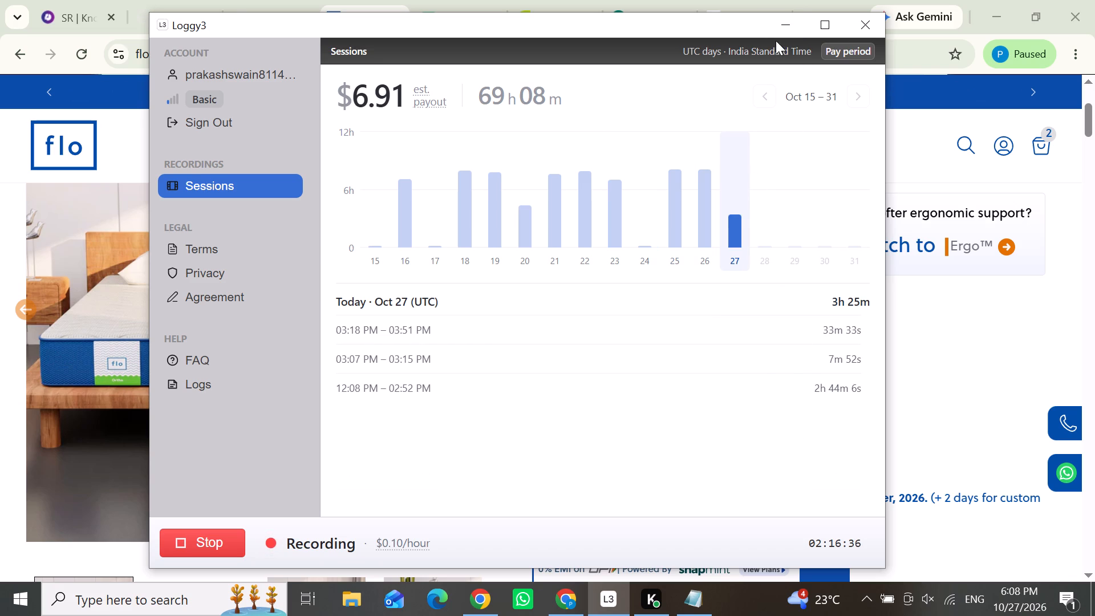
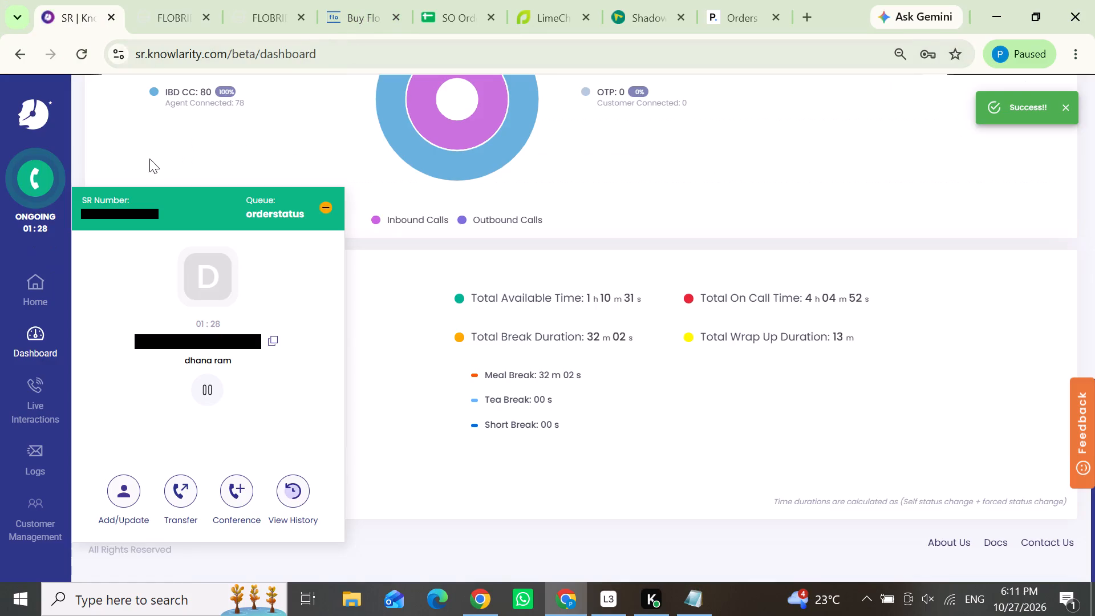
{"action": "left_click", "coordinate": [327, 0]}
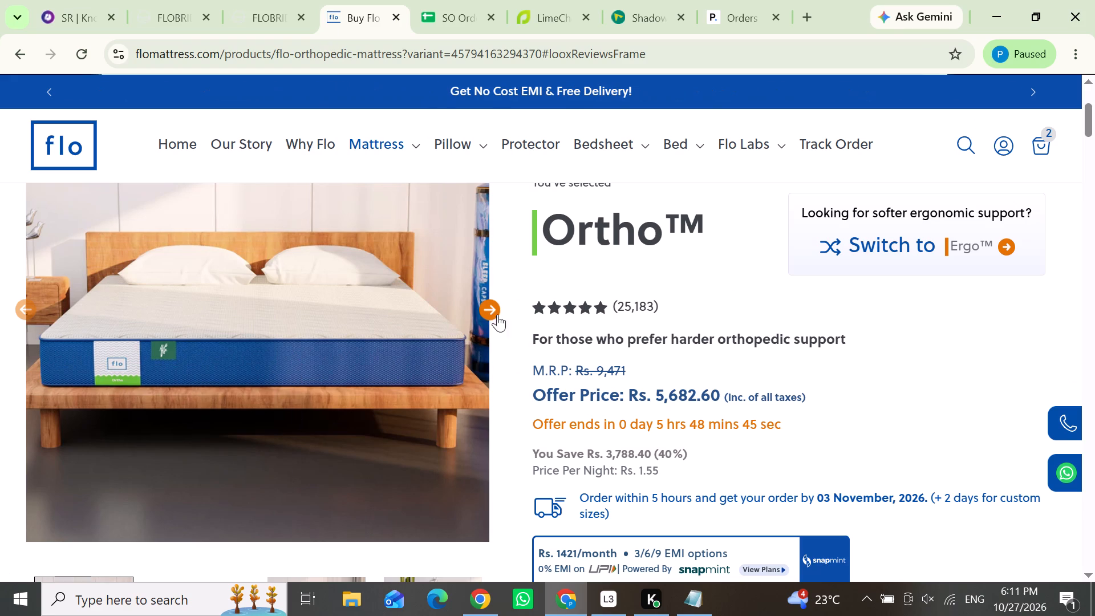
{"action": "scroll", "coordinate": [525, 334], "scroll_direction": "up", "scroll_amount": 1}
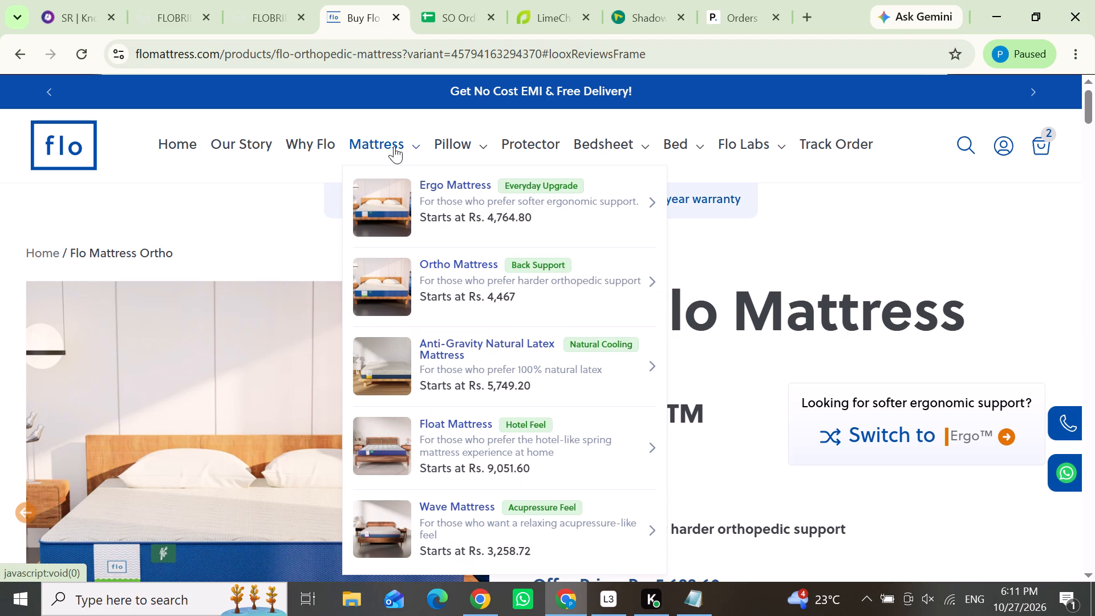
{"action": "left_click", "coordinate": [449, 186]}
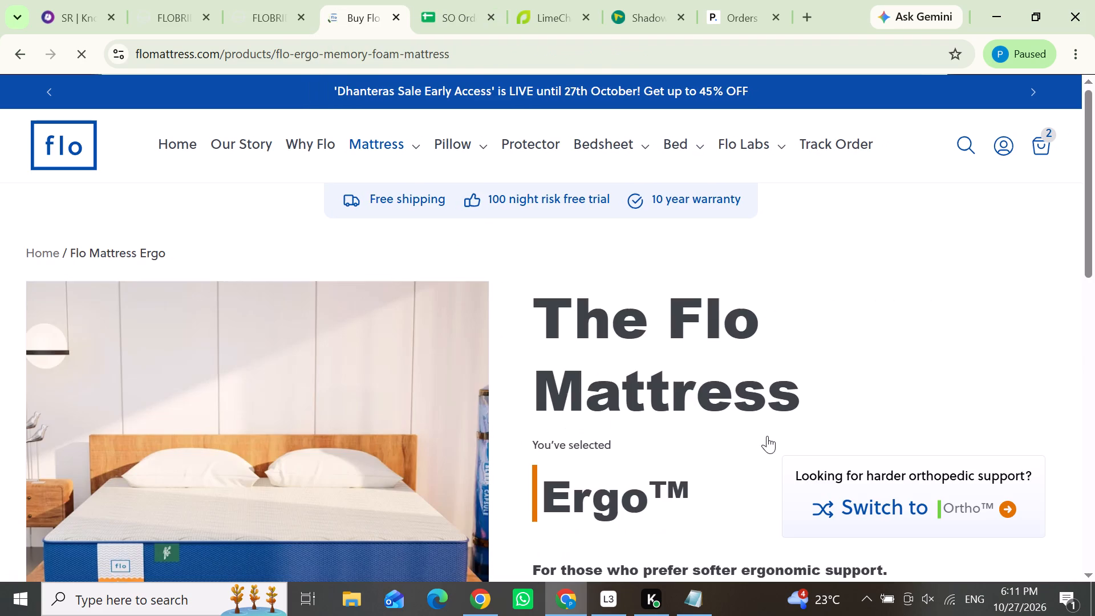
Choose the King size at 78 inch x 72 inch for the Ergo mattress and check its name and offer price.
{"action": "scroll", "coordinate": [814, 355], "scroll_direction": "down", "scroll_amount": 1}
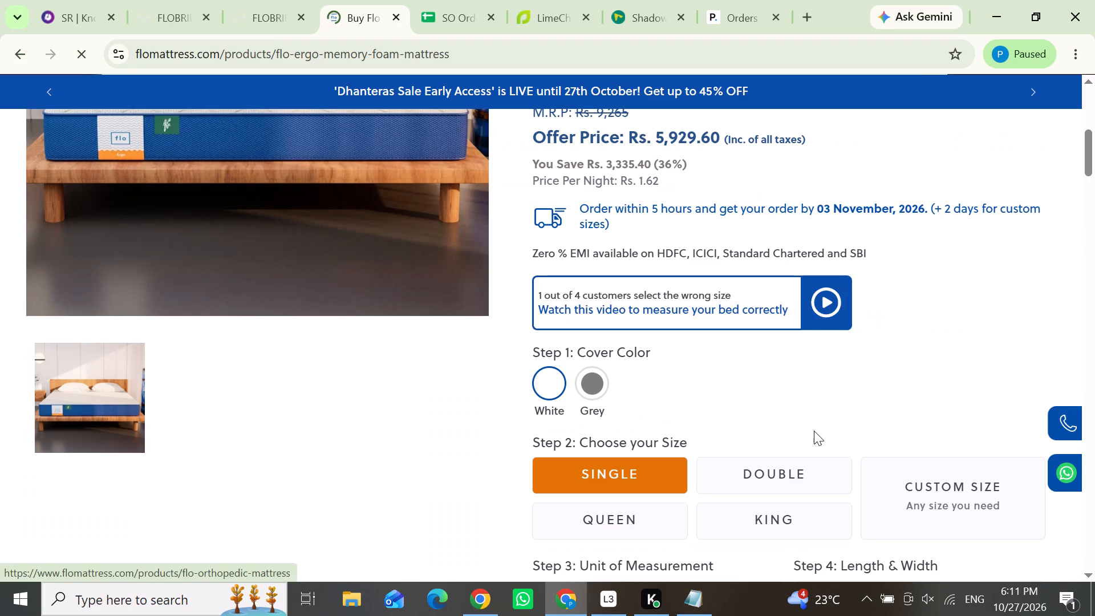
{"action": "left_click", "coordinate": [763, 547]}
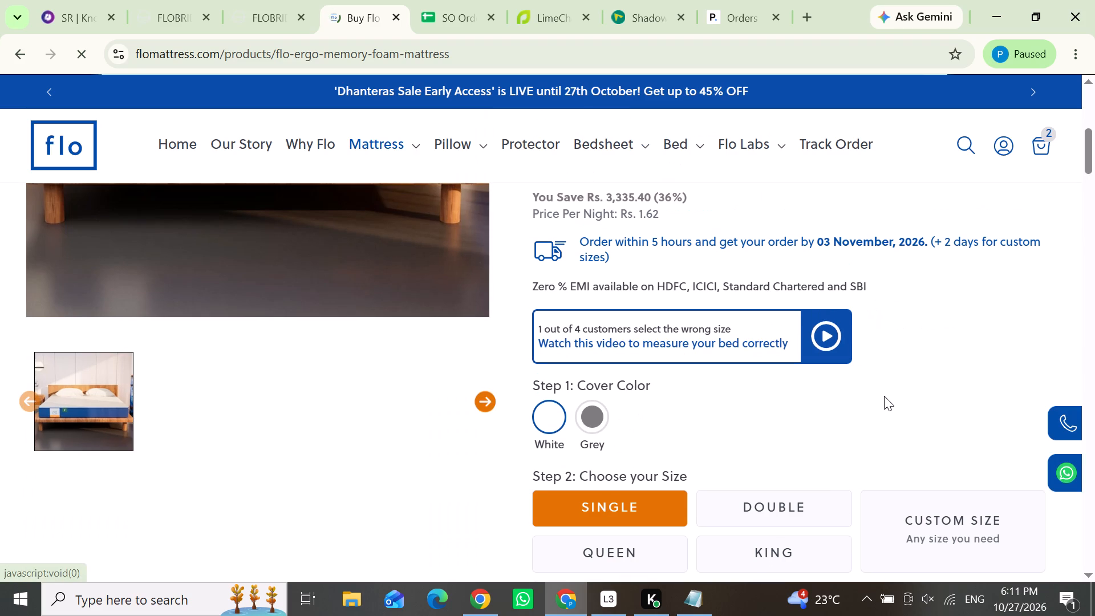
{"action": "left_click_drag", "start_coordinate": [1086, 135], "coordinate": [1086, 156]}
{"action": "left_click", "coordinate": [786, 354]}
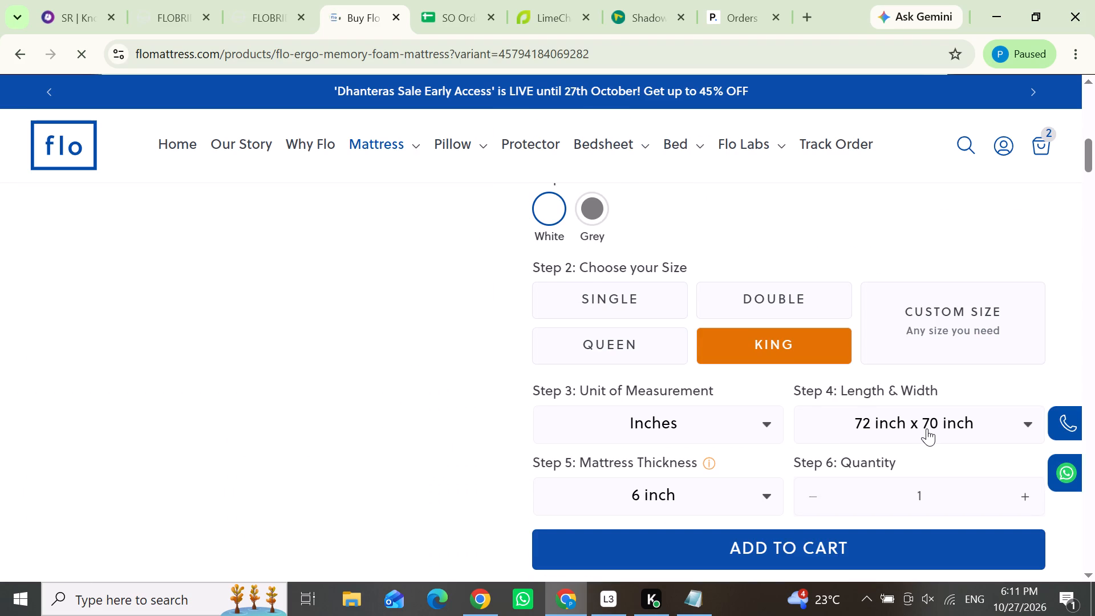
{"action": "left_click", "coordinate": [927, 428]}
{"action": "left_click", "coordinate": [917, 319]}
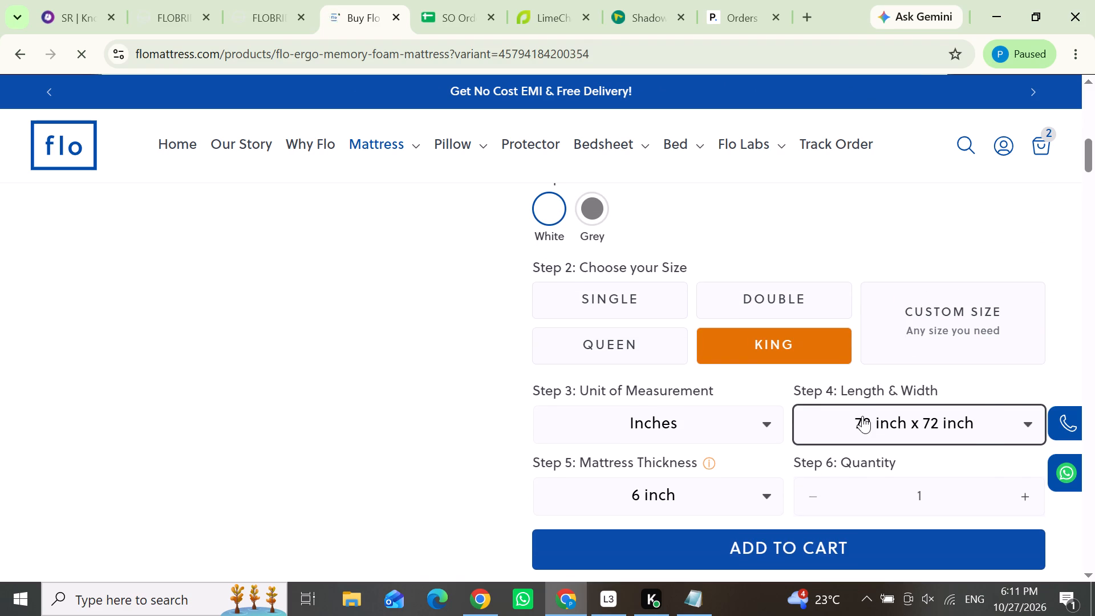
{"action": "scroll", "coordinate": [870, 415], "scroll_direction": "up", "scroll_amount": 1}
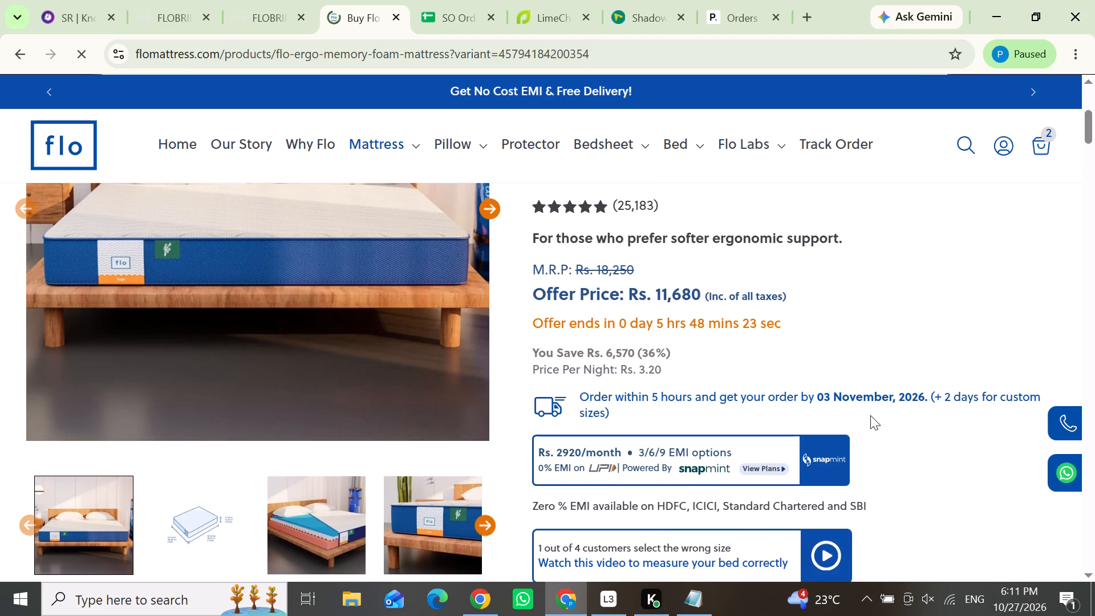
{"action": "scroll", "coordinate": [870, 415], "scroll_direction": "up", "scroll_amount": 1}
{"action": "scroll", "coordinate": [870, 415], "scroll_direction": "down", "scroll_amount": 1}
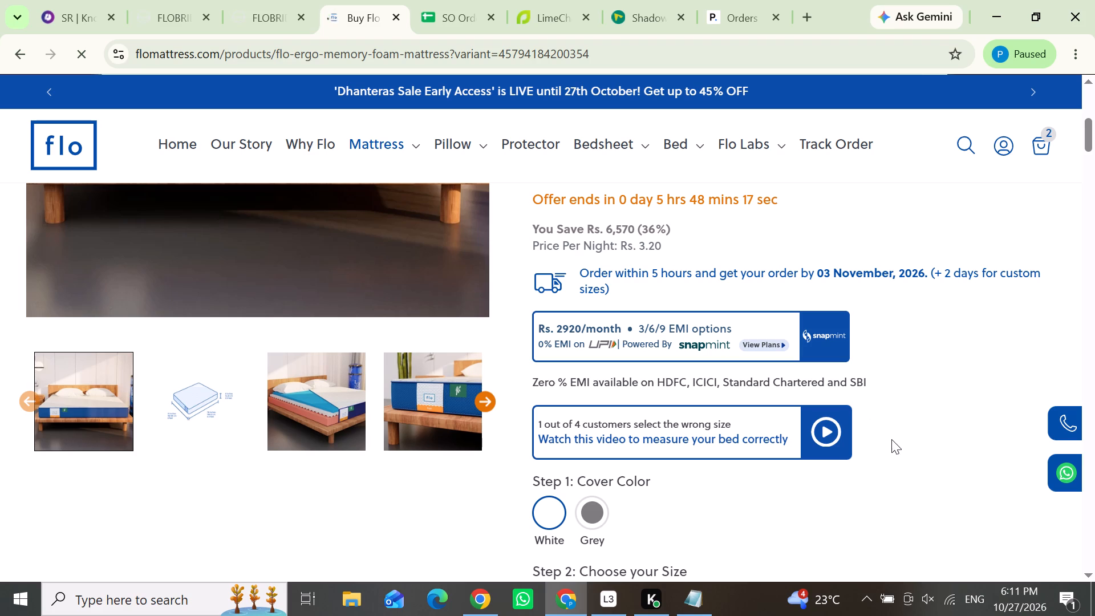
{"action": "scroll", "coordinate": [892, 440], "scroll_direction": "up", "scroll_amount": 1}
{"action": "left_click_drag", "start_coordinate": [687, 416], "coordinate": [617, 416]}
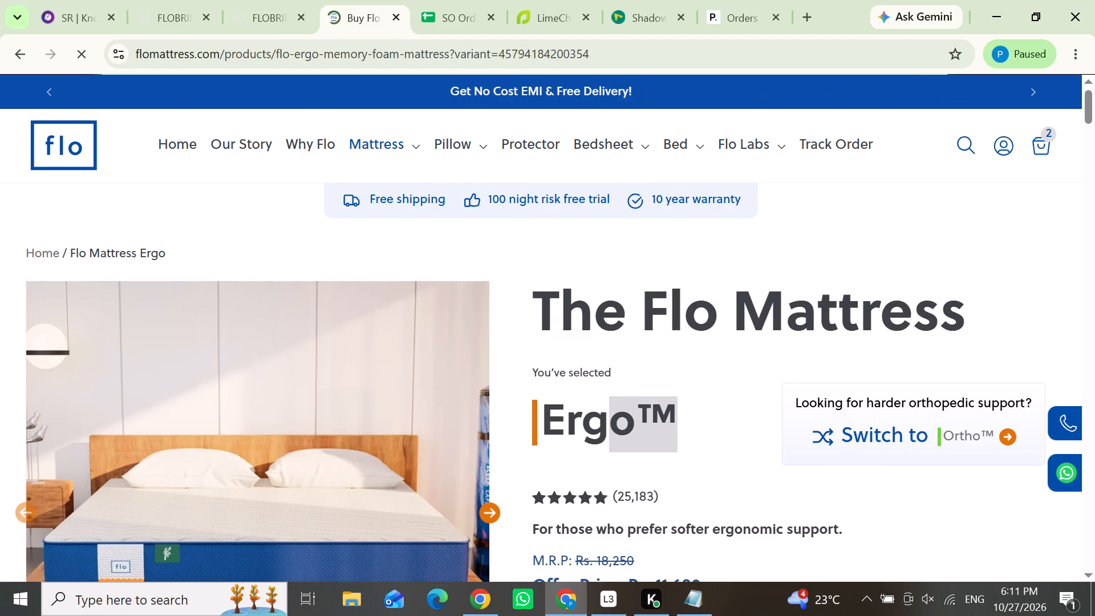
{"action": "left_click_drag", "start_coordinate": [617, 416], "coordinate": [561, 415]}
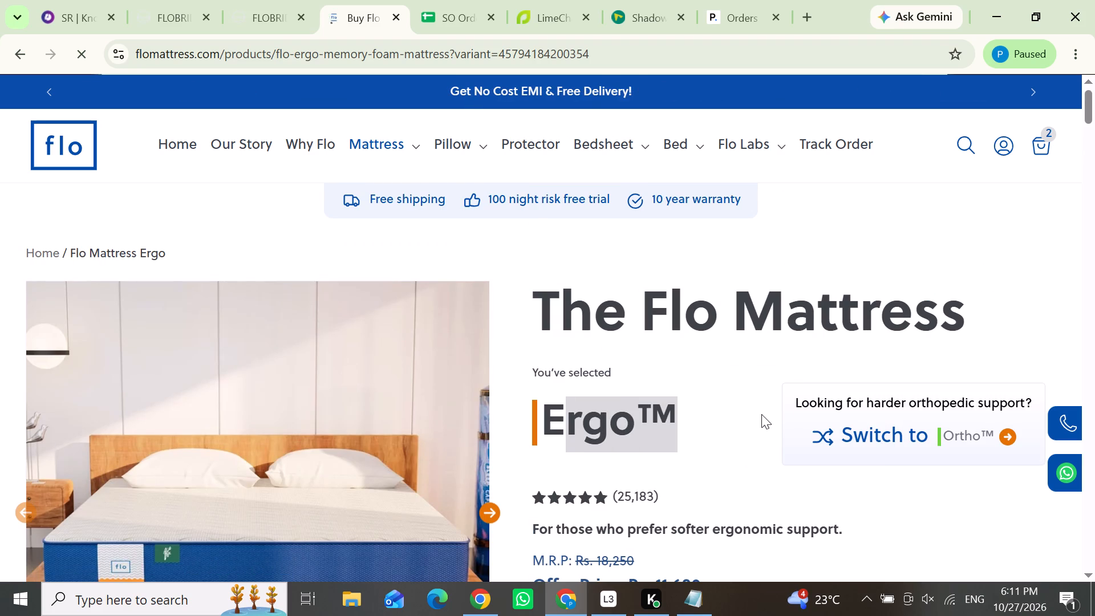
{"action": "left_click", "coordinate": [761, 414]}
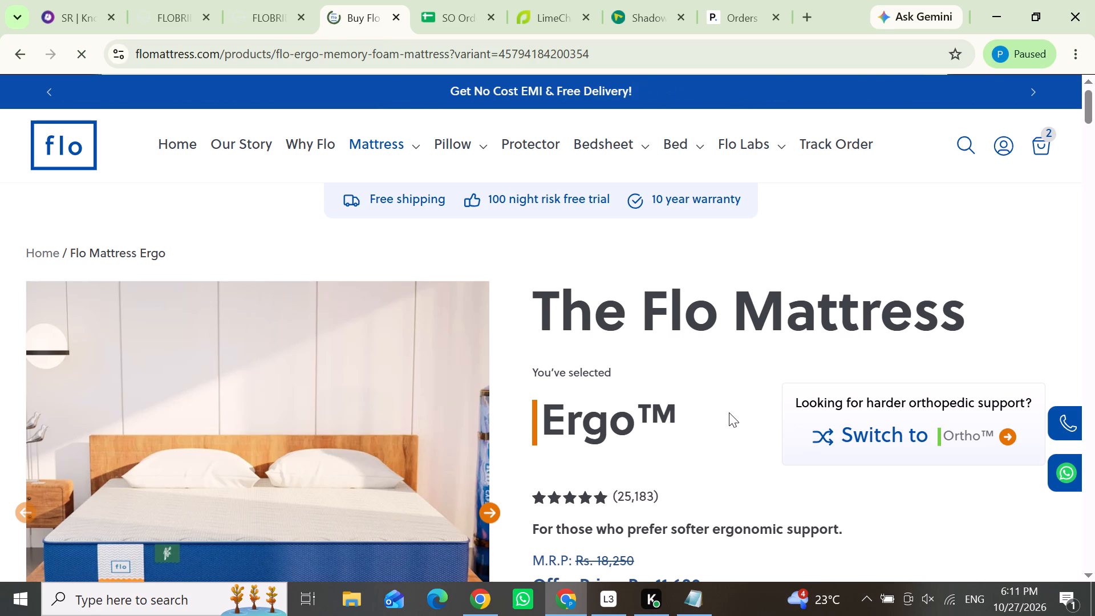
Change the Ergo mattress selection to the Double size with length and width 78 inch x 48 inch.
{"action": "scroll", "coordinate": [700, 427], "scroll_direction": "down", "scroll_amount": 1}
{"action": "scroll", "coordinate": [784, 372], "scroll_direction": "down", "scroll_amount": 1}
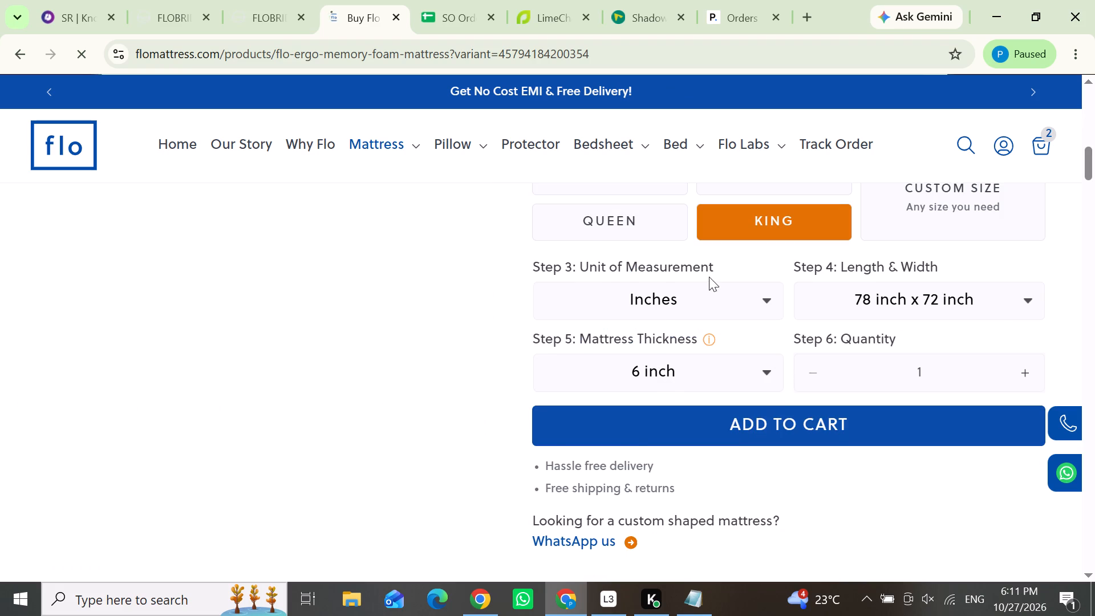
{"action": "scroll", "coordinate": [709, 277], "scroll_direction": "up", "scroll_amount": 1}
{"action": "left_click_drag", "start_coordinate": [1089, 148], "coordinate": [1089, 164]}
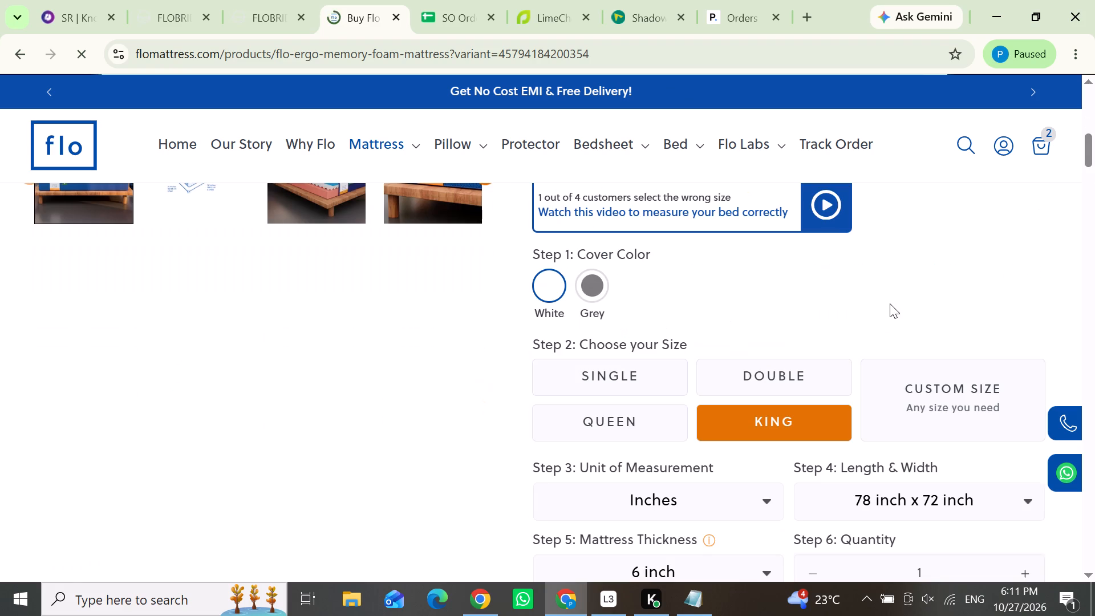
{"action": "left_click", "coordinate": [717, 375]}
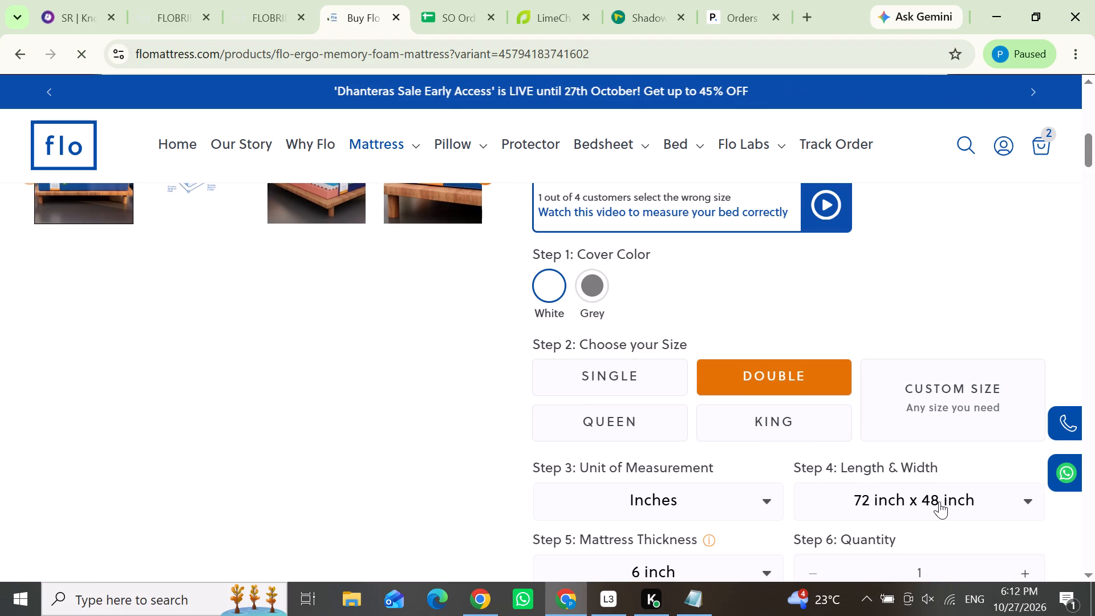
{"action": "left_click", "coordinate": [931, 498]}
{"action": "left_click", "coordinate": [916, 471]}
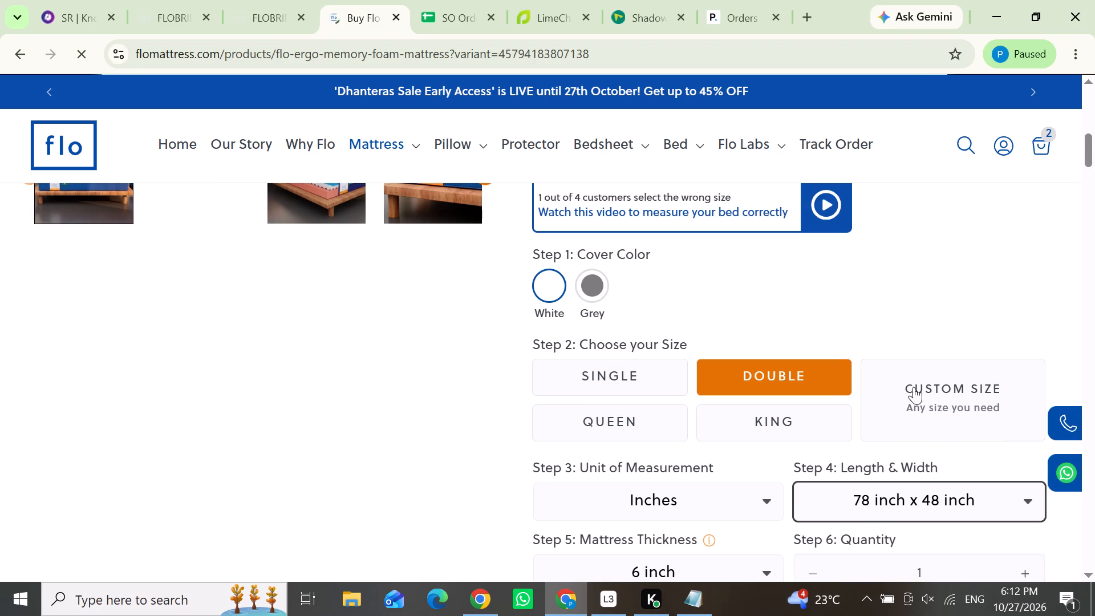
Empty the cart by removing the Ortho and custom-size Anti-Gravity mattresses, and return to the Ergo product page.
{"action": "left_click_drag", "start_coordinate": [1094, 151], "coordinate": [1092, 133]}
{"action": "scroll", "coordinate": [985, 236], "scroll_direction": "up", "scroll_amount": 1}
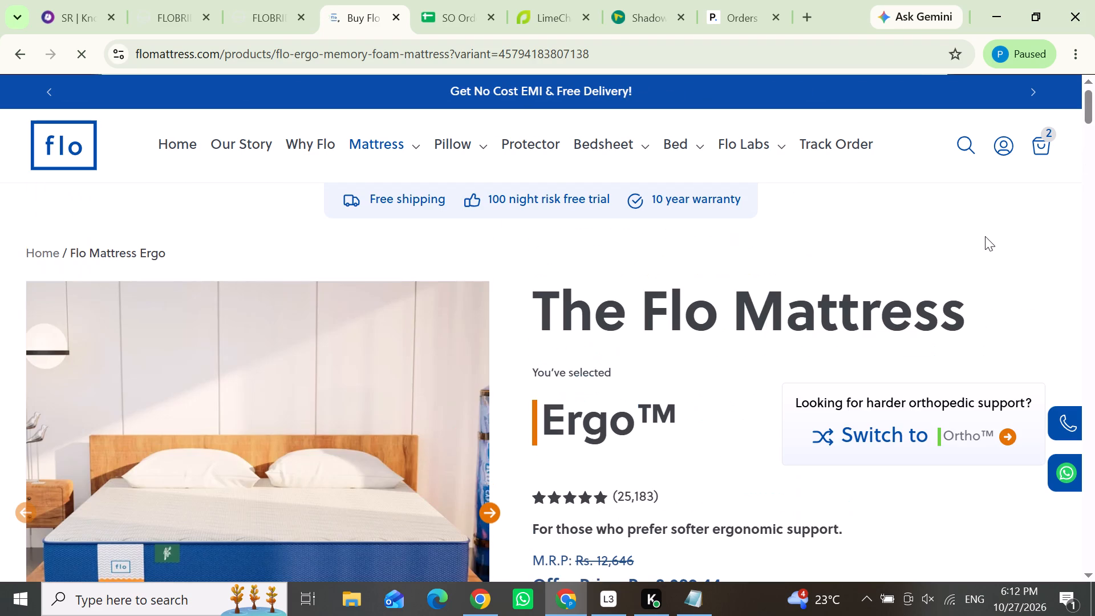
{"action": "left_click", "coordinate": [1049, 147]}
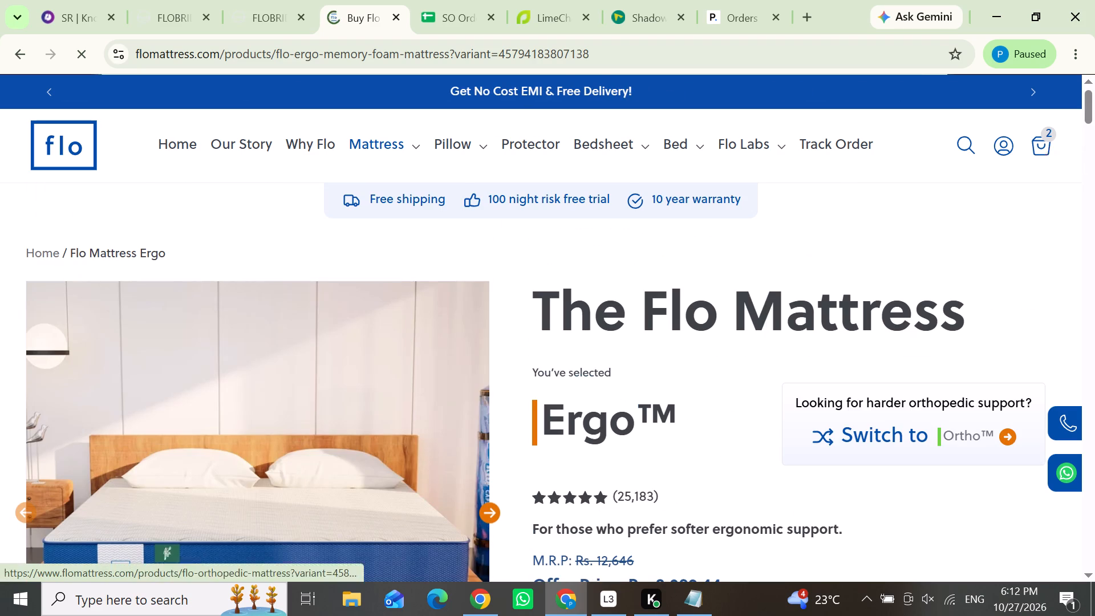
{"action": "left_click", "coordinate": [1070, 144]}
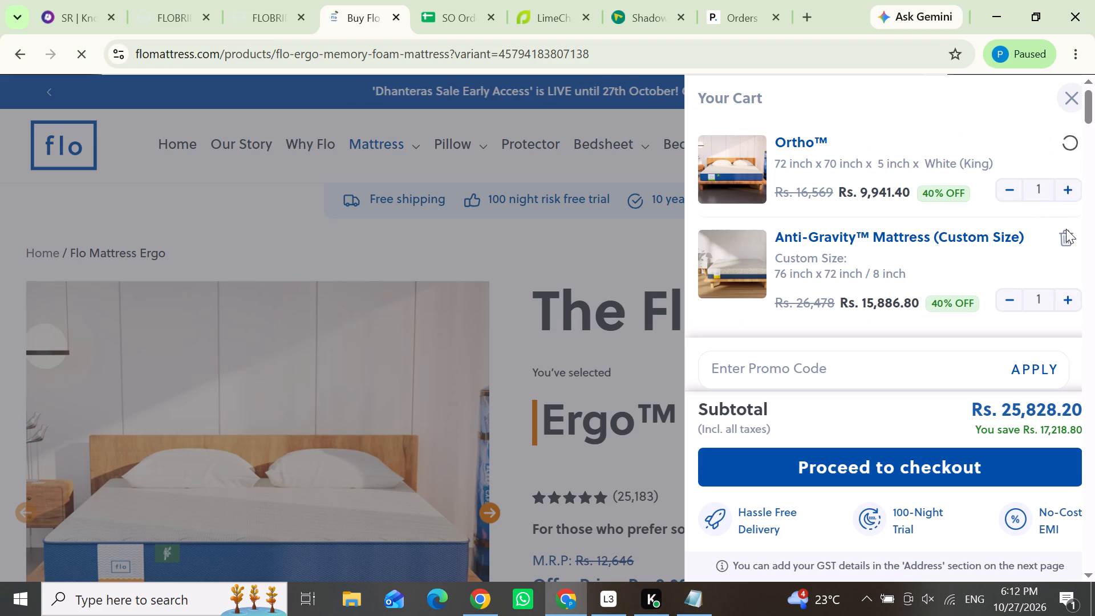
{"action": "left_click", "coordinate": [1066, 141]}
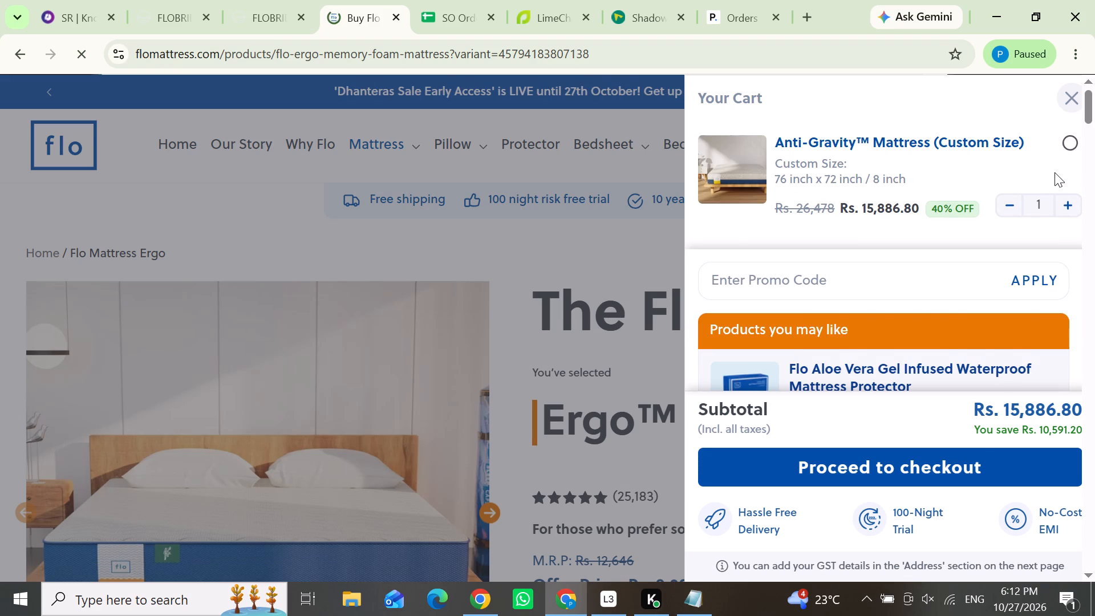
{"action": "left_click", "coordinate": [1072, 92]}
Add the 78 inch x 48 inch Double Ergo mattress to the cart and set its quantity to 2.
{"action": "scroll", "coordinate": [869, 313], "scroll_direction": "down", "scroll_amount": 1}
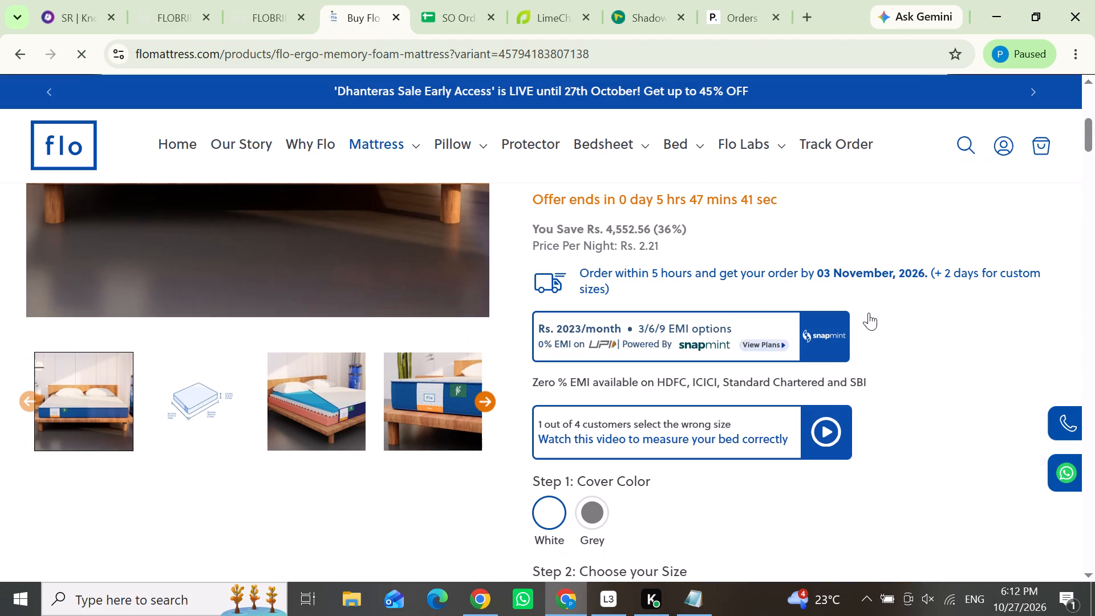
{"action": "scroll", "coordinate": [795, 392], "scroll_direction": "down", "scroll_amount": 1}
{"action": "left_click", "coordinate": [742, 429]}
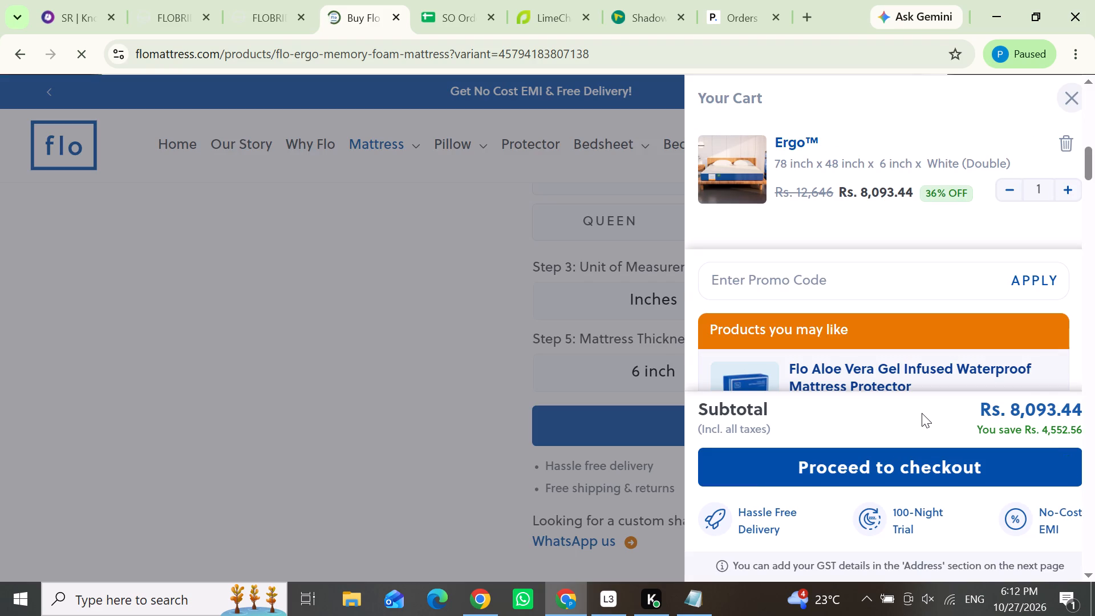
{"action": "left_click", "coordinate": [1068, 191]}
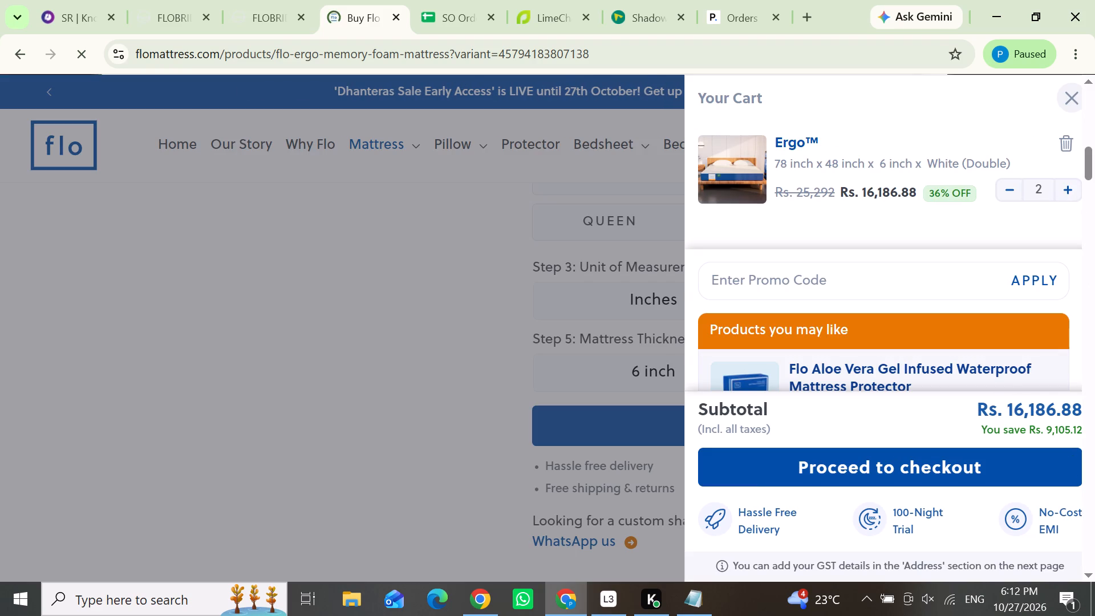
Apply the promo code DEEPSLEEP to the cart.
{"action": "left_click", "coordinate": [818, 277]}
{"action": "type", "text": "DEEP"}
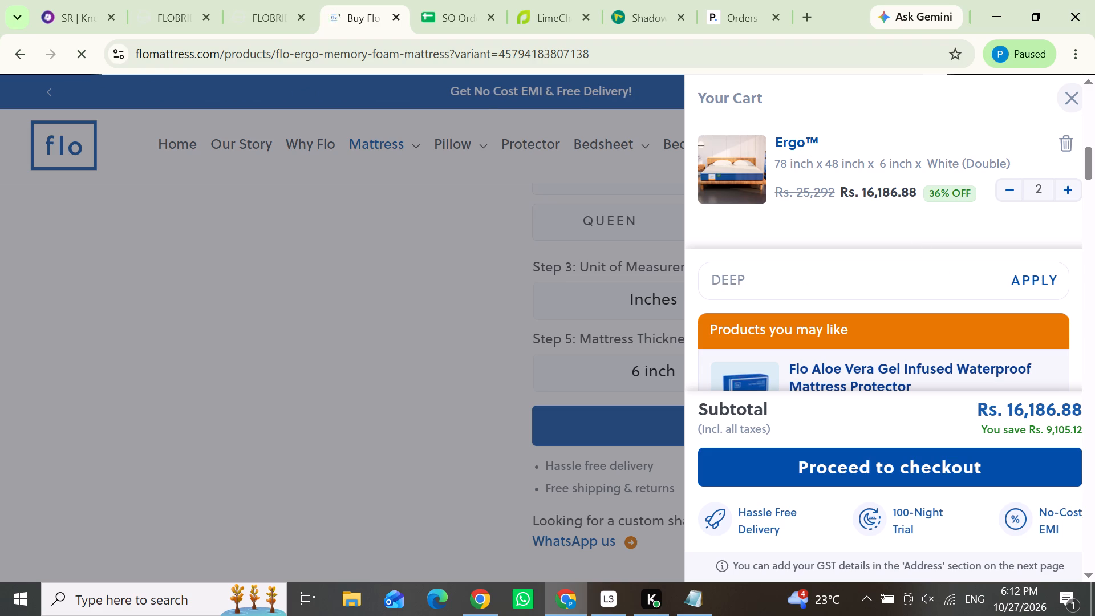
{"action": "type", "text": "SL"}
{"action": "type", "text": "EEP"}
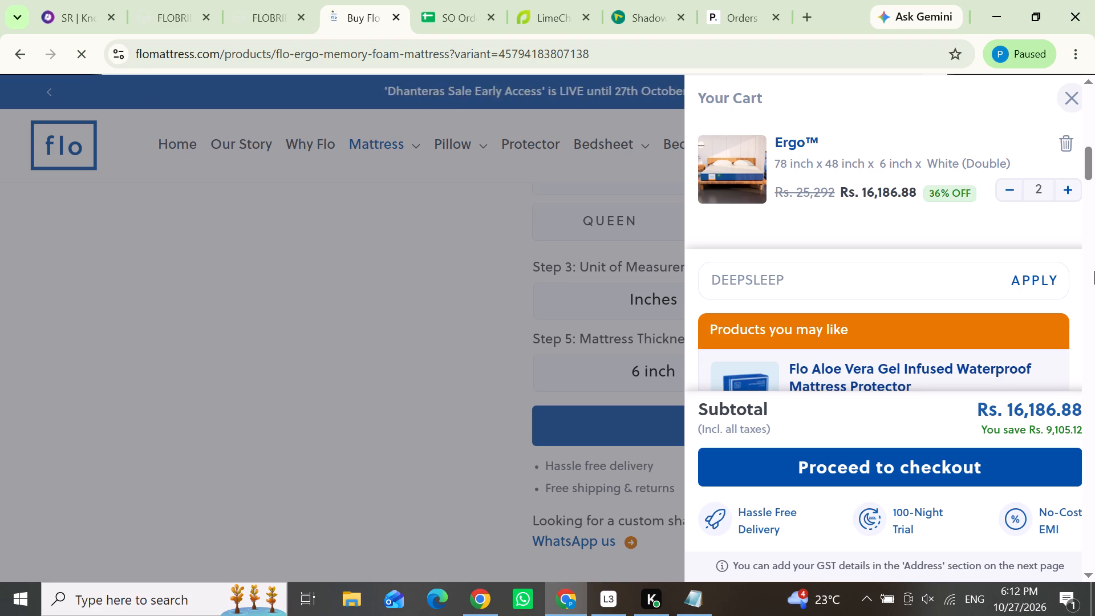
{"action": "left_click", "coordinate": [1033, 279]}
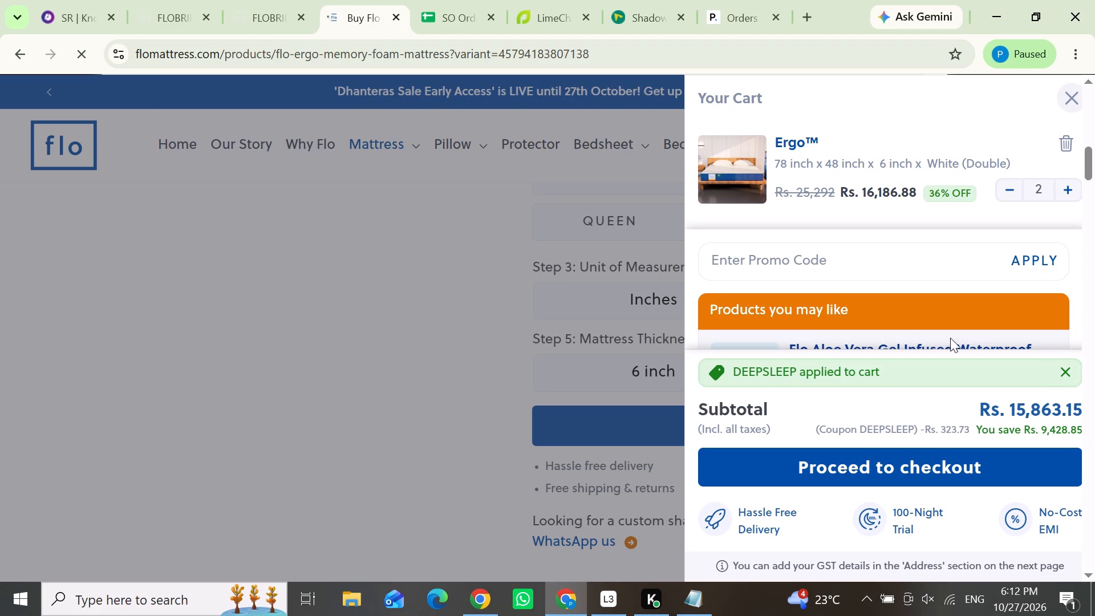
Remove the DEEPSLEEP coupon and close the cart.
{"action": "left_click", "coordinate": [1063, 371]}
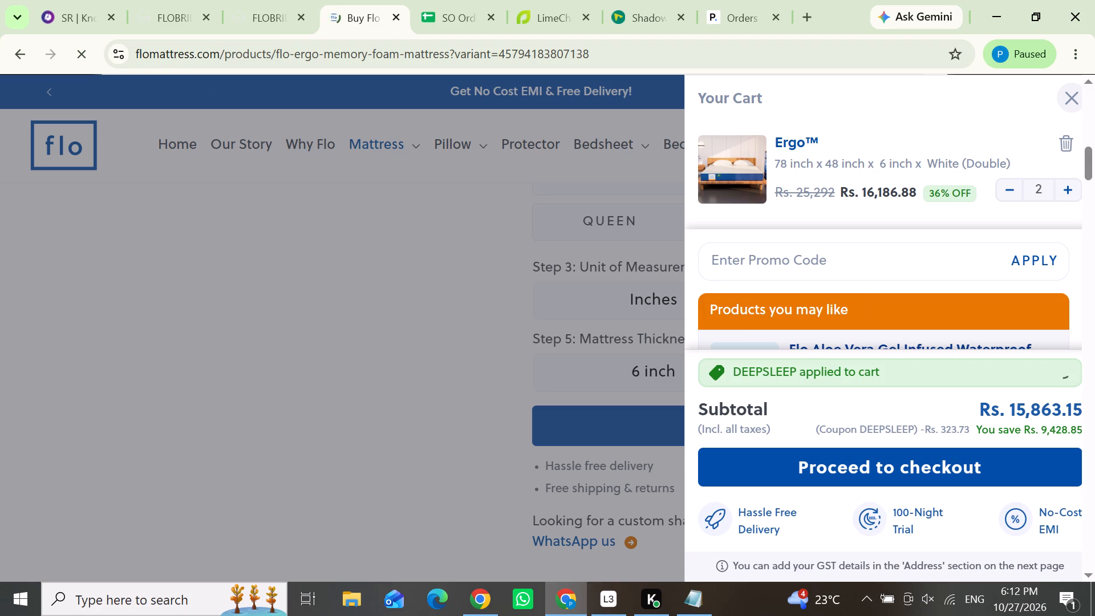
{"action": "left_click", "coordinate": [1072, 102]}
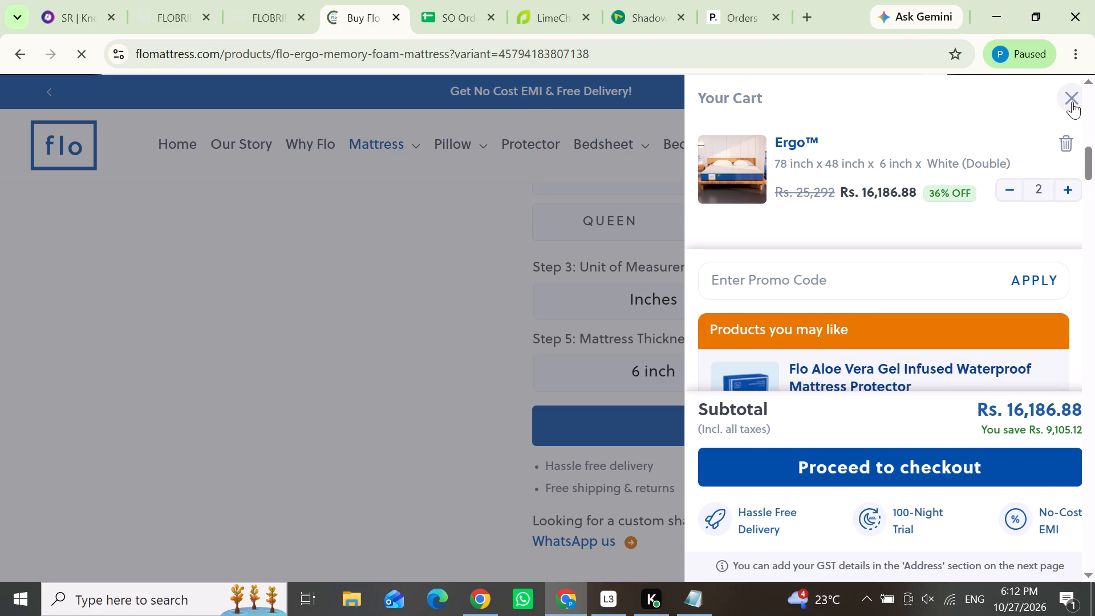
Go back over the Ergo mattress's price and options on its product page.
{"action": "scroll", "coordinate": [597, 316], "scroll_direction": "up", "scroll_amount": 2}
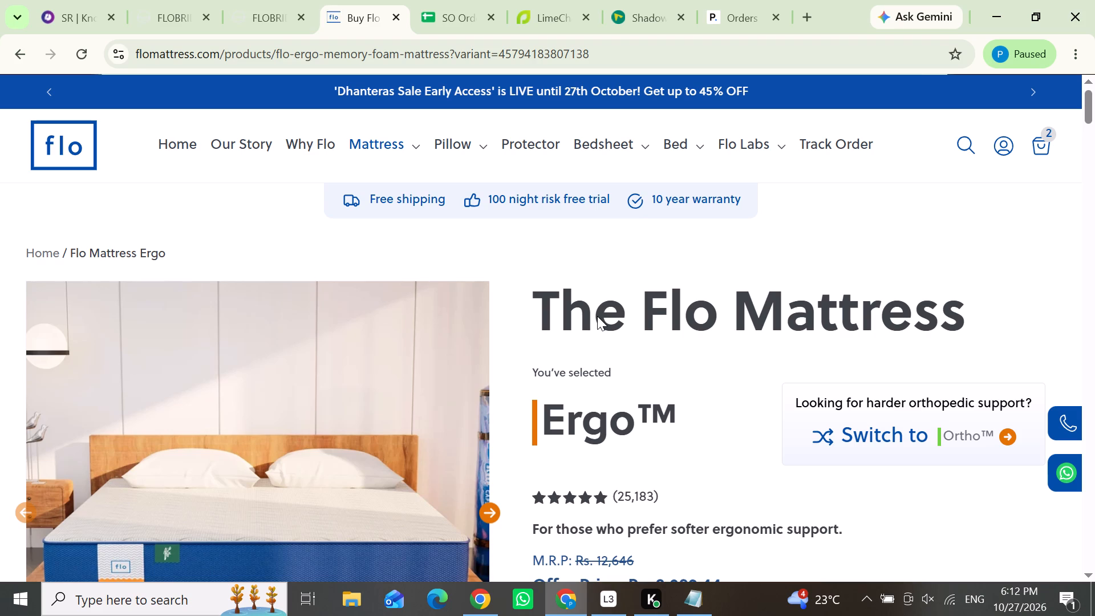
{"action": "scroll", "coordinate": [745, 393], "scroll_direction": "down", "scroll_amount": 1}
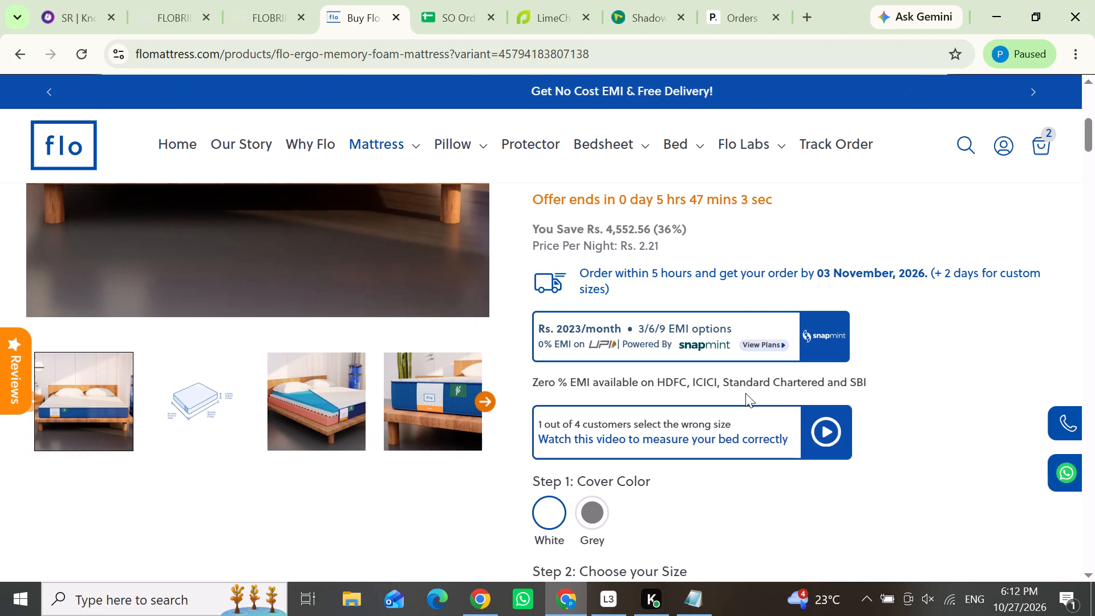
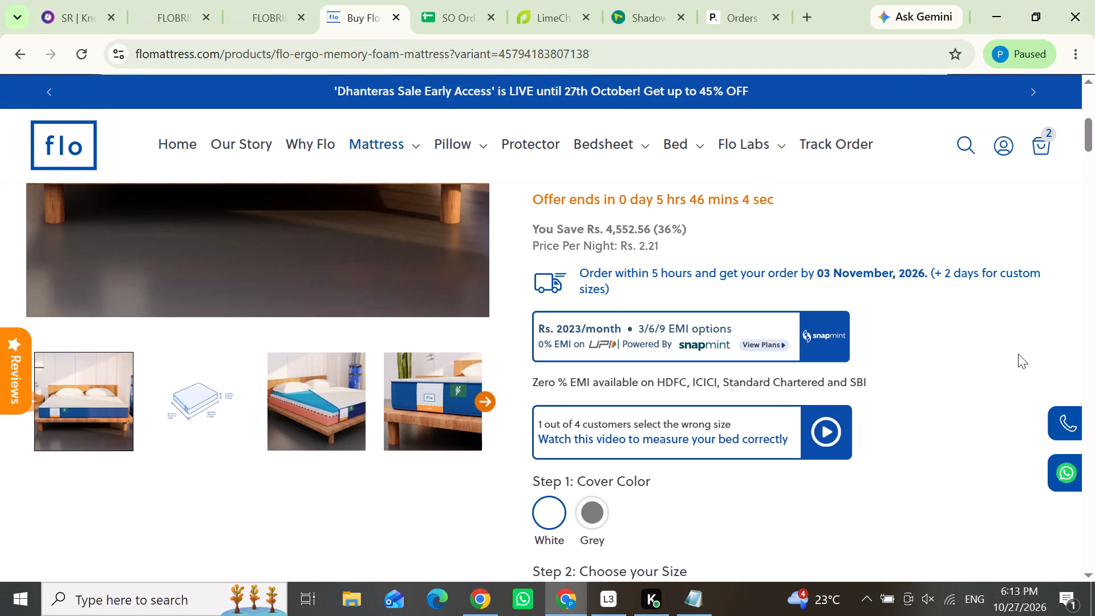
Review the price and discount of the two Double Ergo mattresses in the cart, and close the cart.
{"action": "left_click", "coordinate": [1051, 140]}
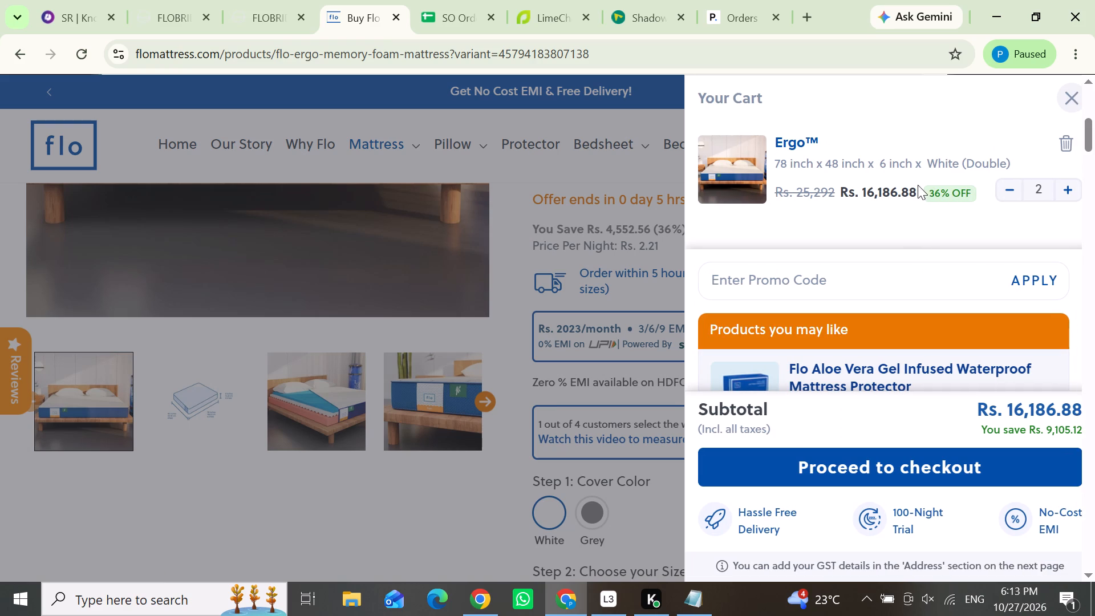
{"action": "left_click", "coordinate": [918, 185]}
{"action": "left_click_drag", "start_coordinate": [915, 188], "coordinate": [863, 192]}
{"action": "left_click", "coordinate": [871, 248]}
{"action": "double_click", "coordinate": [934, 192]}
{"action": "left_click", "coordinate": [964, 233]}
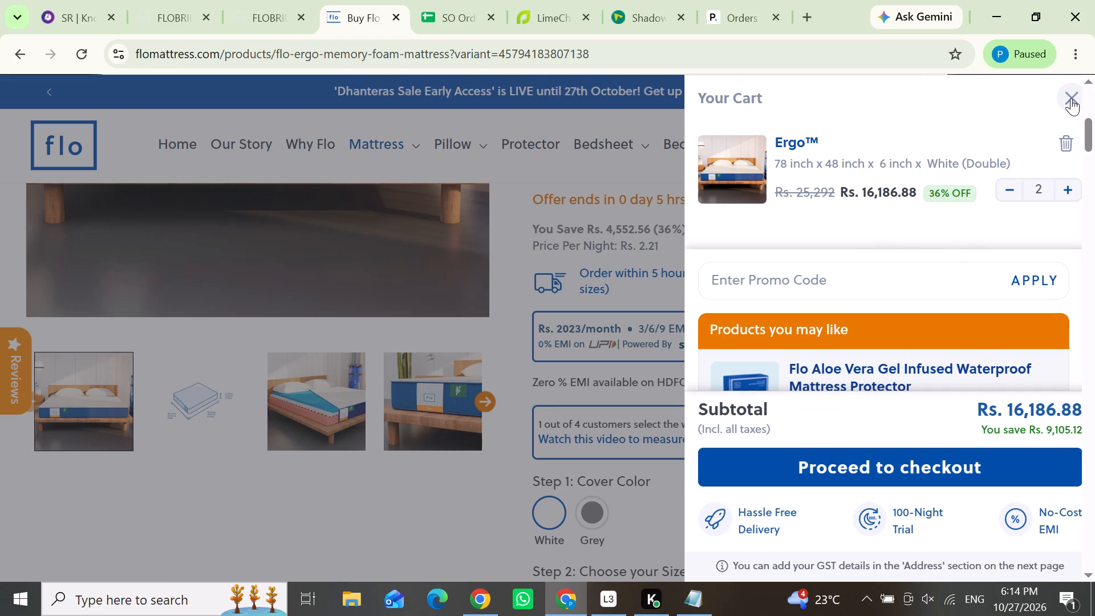
{"action": "left_click", "coordinate": [1071, 98]}
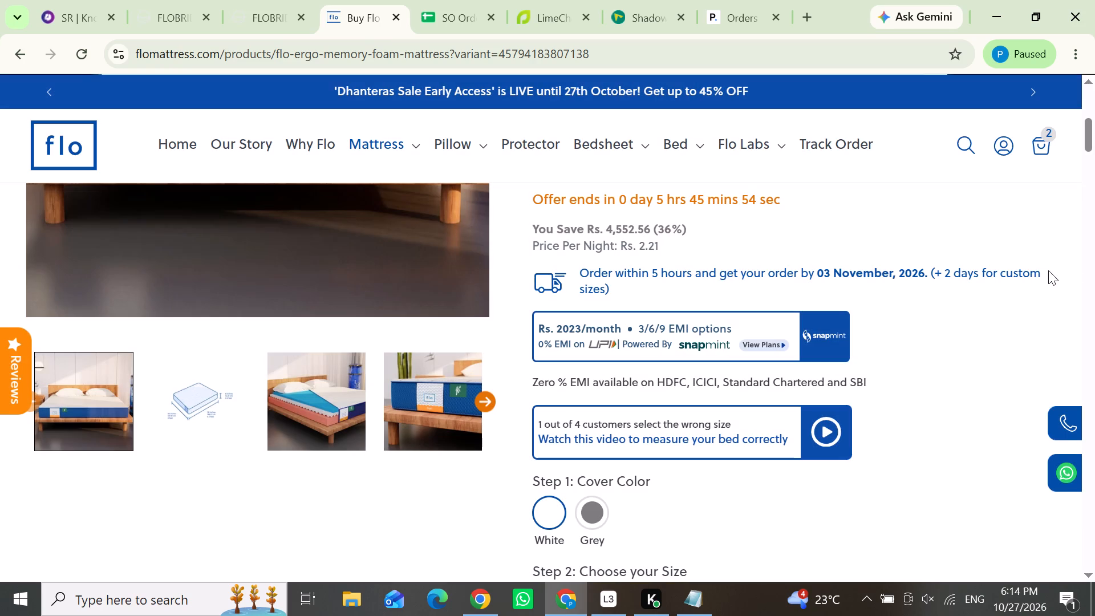
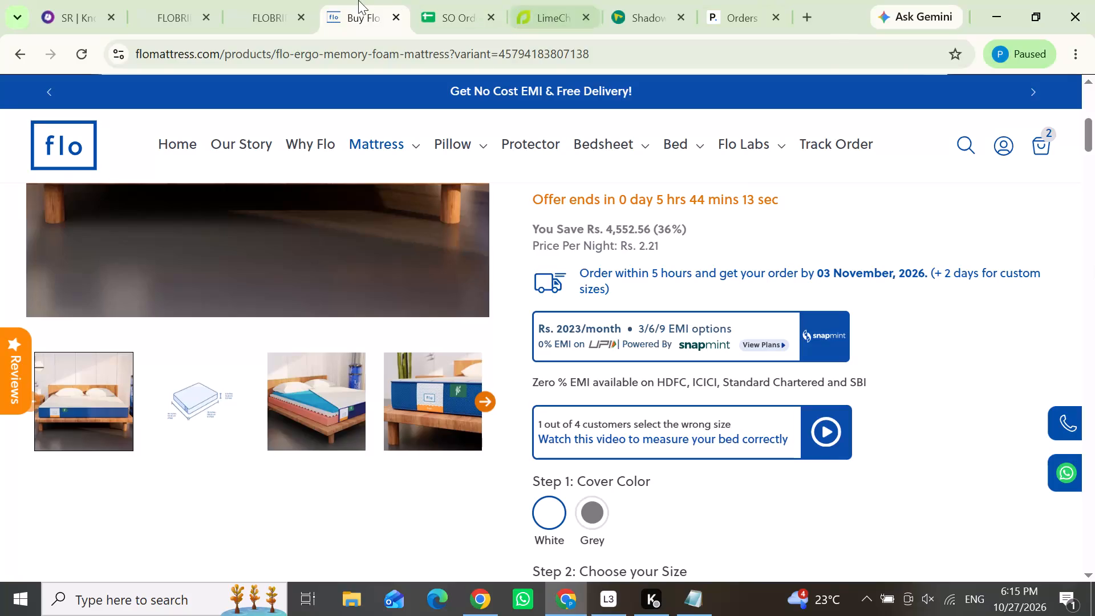
Copy the ongoing caller's phone number from the Knowlarity dashboard and search FLOBRIDGE orders by Notification Mobile, without the number's prefix.
{"action": "left_click", "coordinate": [79, 0]}
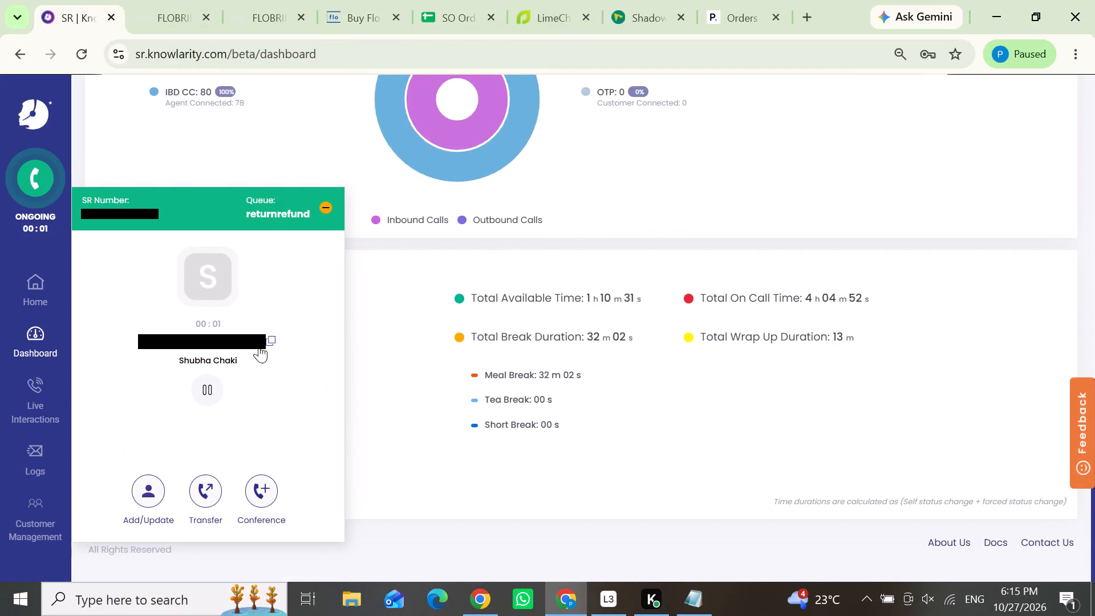
{"action": "left_click", "coordinate": [271, 337]}
{"action": "left_click", "coordinate": [178, 19]}
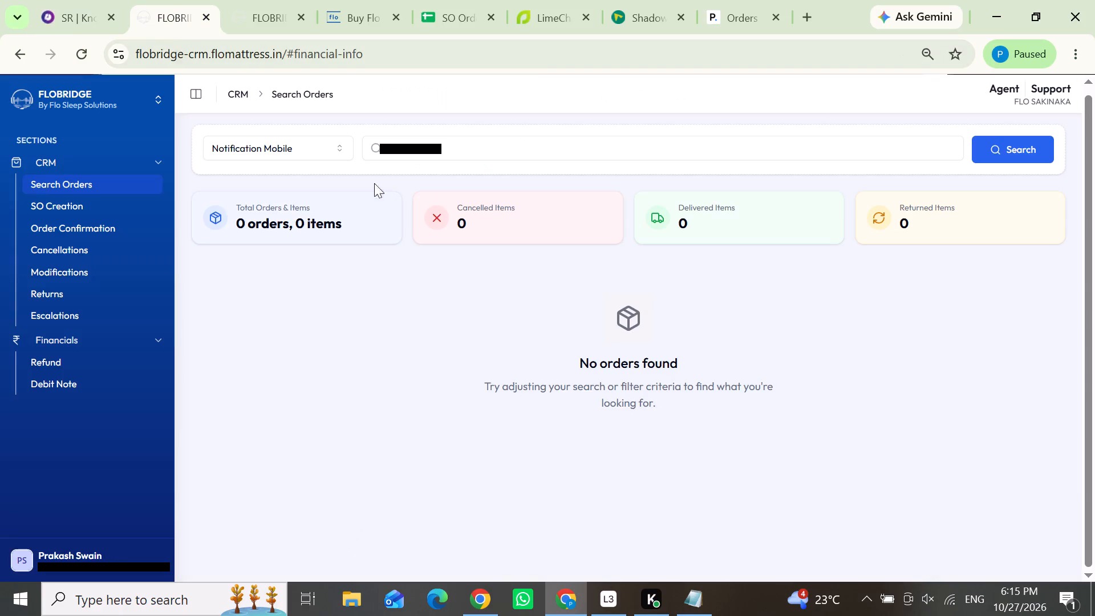
{"action": "left_click", "coordinate": [456, 131]}
{"action": "left_click_drag", "start_coordinate": [455, 147], "coordinate": [337, 141]}
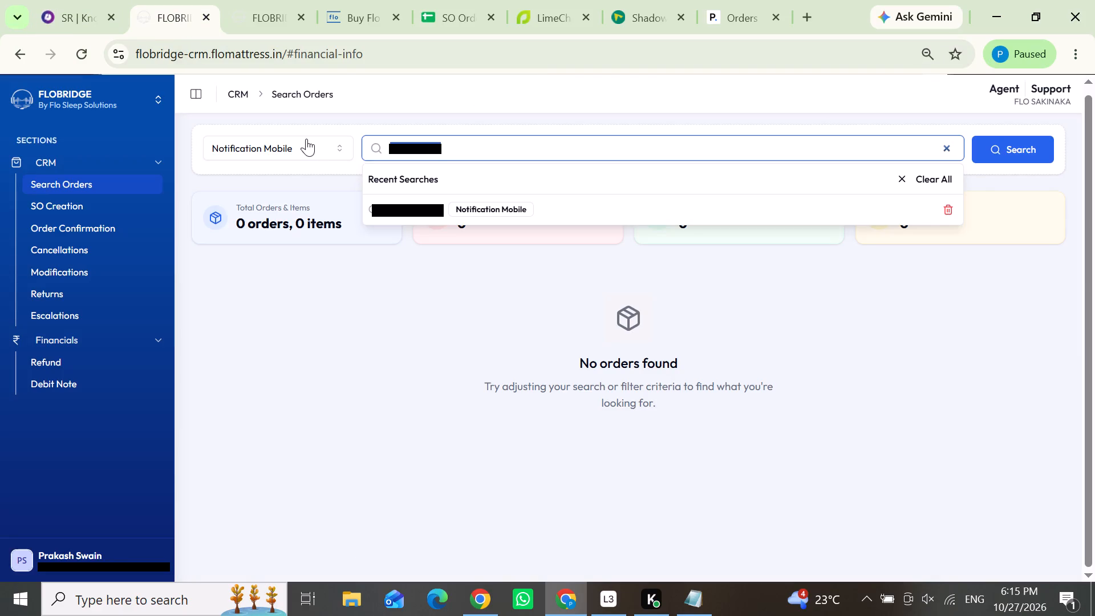
{"action": "key", "text": "ctrl+v"}
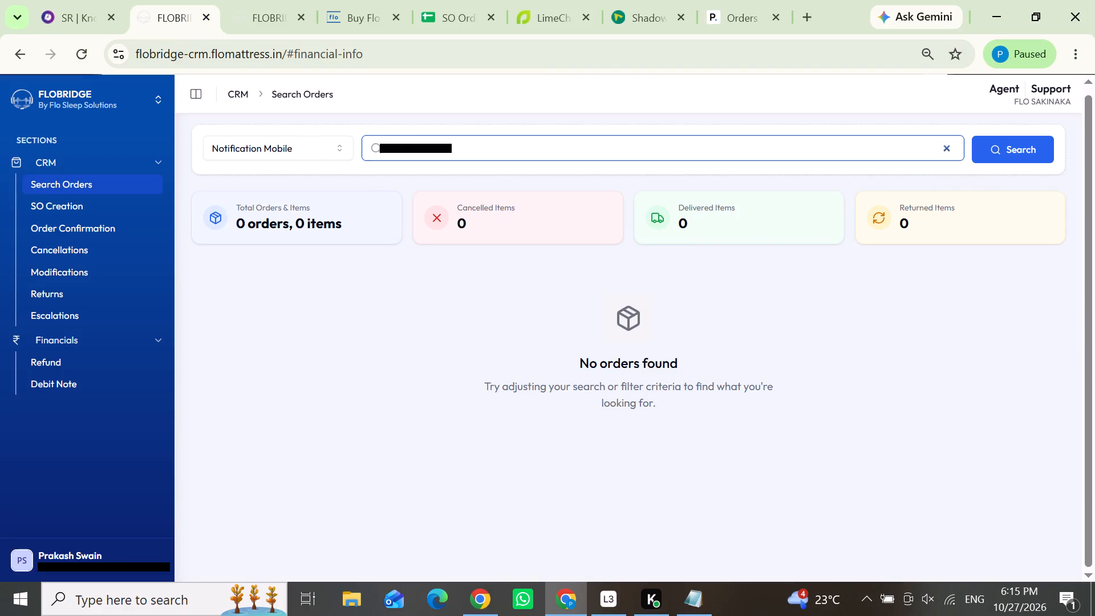
{"action": "left_click_drag", "start_coordinate": [405, 146], "coordinate": [359, 145]}
{"action": "key", "text": "BackSpace"}
{"action": "left_click", "coordinate": [1006, 155]}
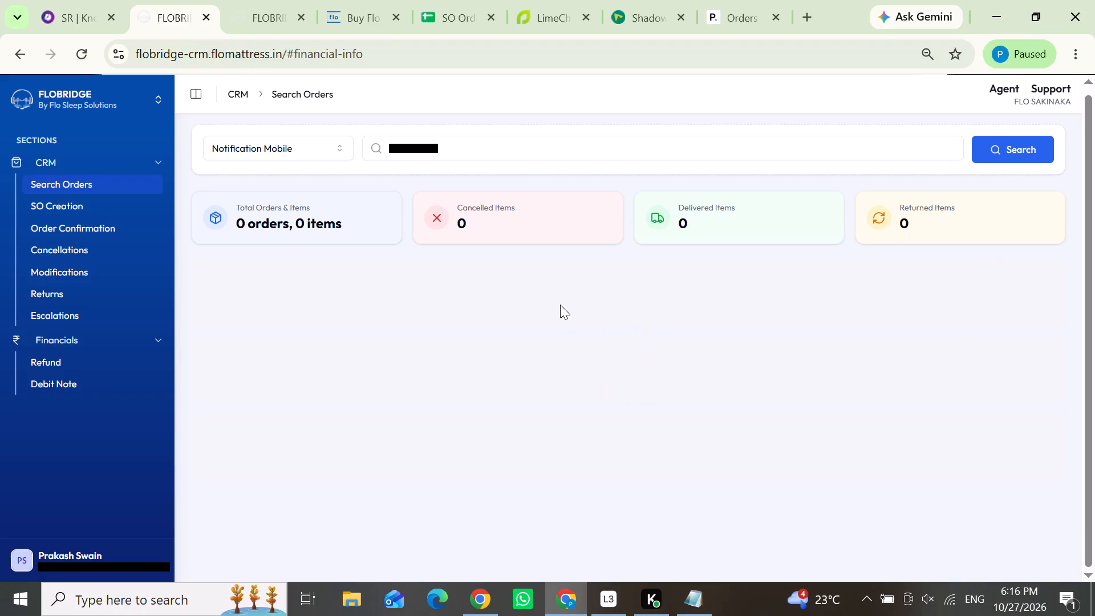
{"action": "double_click", "coordinate": [996, 146]}
{"action": "left_click_drag", "start_coordinate": [1094, 240], "coordinate": [1088, 216]}
{"action": "double_click", "coordinate": [1008, 145]}
{"action": "left_click_drag", "start_coordinate": [1094, 206], "coordinate": [1092, 180]}
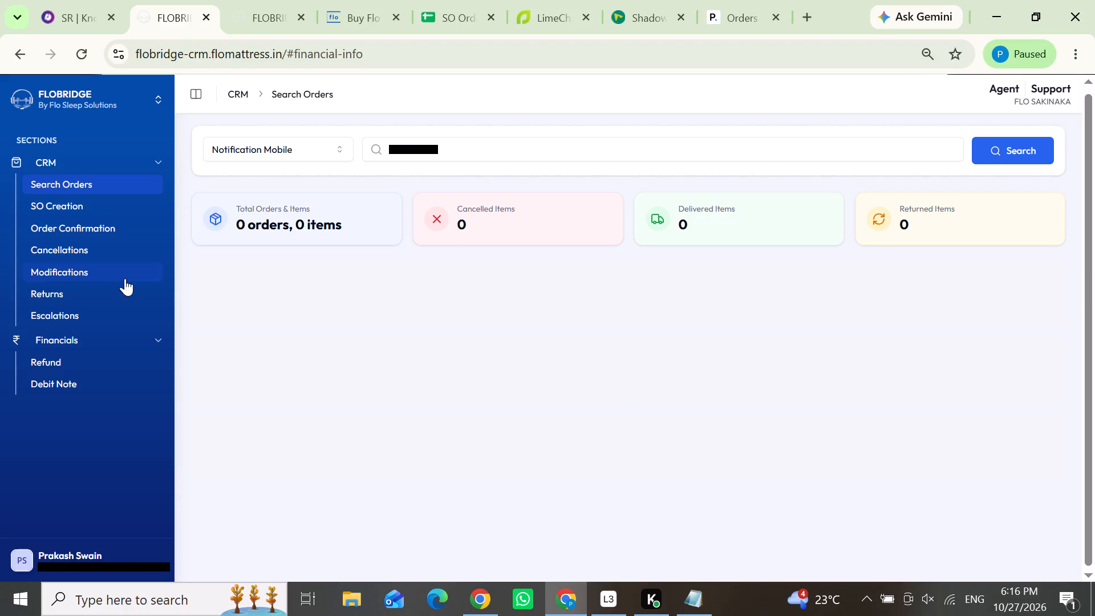
{"action": "double_click", "coordinate": [1028, 149]}
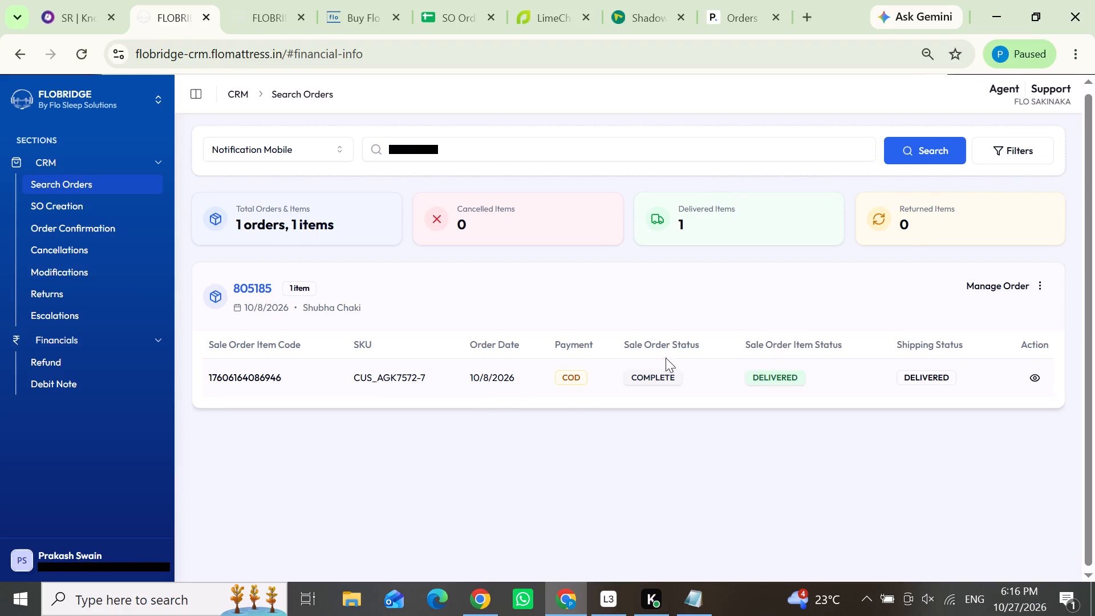
{"action": "left_click", "coordinate": [1041, 379]}
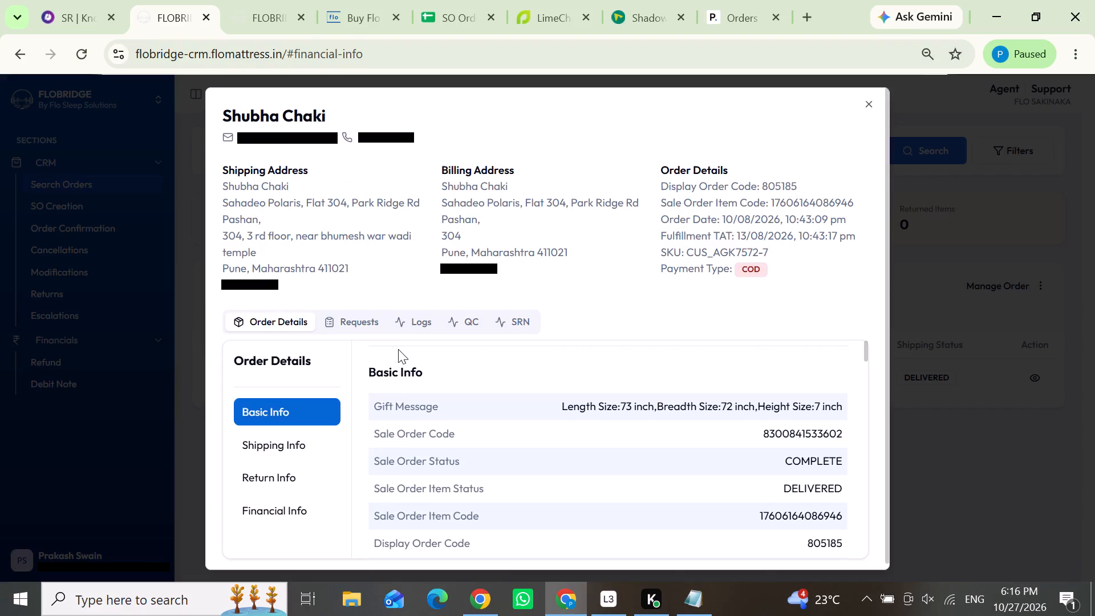
{"action": "left_click", "coordinate": [403, 321]}
{"action": "left_click", "coordinate": [968, 489]}
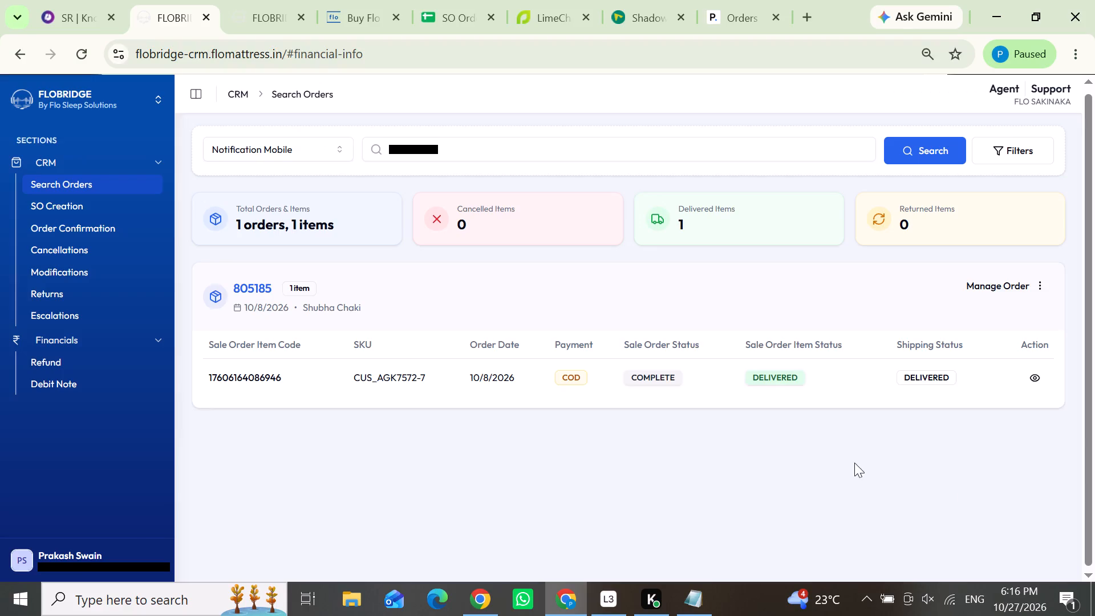
{"action": "left_click_drag", "start_coordinate": [275, 289], "coordinate": [223, 294]}
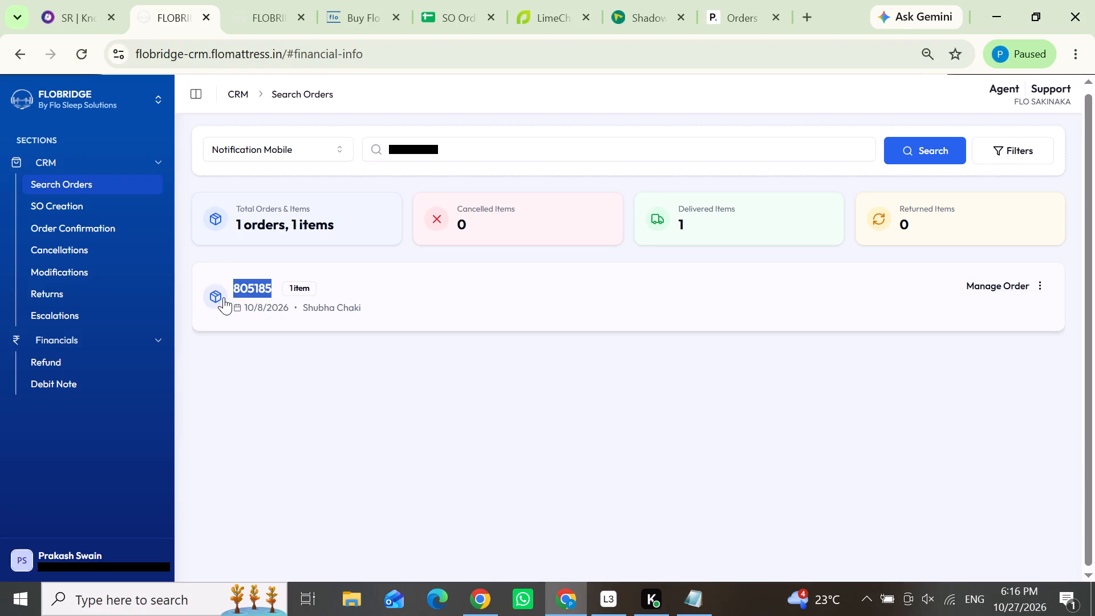
{"action": "key", "text": "ctrl+c"}
{"action": "left_click", "coordinate": [58, 0]}
{"action": "left_click", "coordinate": [151, 492]}
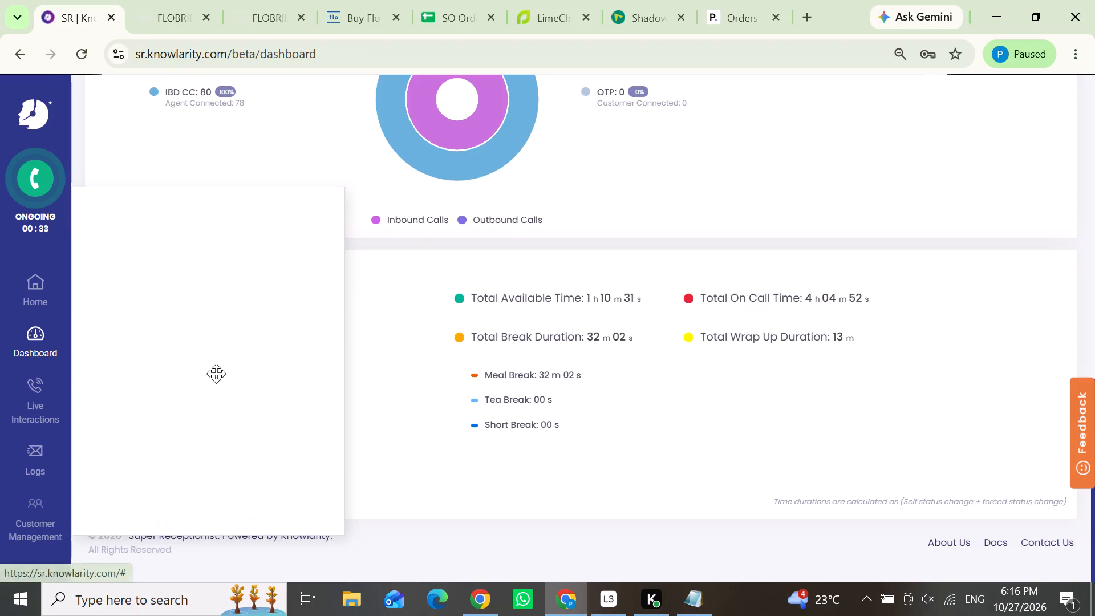
{"action": "scroll", "coordinate": [216, 393], "scroll_direction": "down", "scroll_amount": 1}
{"action": "left_click", "coordinate": [190, 429]}
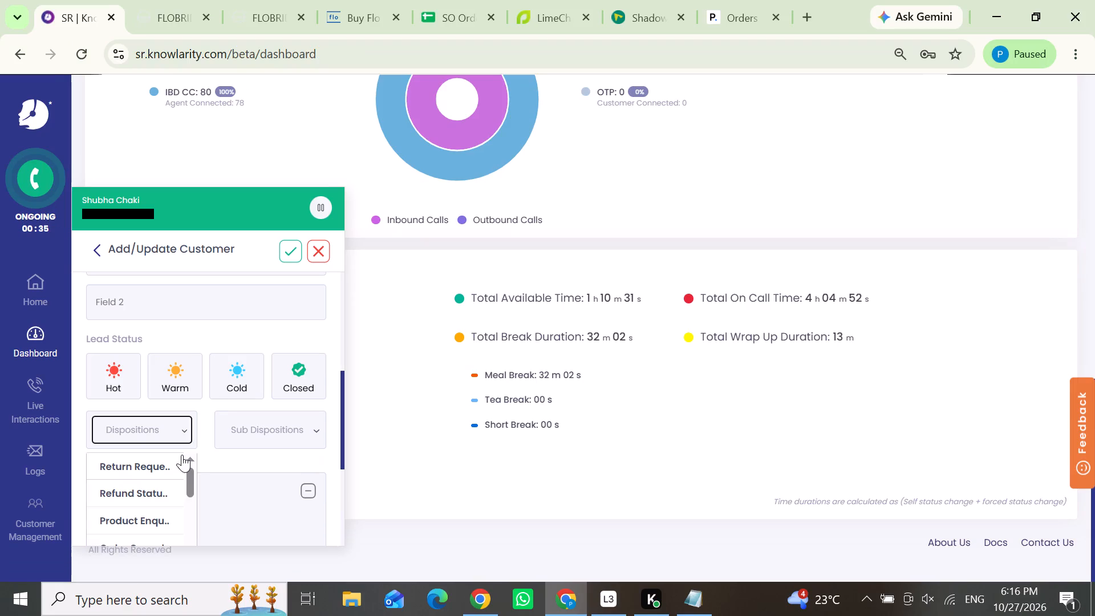
{"action": "left_click", "coordinate": [142, 470]}
{"action": "left_click", "coordinate": [164, 522]}
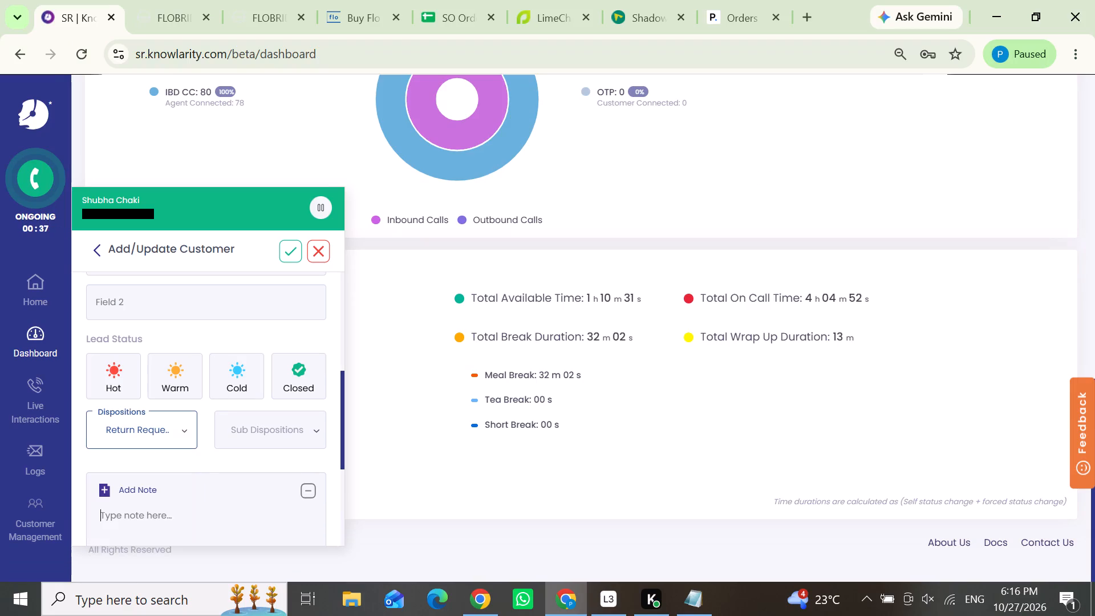
{"action": "key", "text": "ctrl+v"}
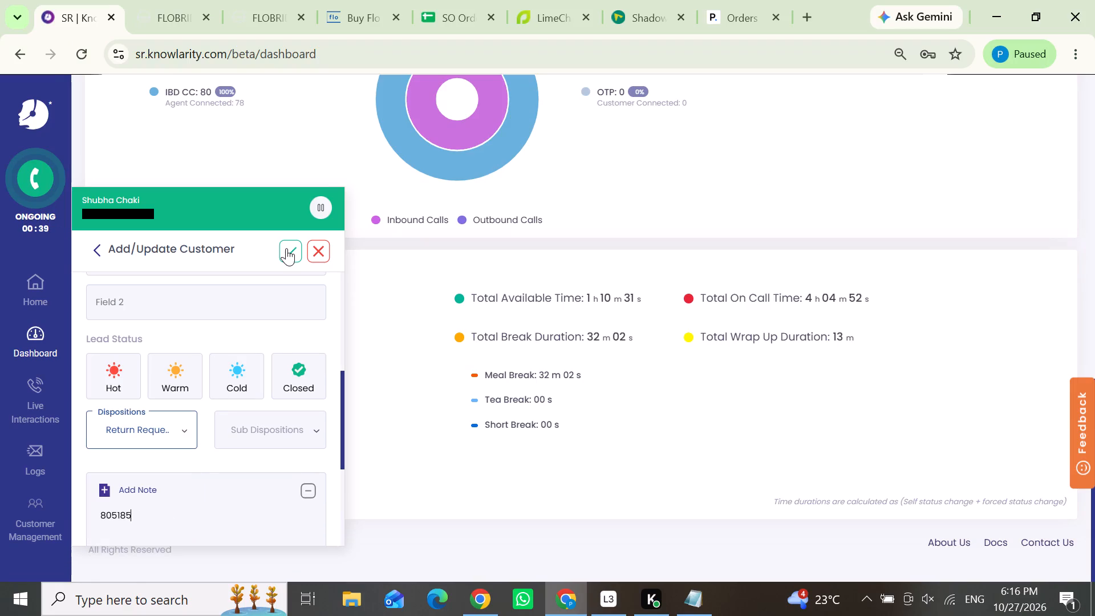
{"action": "left_click", "coordinate": [286, 248]}
{"action": "left_click", "coordinate": [131, 10]}
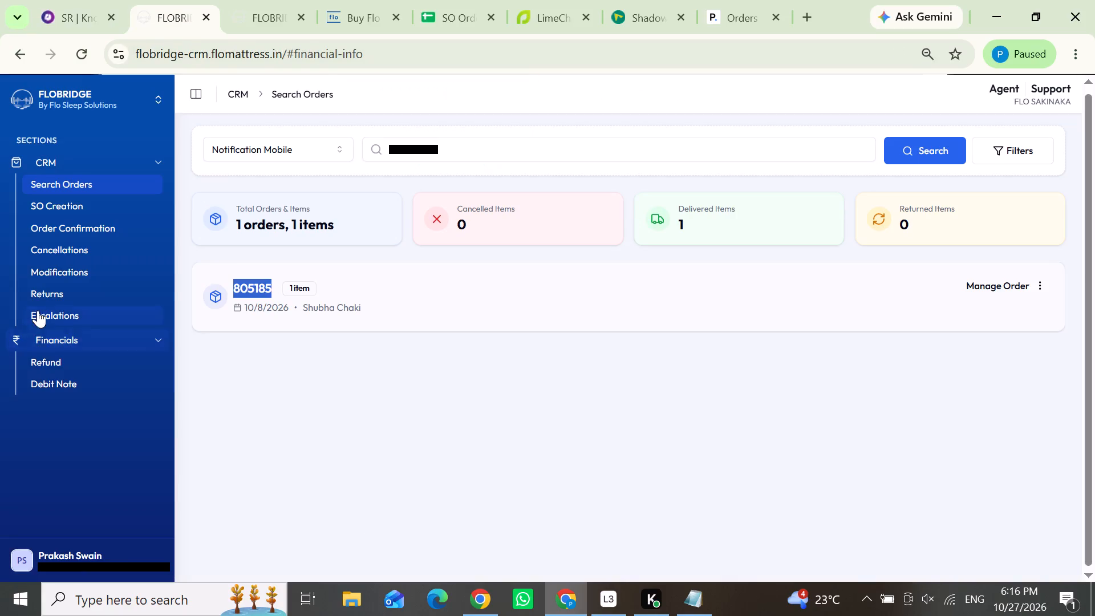
{"action": "left_click", "coordinate": [486, 317]}
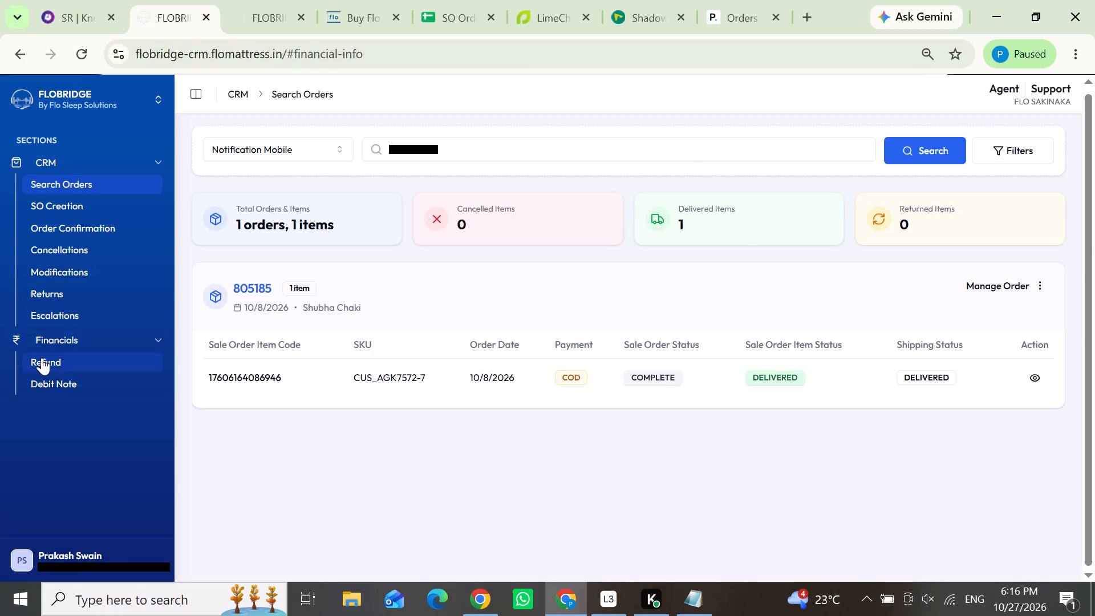
{"action": "left_click", "coordinate": [42, 358]}
{"action": "left_click", "coordinate": [450, 322]}
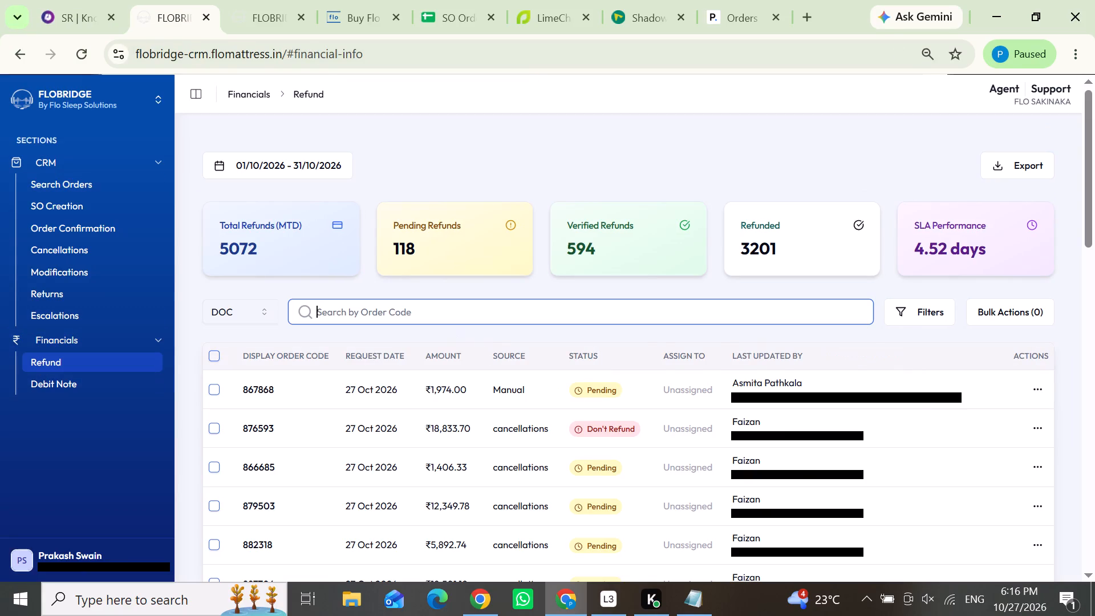
{"action": "left_click", "coordinate": [41, 313]}
{"action": "left_click", "coordinate": [106, 293]}
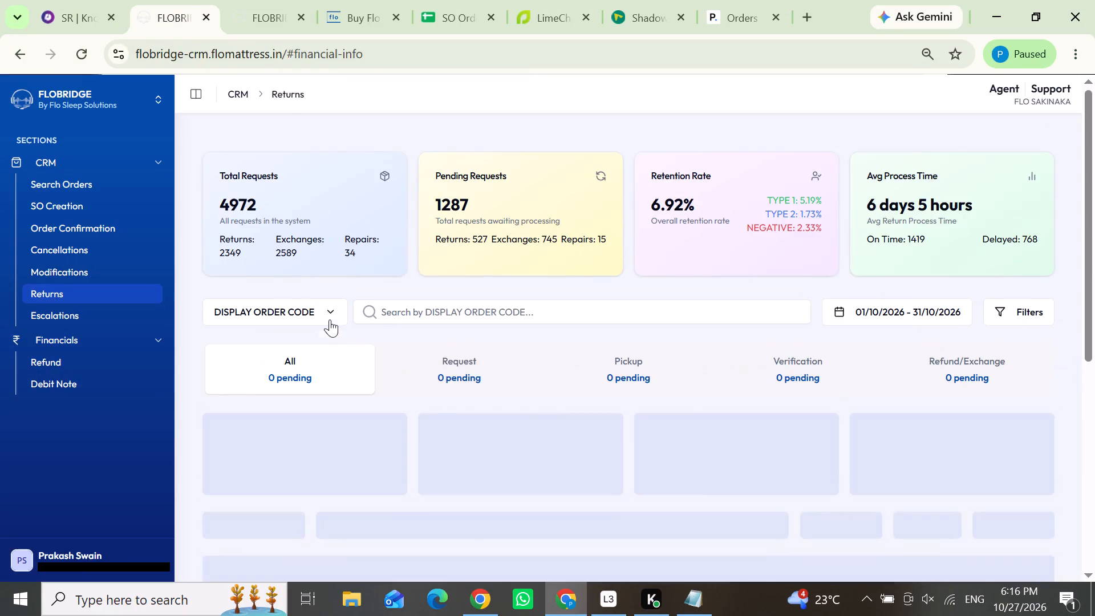
{"action": "left_click", "coordinate": [417, 308]}
{"action": "key", "text": "ctrl+v"}
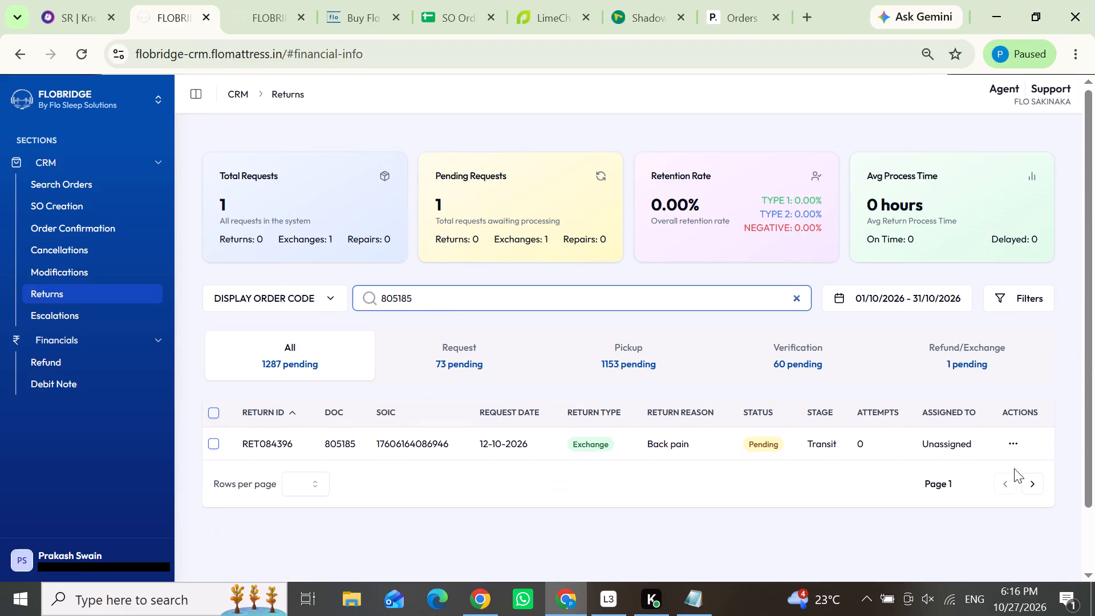
{"action": "left_click", "coordinate": [1017, 446]}
{"action": "left_click", "coordinate": [973, 495]}
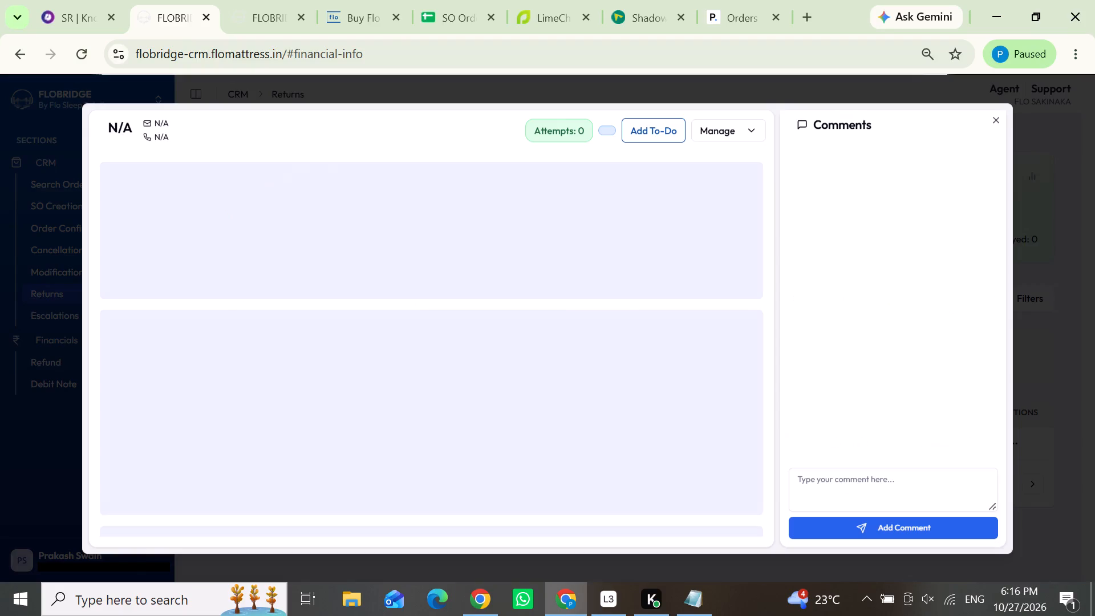
{"action": "scroll", "coordinate": [861, 393], "scroll_direction": "down", "scroll_amount": 2}
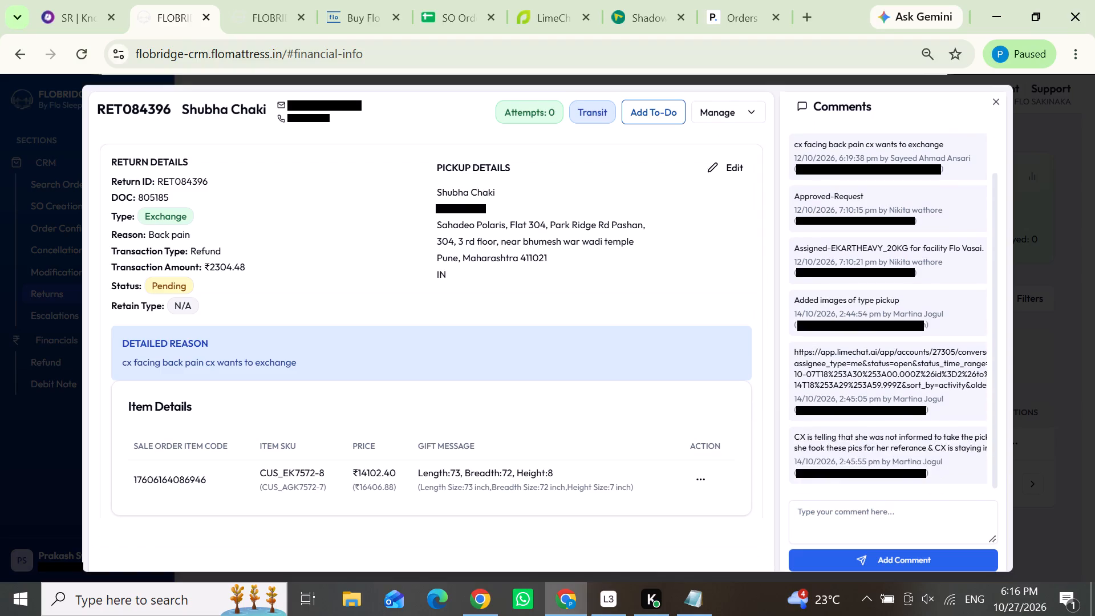
{"action": "scroll", "coordinate": [861, 393], "scroll_direction": "down", "scroll_amount": 3}
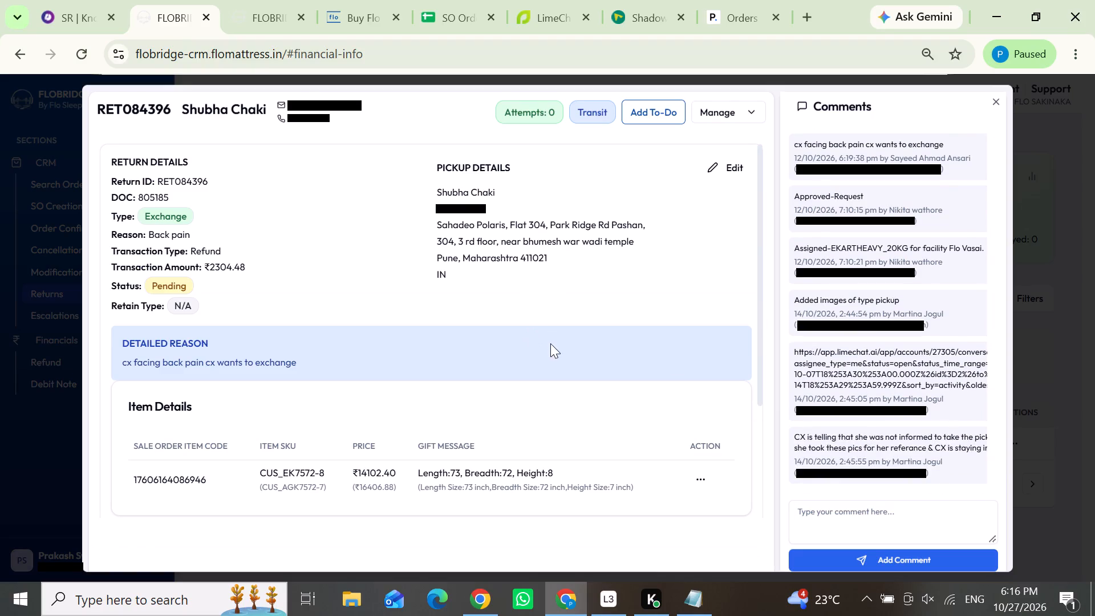
{"action": "scroll", "coordinate": [627, 349], "scroll_direction": "down", "scroll_amount": 1}
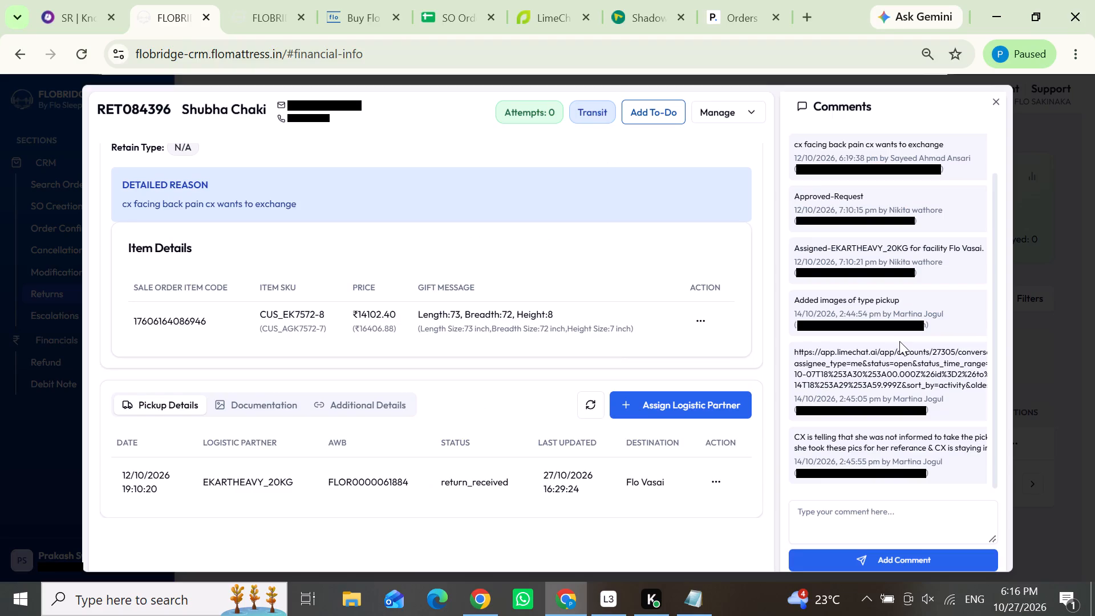
{"action": "scroll", "coordinate": [913, 354], "scroll_direction": "down", "scroll_amount": 4}
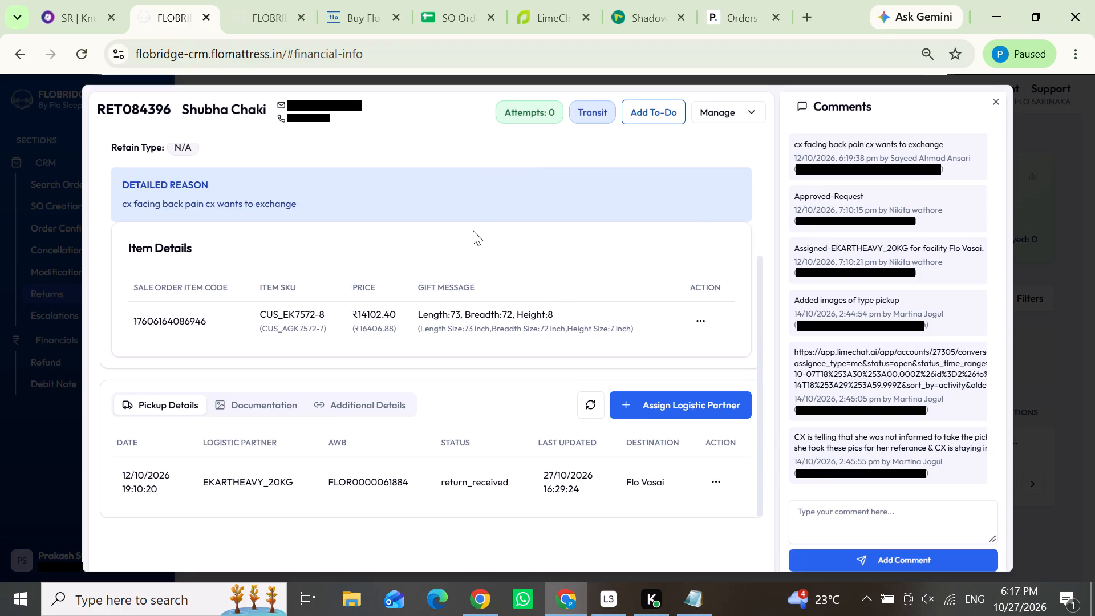
{"action": "scroll", "coordinate": [448, 245], "scroll_direction": "up", "scroll_amount": 3}
{"action": "scroll", "coordinate": [448, 245], "scroll_direction": "down", "scroll_amount": 6}
{"action": "scroll", "coordinate": [445, 248], "scroll_direction": "up", "scroll_amount": 2}
{"action": "scroll", "coordinate": [445, 248], "scroll_direction": "down", "scroll_amount": 3}
{"action": "scroll", "coordinate": [539, 279], "scroll_direction": "up", "scroll_amount": 2}
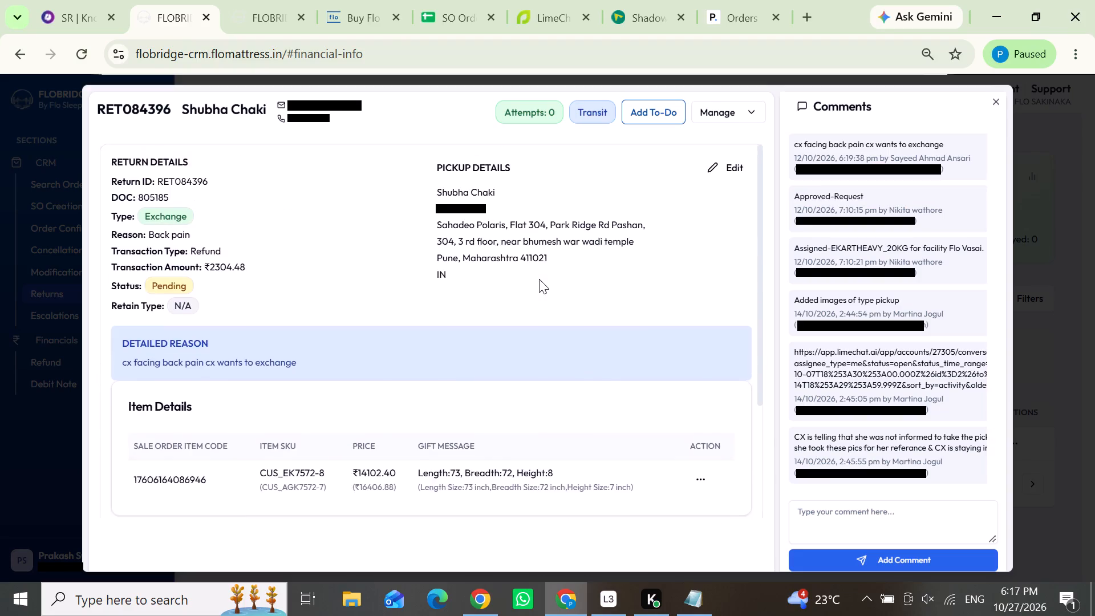
{"action": "scroll", "coordinate": [539, 279], "scroll_direction": "down", "scroll_amount": 4}
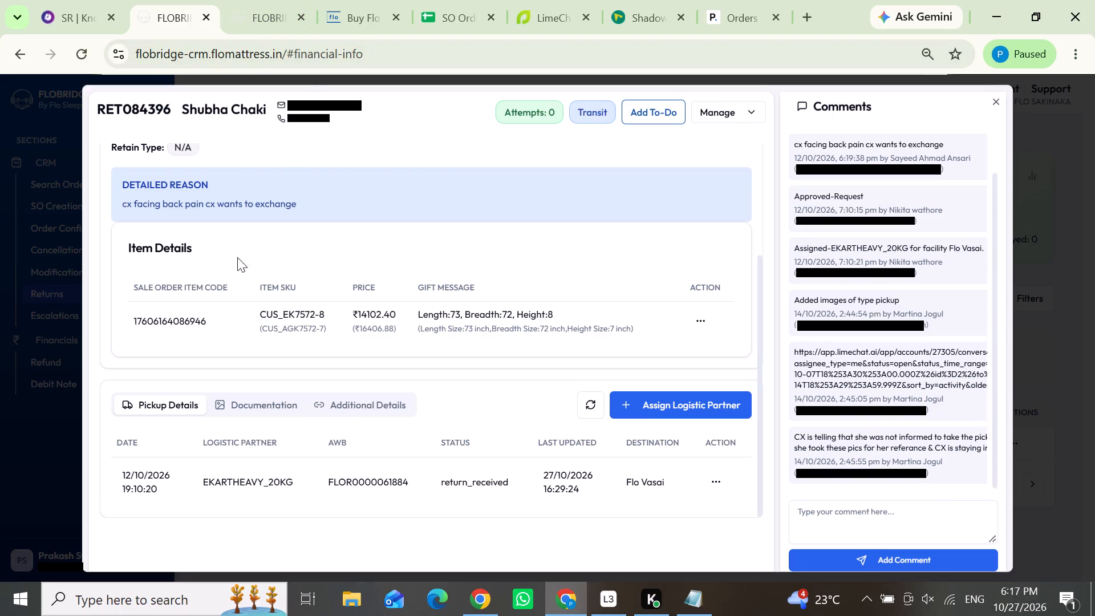
{"action": "left_click", "coordinate": [257, 403]}
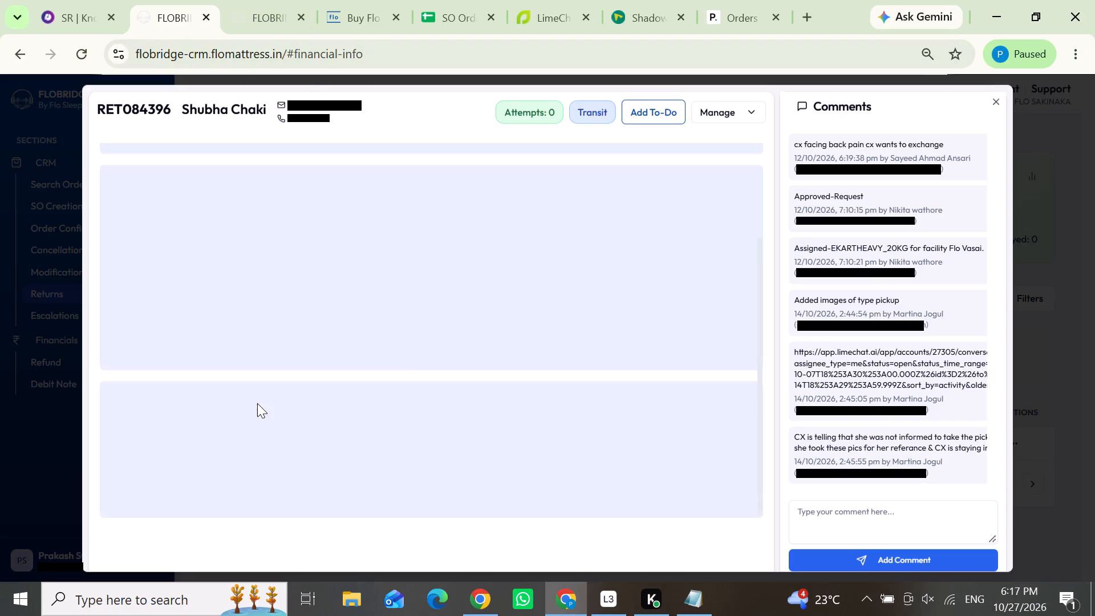
{"action": "scroll", "coordinate": [421, 331], "scroll_direction": "down", "scroll_amount": 2}
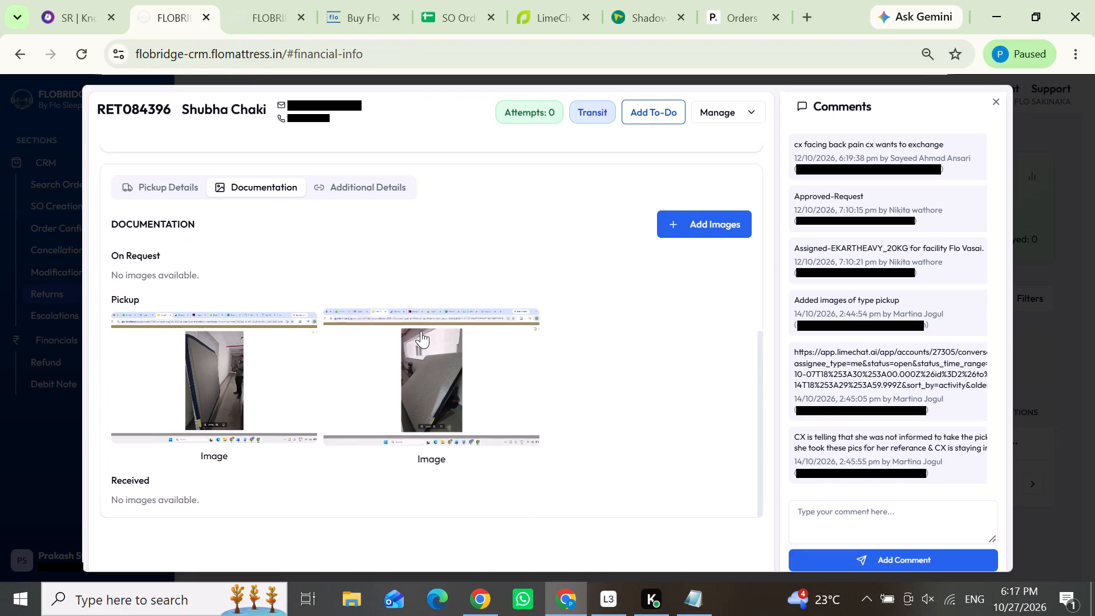
{"action": "left_click", "coordinate": [390, 396]}
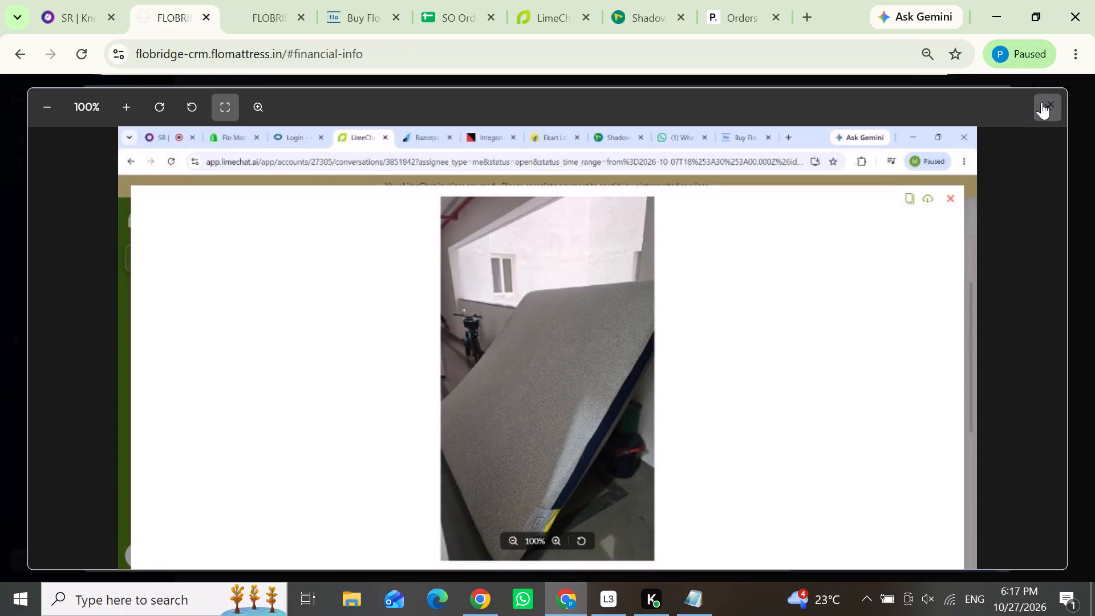
{"action": "left_click", "coordinate": [1041, 102]}
{"action": "left_click", "coordinate": [263, 399]}
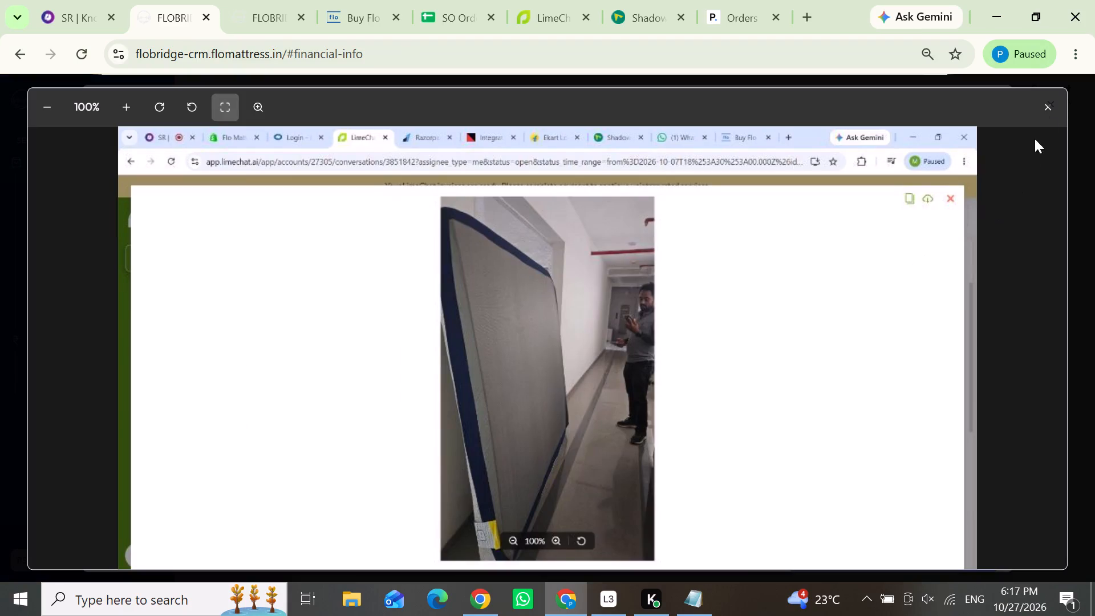
{"action": "left_click", "coordinate": [1049, 110]}
{"action": "left_click", "coordinate": [500, 347]}
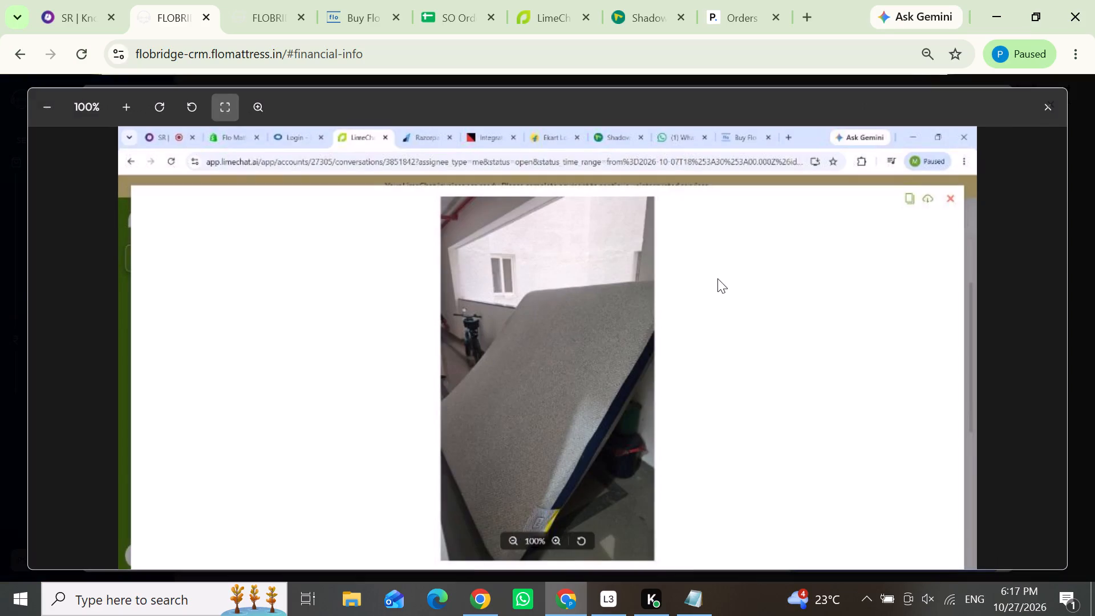
{"action": "left_click", "coordinate": [1049, 102]}
{"action": "left_click", "coordinate": [185, 389]}
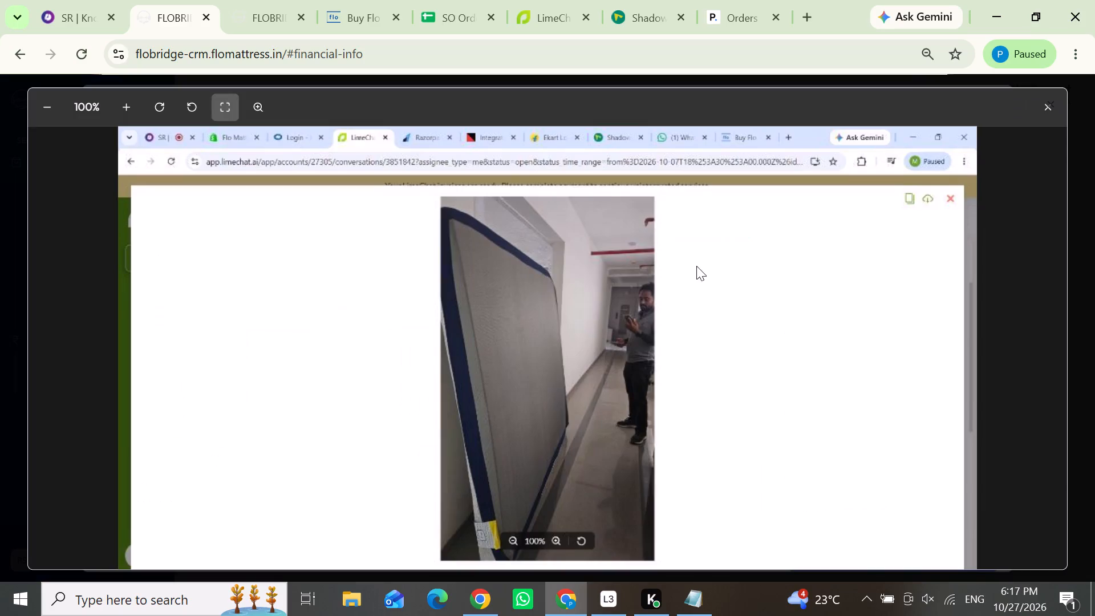
{"action": "left_click", "coordinate": [1045, 108]}
{"action": "left_click", "coordinate": [443, 358]}
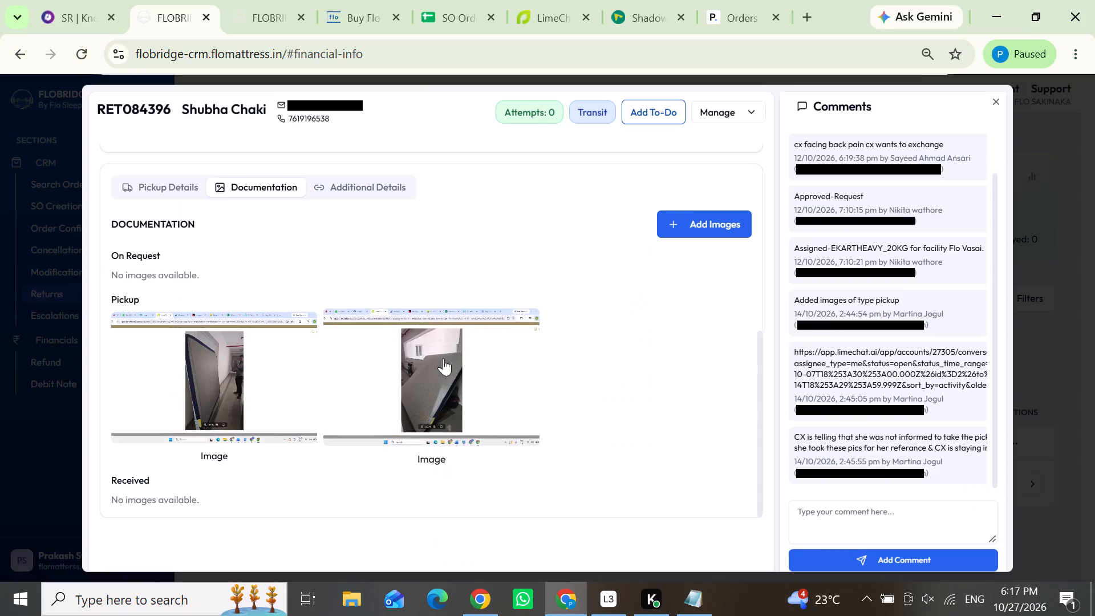
{"action": "left_click", "coordinate": [1048, 104]}
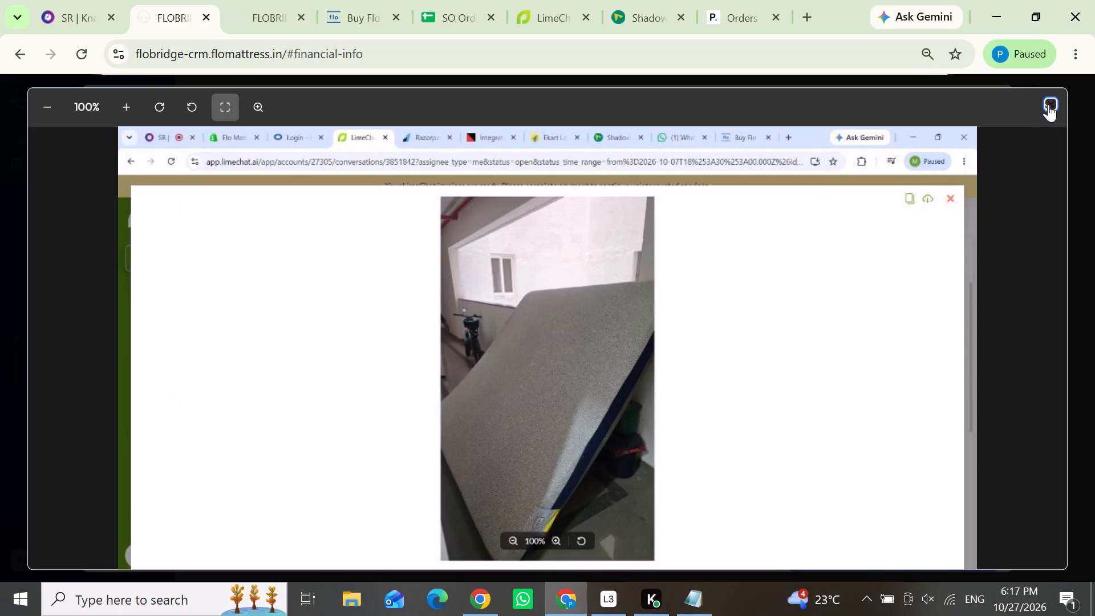
{"action": "left_click", "coordinate": [462, 346]}
{"action": "left_click", "coordinate": [1055, 102]}
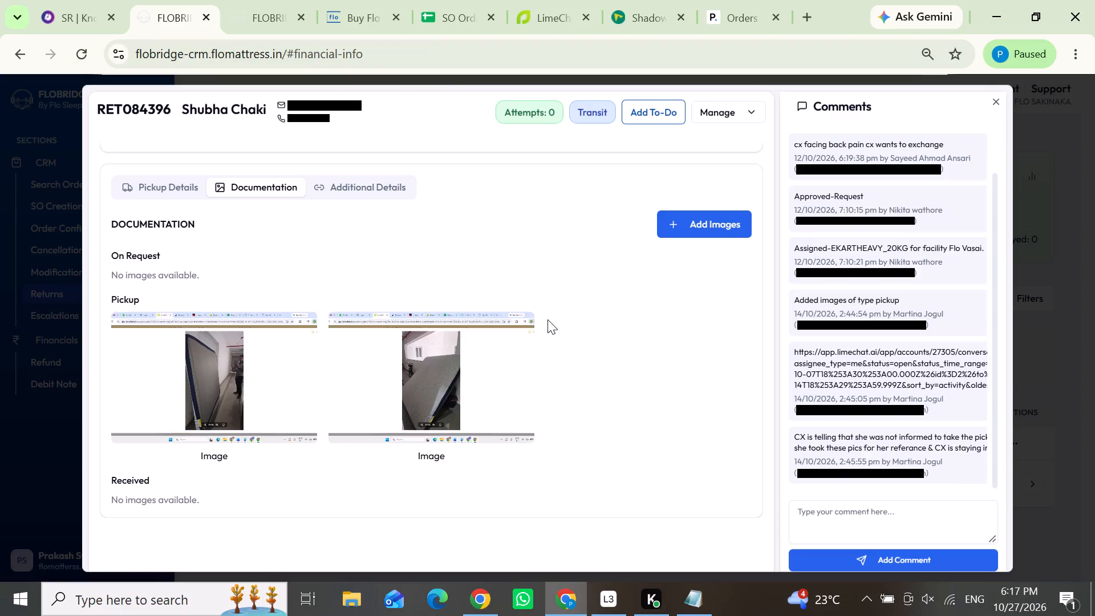
{"action": "left_click", "coordinate": [274, 358]}
{"action": "left_click", "coordinate": [1048, 95]}
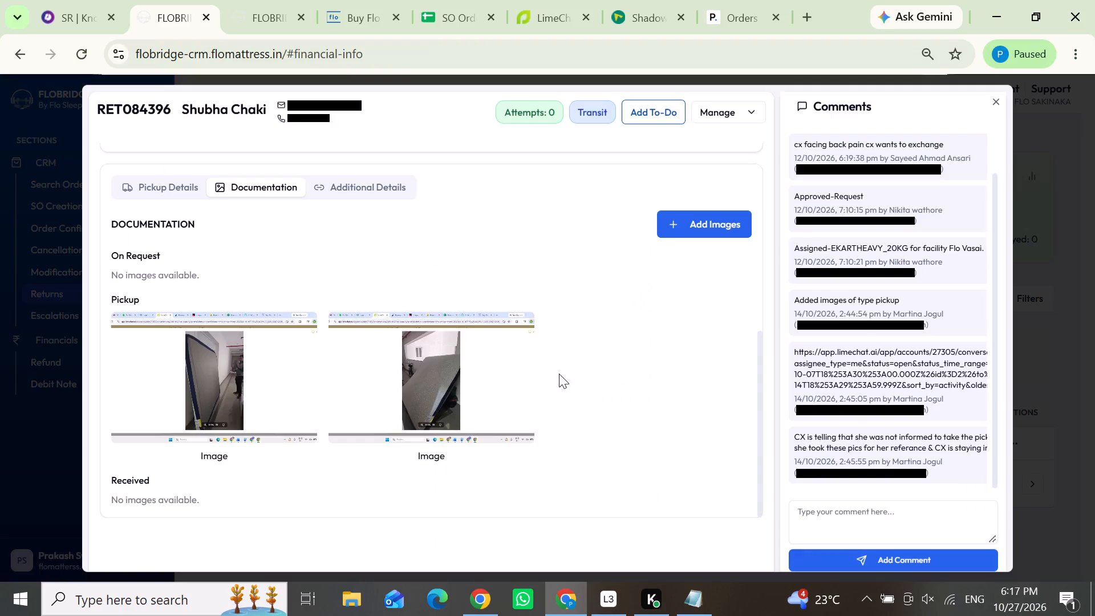
{"action": "left_click", "coordinate": [497, 383]}
{"action": "left_click", "coordinate": [1048, 100]}
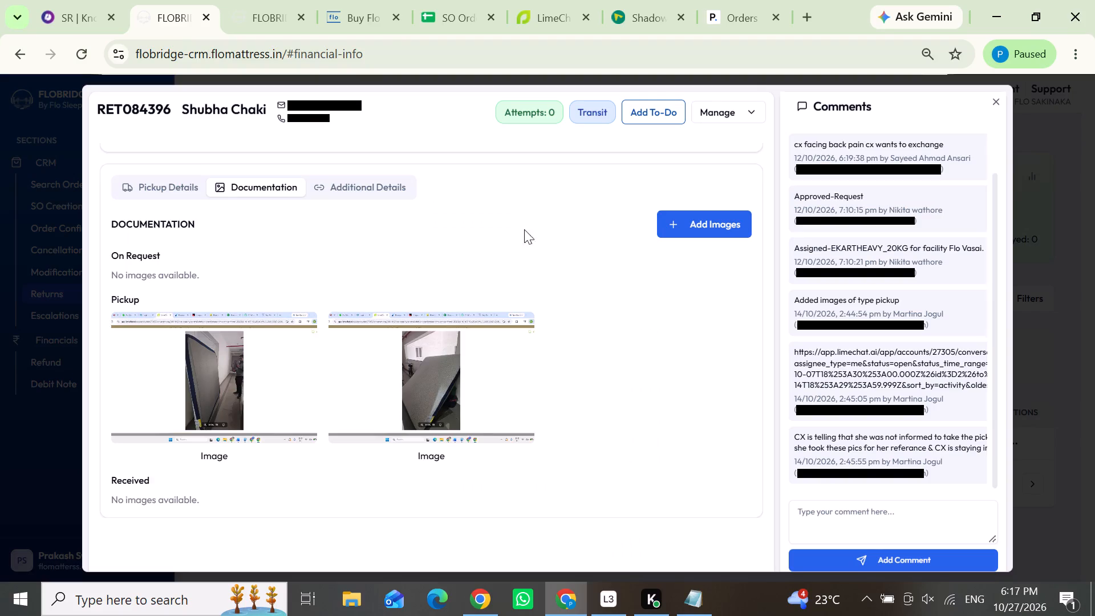
{"action": "scroll", "coordinate": [306, 234], "scroll_direction": "up", "scroll_amount": 1}
{"action": "scroll", "coordinate": [310, 368], "scroll_direction": "up", "scroll_amount": 1}
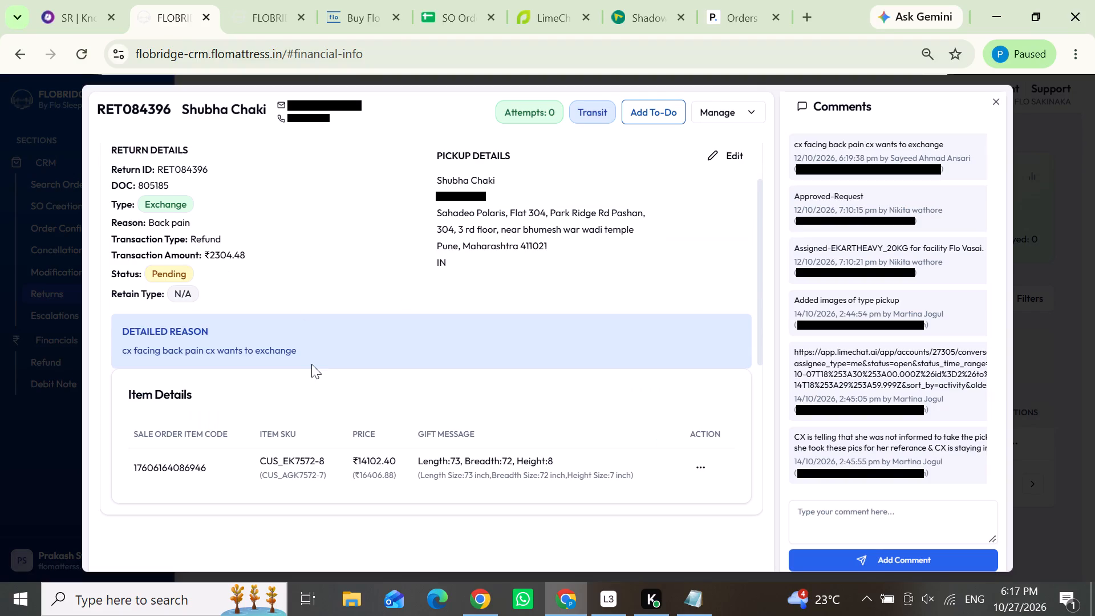
{"action": "left_click_drag", "start_coordinate": [312, 364], "coordinate": [206, 367]}
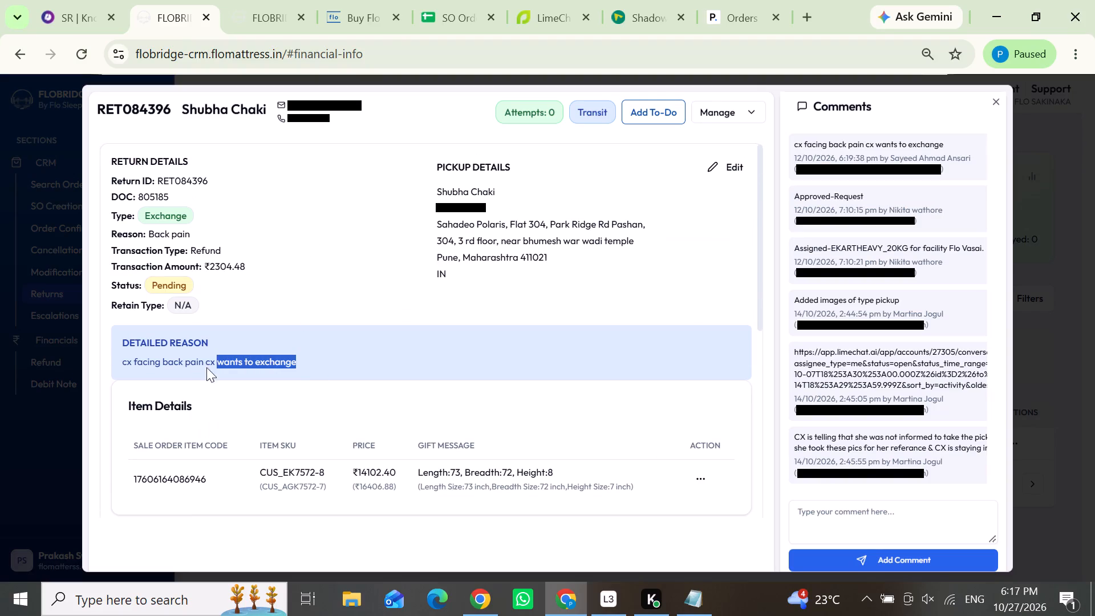
{"action": "left_click_drag", "start_coordinate": [206, 367], "coordinate": [108, 368]}
Switch to the Knowlarity dashboard and check the ongoing call, shifting its call window slightly.
{"action": "left_click", "coordinate": [27, 0]}
{"action": "left_click", "coordinate": [58, 0]}
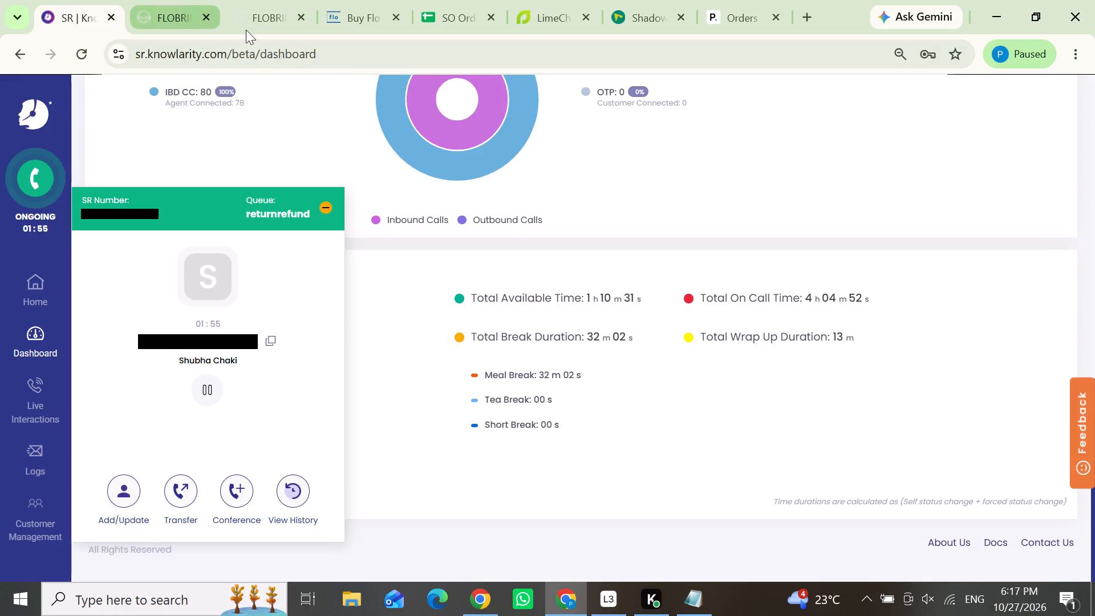
{"action": "left_click_drag", "start_coordinate": [198, 217], "coordinate": [217, 197]}
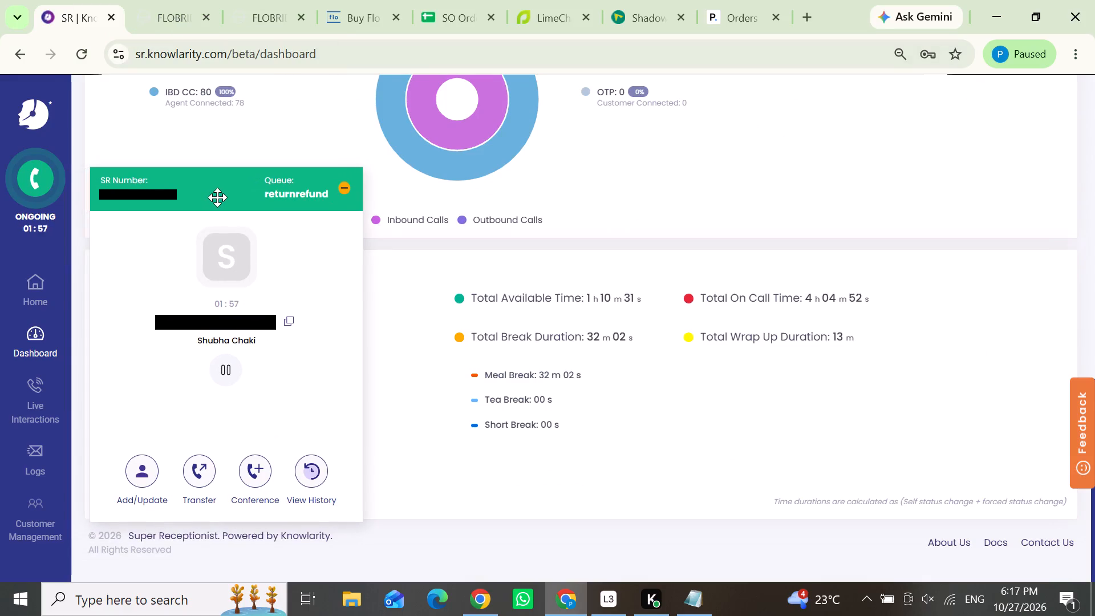
{"action": "left_click_drag", "start_coordinate": [217, 197], "coordinate": [216, 194]}
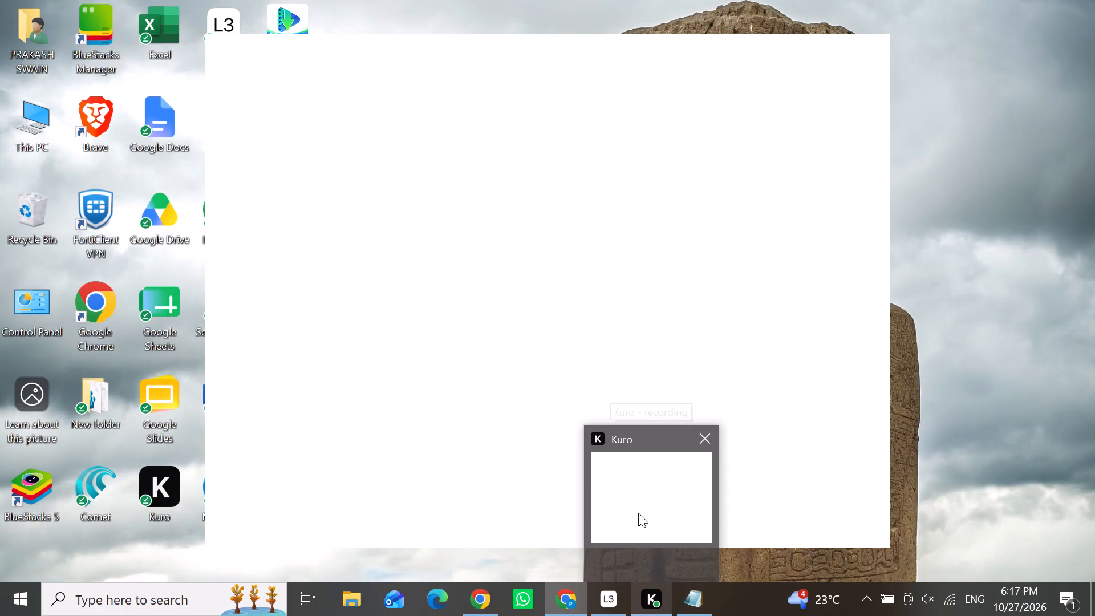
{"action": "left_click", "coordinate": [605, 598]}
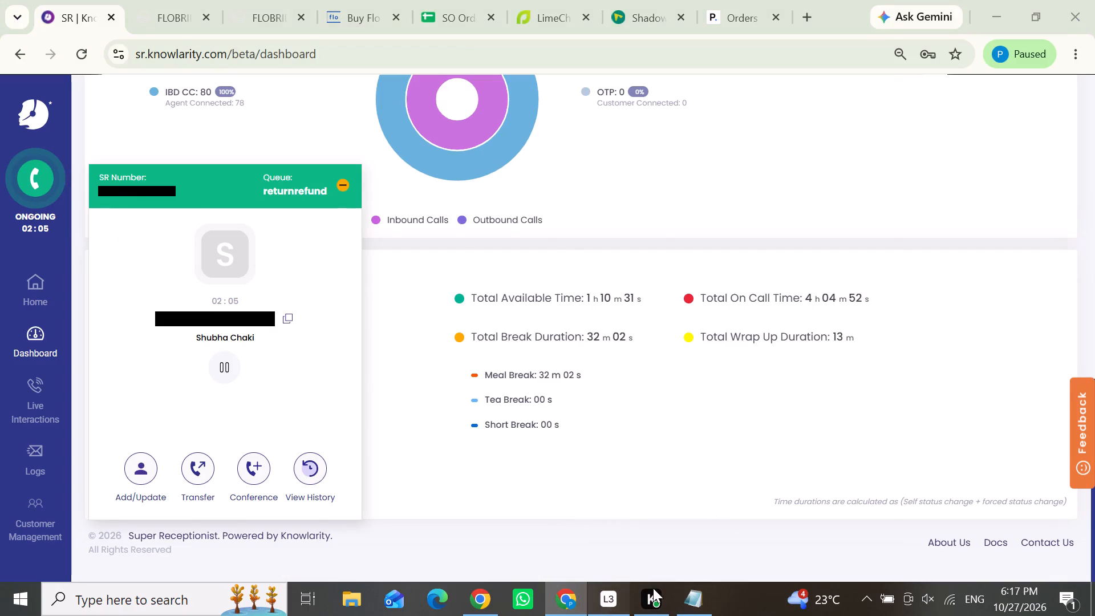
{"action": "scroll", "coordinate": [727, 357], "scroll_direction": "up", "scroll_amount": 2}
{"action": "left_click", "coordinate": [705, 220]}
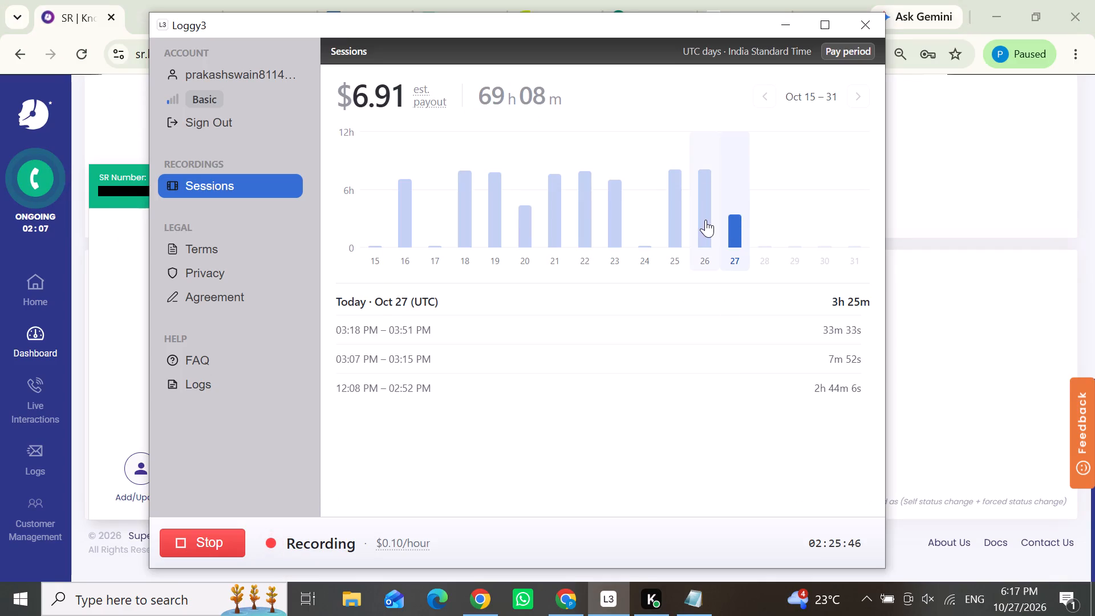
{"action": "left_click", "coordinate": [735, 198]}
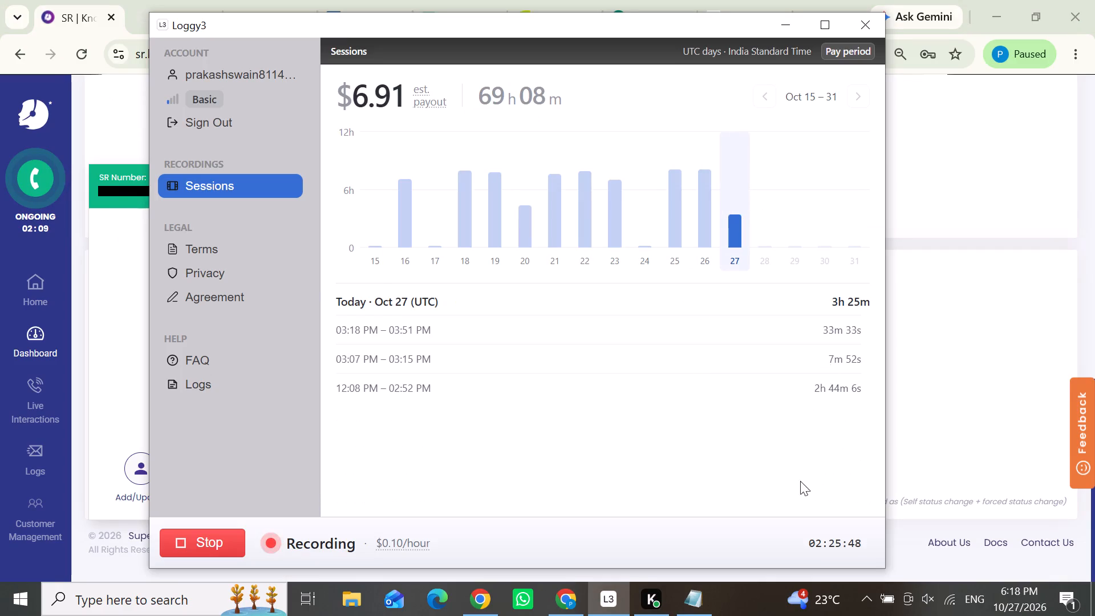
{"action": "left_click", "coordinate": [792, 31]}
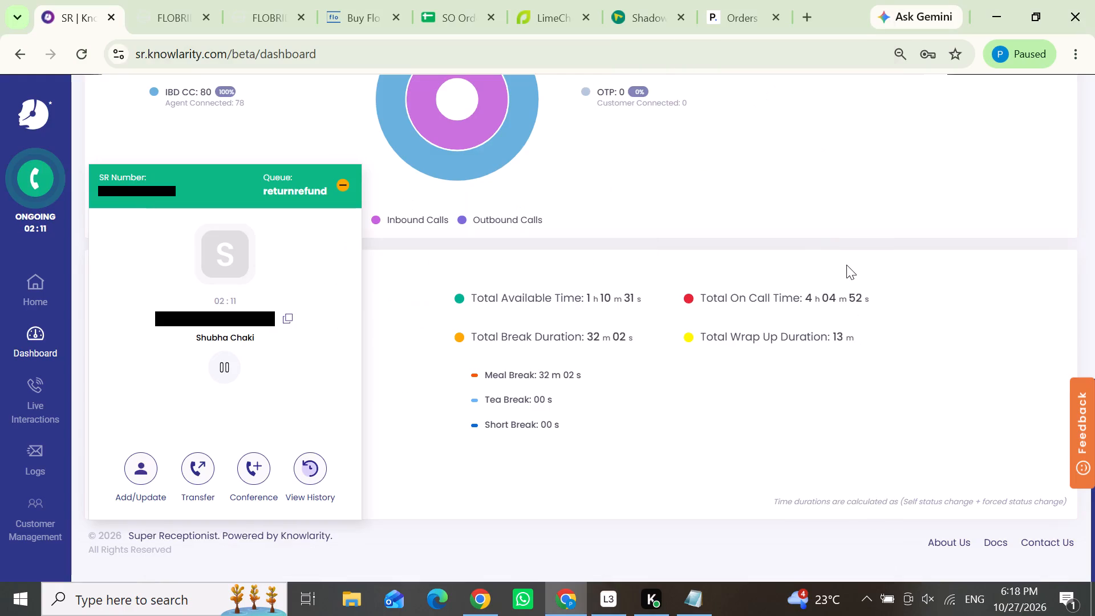
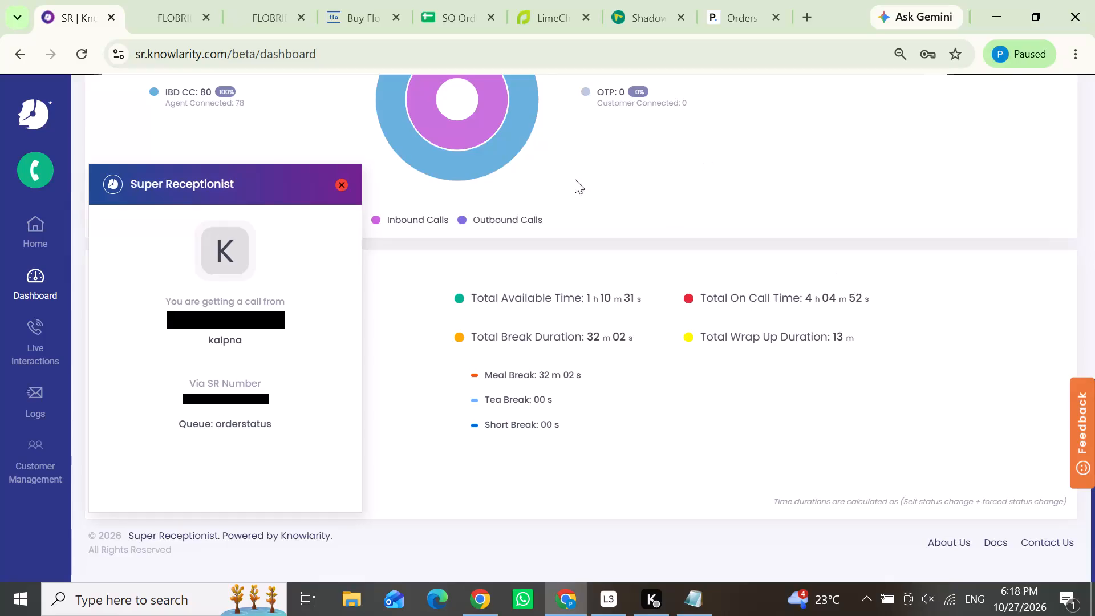
Copy the incoming caller's number from Knowlarity and search the FLOBRIDGE orders by that notification mobile.
{"action": "left_click_drag", "start_coordinate": [299, 322], "coordinate": [179, 322]}
{"action": "key", "text": "ctrl+c"}
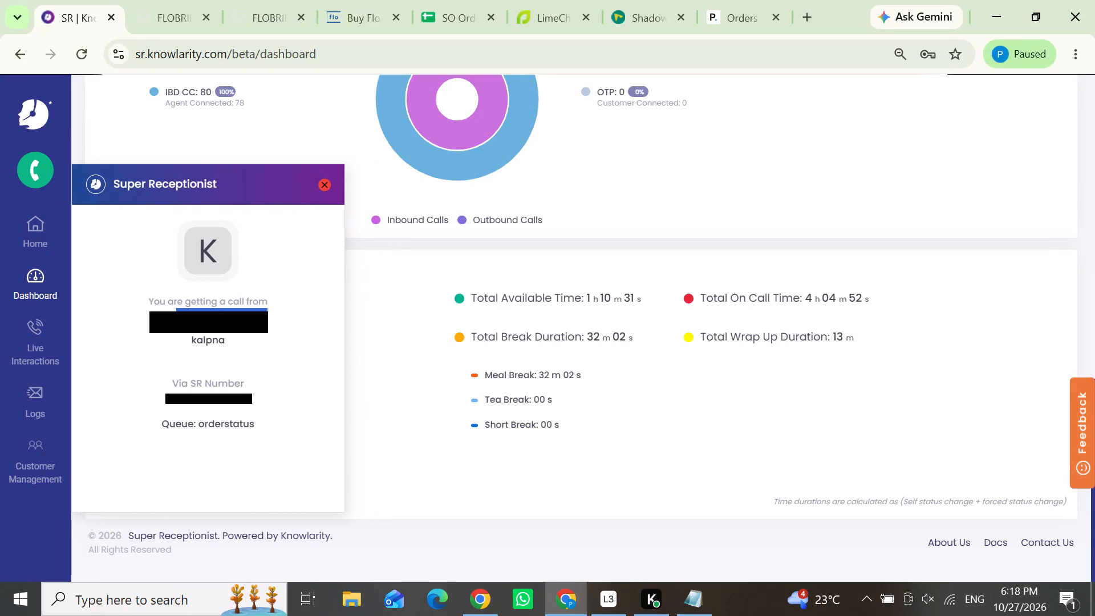
{"action": "left_click", "coordinate": [162, 31]}
{"action": "left_click", "coordinate": [0, 225]}
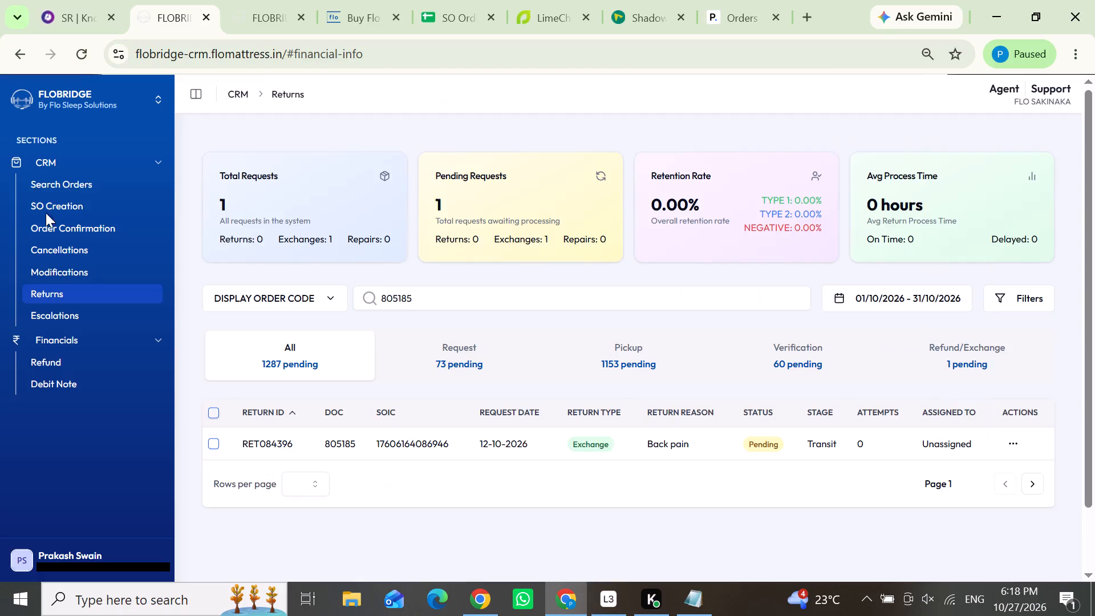
{"action": "left_click", "coordinate": [68, 185]}
{"action": "left_click", "coordinate": [340, 155]}
{"action": "left_click", "coordinate": [319, 209]}
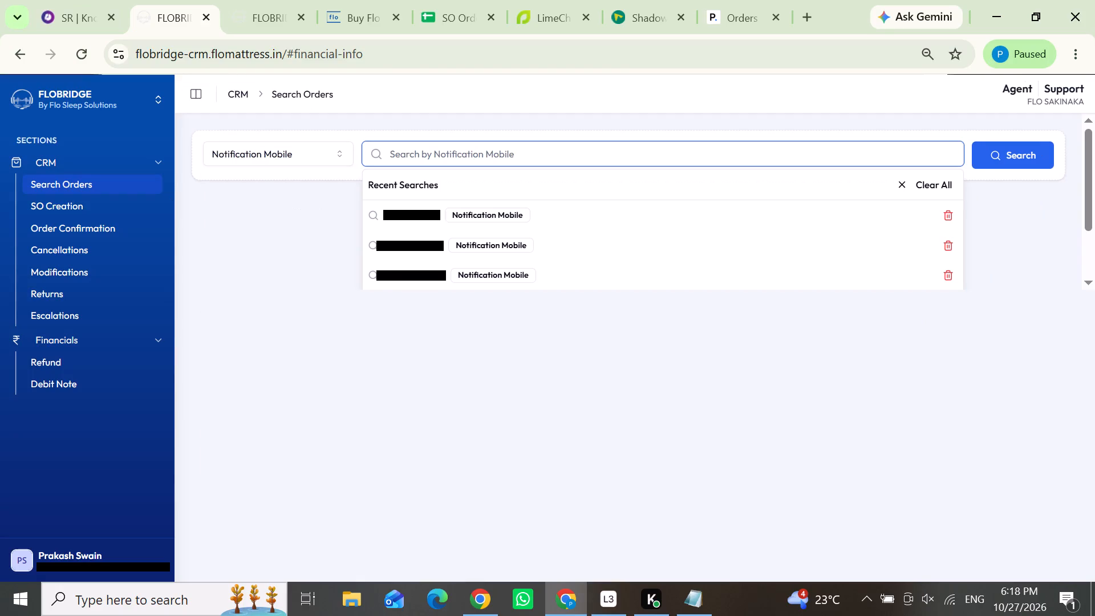
{"action": "key", "text": "ctrl+v"}
{"action": "left_click", "coordinate": [1037, 152]}
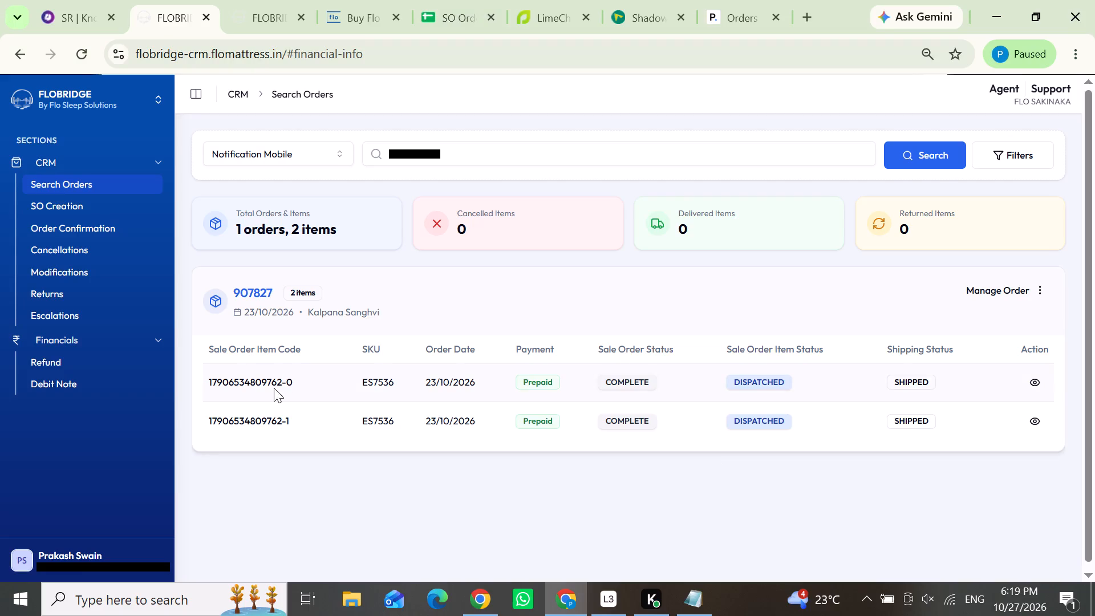
{"action": "double_click", "coordinate": [262, 286]}
{"action": "key", "text": "ctrl+c"}
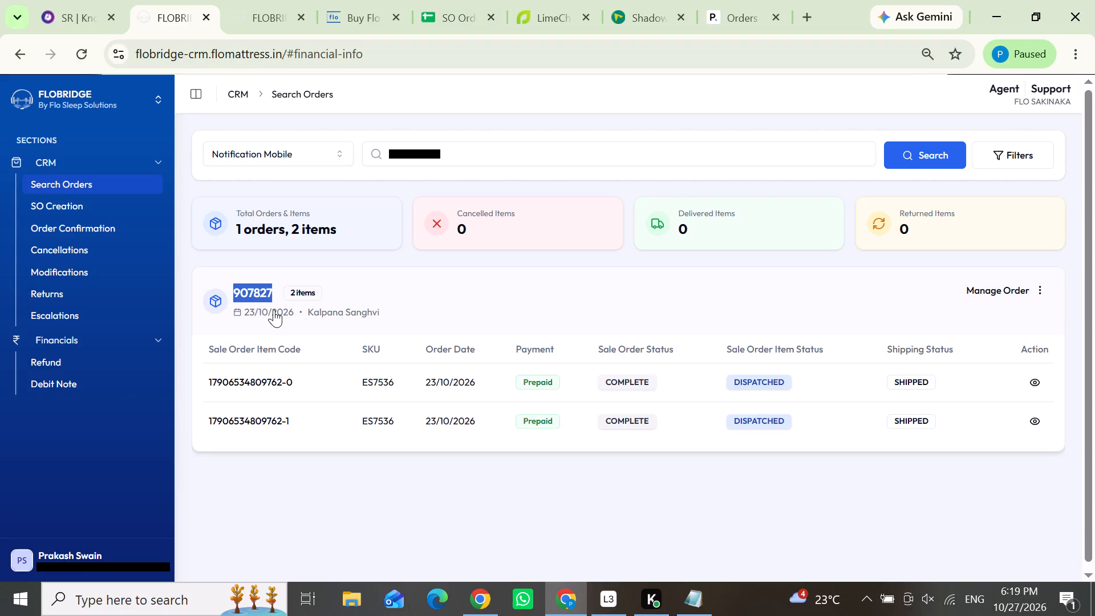
{"action": "left_click", "coordinate": [999, 282]}
{"action": "left_click", "coordinate": [980, 410]}
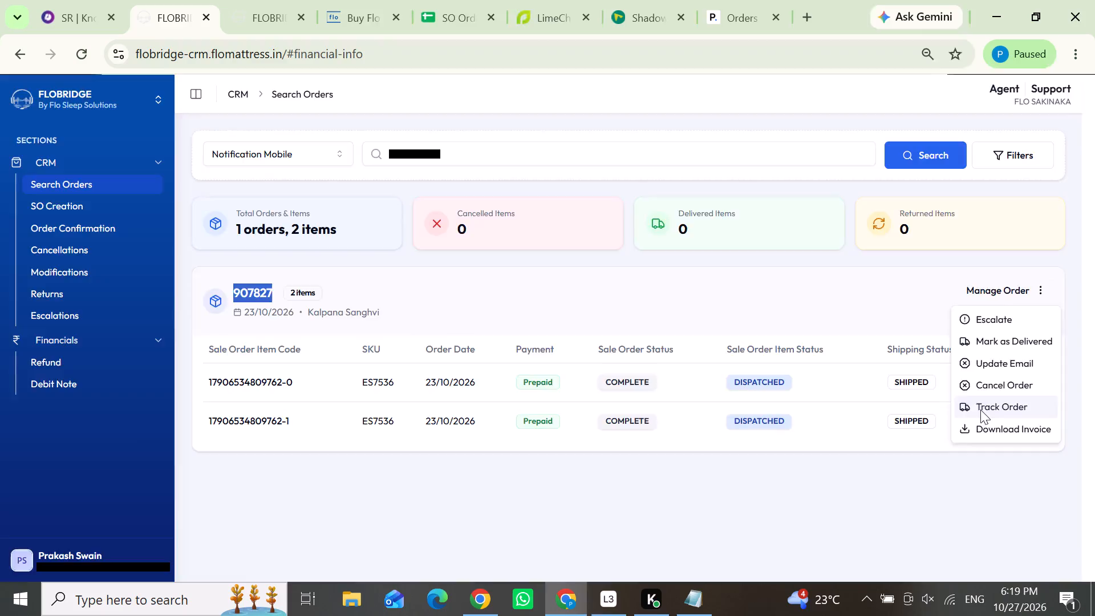
{"action": "left_click", "coordinate": [639, 327]}
{"action": "left_click", "coordinate": [564, 357]}
{"action": "left_click", "coordinate": [549, 362]}
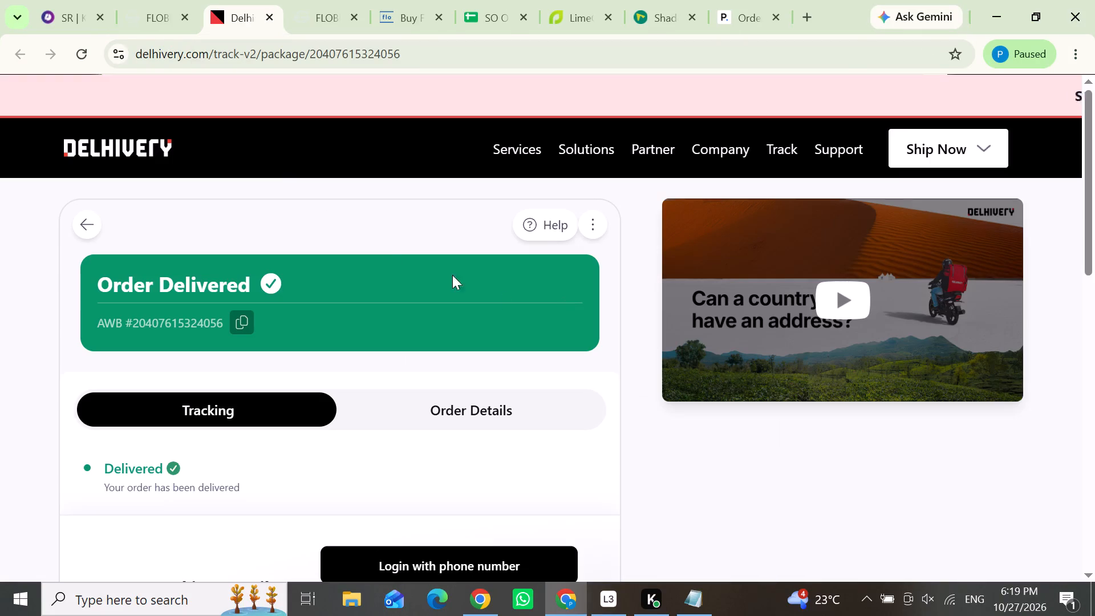
{"action": "left_click", "coordinate": [156, 14]}
{"action": "left_click", "coordinate": [549, 323]}
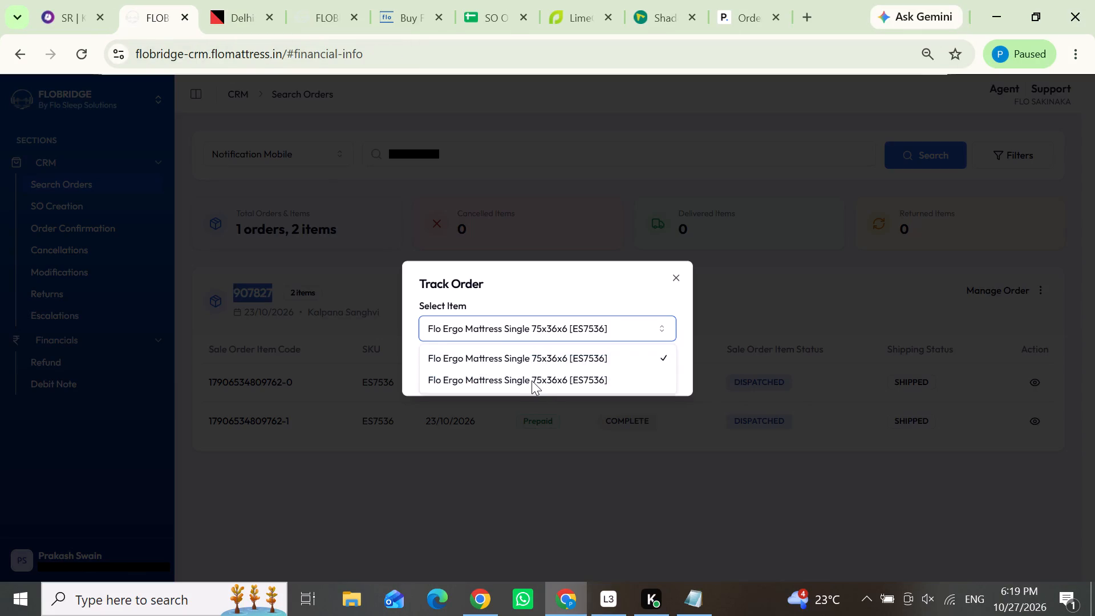
{"action": "left_click", "coordinate": [532, 380]}
{"action": "left_click", "coordinate": [532, 370]}
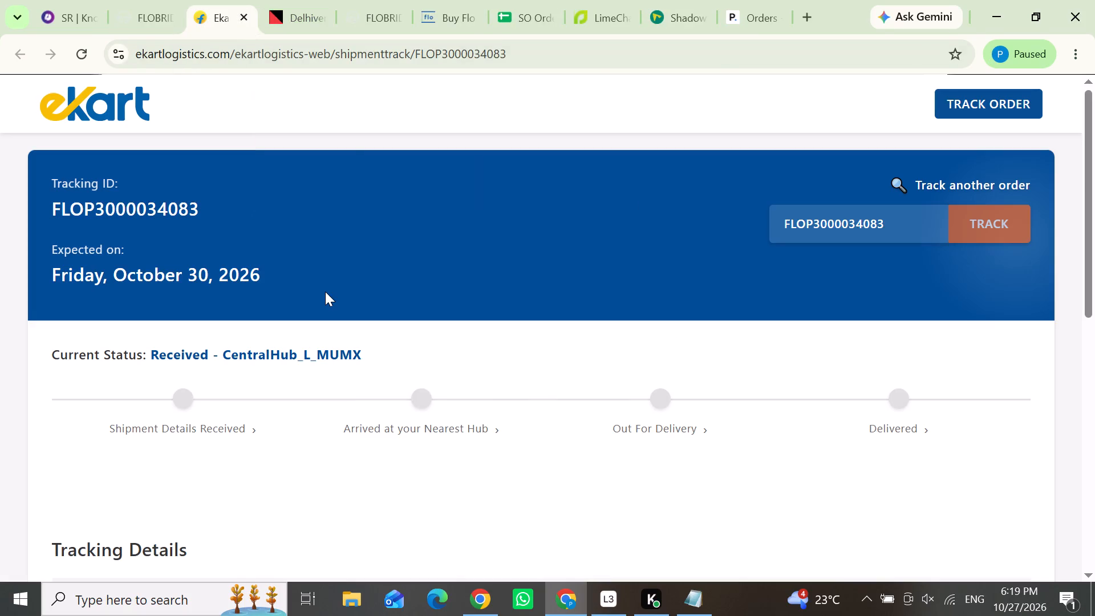
{"action": "left_click", "coordinate": [155, 19]}
{"action": "left_click", "coordinate": [249, 271]}
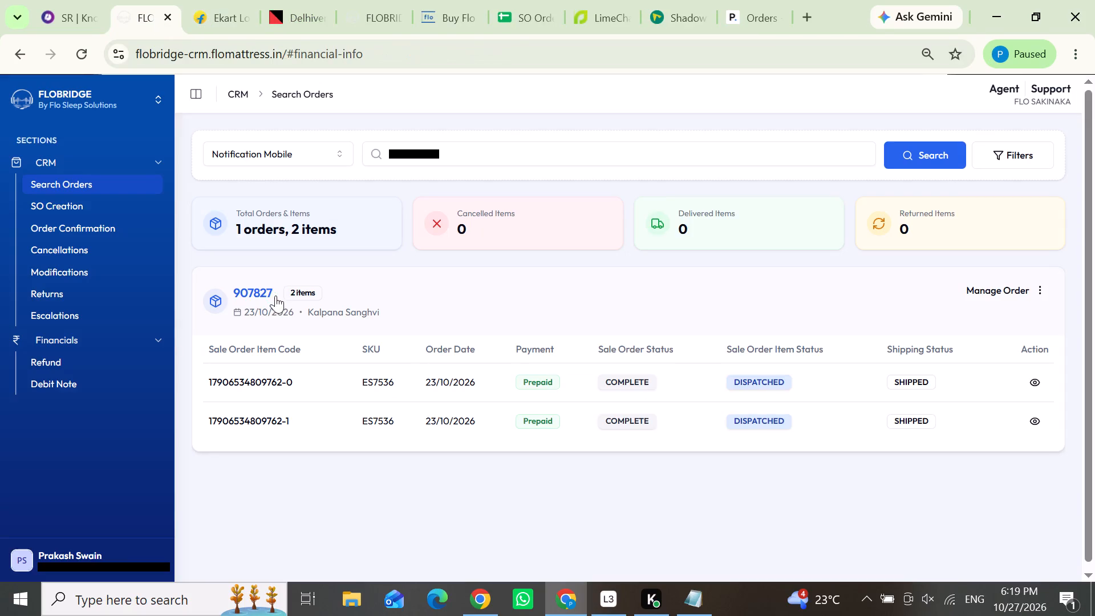
{"action": "left_click_drag", "start_coordinate": [279, 295], "coordinate": [197, 294]}
{"action": "key", "text": "ctrl+c"}
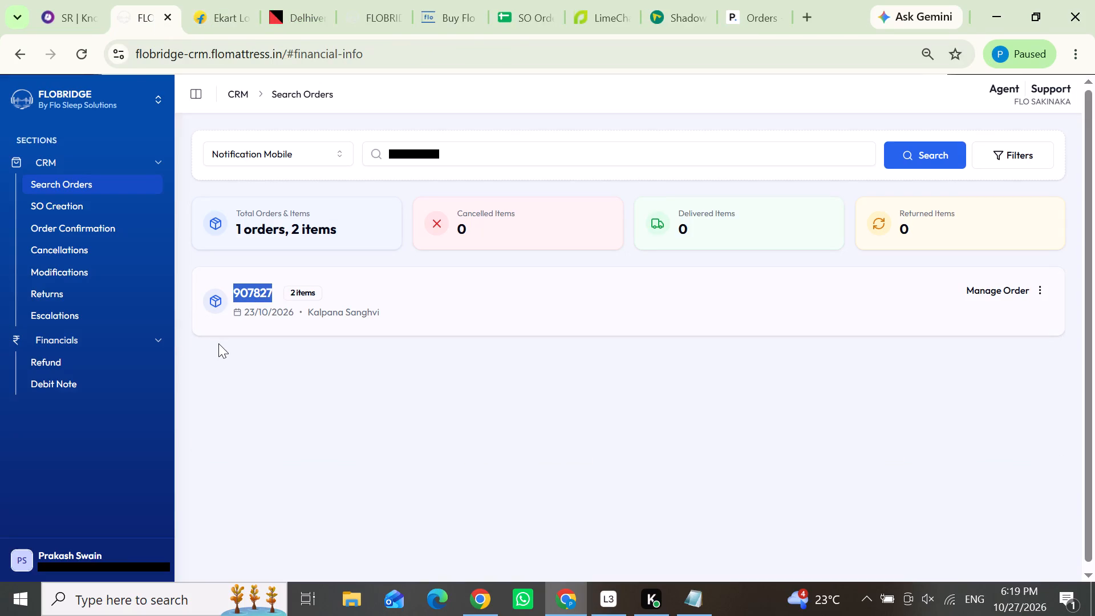
{"action": "left_click", "coordinate": [82, 0]}
{"action": "left_click", "coordinate": [157, 472]}
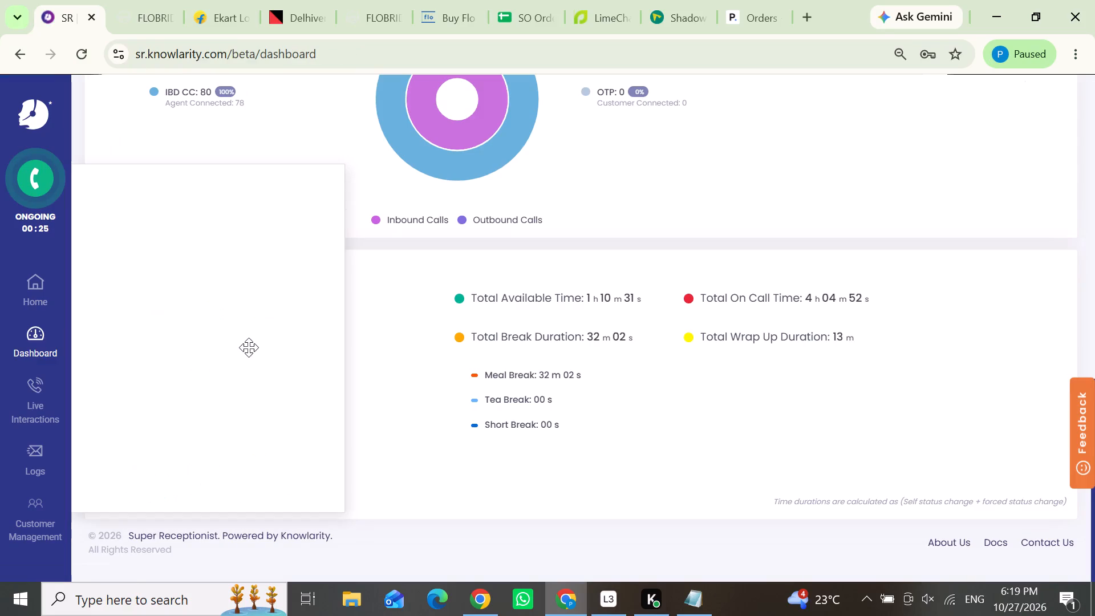
{"action": "scroll", "coordinate": [229, 363], "scroll_direction": "down", "scroll_amount": 1}
{"action": "left_click", "coordinate": [178, 410]}
{"action": "left_click_drag", "start_coordinate": [190, 451], "coordinate": [190, 465]}
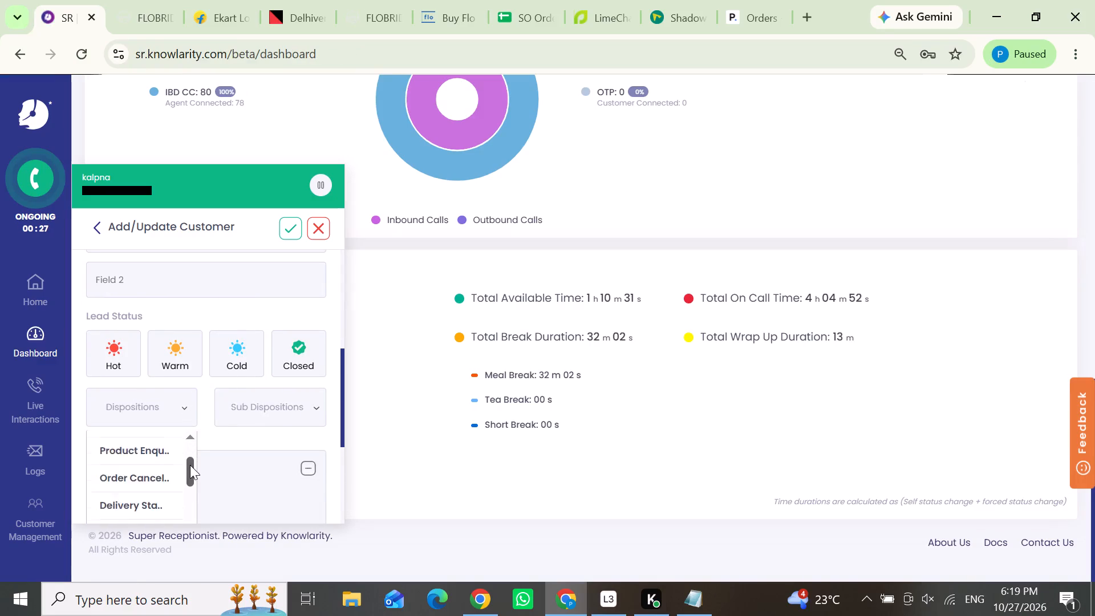
{"action": "left_click_drag", "start_coordinate": [190, 465], "coordinate": [189, 469]}
{"action": "left_click", "coordinate": [155, 477]}
{"action": "left_click", "coordinate": [154, 488]}
{"action": "key", "text": "ctrl+v"}
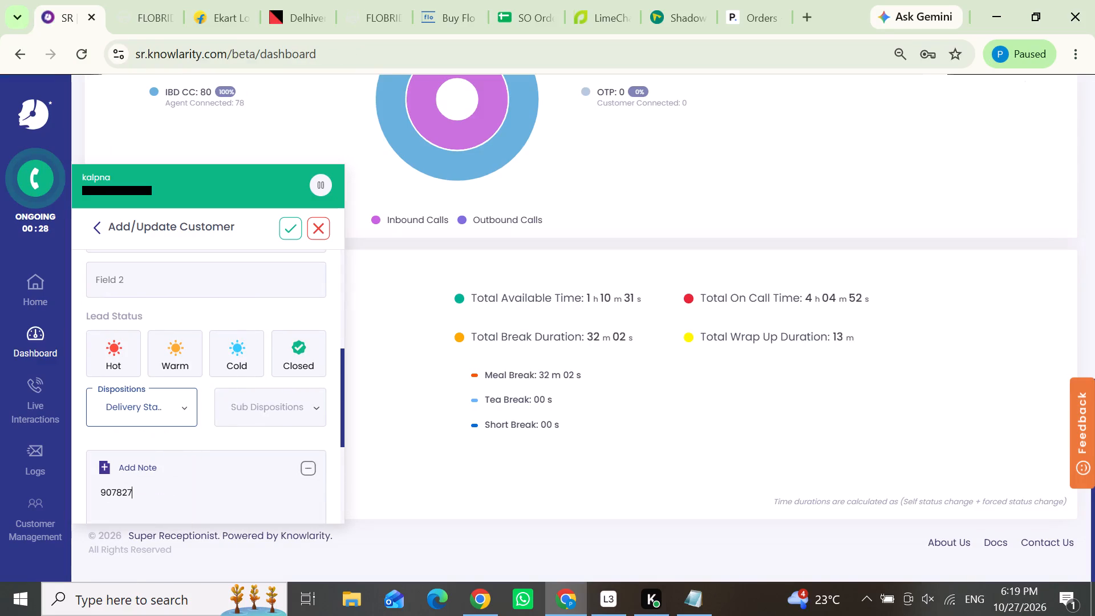
{"action": "left_click", "coordinate": [283, 228]}
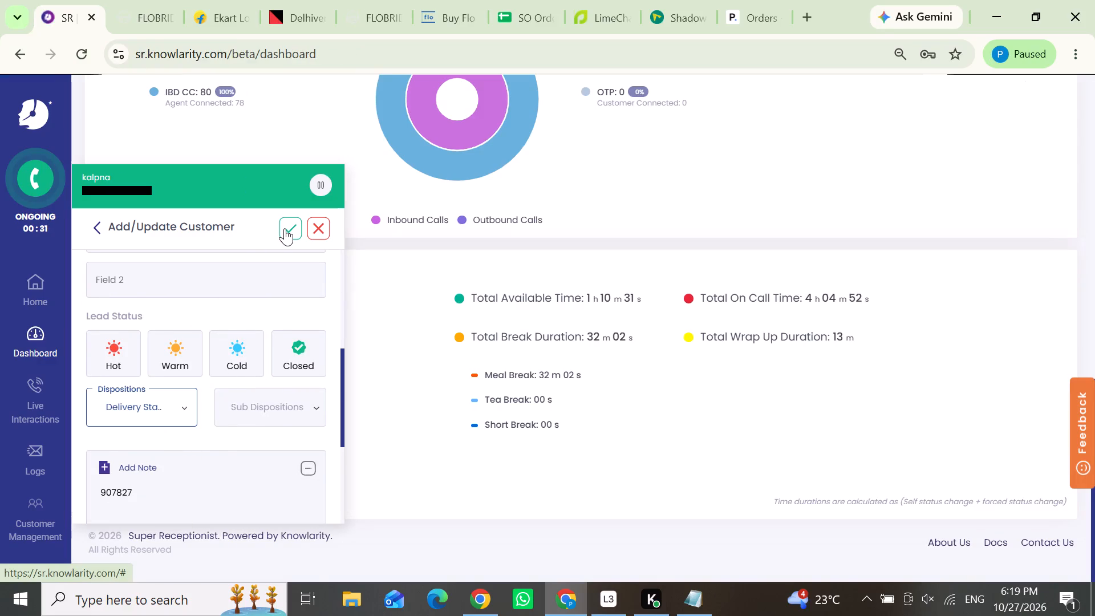
{"action": "left_click", "coordinate": [296, 9]}
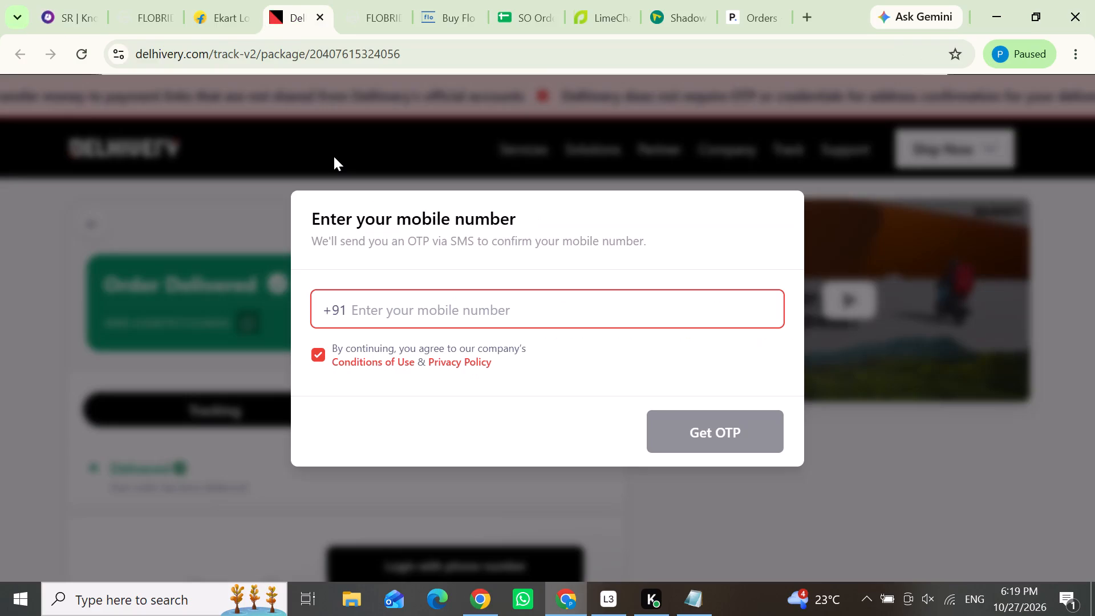
{"action": "left_click", "coordinate": [222, 13]}
{"action": "scroll", "coordinate": [474, 321], "scroll_direction": "down", "scroll_amount": 3}
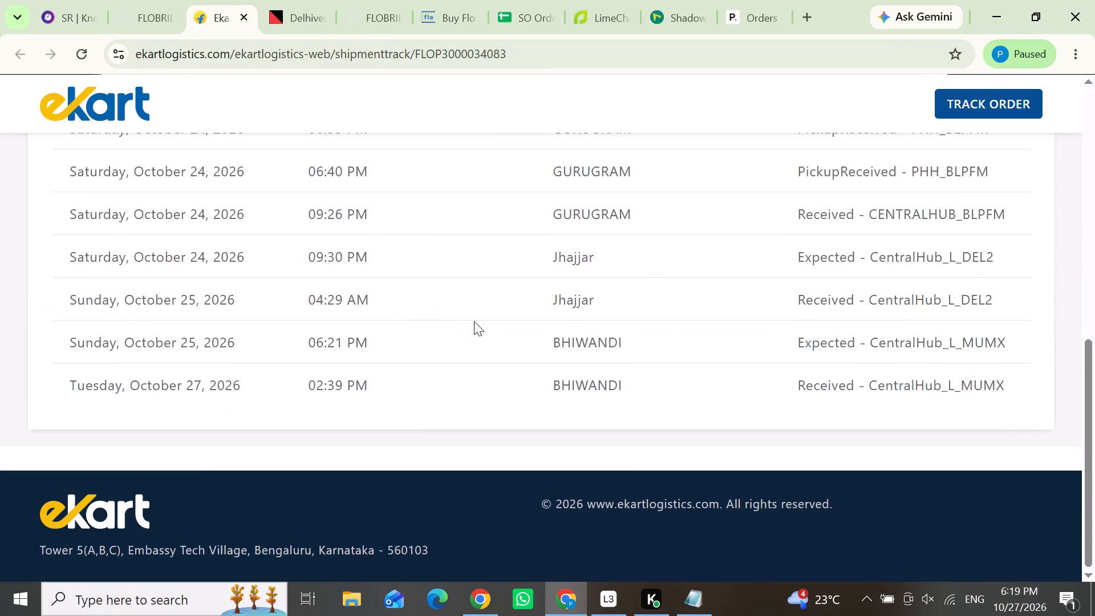
{"action": "left_click_drag", "start_coordinate": [1094, 430], "coordinate": [1068, 201]}
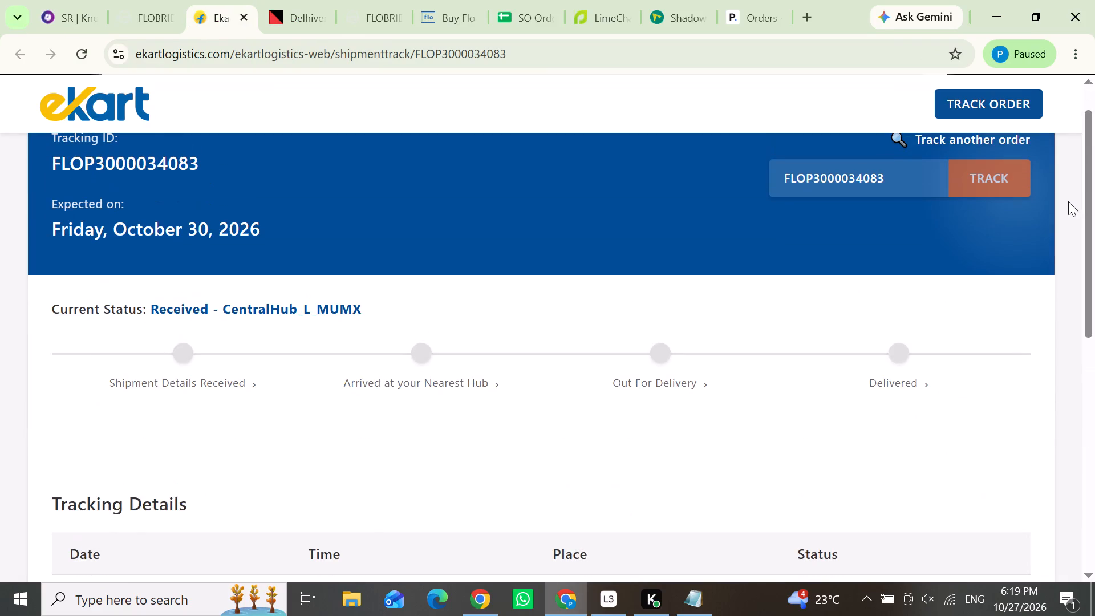
{"action": "left_click", "coordinate": [308, 17]}
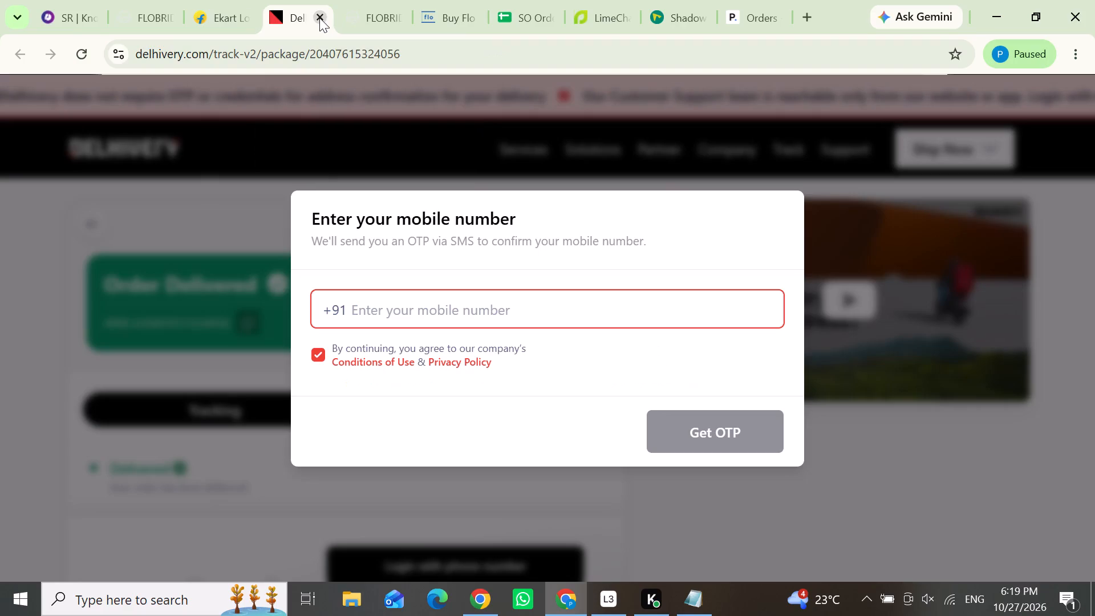
{"action": "left_click", "coordinate": [319, 18]}
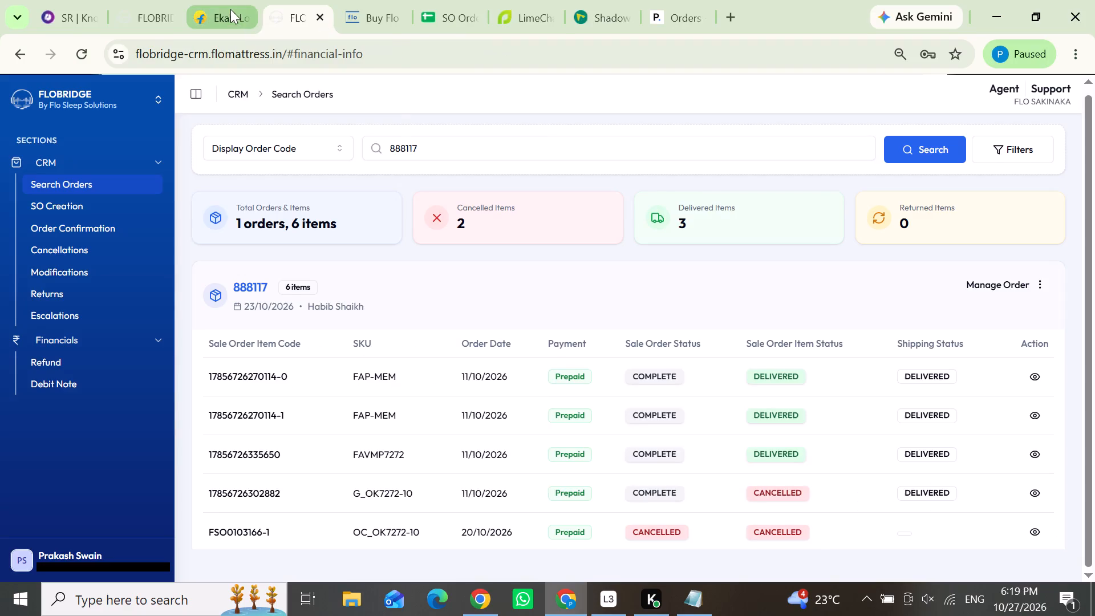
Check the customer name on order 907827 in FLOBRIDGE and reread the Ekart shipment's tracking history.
{"action": "left_click", "coordinate": [120, 0]}
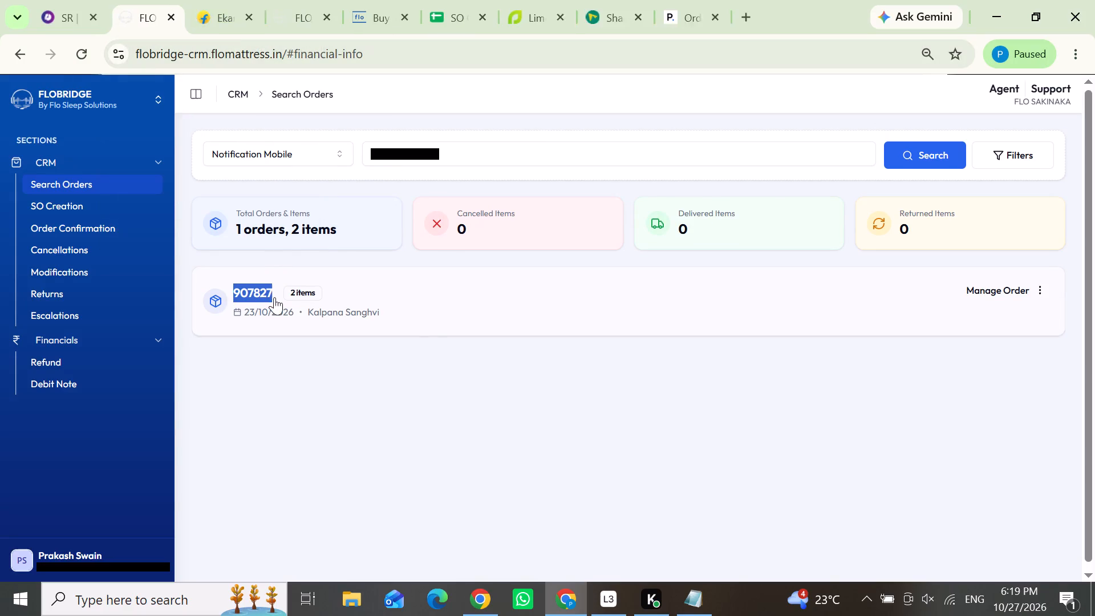
{"action": "left_click", "coordinate": [428, 311]}
{"action": "left_click", "coordinate": [420, 319]}
{"action": "left_click_drag", "start_coordinate": [383, 316], "coordinate": [366, 316]}
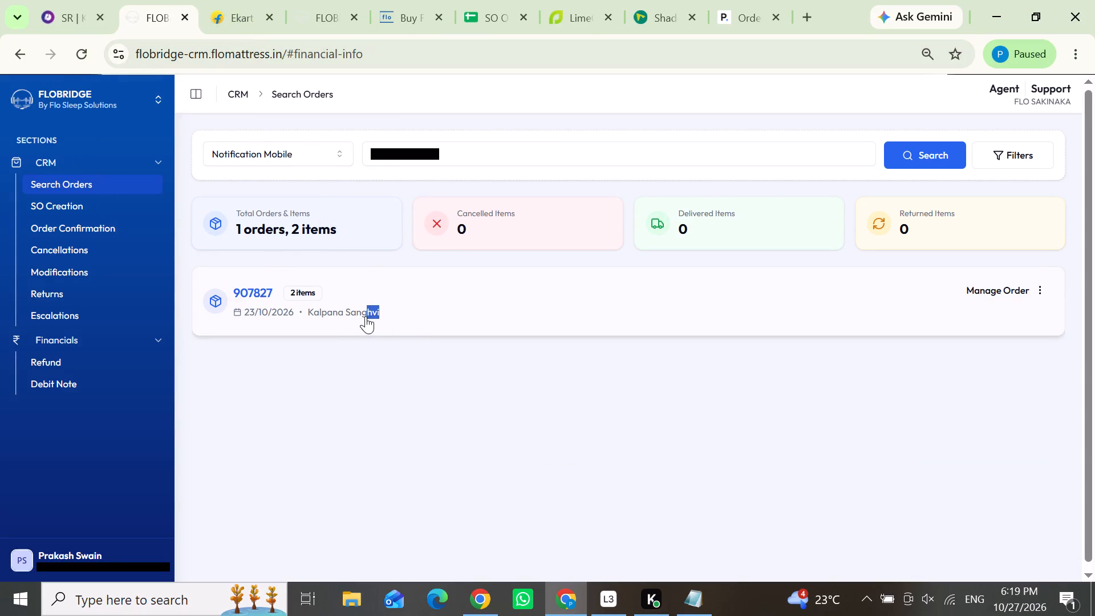
{"action": "left_click_drag", "start_coordinate": [366, 316], "coordinate": [348, 316]}
{"action": "left_click", "coordinate": [211, 16]}
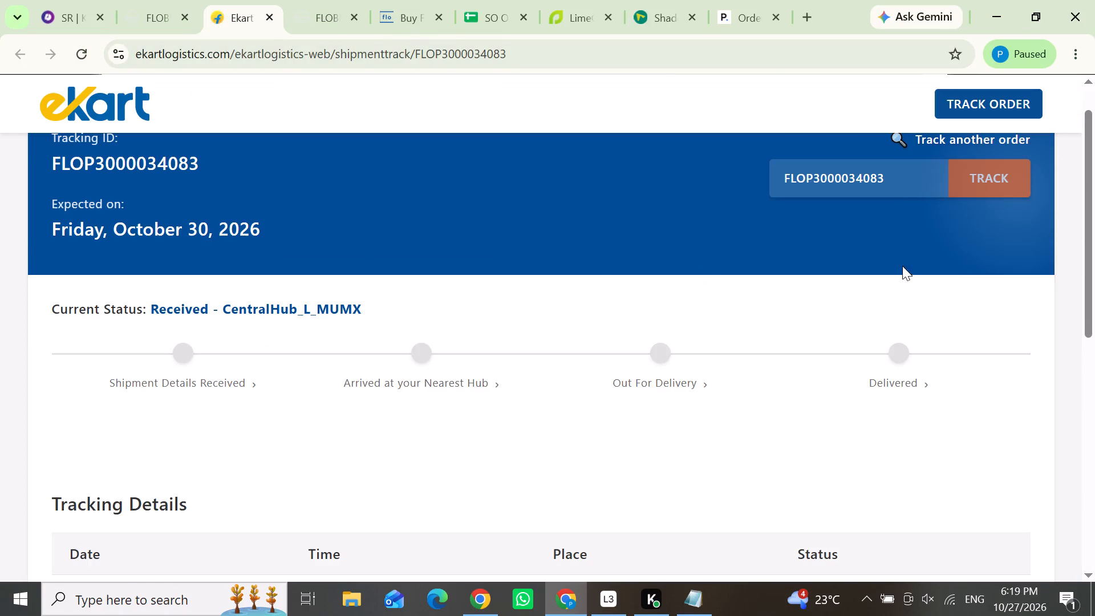
{"action": "left_click_drag", "start_coordinate": [1094, 218], "coordinate": [1074, 423]}
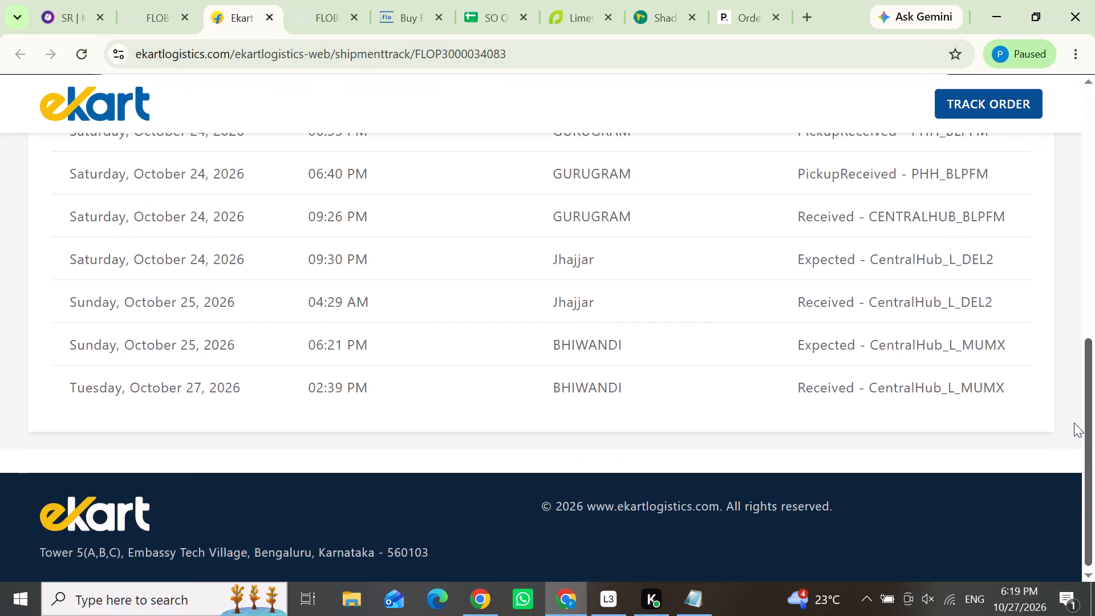
{"action": "left_click_drag", "start_coordinate": [1074, 423], "coordinate": [1066, 378]}
{"action": "left_click", "coordinate": [143, 20]}
{"action": "left_click", "coordinate": [494, 373]}
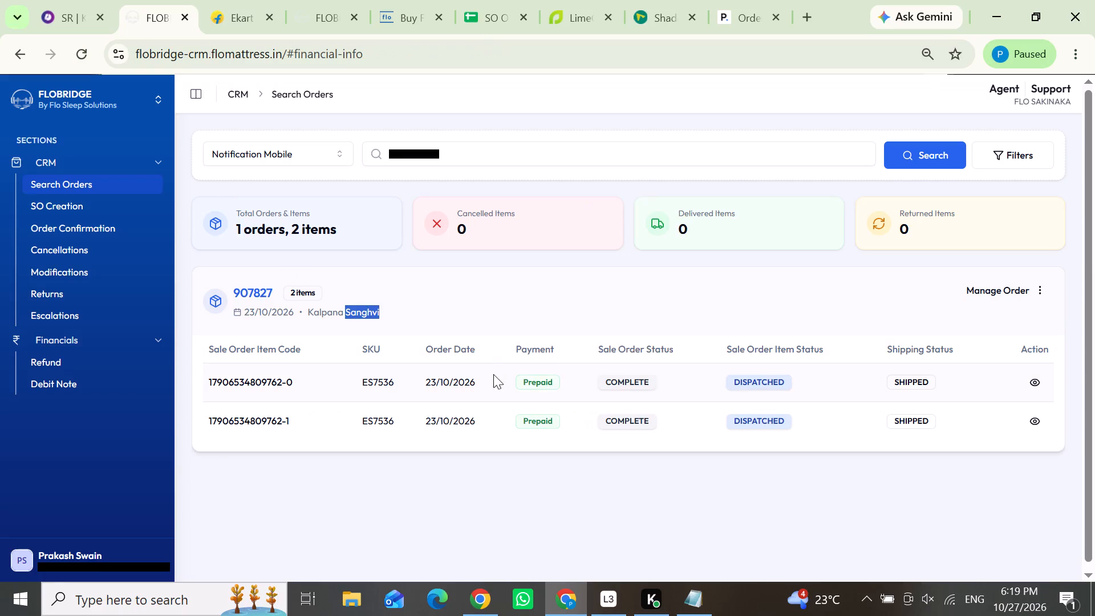
{"action": "left_click_drag", "start_coordinate": [486, 379], "coordinate": [422, 380]}
{"action": "left_click", "coordinate": [417, 404]}
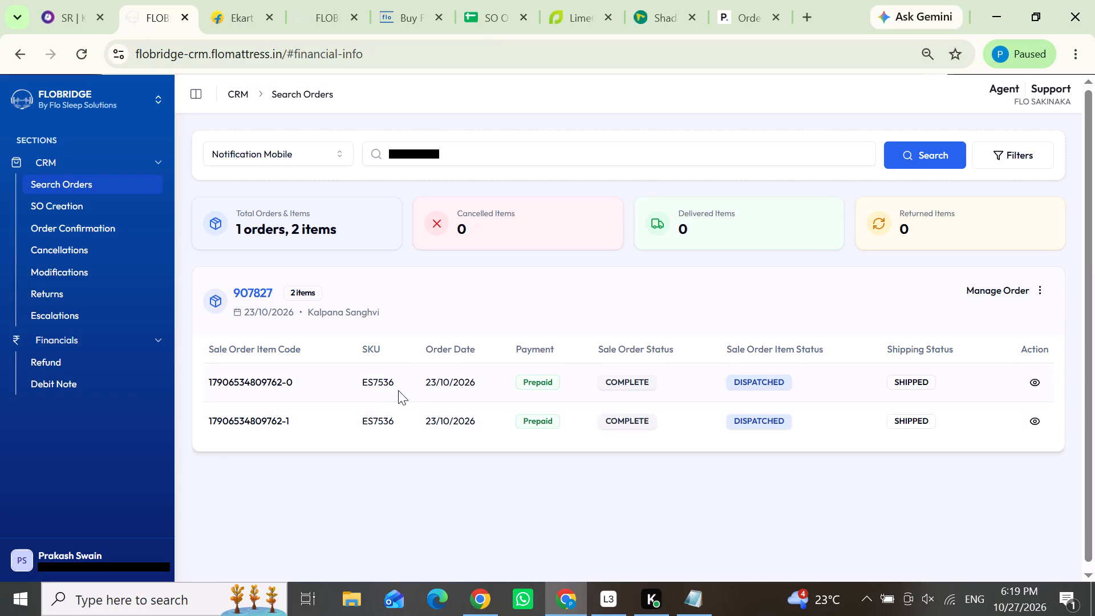
{"action": "left_click_drag", "start_coordinate": [396, 384], "coordinate": [373, 384]}
{"action": "left_click", "coordinate": [367, 398]}
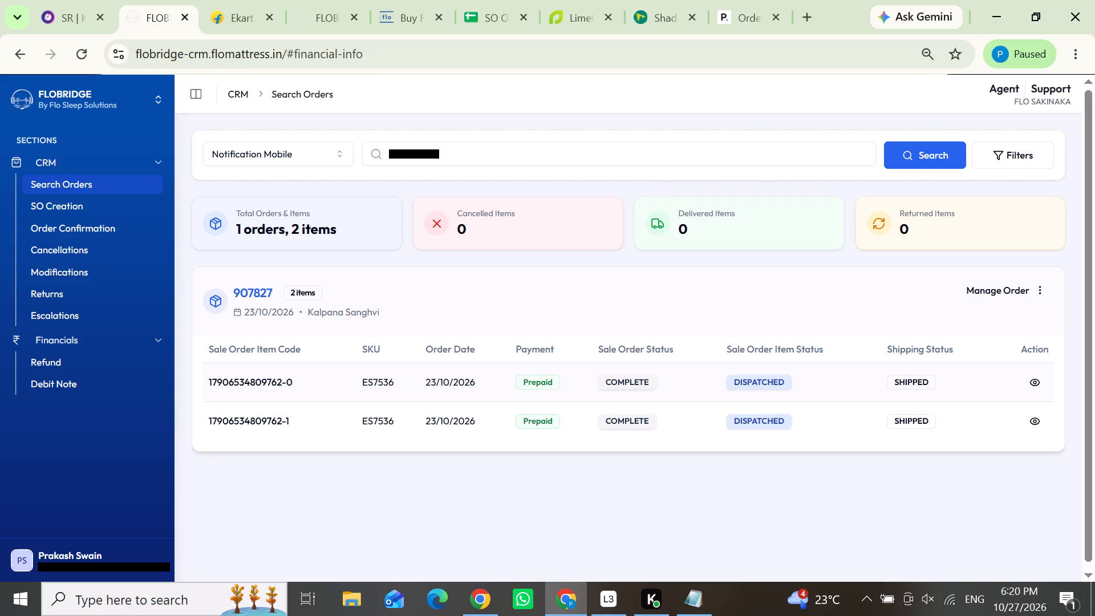
{"action": "left_click_drag", "start_coordinate": [372, 380], "coordinate": [368, 379]}
{"action": "left_click_drag", "start_coordinate": [368, 379], "coordinate": [358, 377]}
{"action": "left_click", "coordinate": [339, 400]}
{"action": "left_click_drag", "start_coordinate": [399, 419], "coordinate": [373, 418]}
{"action": "left_click", "coordinate": [375, 441]}
{"action": "left_click_drag", "start_coordinate": [374, 420], "coordinate": [348, 419]}
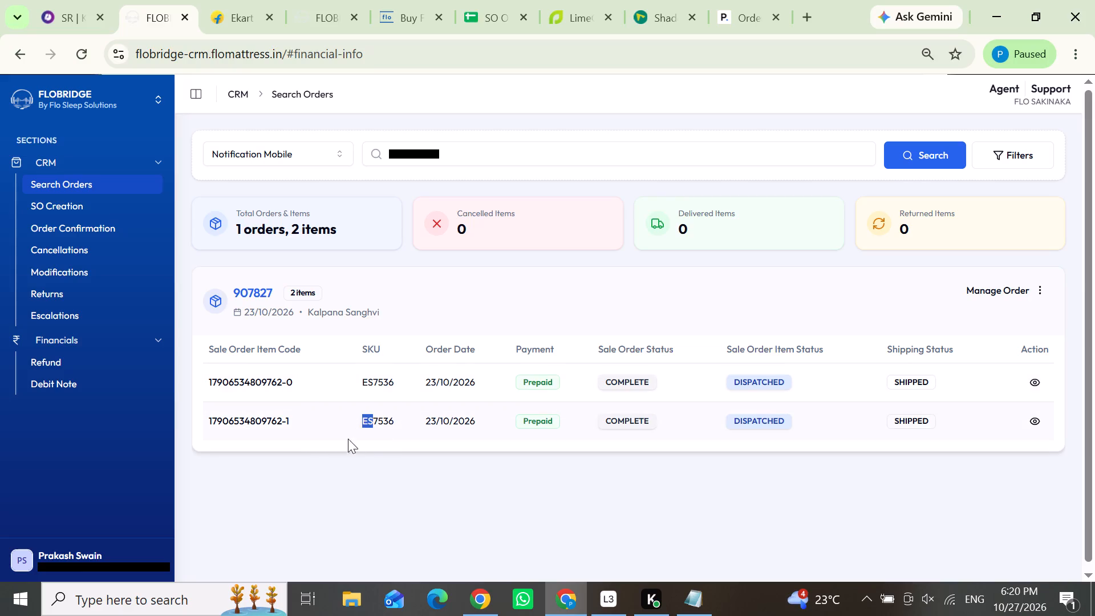
{"action": "left_click", "coordinate": [349, 444]}
{"action": "left_click_drag", "start_coordinate": [400, 422], "coordinate": [375, 423]}
{"action": "left_click", "coordinate": [375, 442]}
{"action": "left_click_drag", "start_coordinate": [373, 419], "coordinate": [348, 421]}
{"action": "left_click", "coordinate": [395, 445]}
{"action": "left_click", "coordinate": [1039, 421]}
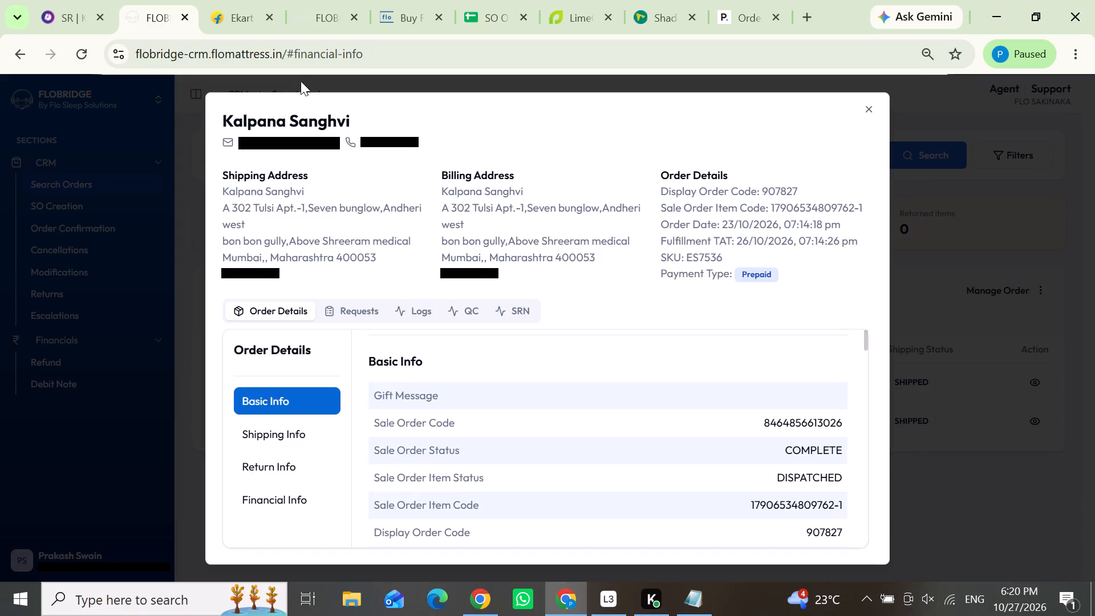
{"action": "left_click", "coordinate": [239, 0]}
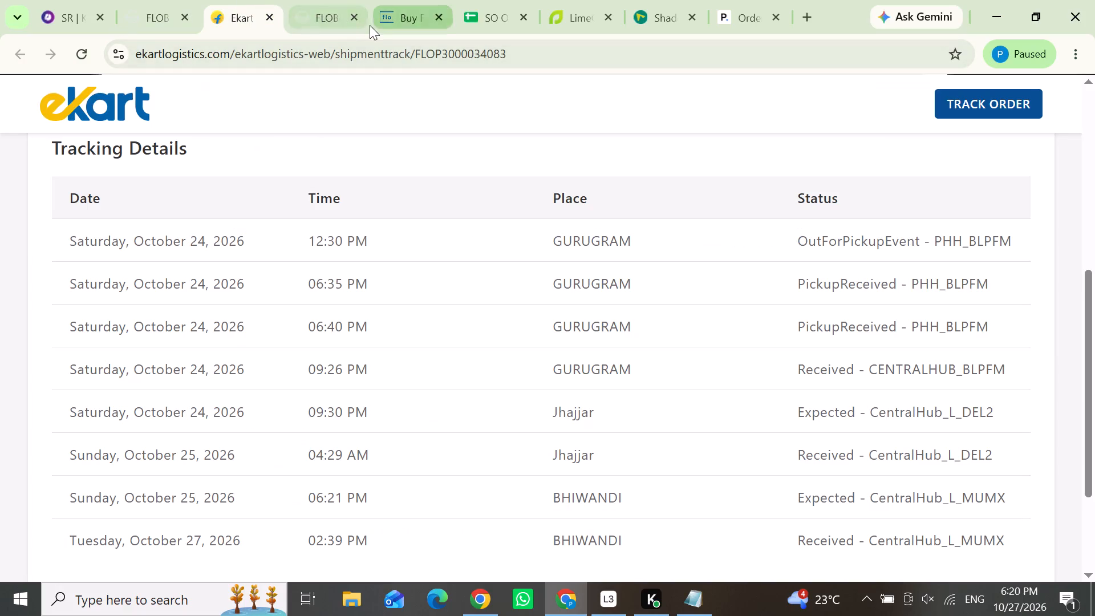
{"action": "left_click", "coordinate": [165, 17]}
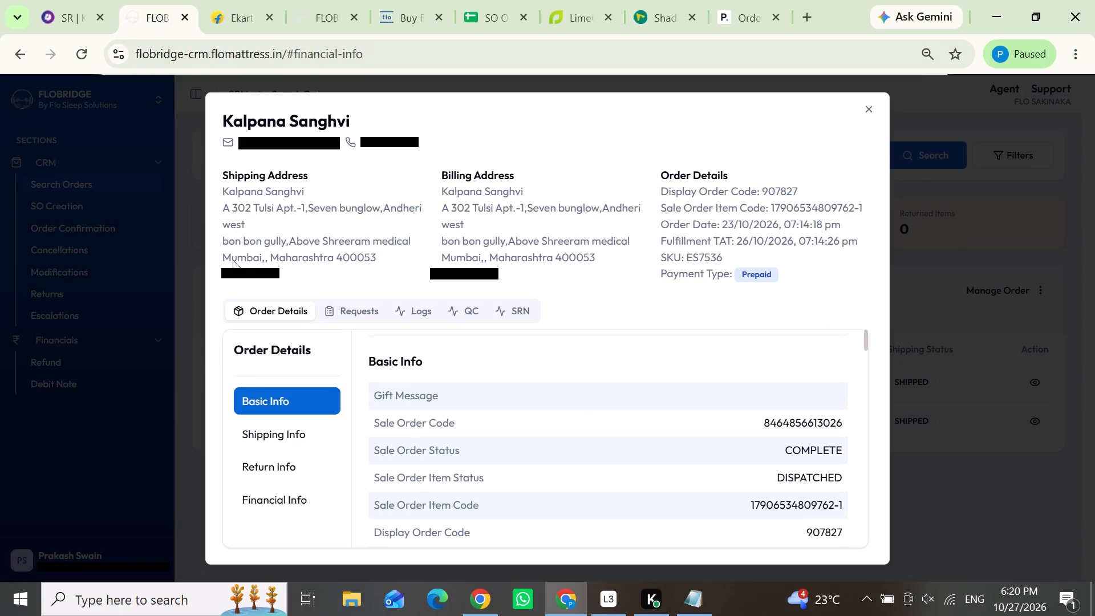
{"action": "left_click", "coordinate": [939, 321]}
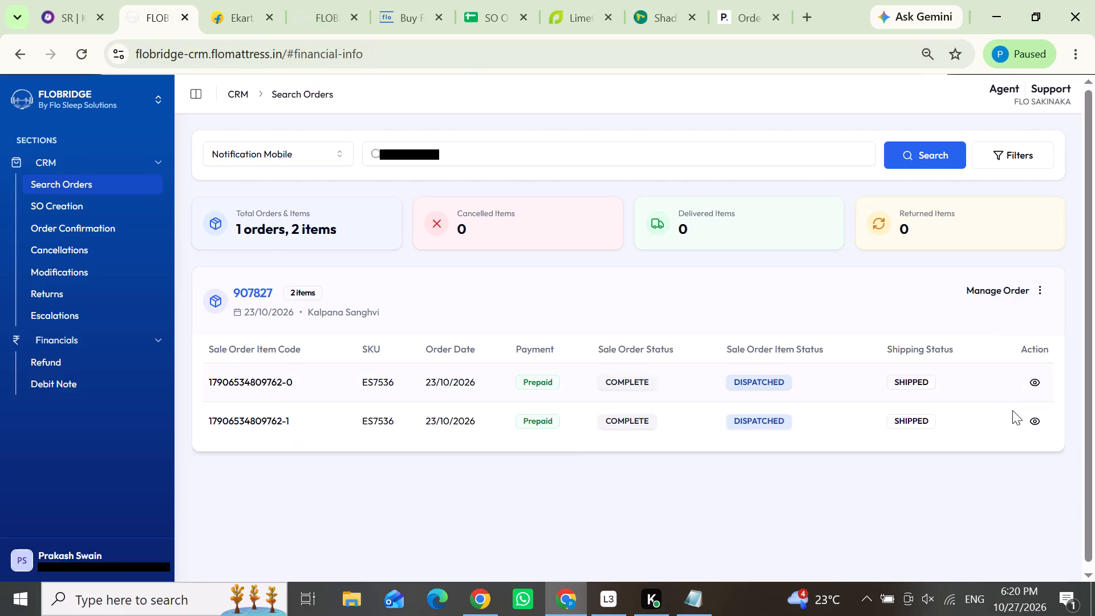
{"action": "left_click", "coordinate": [1021, 417]}
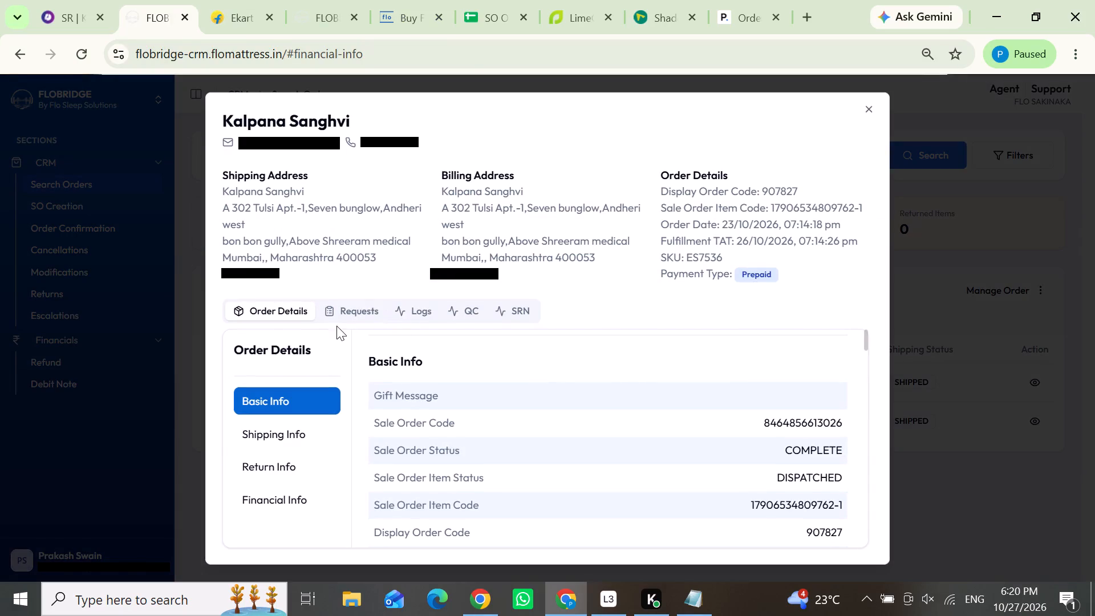
{"action": "scroll", "coordinate": [580, 417], "scroll_direction": "down", "scroll_amount": 3}
{"action": "left_click", "coordinate": [1078, 383]}
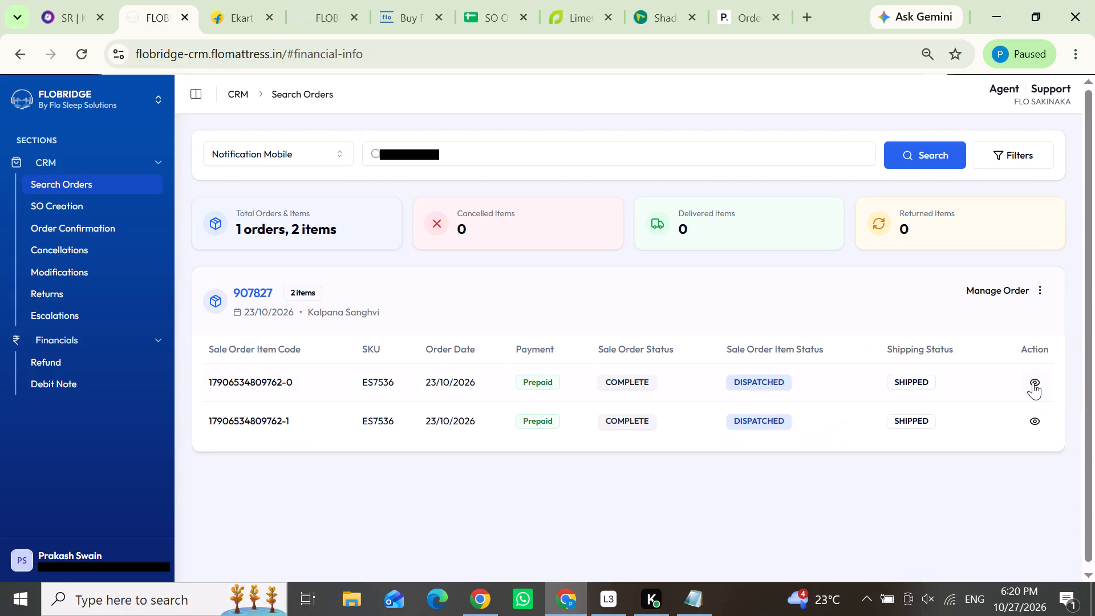
{"action": "left_click", "coordinate": [1032, 381]}
{"action": "scroll", "coordinate": [569, 427], "scroll_direction": "down", "scroll_amount": 3}
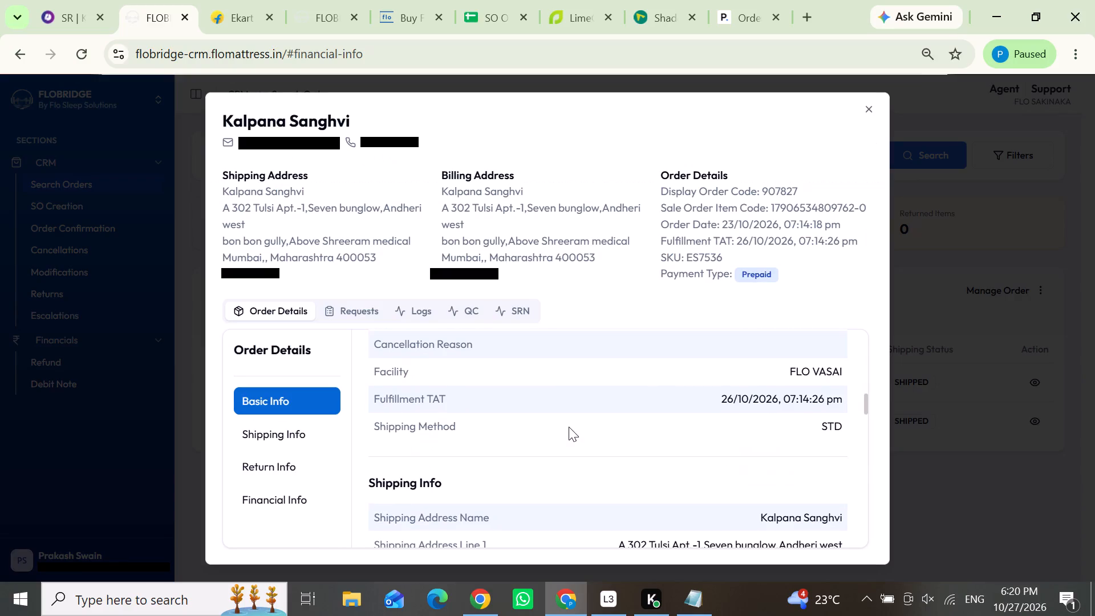
{"action": "left_click", "coordinate": [943, 379]}
{"action": "left_click", "coordinate": [1031, 414]}
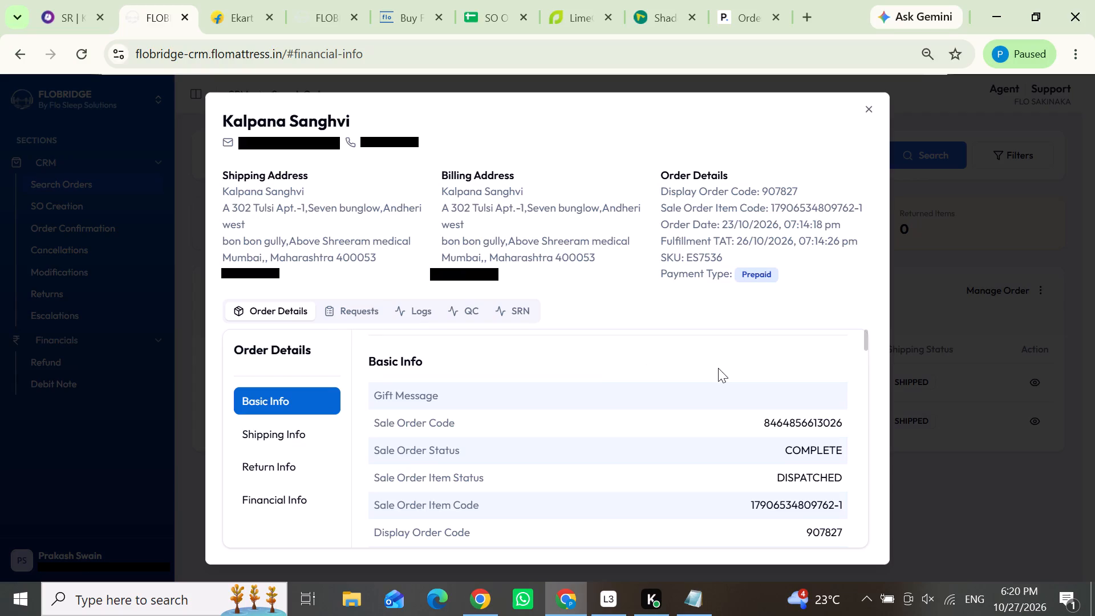
{"action": "left_click", "coordinate": [1029, 332]}
{"action": "left_click", "coordinate": [267, 14]}
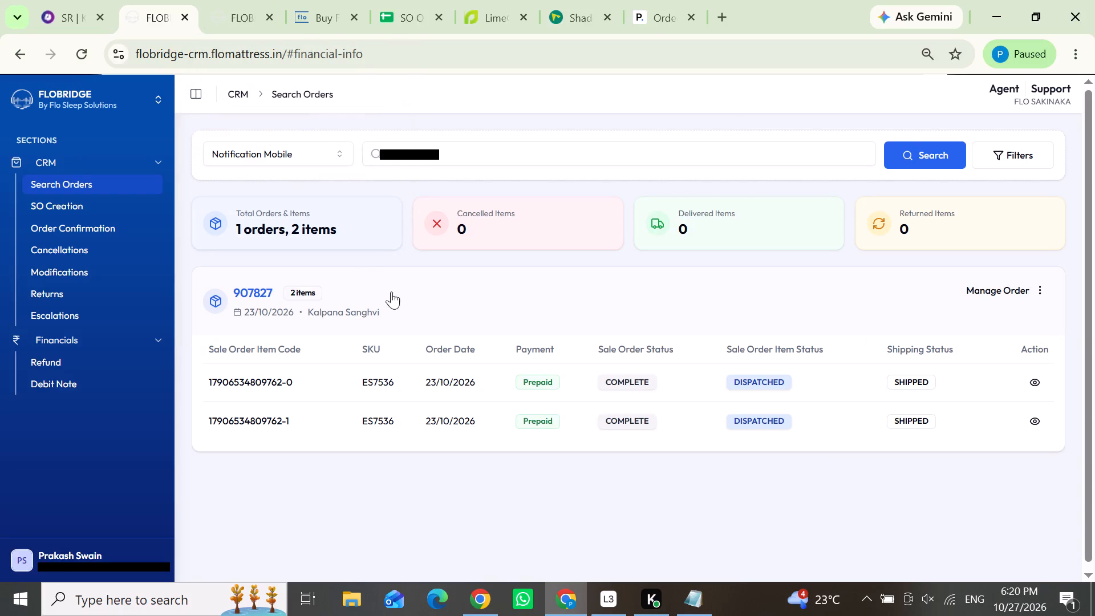
{"action": "left_click", "coordinate": [411, 308]}
Examine the available, on-call, break and wrap-up durations on the Knowlarity dashboard during the ongoing call.
{"action": "left_click", "coordinate": [70, 21]}
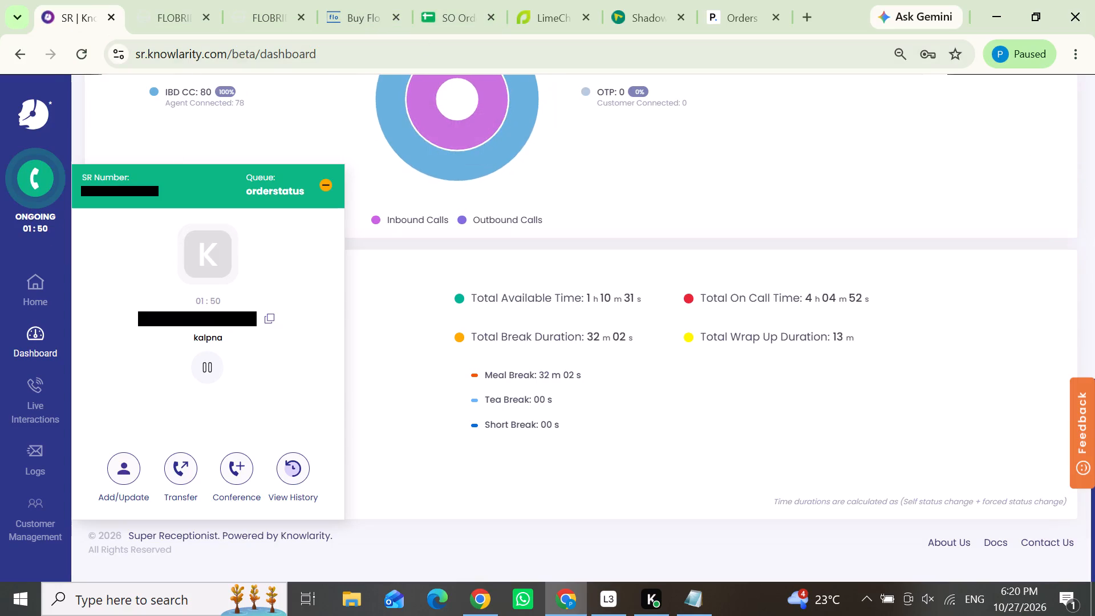
{"action": "left_click_drag", "start_coordinate": [597, 90], "coordinate": [737, 116]}
{"action": "left_click", "coordinate": [717, 315]}
{"action": "left_click_drag", "start_coordinate": [468, 299], "coordinate": [896, 361]}
{"action": "left_click", "coordinate": [677, 410]}
{"action": "left_click_drag", "start_coordinate": [472, 300], "coordinate": [692, 299]}
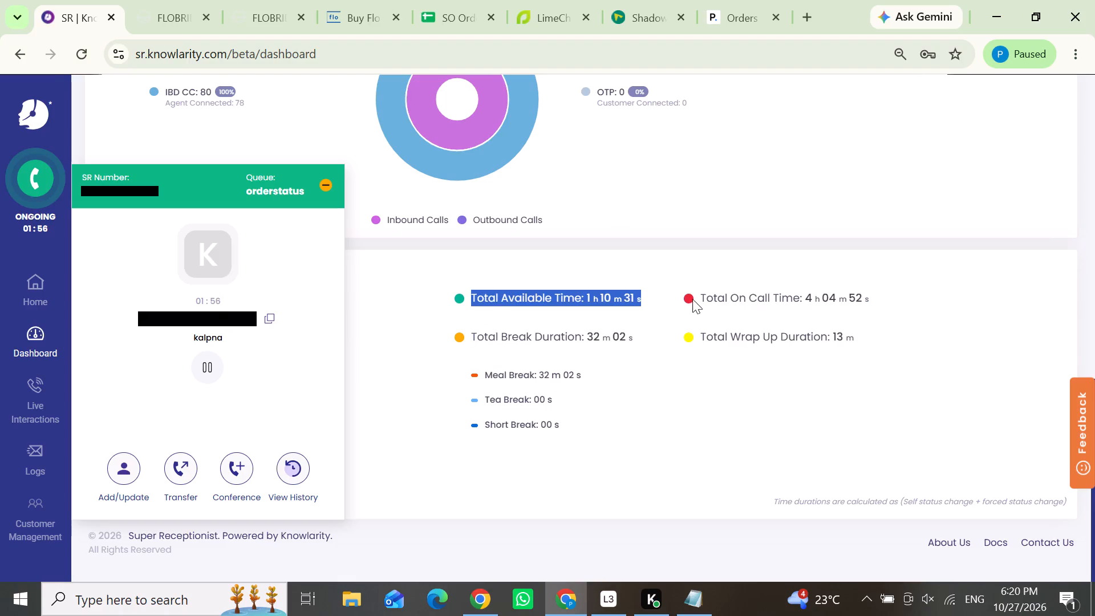
{"action": "left_click_drag", "start_coordinate": [692, 299], "coordinate": [923, 370]}
{"action": "left_click", "coordinate": [714, 404]}
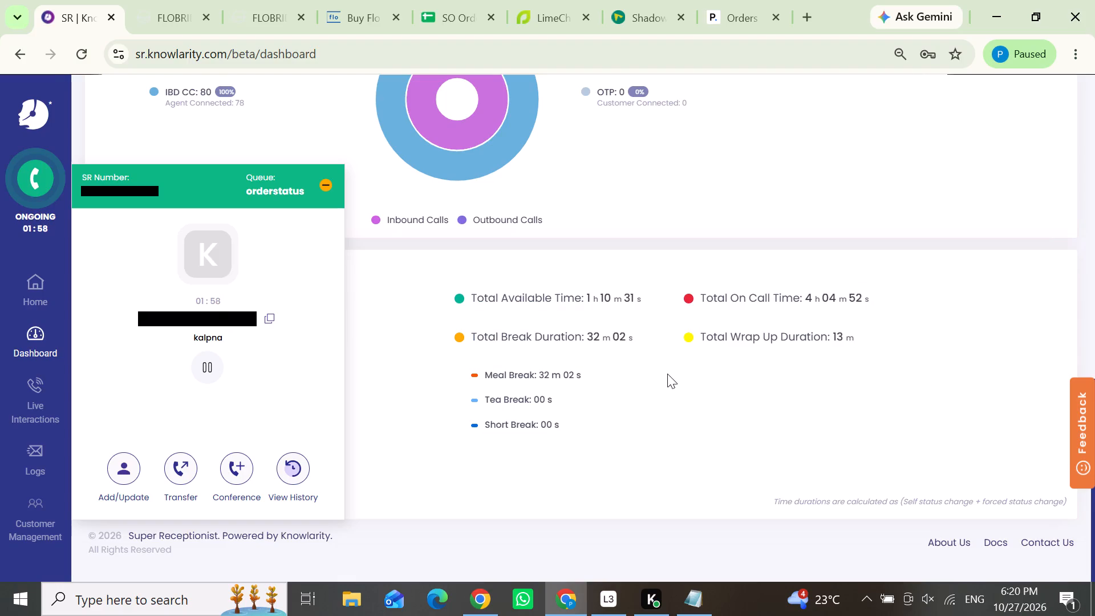
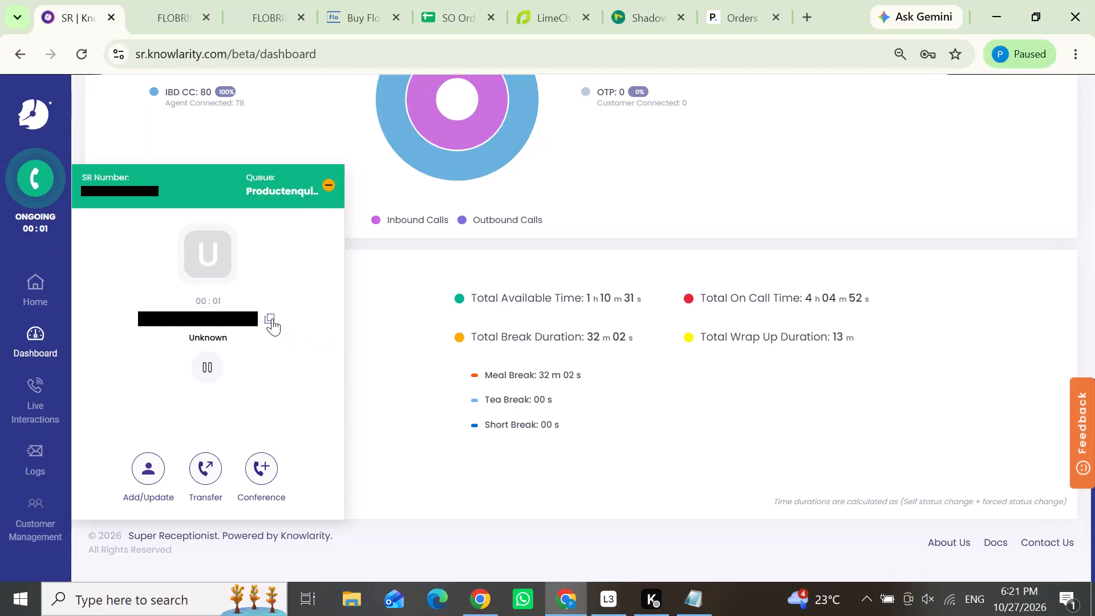
Copy the incoming caller's number from Knowlarity and search FLOBRIDGE orders by Notification Mobile, without the number's country-code prefix.
{"action": "left_click", "coordinate": [271, 316]}
{"action": "left_click", "coordinate": [172, 1]}
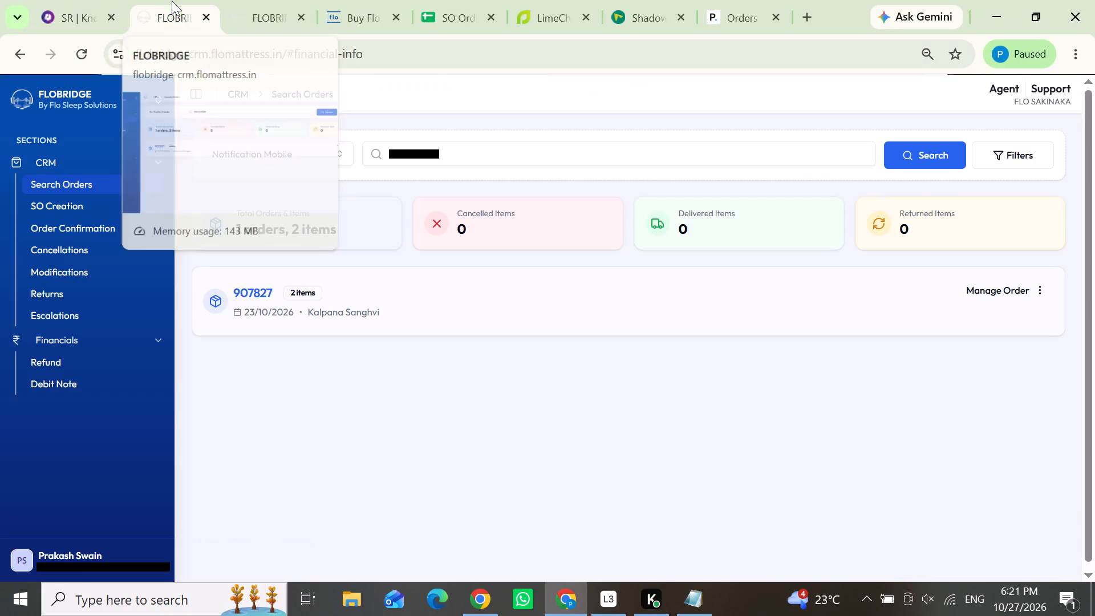
{"action": "left_click_drag", "start_coordinate": [467, 153], "coordinate": [342, 167]}
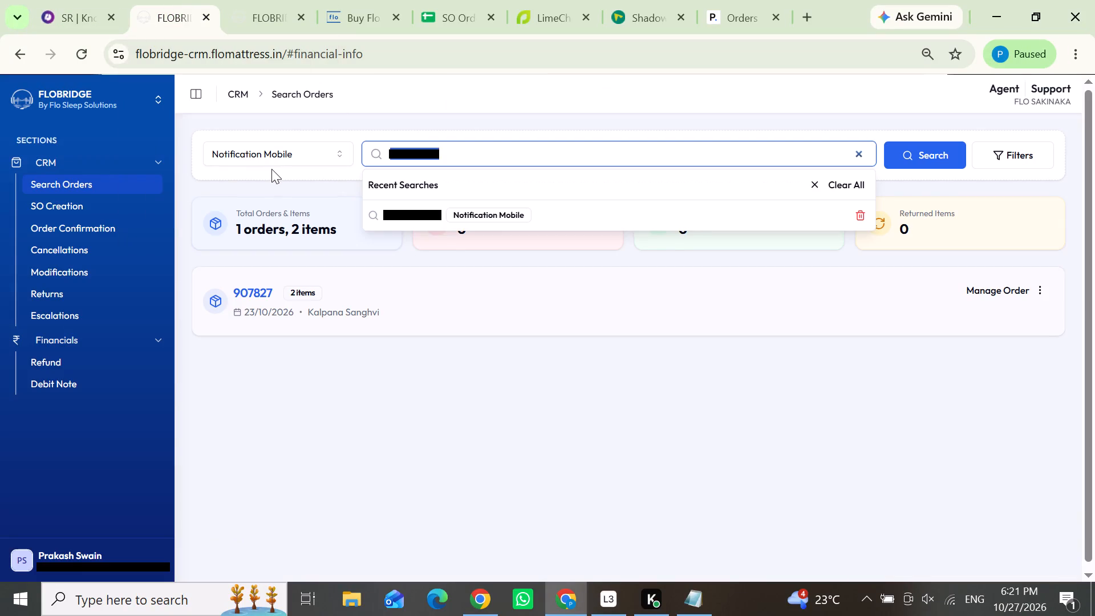
{"action": "key", "text": "ctrl+v"}
{"action": "left_click_drag", "start_coordinate": [402, 150], "coordinate": [370, 152]}
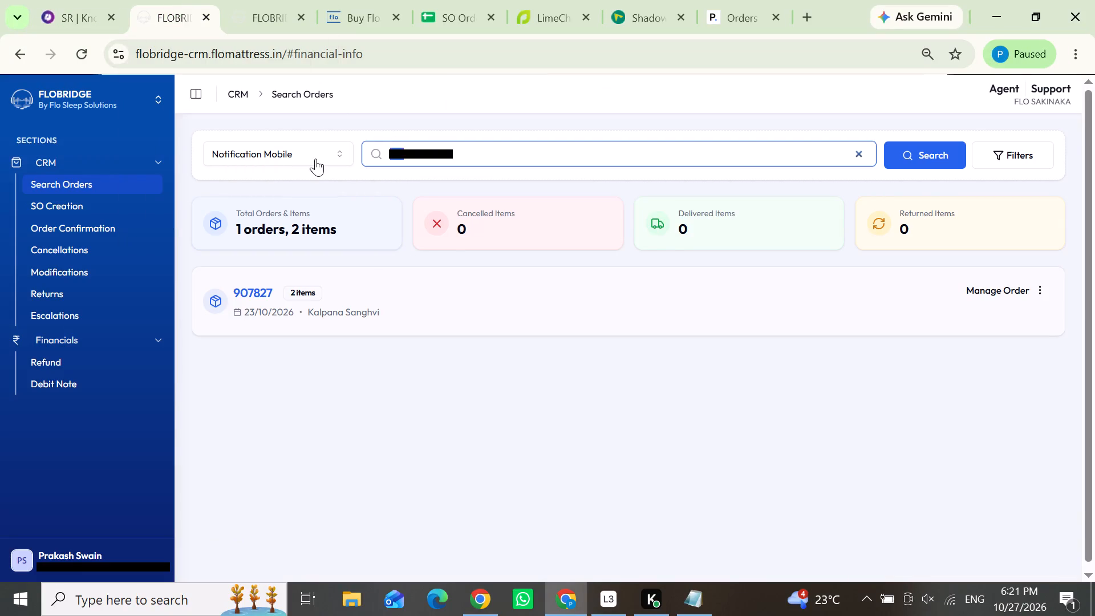
{"action": "key", "text": "BackSpace"}
{"action": "left_click", "coordinate": [921, 168]}
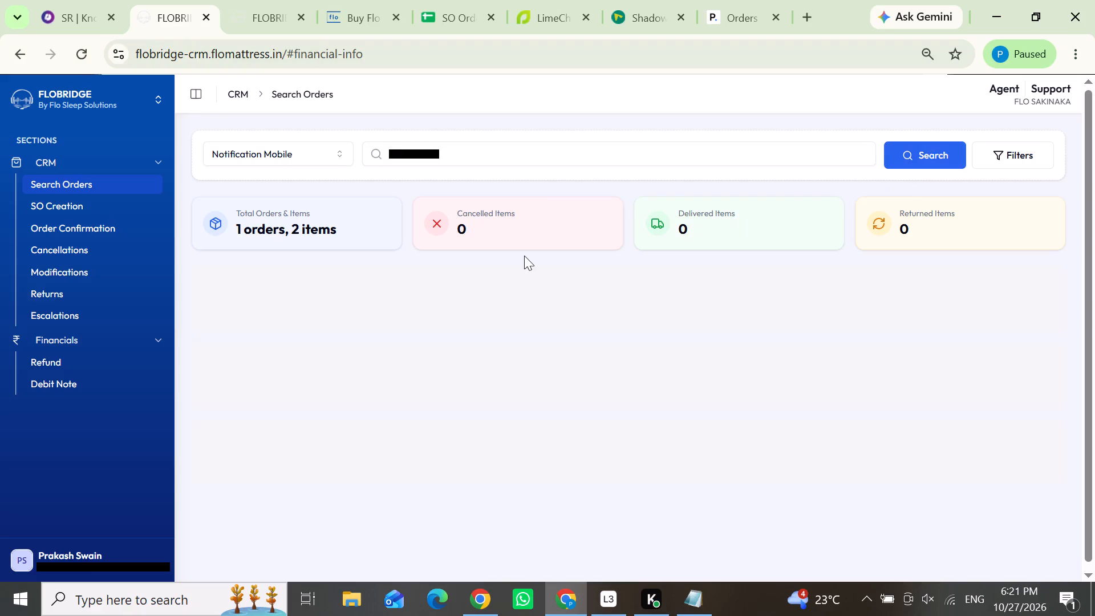
In Knowlarity, set the ongoing caller's disposition to the Product Enquiry option and open the Customer Name for entry.
{"action": "left_click", "coordinate": [64, 22]}
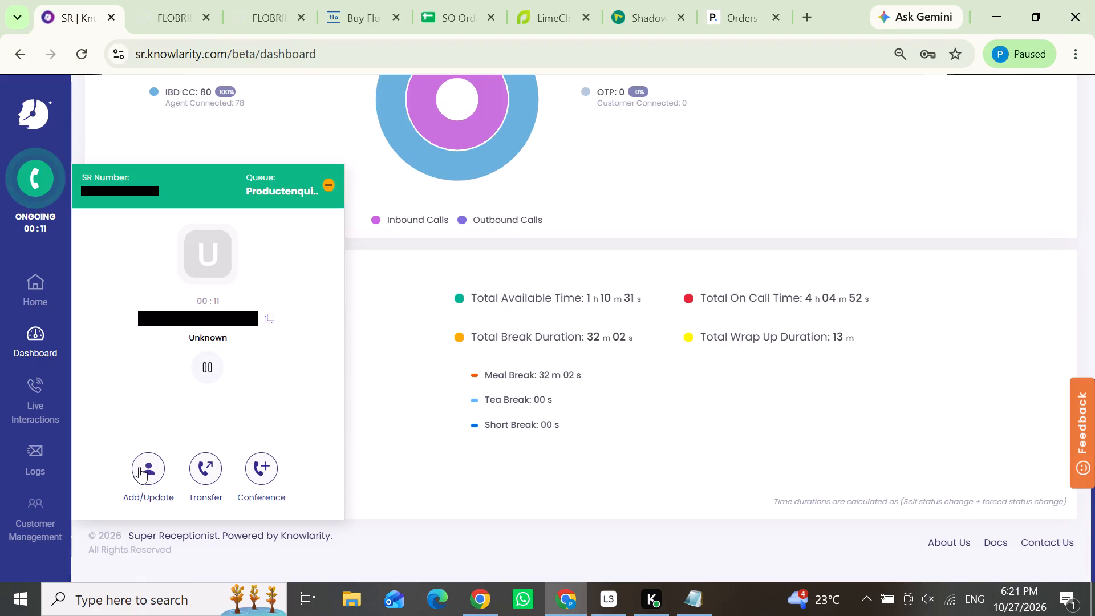
{"action": "left_click", "coordinate": [139, 467]}
{"action": "scroll", "coordinate": [232, 398], "scroll_direction": "down", "scroll_amount": 1}
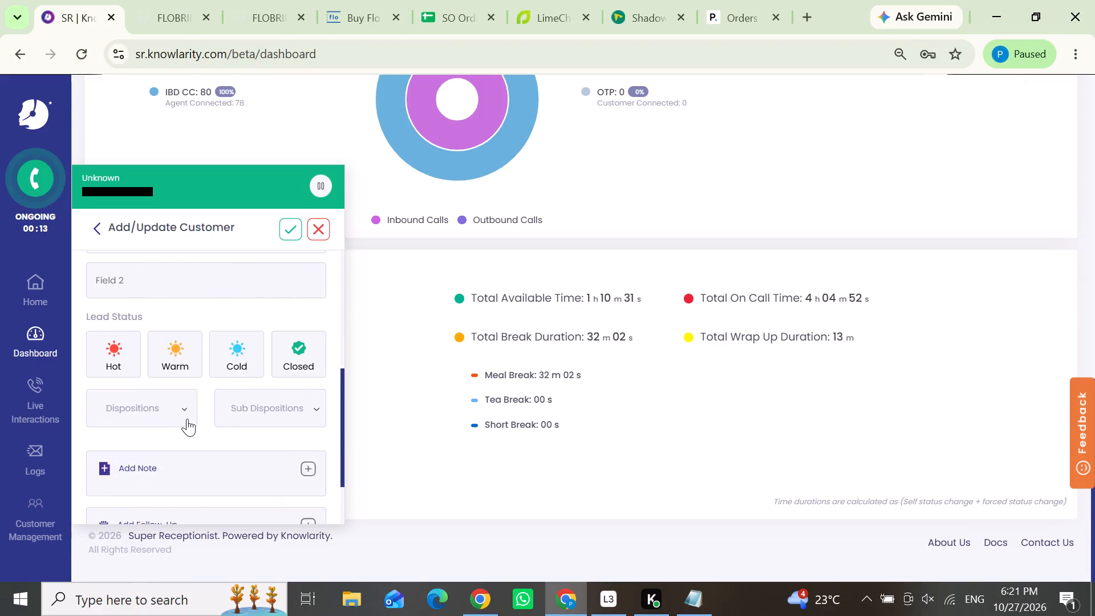
{"action": "left_click", "coordinate": [187, 419]}
{"action": "left_click", "coordinate": [133, 499]}
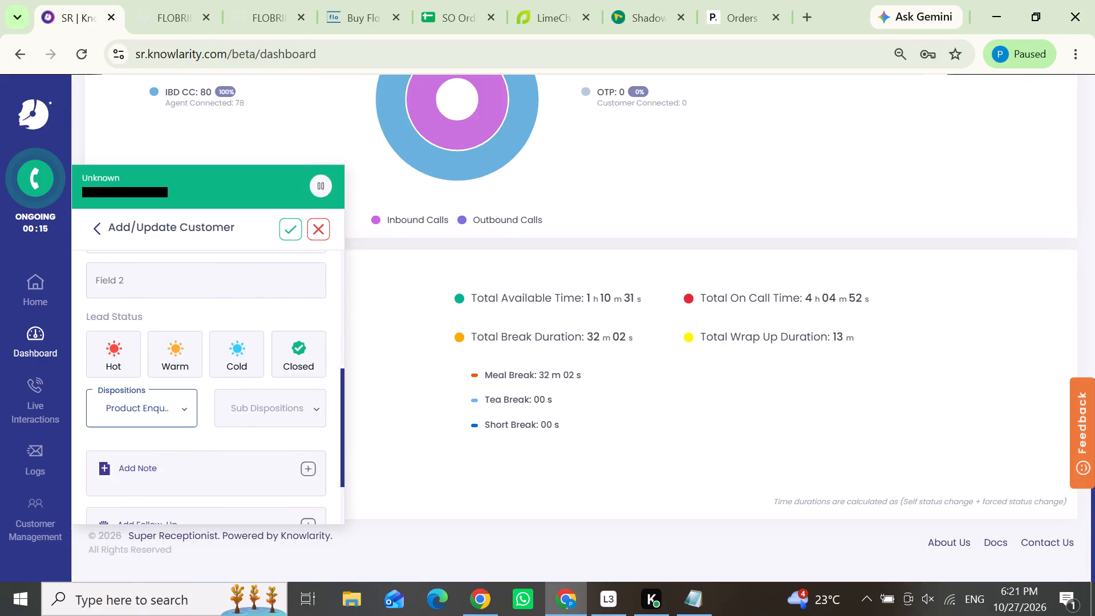
{"action": "scroll", "coordinate": [218, 391], "scroll_direction": "up", "scroll_amount": 2}
{"action": "left_click", "coordinate": [167, 307]}
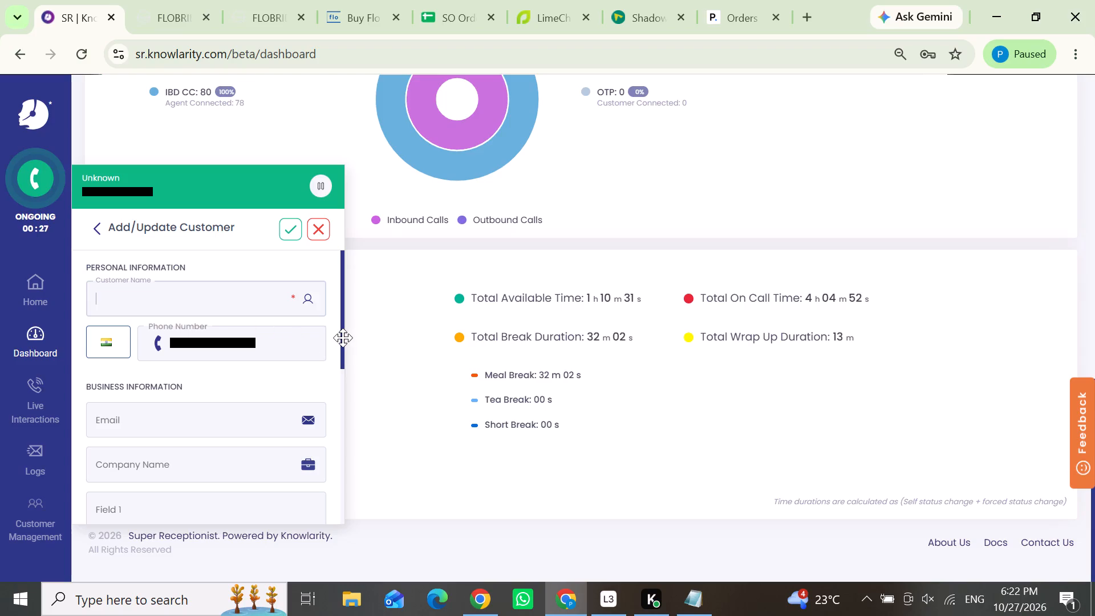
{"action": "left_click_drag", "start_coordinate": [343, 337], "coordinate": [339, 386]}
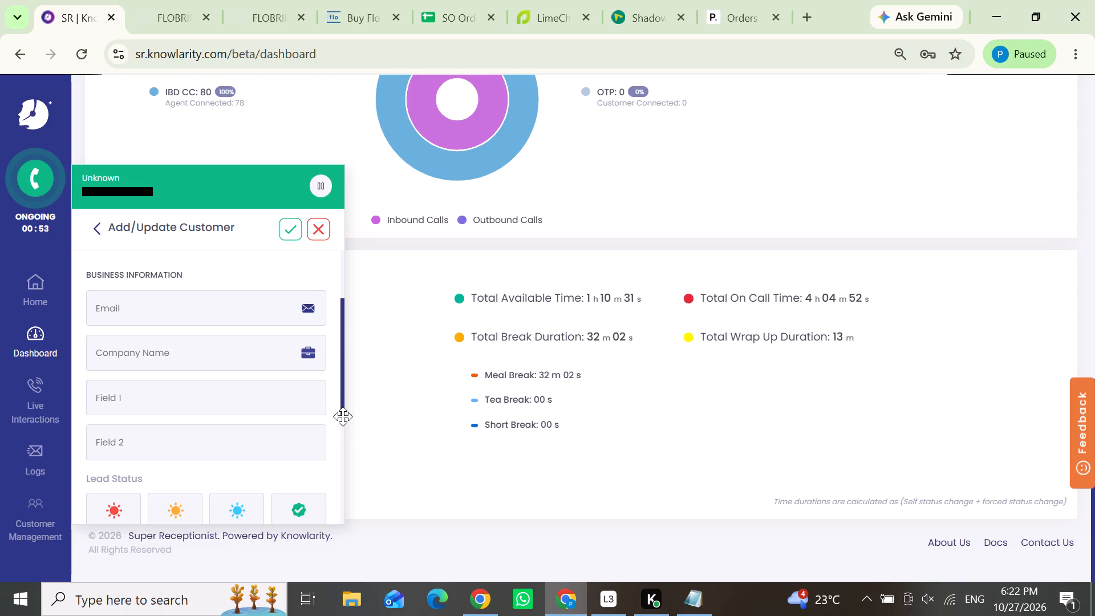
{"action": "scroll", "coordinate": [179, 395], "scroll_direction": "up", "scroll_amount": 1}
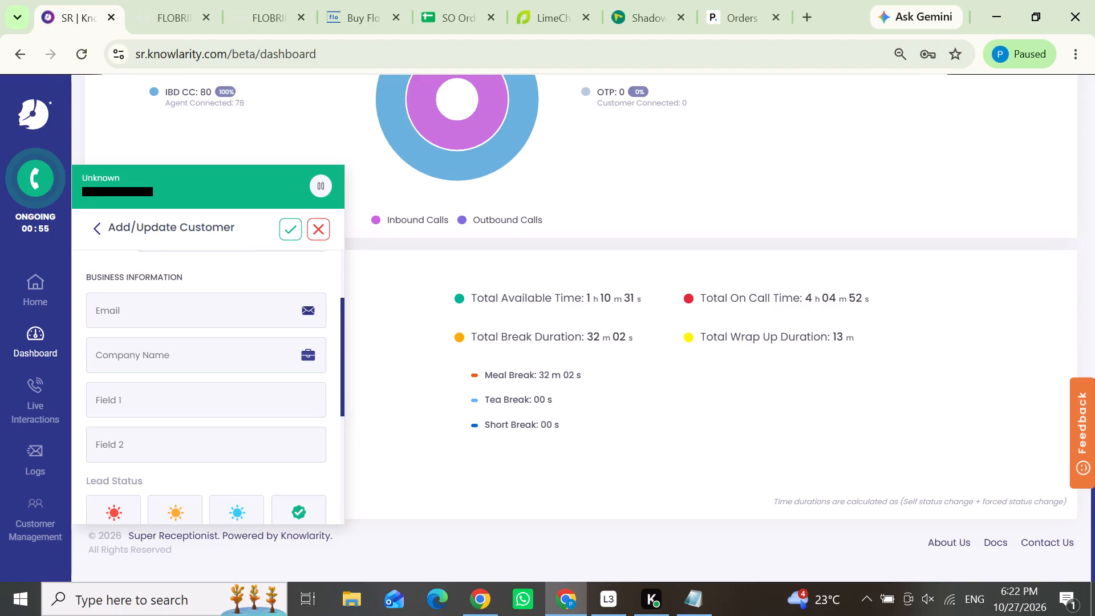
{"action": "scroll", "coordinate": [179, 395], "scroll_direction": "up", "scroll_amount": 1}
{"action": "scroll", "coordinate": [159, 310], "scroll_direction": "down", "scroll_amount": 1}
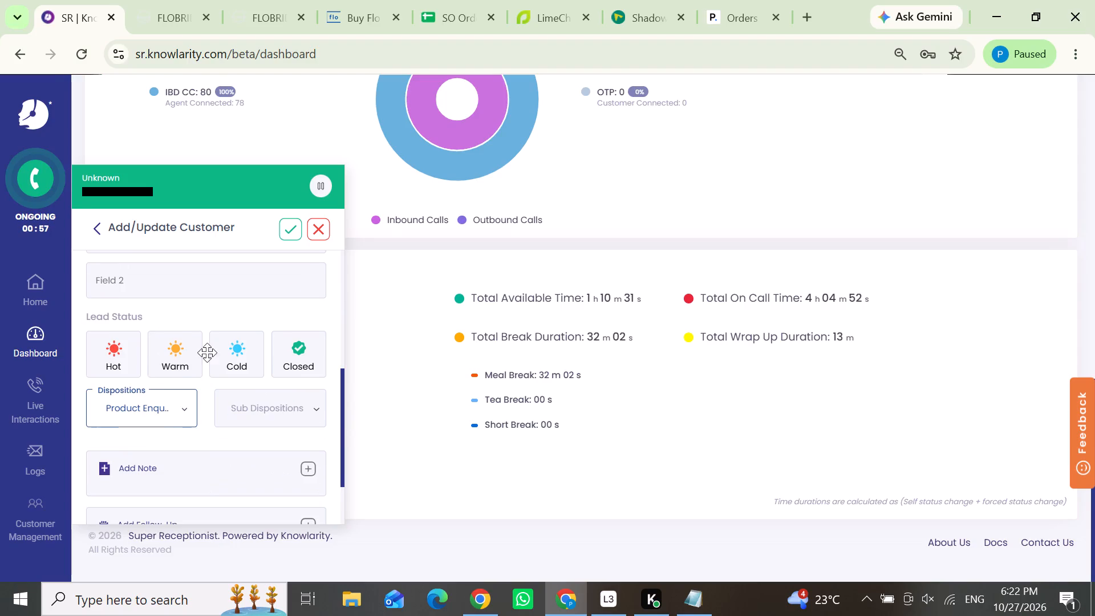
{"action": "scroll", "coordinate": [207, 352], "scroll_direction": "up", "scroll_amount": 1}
Switch to Google Chat and look over the recent messages in the Futwork! Flo Mattress 26thMay space.
{"action": "left_click", "coordinate": [473, 597]}
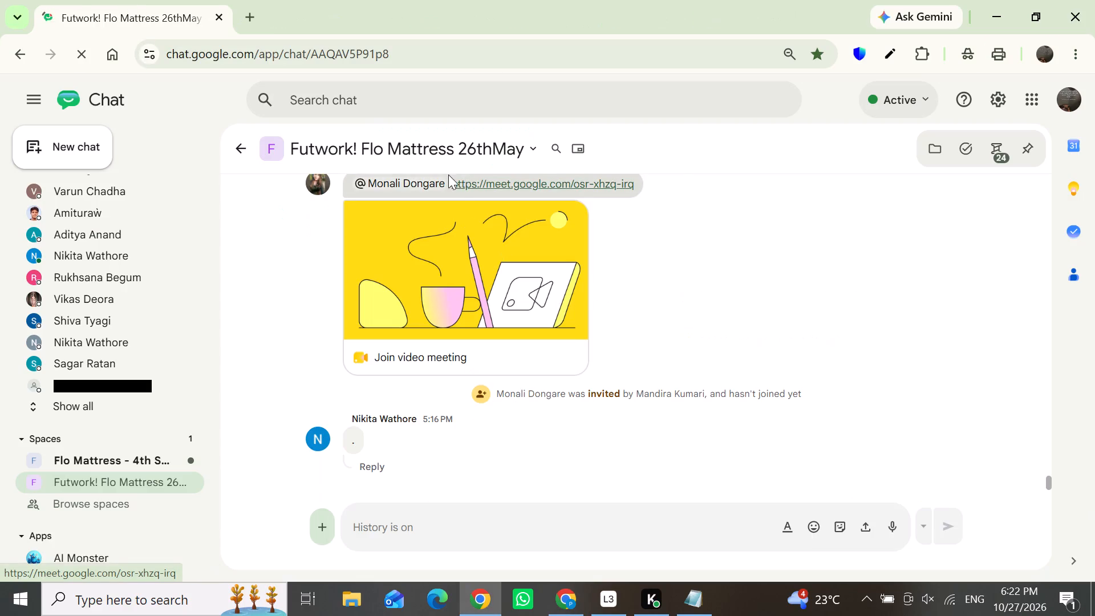
{"action": "scroll", "coordinate": [490, 241], "scroll_direction": "up", "scroll_amount": 3}
{"action": "scroll", "coordinate": [490, 241], "scroll_direction": "down", "scroll_amount": 7}
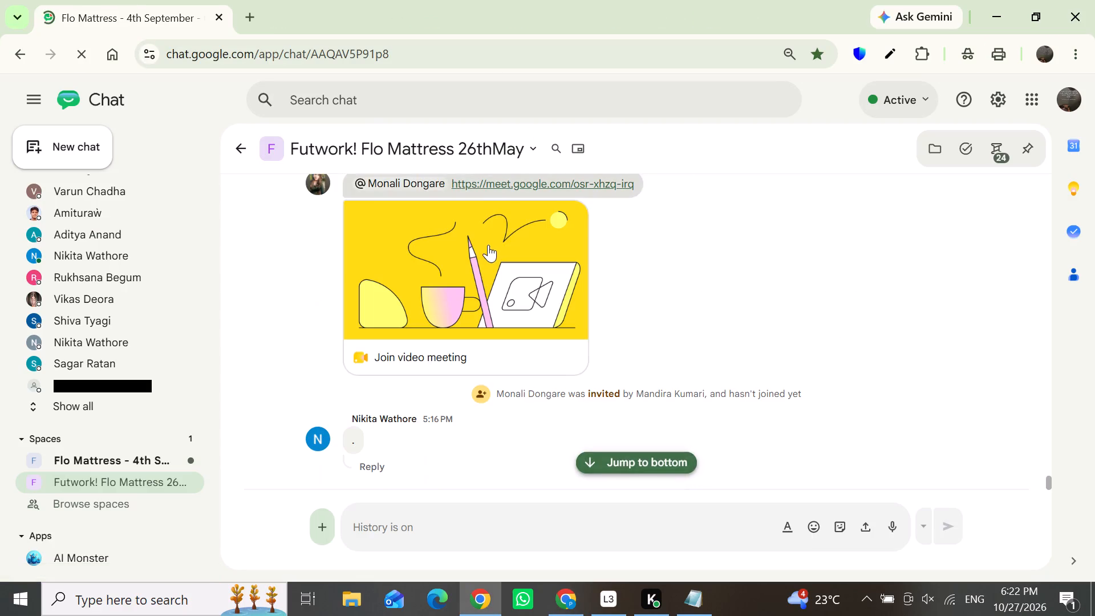
{"action": "scroll", "coordinate": [488, 246], "scroll_direction": "down", "scroll_amount": 5}
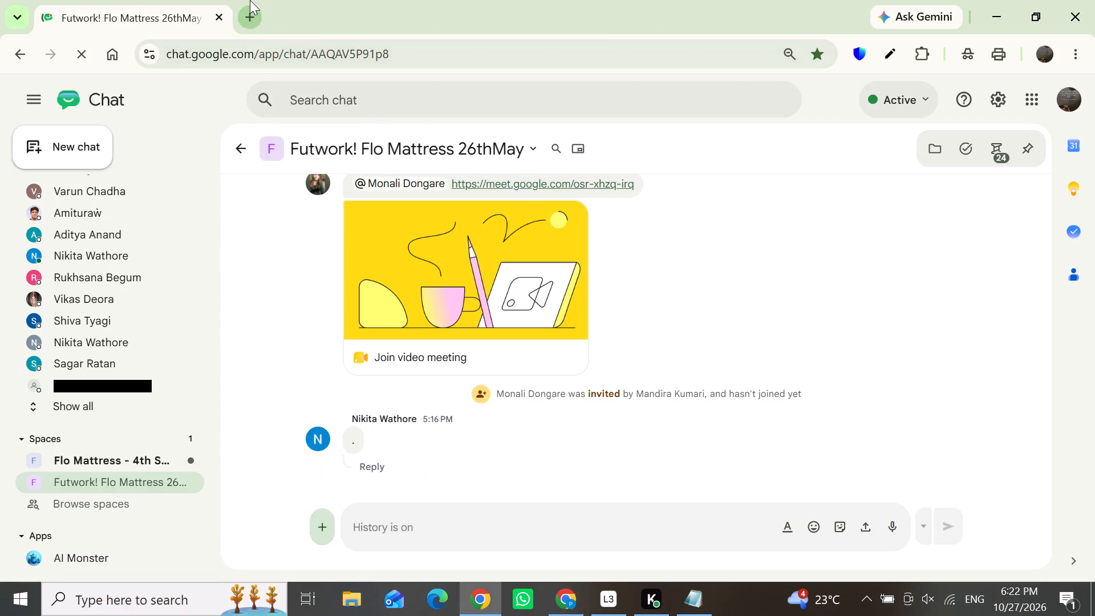
Open the suggested Welo Works application dashboard in a new browser tab.
{"action": "left_click", "coordinate": [245, 12]}
{"action": "type", "text": "we"}
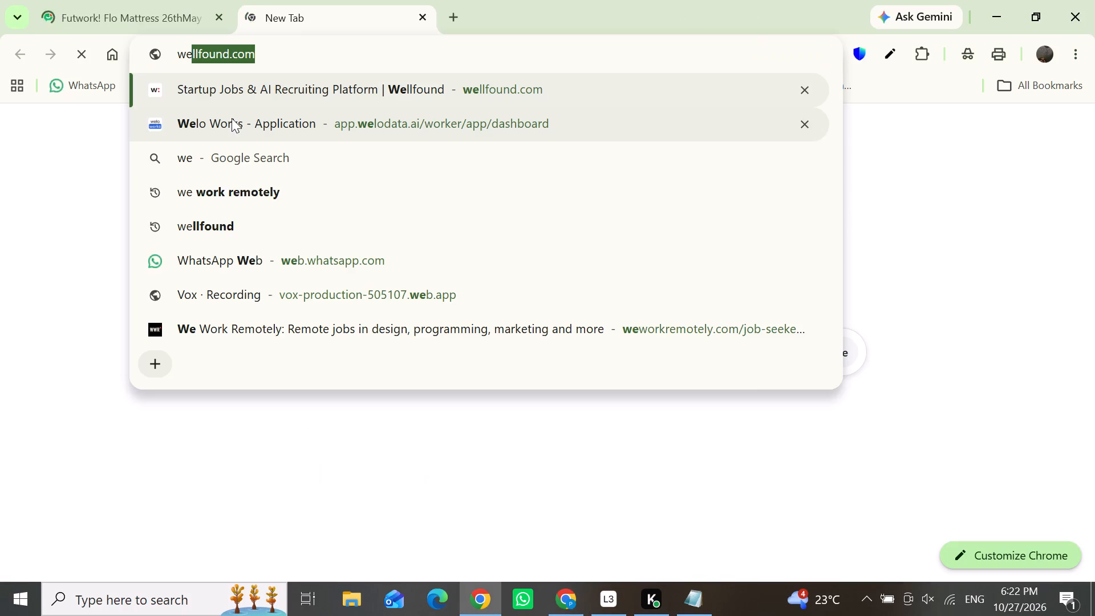
{"action": "left_click", "coordinate": [236, 125]}
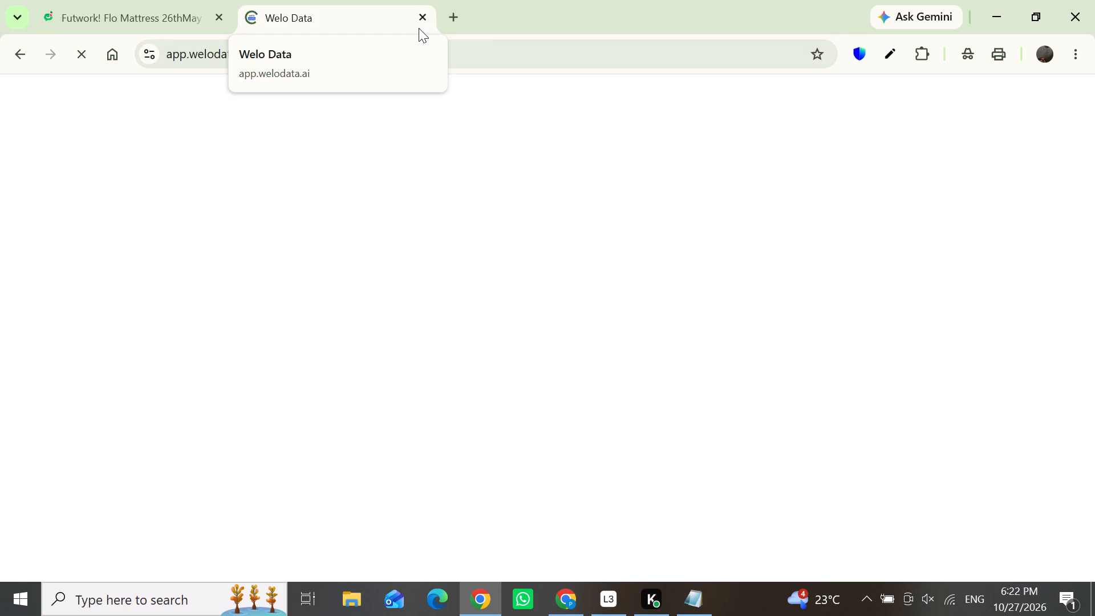
Check the recording sessions in Loggy3 and minimize its window.
{"action": "left_click", "coordinate": [611, 595]}
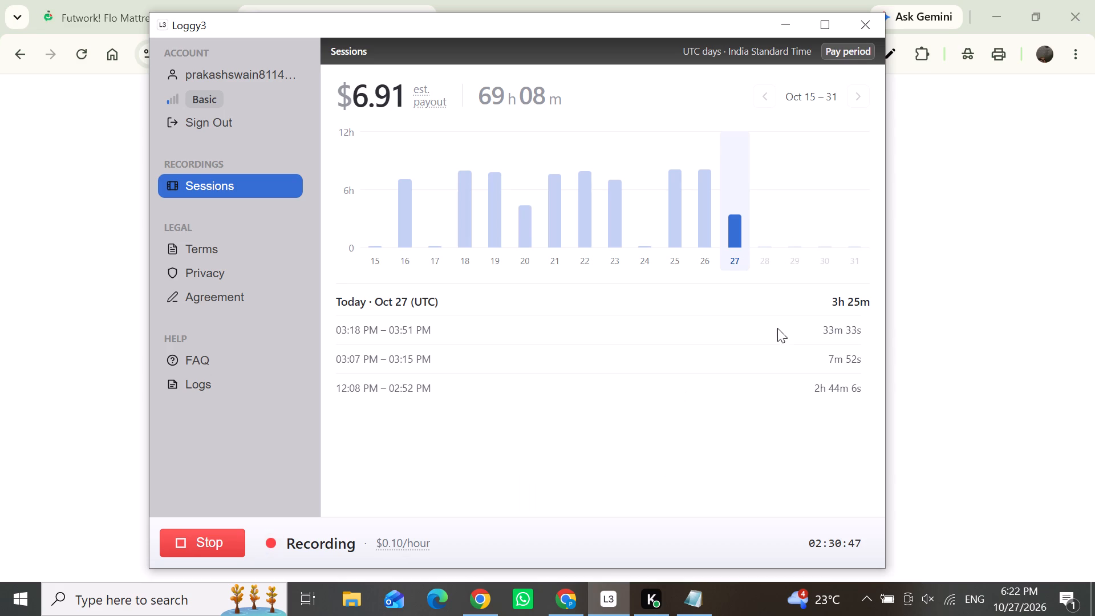
{"action": "left_click", "coordinate": [789, 25]}
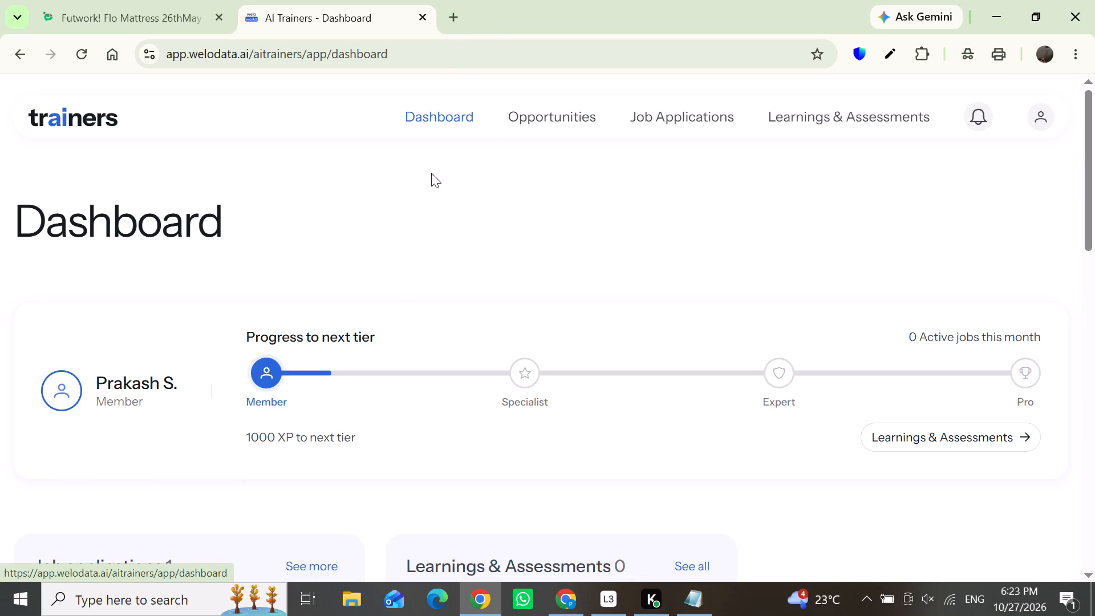
Open the Project Cursa - Robot Manipulation Video Annotator job application at its current ClientCertification step from the AI Trainers dashboard.
{"action": "left_click_drag", "start_coordinate": [1094, 205], "coordinate": [1093, 284]}
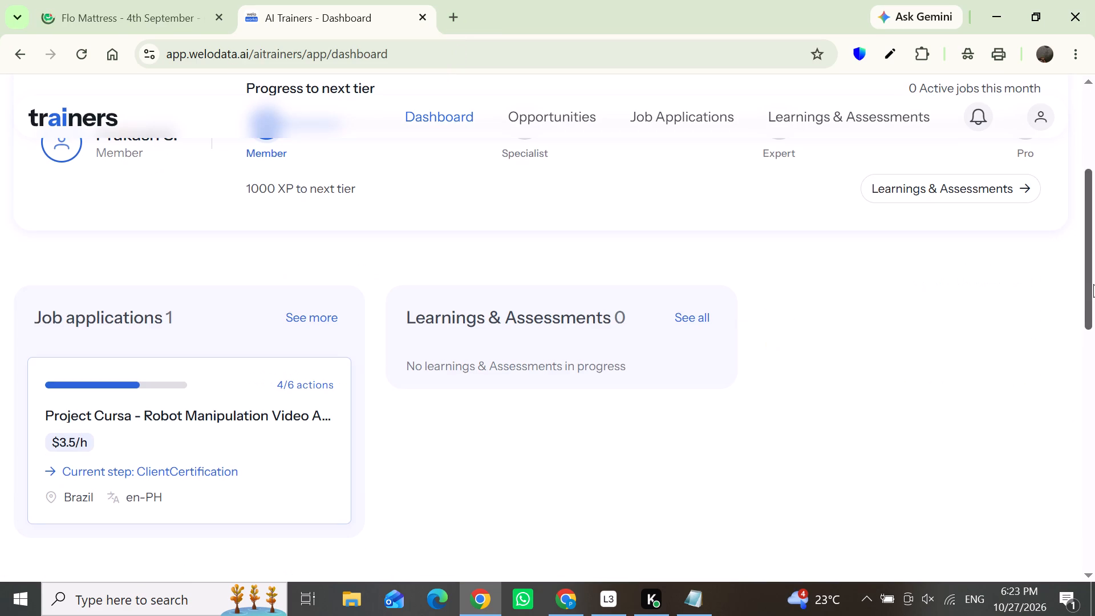
{"action": "left_click_drag", "start_coordinate": [1093, 284], "coordinate": [1090, 297]}
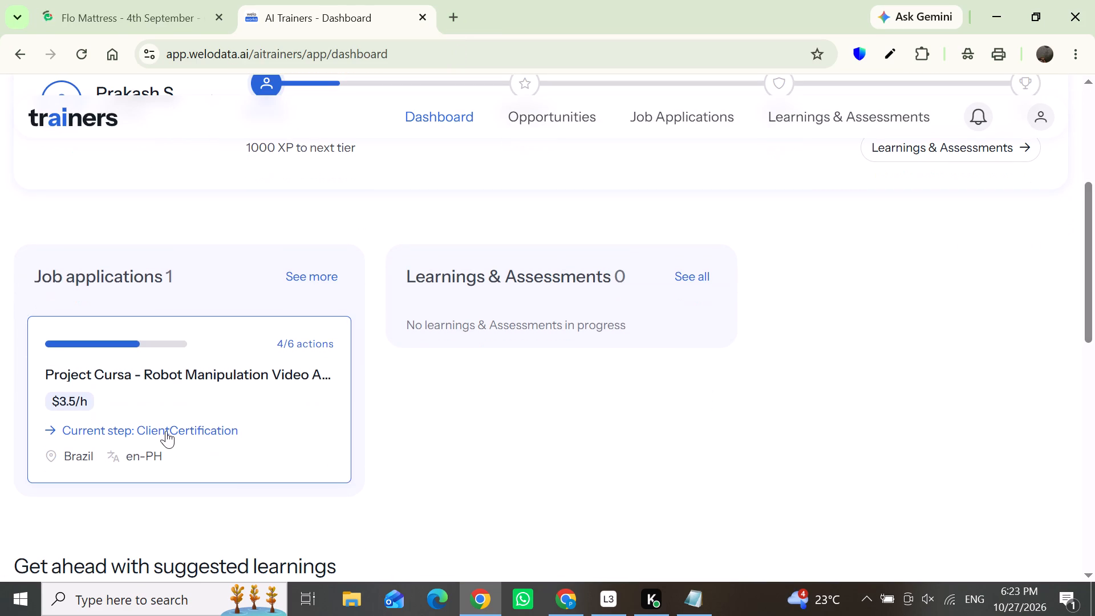
{"action": "left_click", "coordinate": [166, 431]}
{"action": "scroll", "coordinate": [484, 366], "scroll_direction": "down", "scroll_amount": 1}
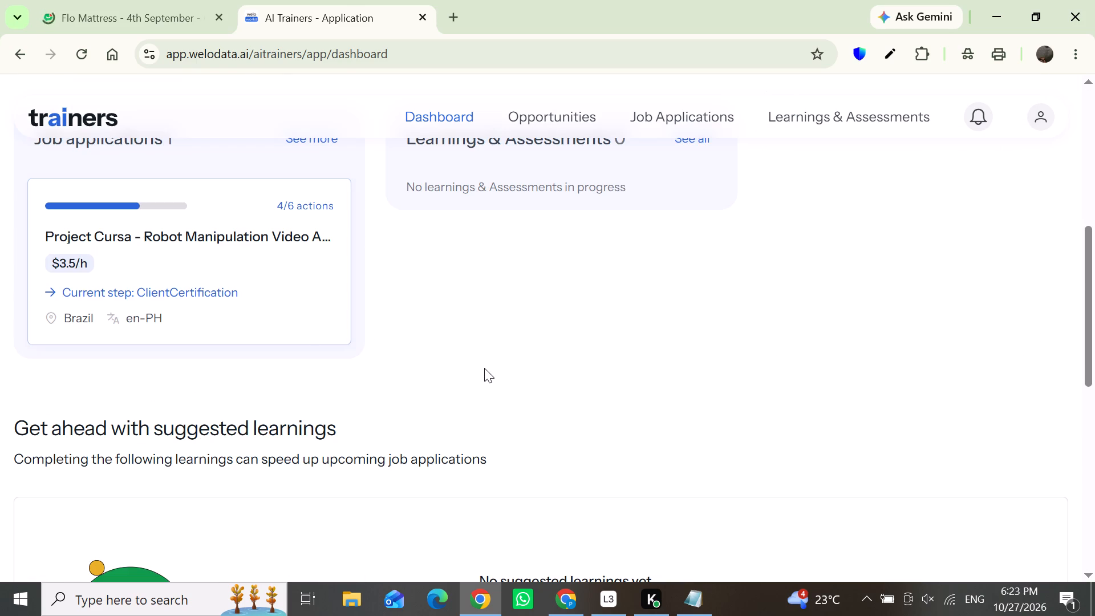
{"action": "scroll", "coordinate": [484, 368], "scroll_direction": "up", "scroll_amount": 1}
{"action": "scroll", "coordinate": [484, 368], "scroll_direction": "down", "scroll_amount": 2}
{"action": "scroll", "coordinate": [484, 368], "scroll_direction": "up", "scroll_amount": 2}
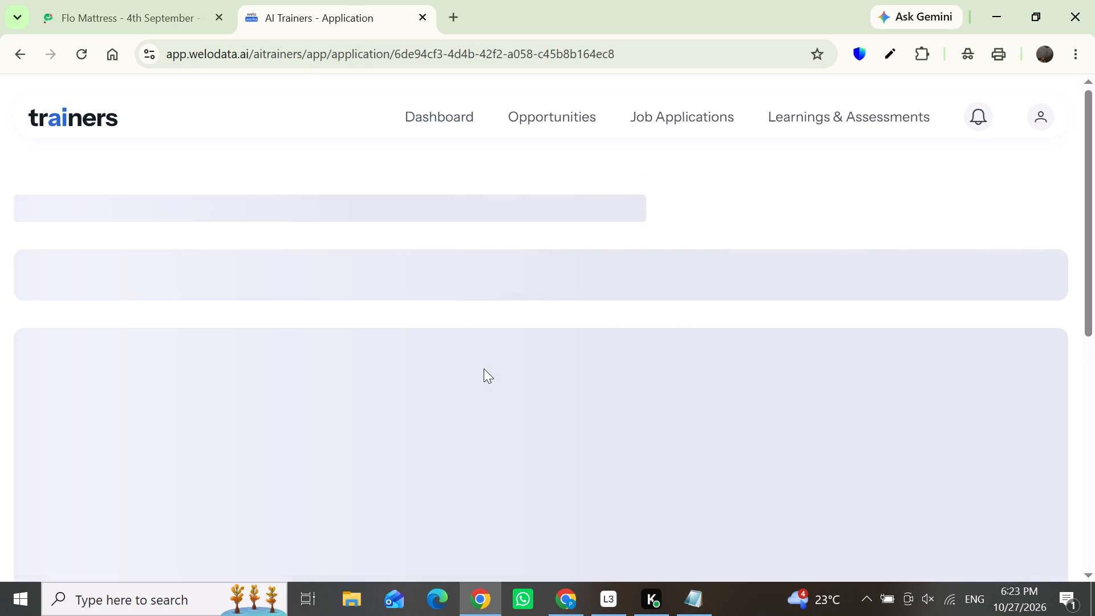
{"action": "scroll", "coordinate": [484, 368], "scroll_direction": "down", "scroll_amount": 1}
{"action": "scroll", "coordinate": [484, 368], "scroll_direction": "up", "scroll_amount": 1}
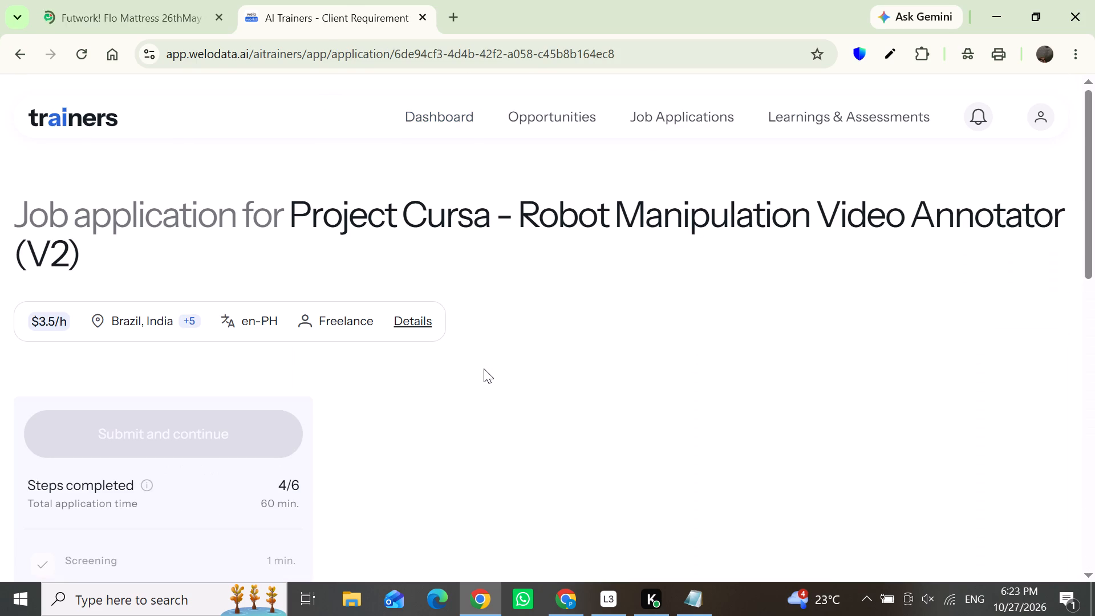
Examine the Cursa - Client Certification instructions, status and remaining application steps on the job application page.
{"action": "left_click_drag", "start_coordinate": [1094, 212], "coordinate": [1078, 290]}
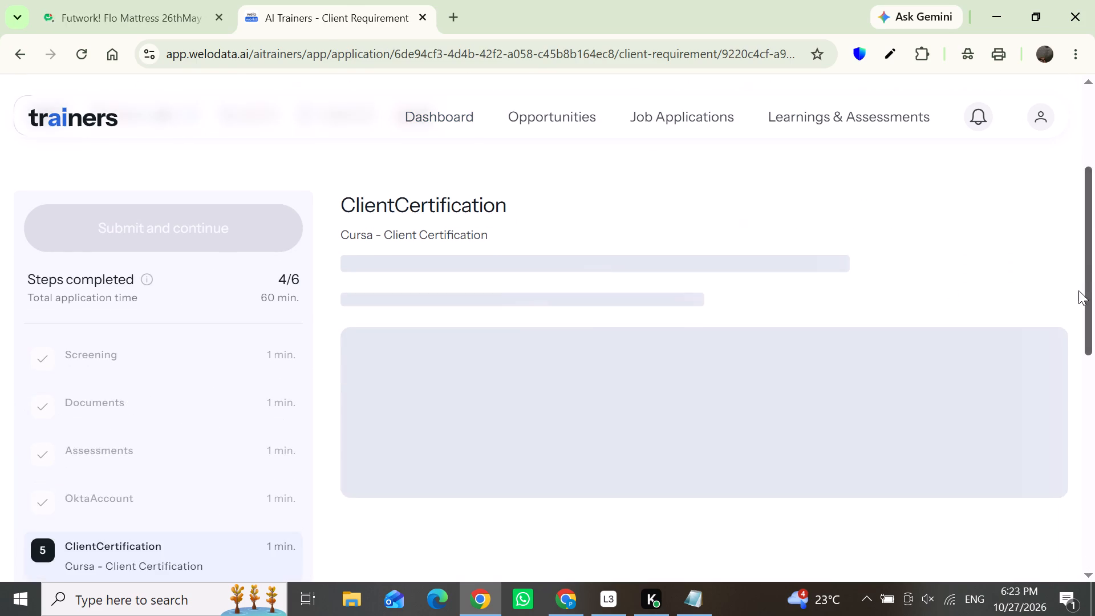
{"action": "left_click_drag", "start_coordinate": [1078, 290], "coordinate": [1063, 330]}
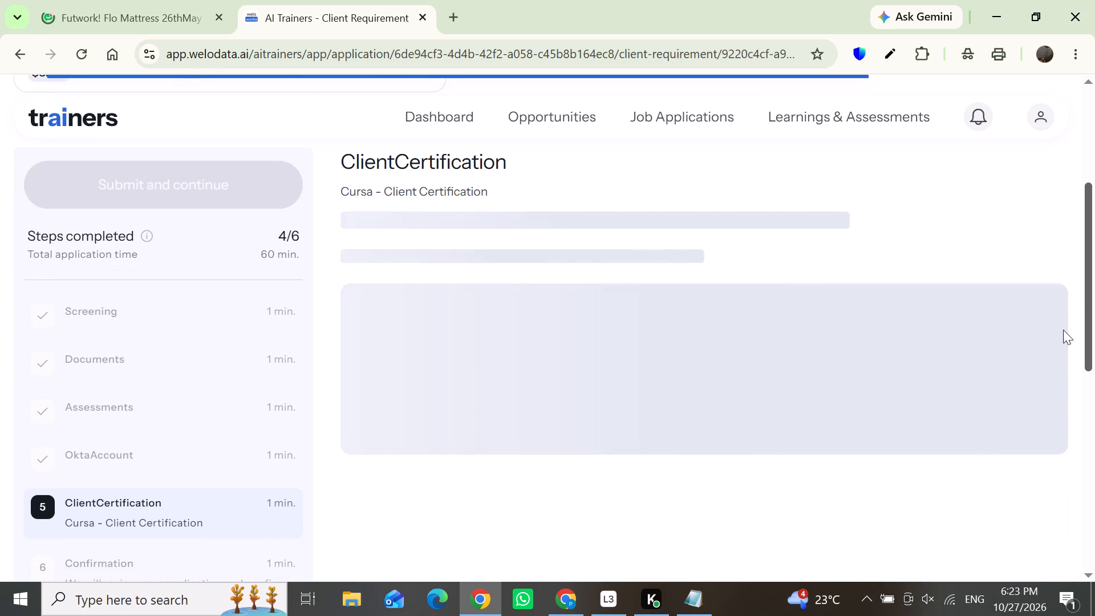
{"action": "left_click_drag", "start_coordinate": [1063, 330], "coordinate": [1055, 356]}
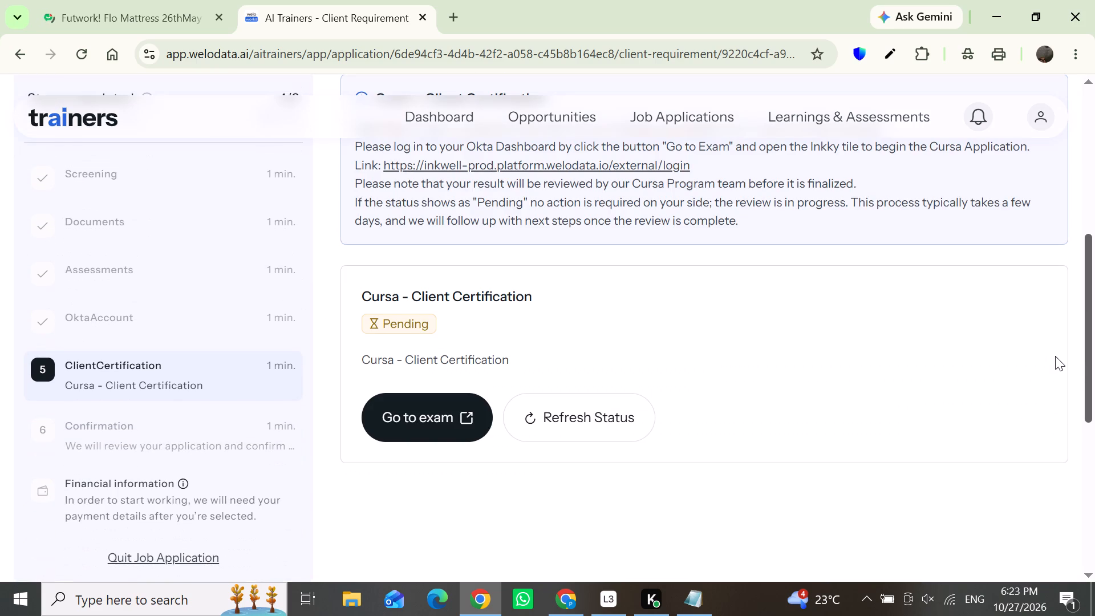
{"action": "left_click_drag", "start_coordinate": [1055, 356], "coordinate": [1046, 361]}
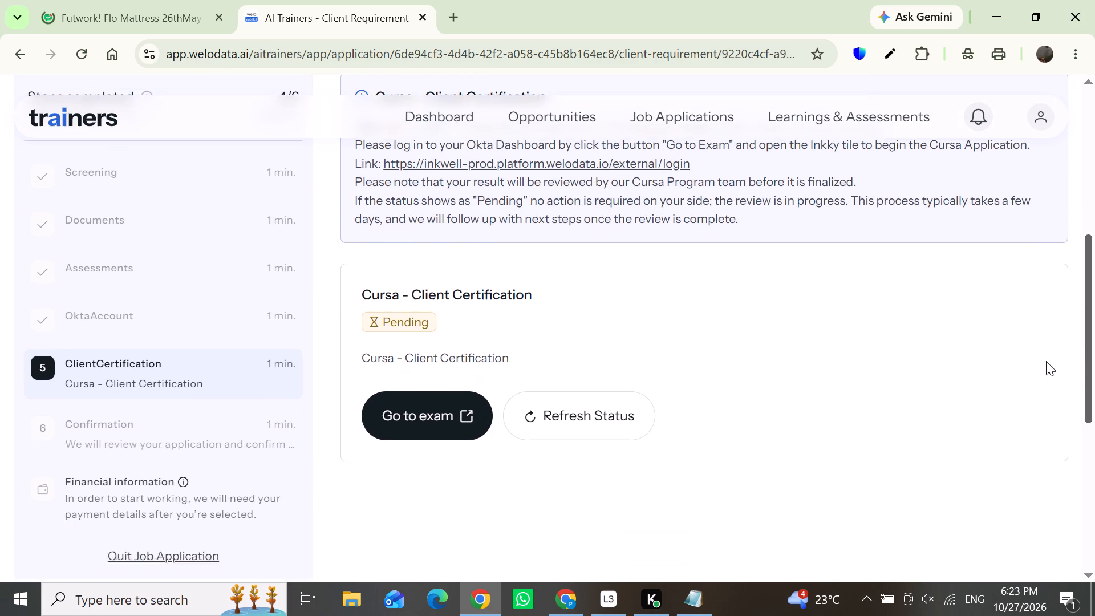
{"action": "left_click_drag", "start_coordinate": [1046, 361], "coordinate": [1043, 401]}
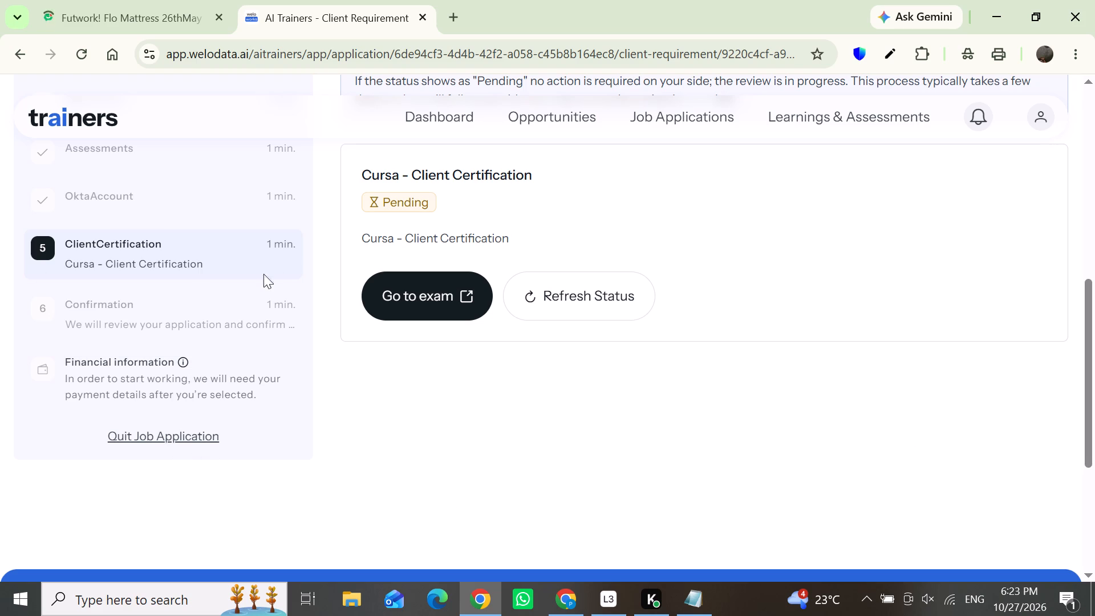
{"action": "left_click_drag", "start_coordinate": [1094, 354], "coordinate": [1094, 264]}
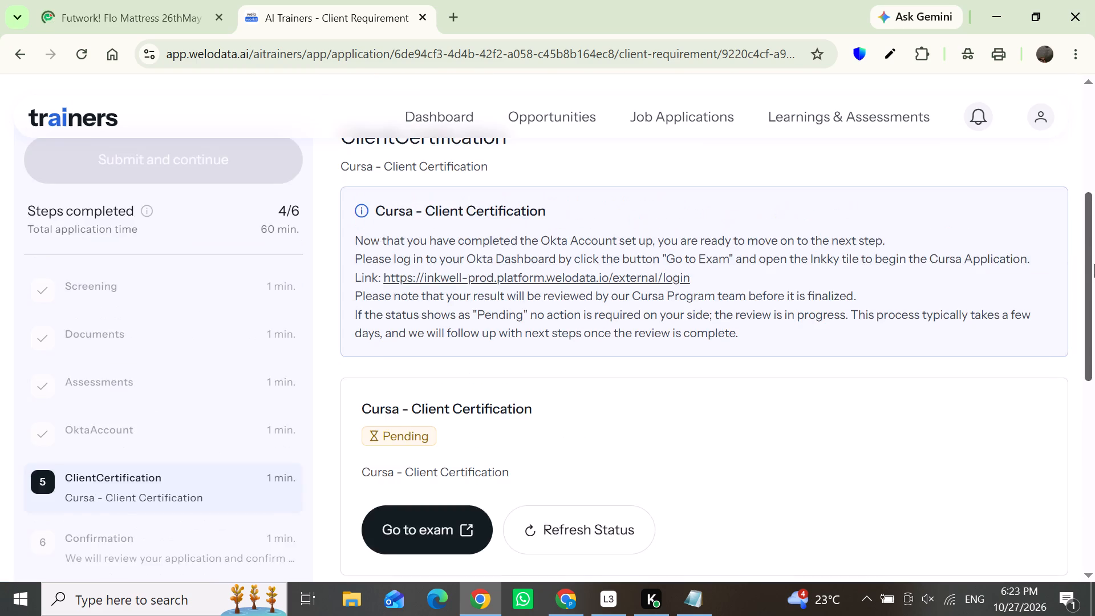
{"action": "left_click_drag", "start_coordinate": [1094, 264], "coordinate": [1081, 172]}
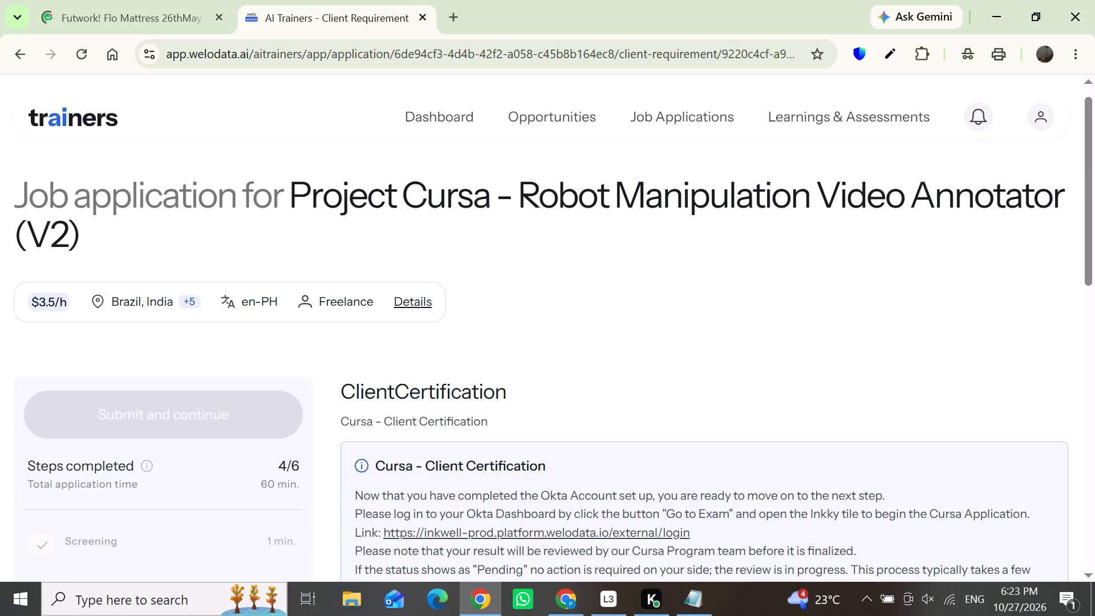
Return to Knowlarity, enter aysush as the ongoing caller's customer name, and save the customer details.
{"action": "left_click", "coordinate": [551, 590]}
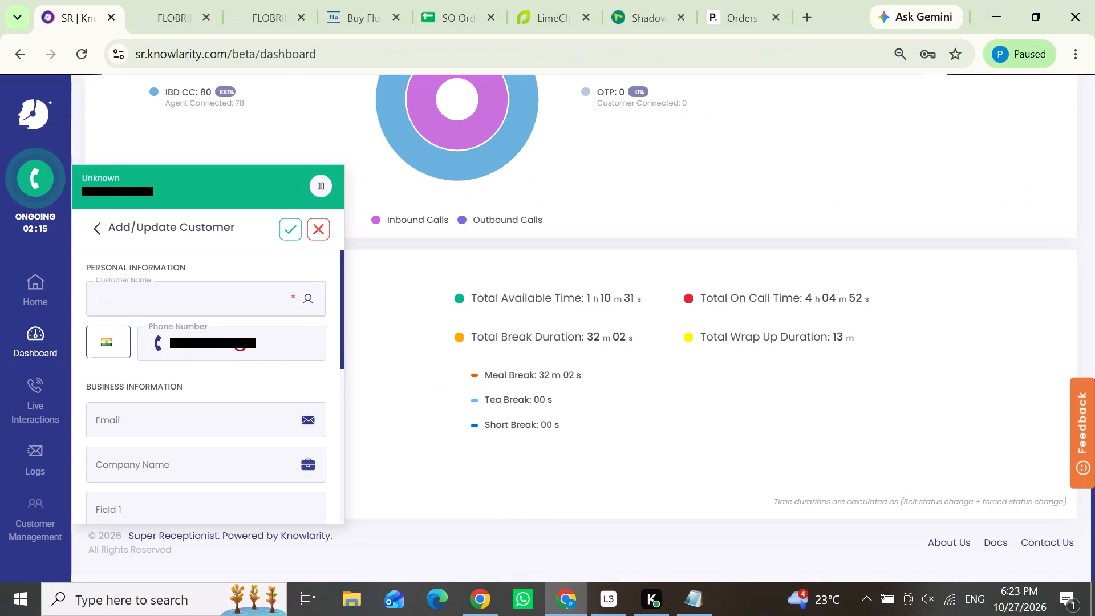
{"action": "type", "text": "aysh"}
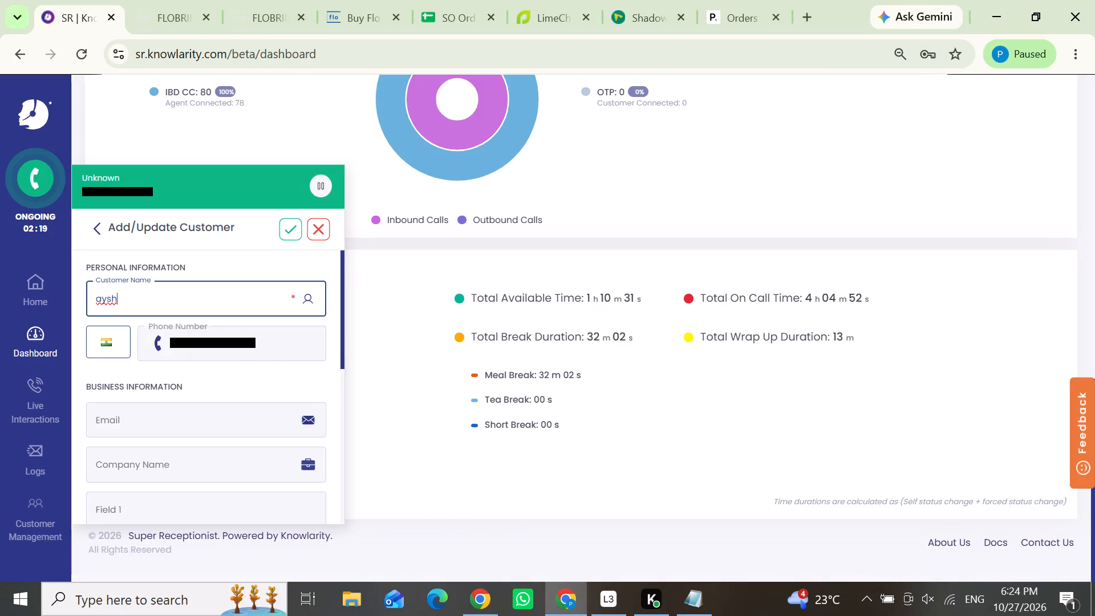
{"action": "key", "text": "BackSpace"}
{"action": "type", "text": "ush"}
{"action": "scroll", "coordinate": [170, 417], "scroll_direction": "down", "scroll_amount": 1}
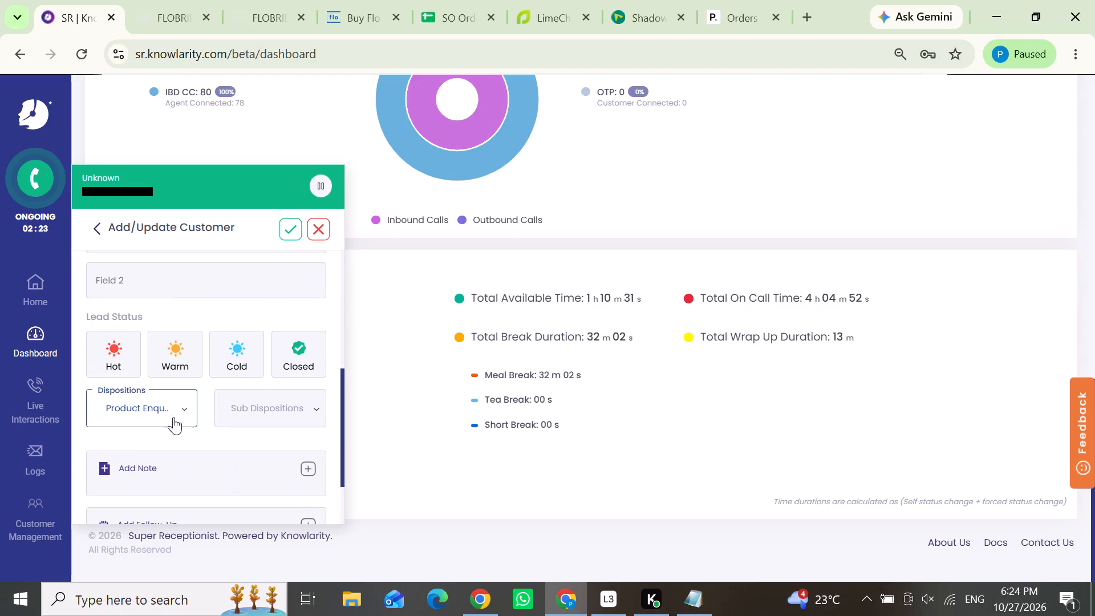
{"action": "left_click", "coordinate": [281, 232]}
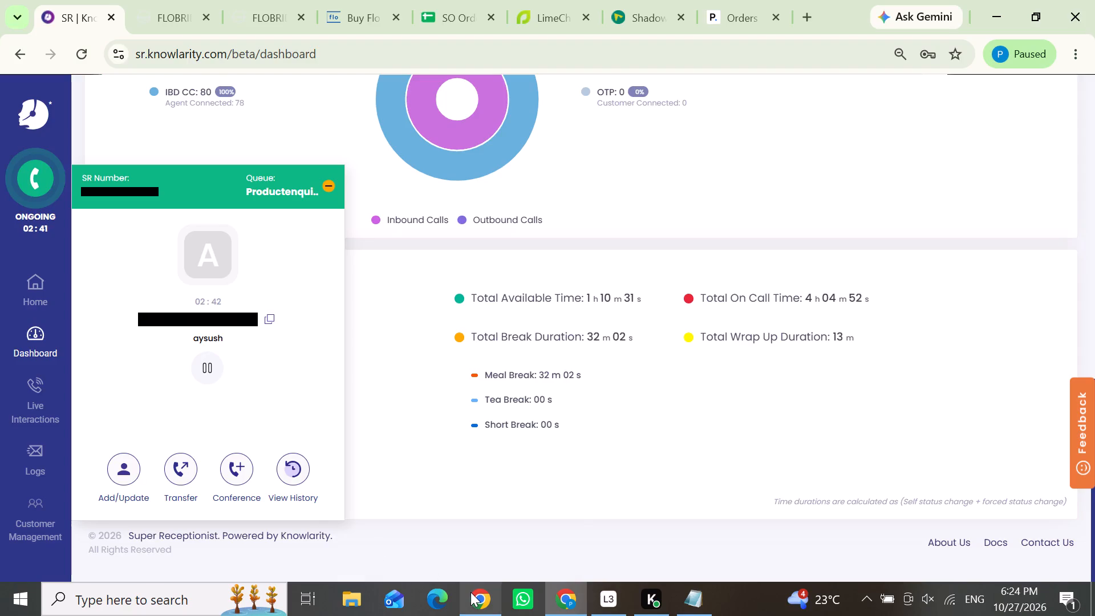
Switch to the AI Trainers window and review the Project Cursa application's Client Certification section and its ClientCertification, Confirmation and Financial information steps.
{"action": "left_click", "coordinate": [475, 537]}
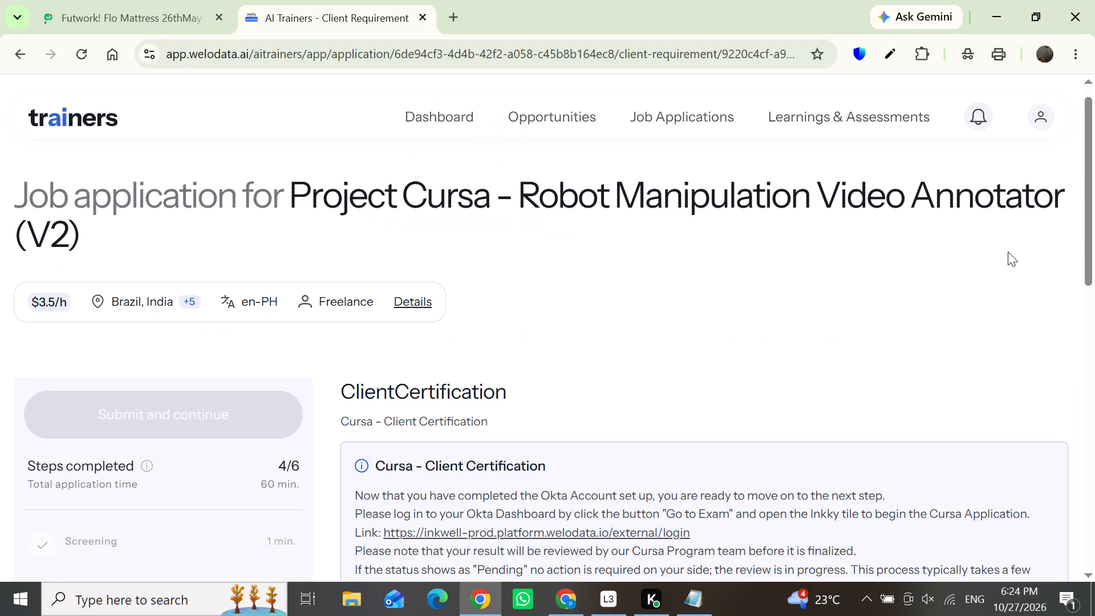
{"action": "left_click_drag", "start_coordinate": [1094, 189], "coordinate": [1094, 269]}
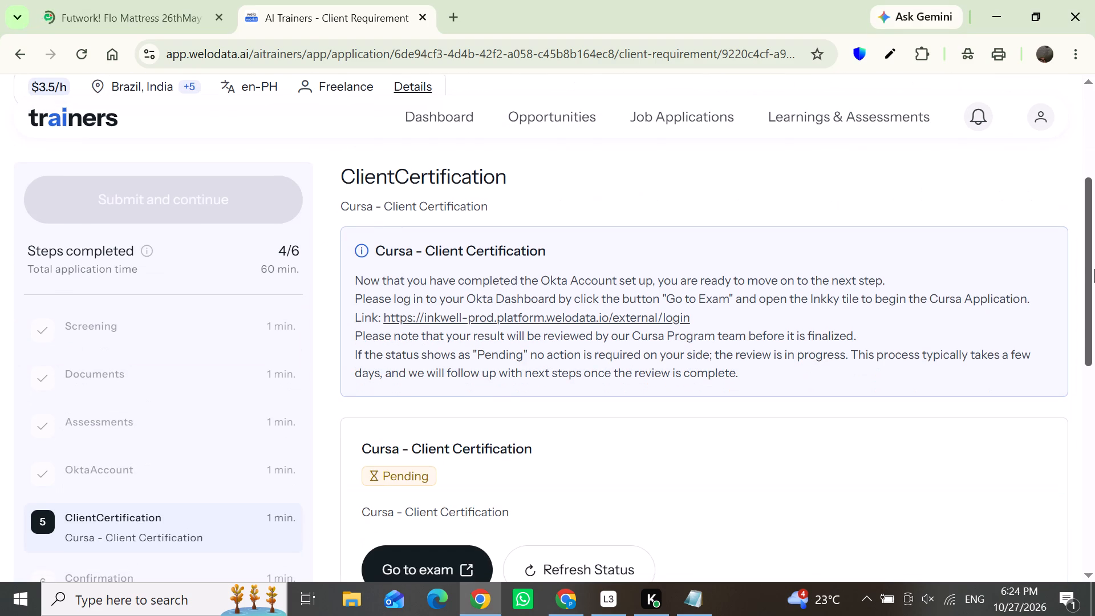
{"action": "left_click_drag", "start_coordinate": [1094, 269], "coordinate": [1094, 368]}
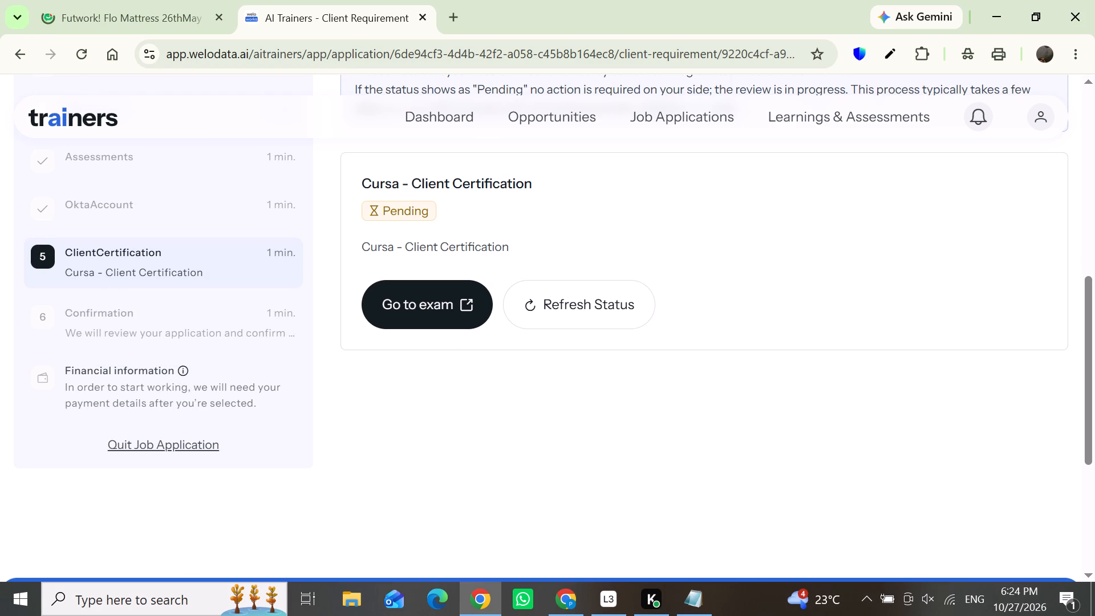
{"action": "left_click_drag", "start_coordinate": [65, 255], "coordinate": [101, 257]}
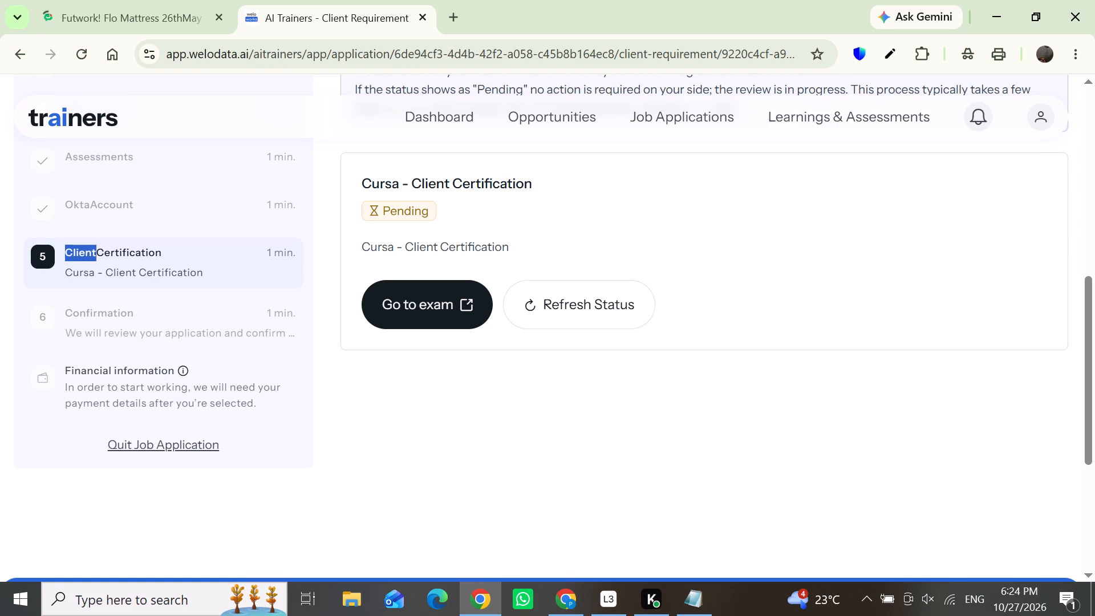
{"action": "left_click_drag", "start_coordinate": [101, 257], "coordinate": [296, 299]}
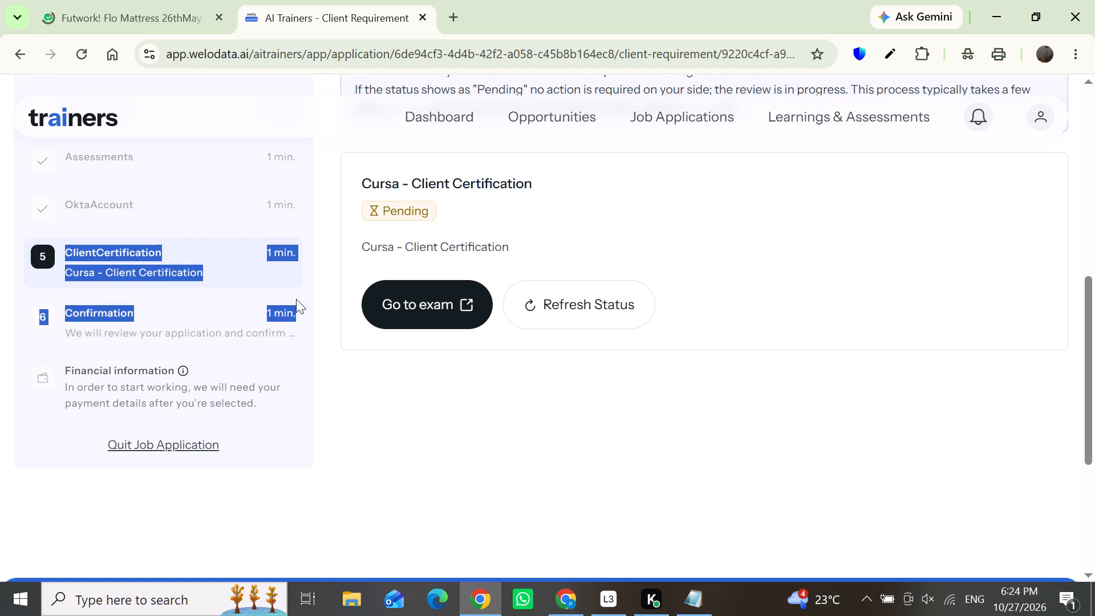
{"action": "left_click_drag", "start_coordinate": [296, 299], "coordinate": [261, 390]}
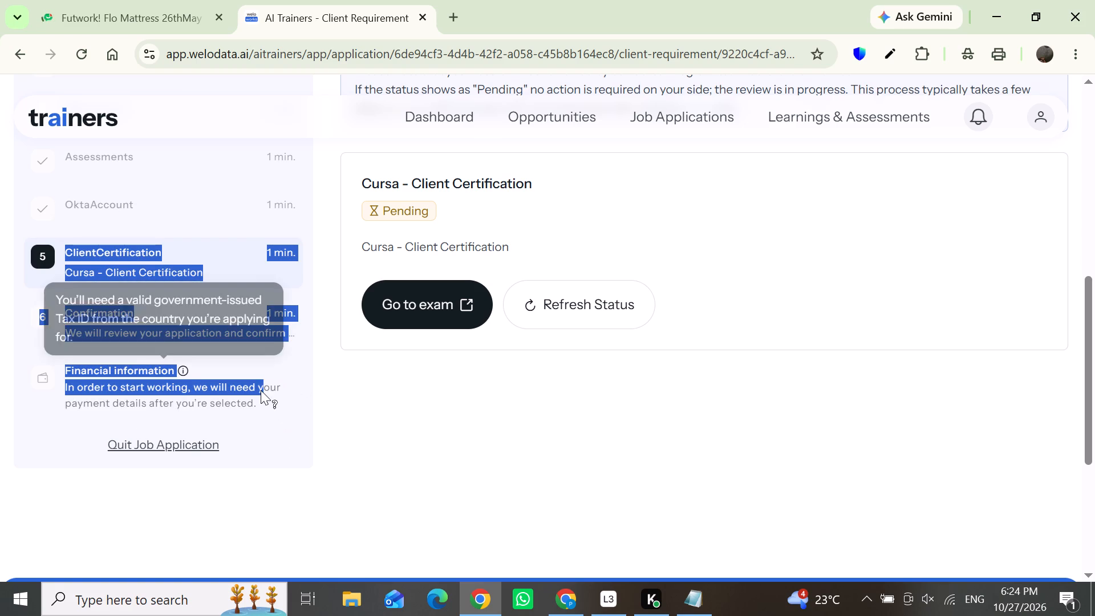
{"action": "left_click_drag", "start_coordinate": [261, 390], "coordinate": [141, 360]}
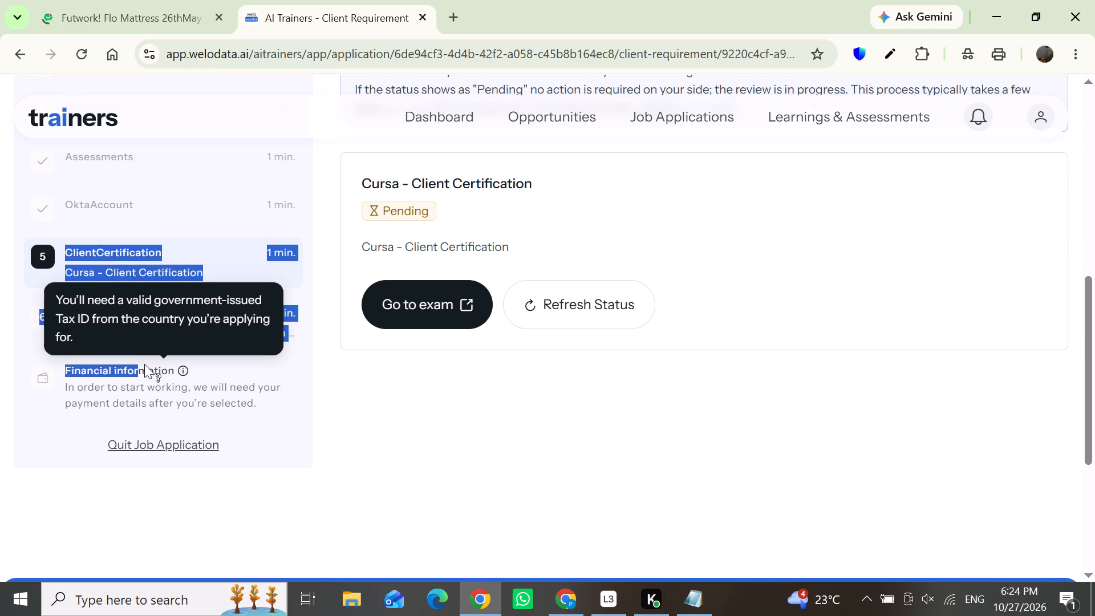
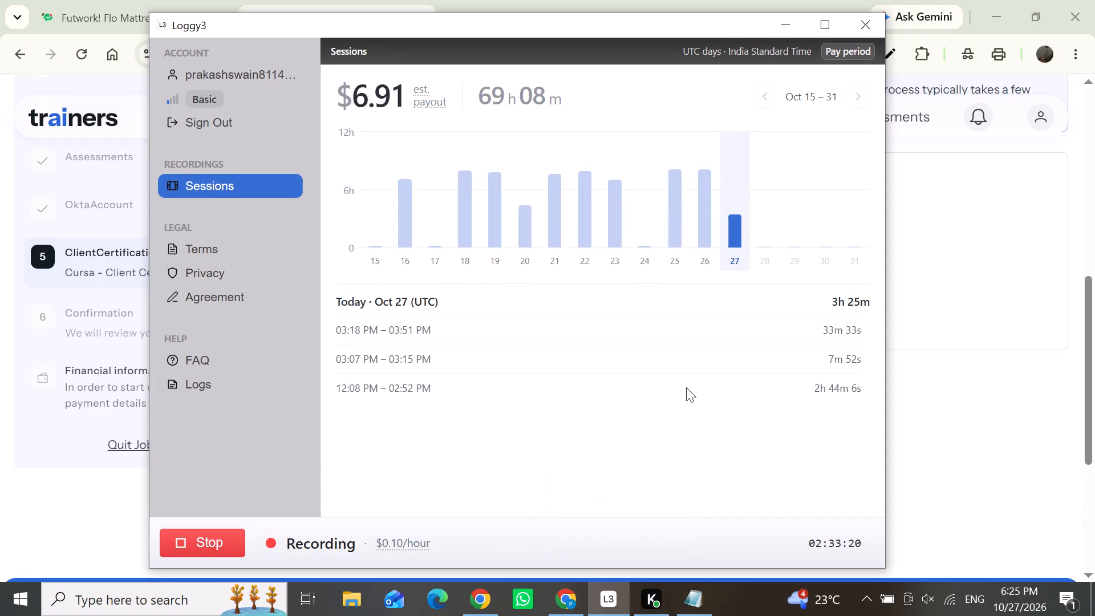
Minimize the Loggy3 window and refresh the Cursa - Client Certification status on the Project Cursa application page.
{"action": "scroll", "coordinate": [674, 388], "scroll_direction": "up", "scroll_amount": 3}
{"action": "left_click", "coordinate": [790, 25]}
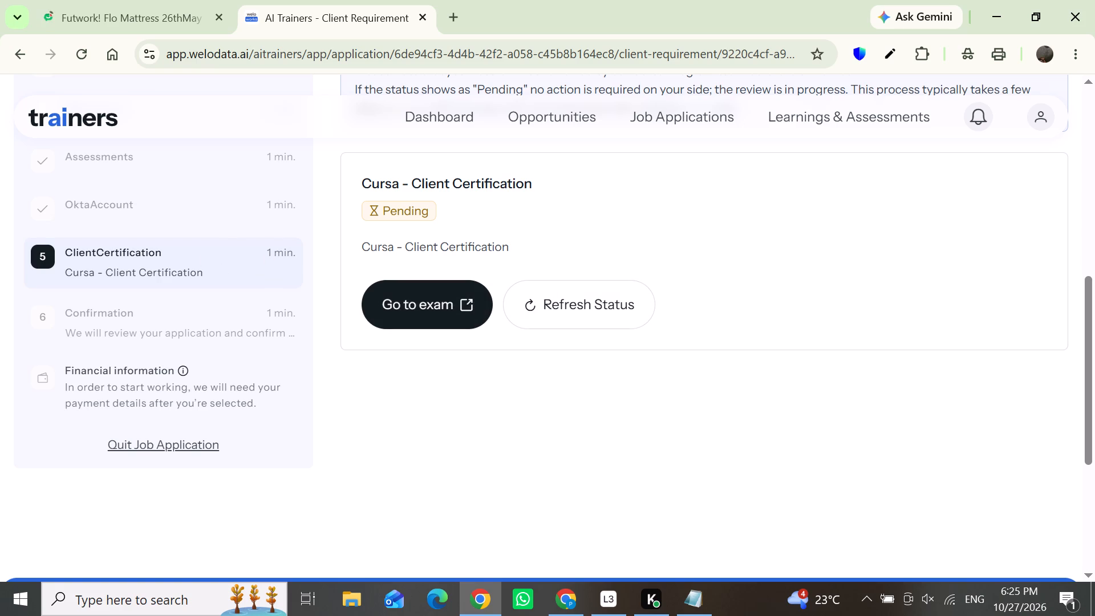
{"action": "left_click_drag", "start_coordinate": [1092, 392], "coordinate": [1092, 432]}
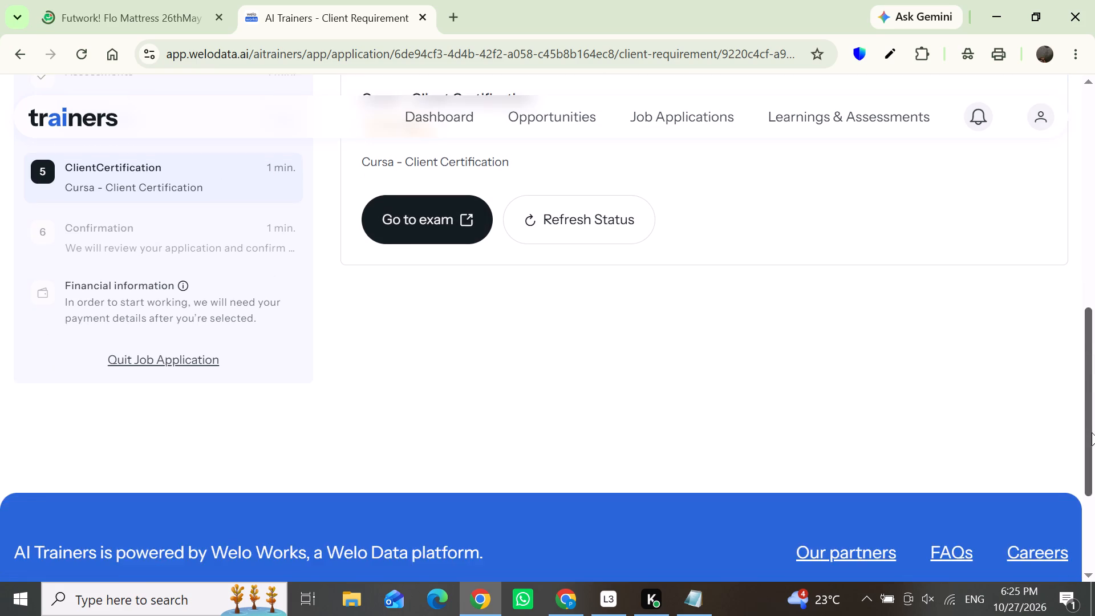
{"action": "left_click_drag", "start_coordinate": [1092, 432], "coordinate": [1094, 518]}
{"action": "scroll", "coordinate": [396, 486], "scroll_direction": "down", "scroll_amount": 2}
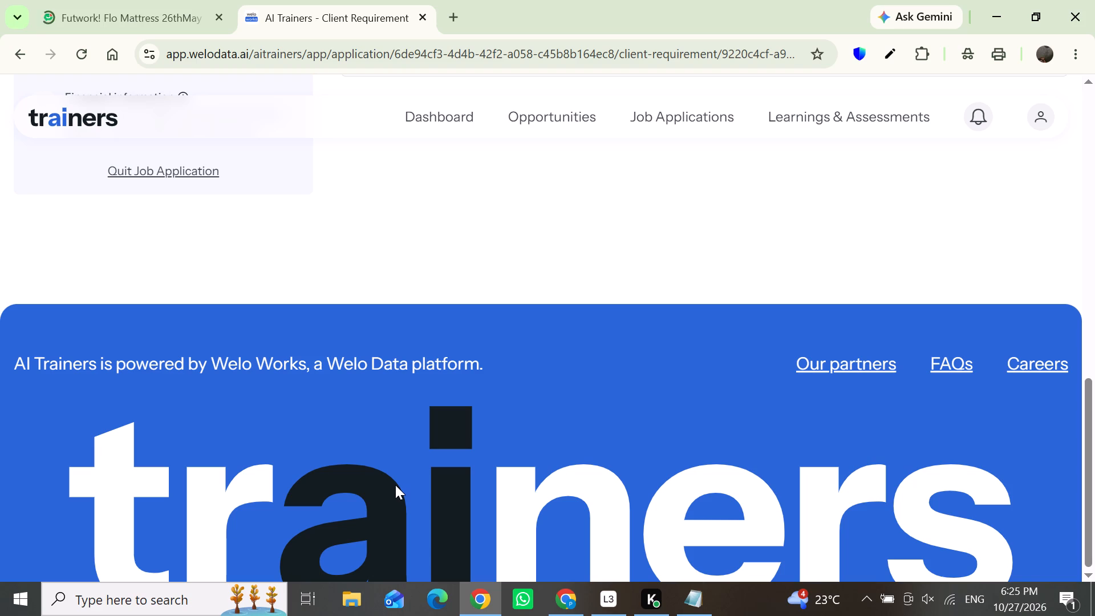
{"action": "scroll", "coordinate": [395, 485], "scroll_direction": "up", "scroll_amount": 1}
{"action": "scroll", "coordinate": [395, 485], "scroll_direction": "down", "scroll_amount": 2}
{"action": "left_click_drag", "start_coordinate": [1088, 425], "coordinate": [1088, 406]}
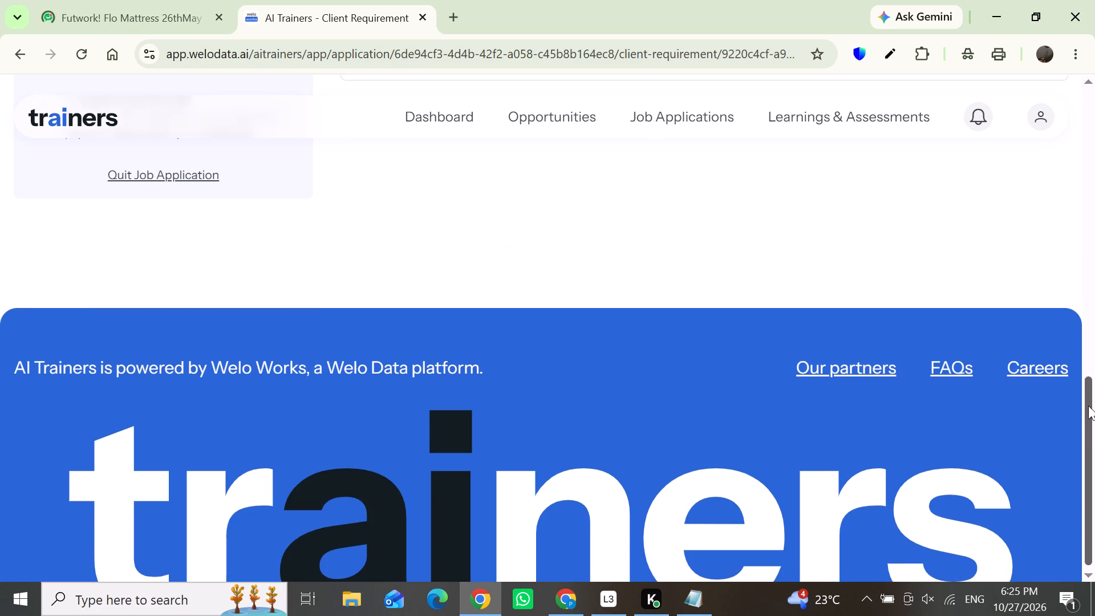
{"action": "left_click_drag", "start_coordinate": [1088, 406], "coordinate": [1080, 299]}
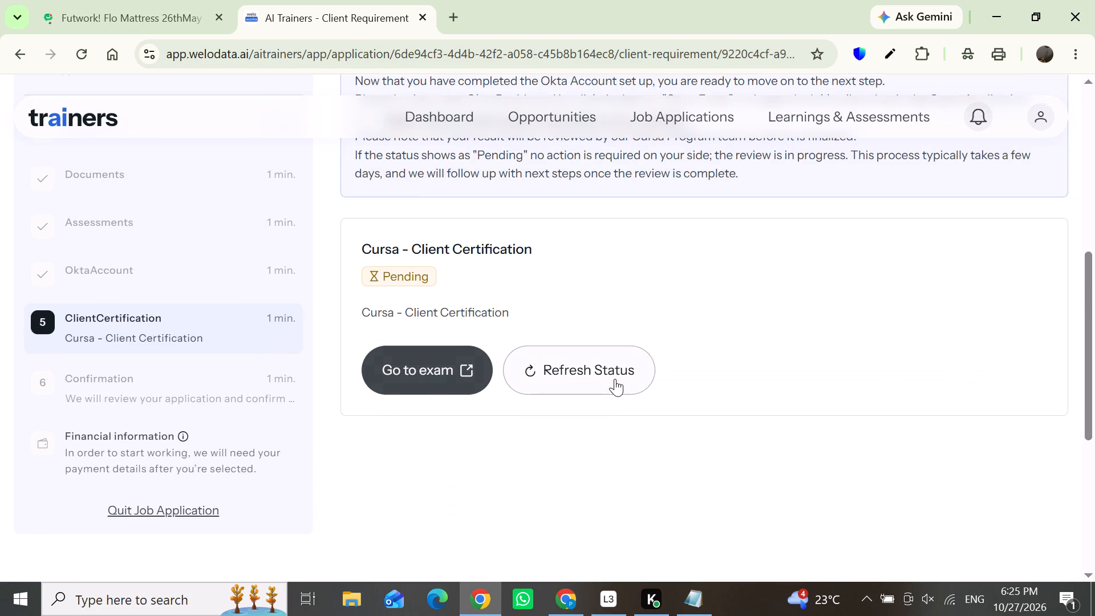
{"action": "left_click", "coordinate": [617, 379]}
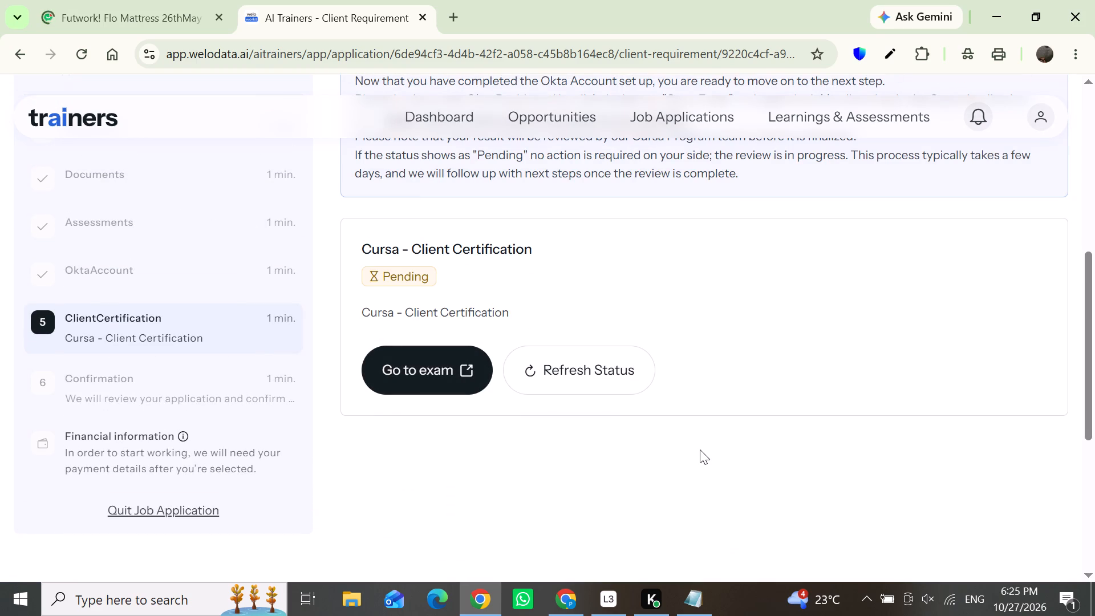
{"action": "left_click_drag", "start_coordinate": [1094, 384], "coordinate": [1094, 305]}
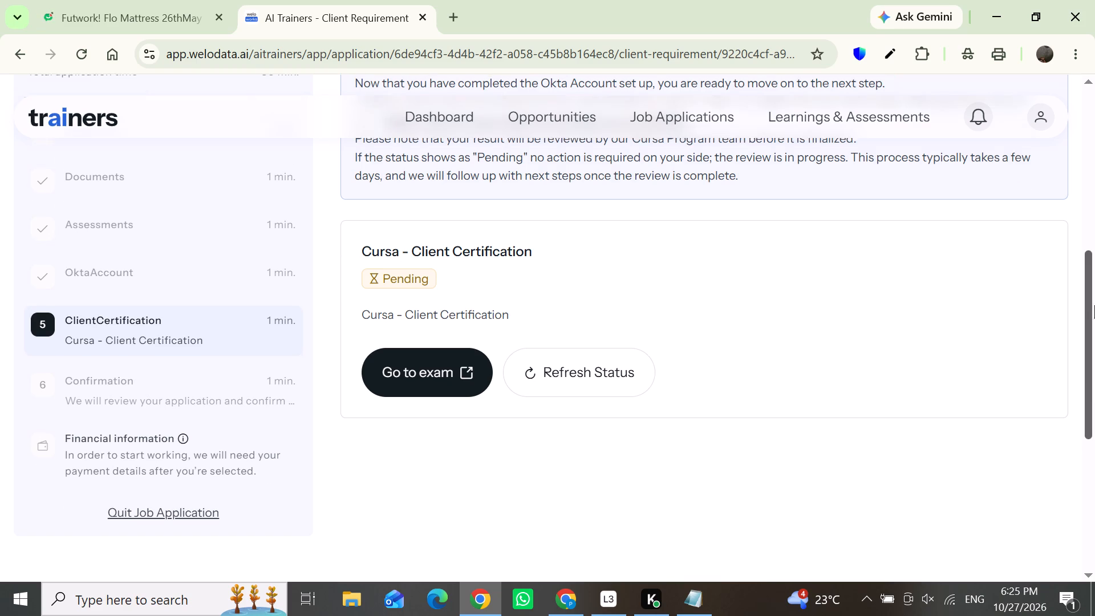
{"action": "left_click_drag", "start_coordinate": [1094, 305], "coordinate": [1090, 396]}
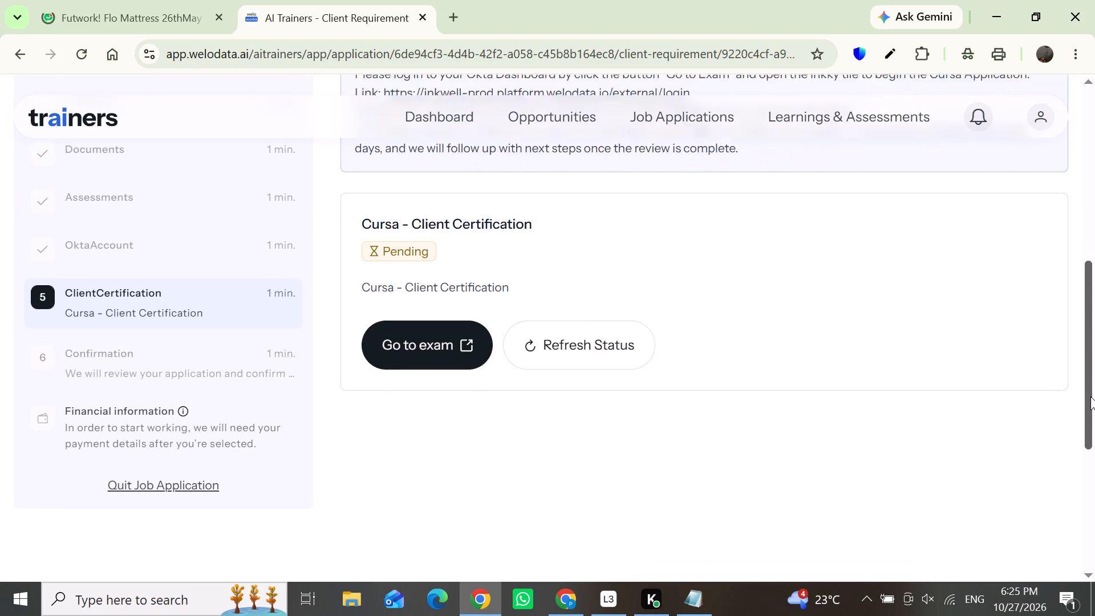
{"action": "left_click_drag", "start_coordinate": [1090, 396], "coordinate": [1090, 410]}
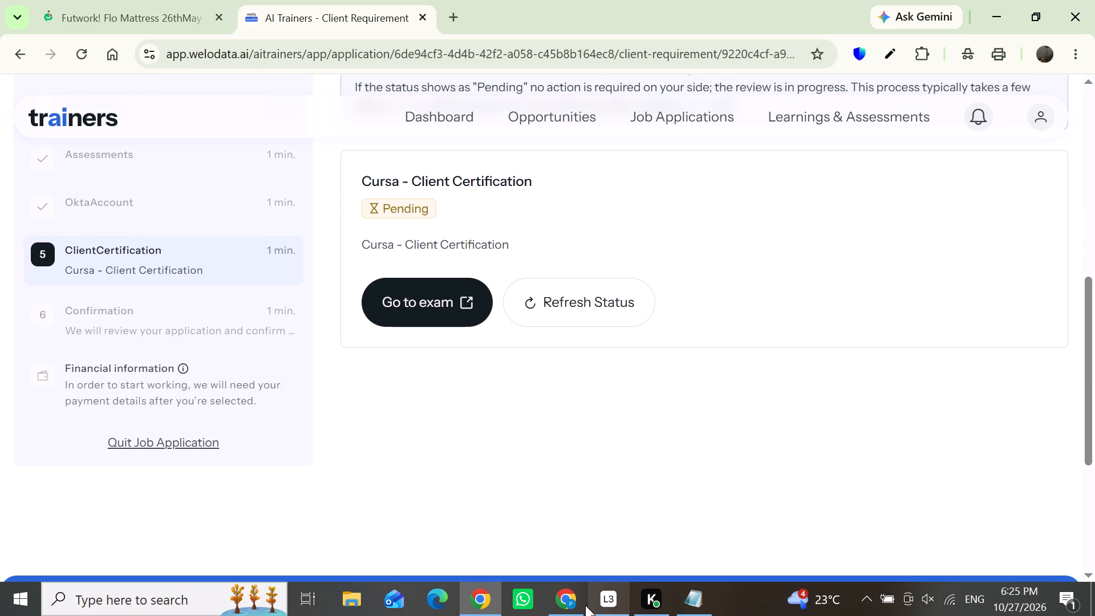
Switch to the Knowlarity dashboard and shift the ongoing product enquiry call's card slightly.
{"action": "left_click", "coordinate": [558, 604]}
{"action": "left_click_drag", "start_coordinate": [166, 197], "coordinate": [171, 198]}
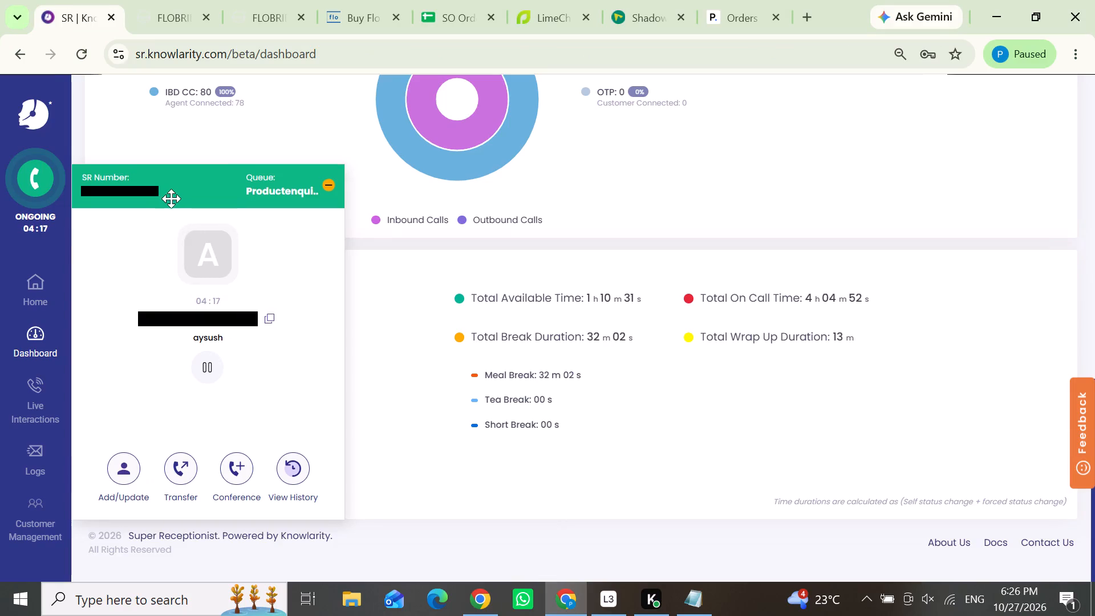
{"action": "left_click_drag", "start_coordinate": [171, 198], "coordinate": [178, 202]}
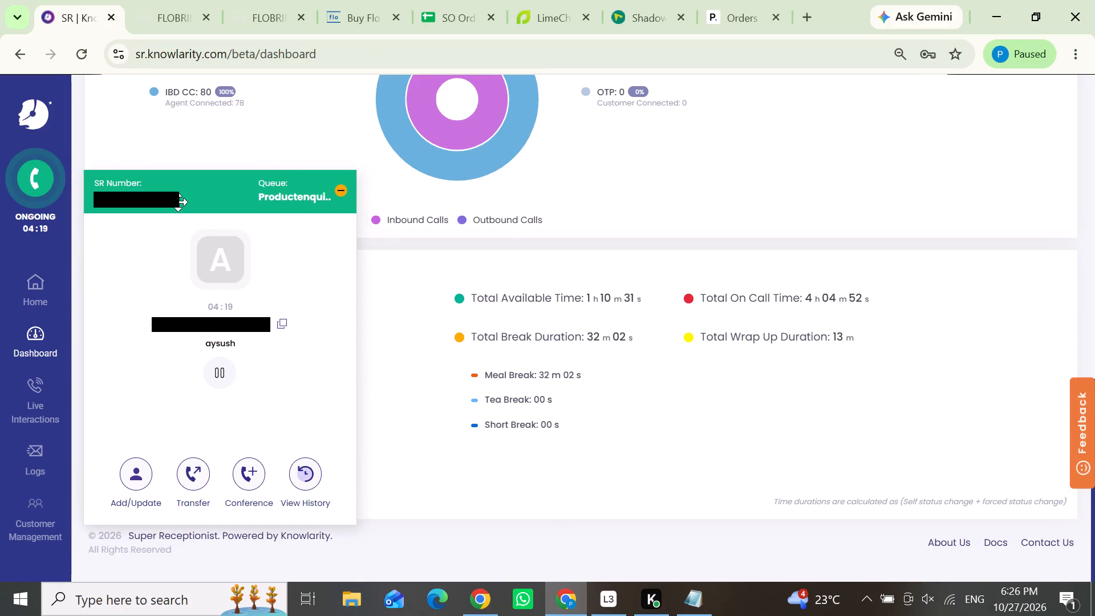
{"action": "left_click_drag", "start_coordinate": [178, 202], "coordinate": [182, 200]}
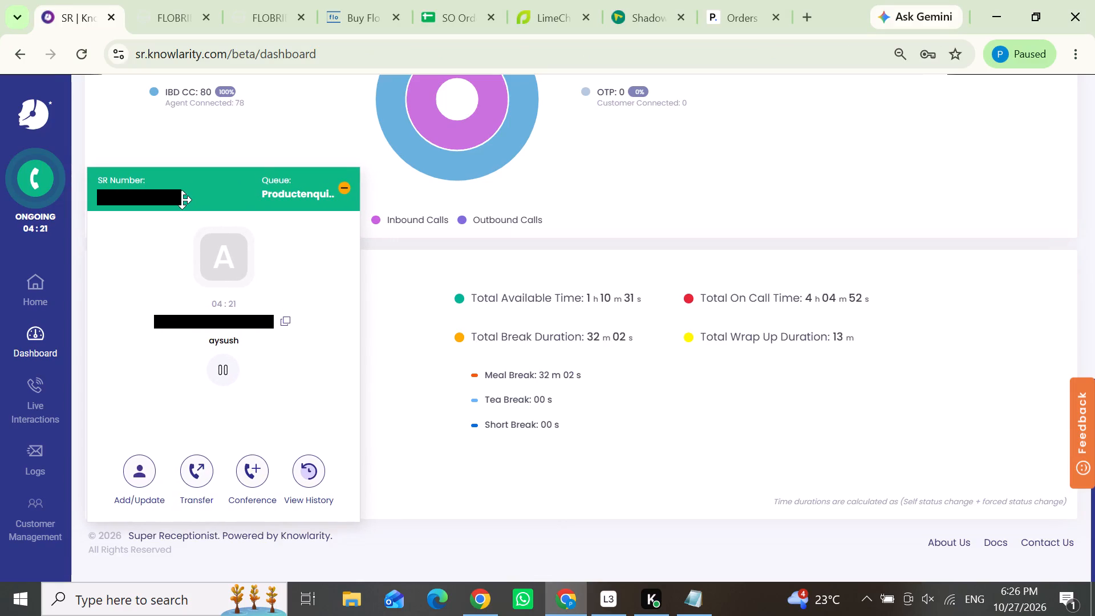
{"action": "left_click_drag", "start_coordinate": [182, 200], "coordinate": [181, 200]}
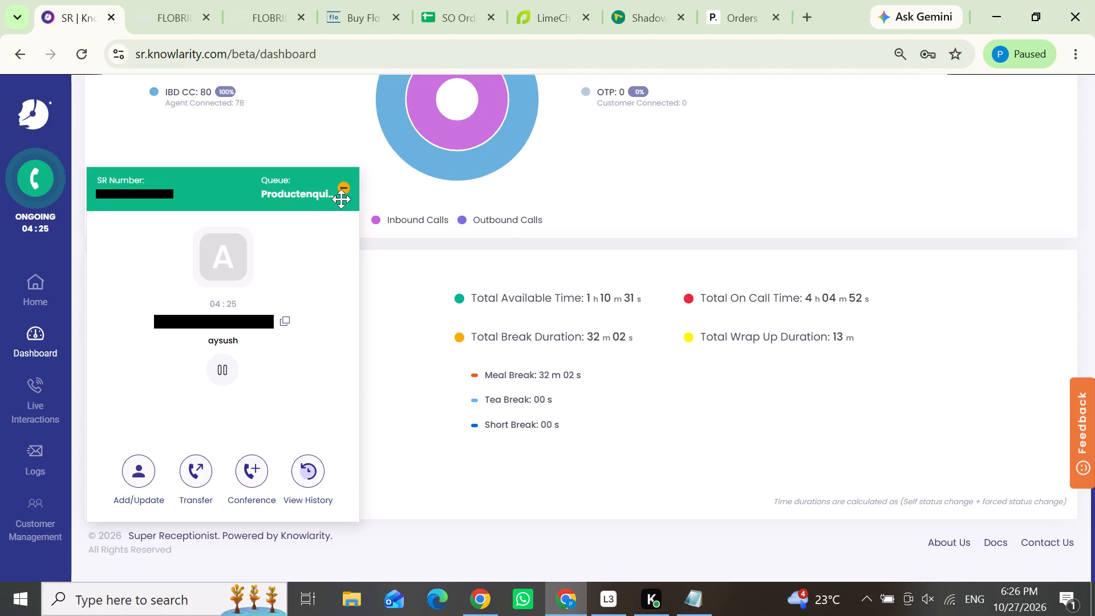
{"action": "left_click", "coordinate": [343, 188]}
{"action": "left_click", "coordinate": [401, 561]}
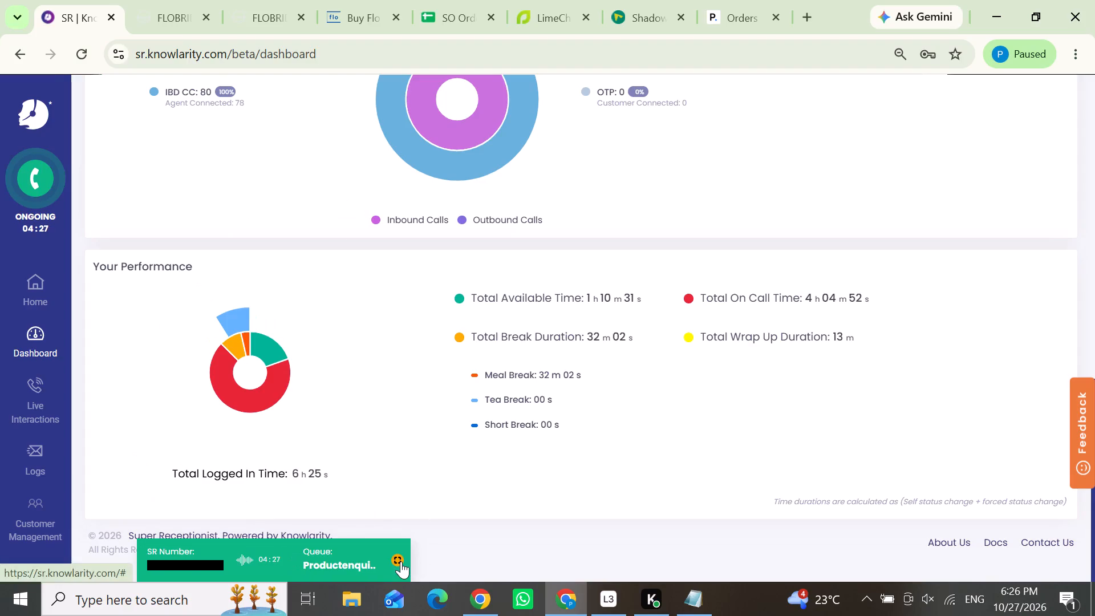
{"action": "left_click", "coordinate": [344, 184]}
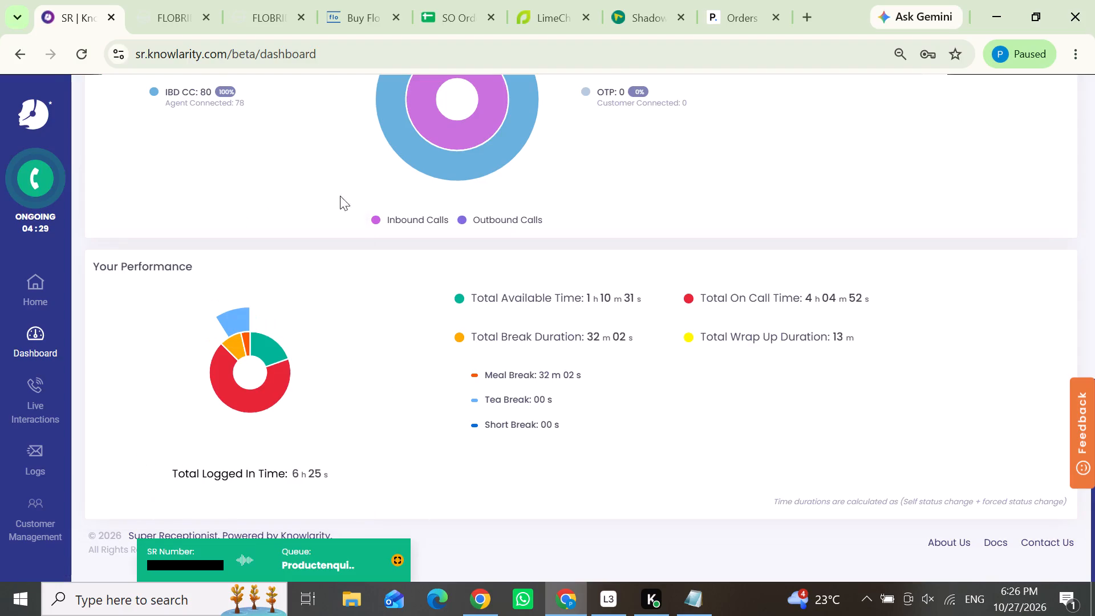
{"action": "left_click", "coordinate": [399, 558]}
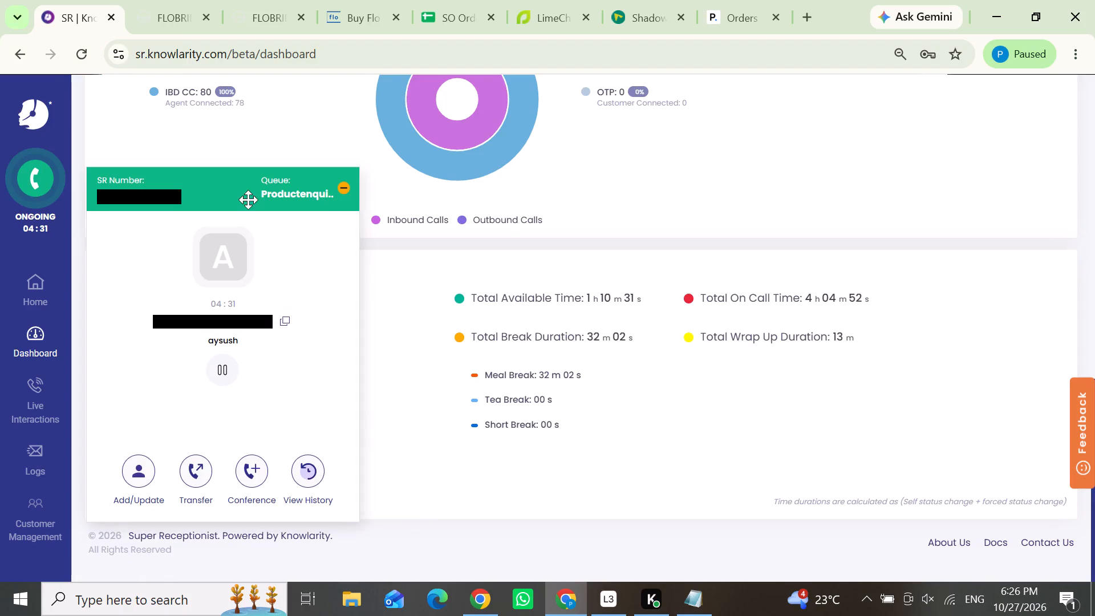
Reload the dashboard statistics for Today and collapse the ongoing call card to uncover the performance section.
{"action": "scroll", "coordinate": [836, 290], "scroll_direction": "up", "scroll_amount": 3}
{"action": "left_click", "coordinate": [772, 169]}
{"action": "scroll", "coordinate": [749, 365], "scroll_direction": "down", "scroll_amount": 1}
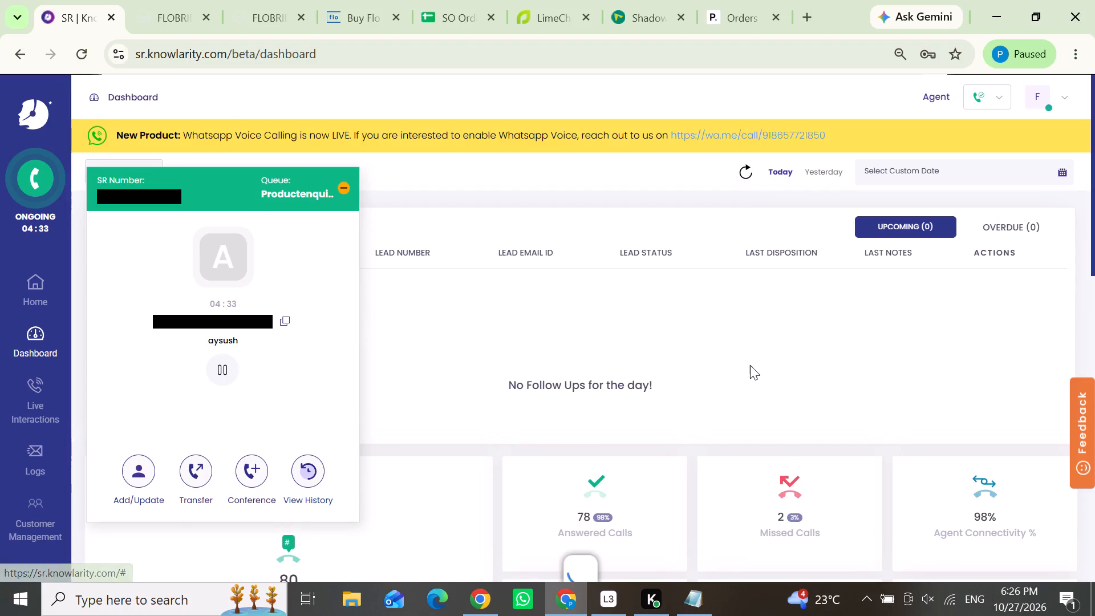
{"action": "scroll", "coordinate": [750, 365], "scroll_direction": "down", "scroll_amount": 3}
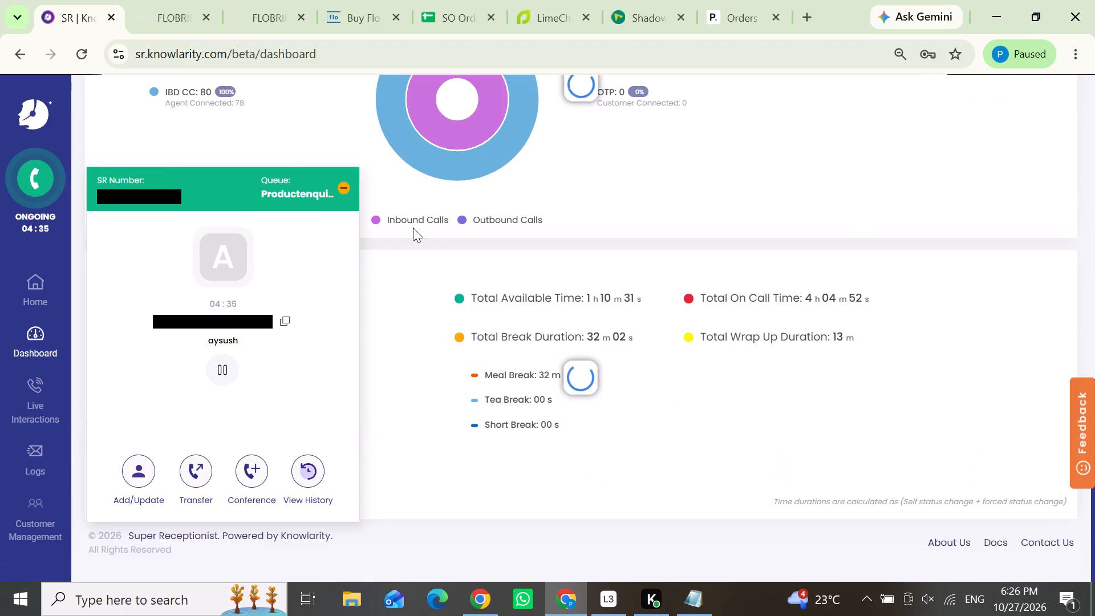
{"action": "left_click", "coordinate": [342, 188]}
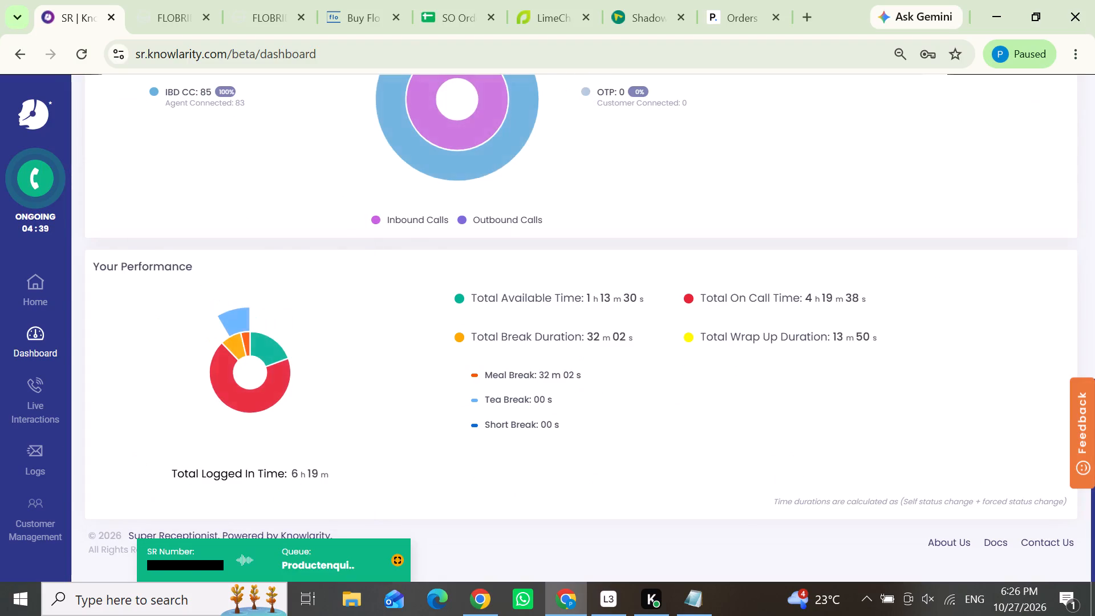
Examine the Total Break Duration and Total Available Time in the Your Performance section.
{"action": "scroll", "coordinate": [764, 422], "scroll_direction": "down", "scroll_amount": 3}
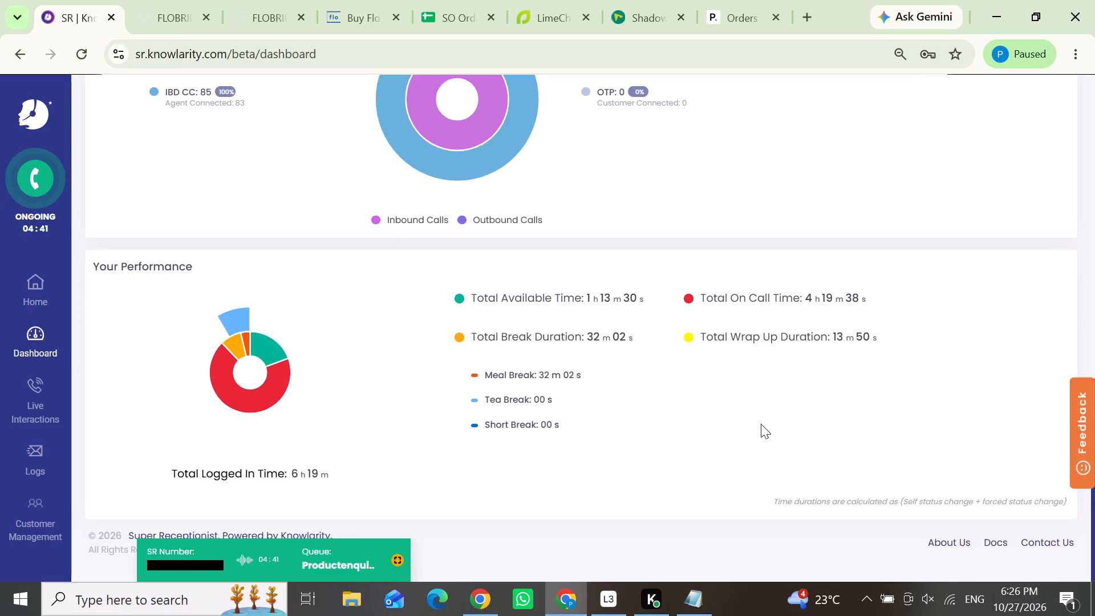
{"action": "scroll", "coordinate": [761, 424], "scroll_direction": "down", "scroll_amount": 7}
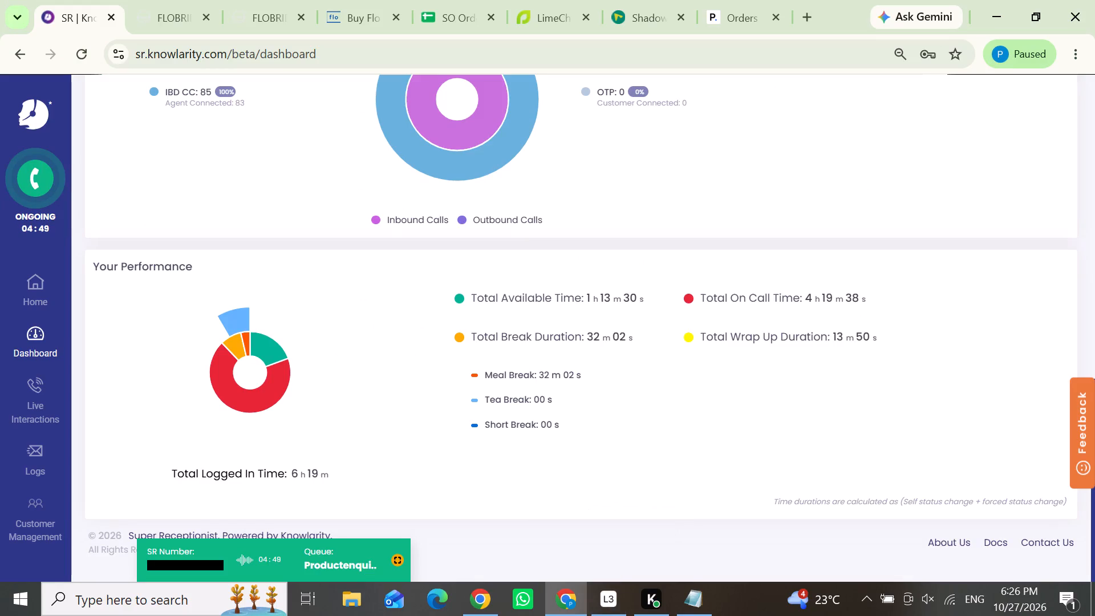
{"action": "left_click_drag", "start_coordinate": [638, 332], "coordinate": [585, 332]}
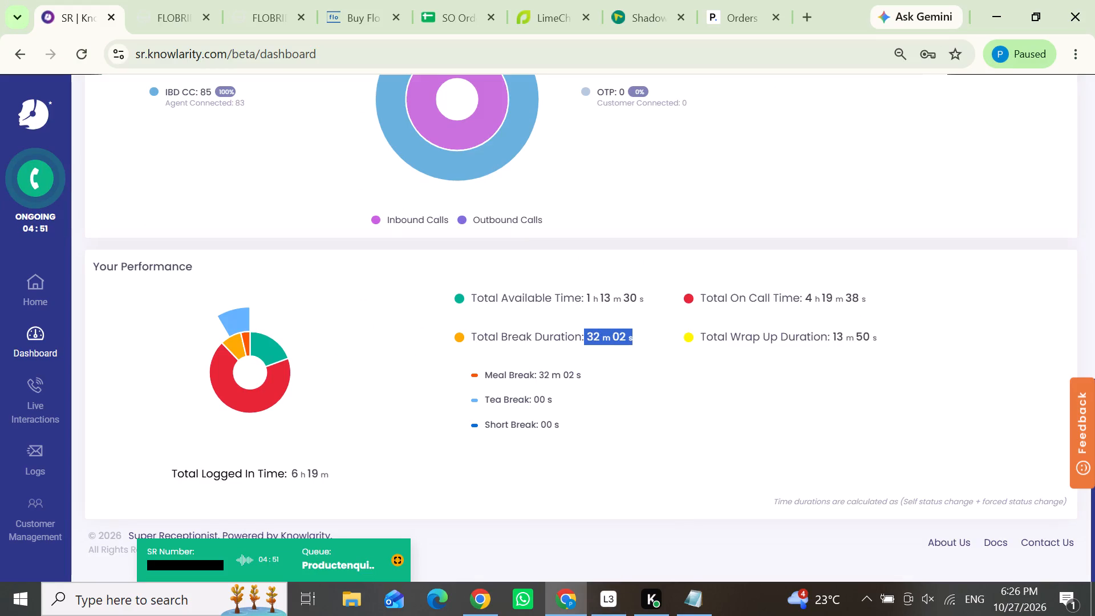
{"action": "left_click_drag", "start_coordinate": [585, 332], "coordinate": [526, 331]}
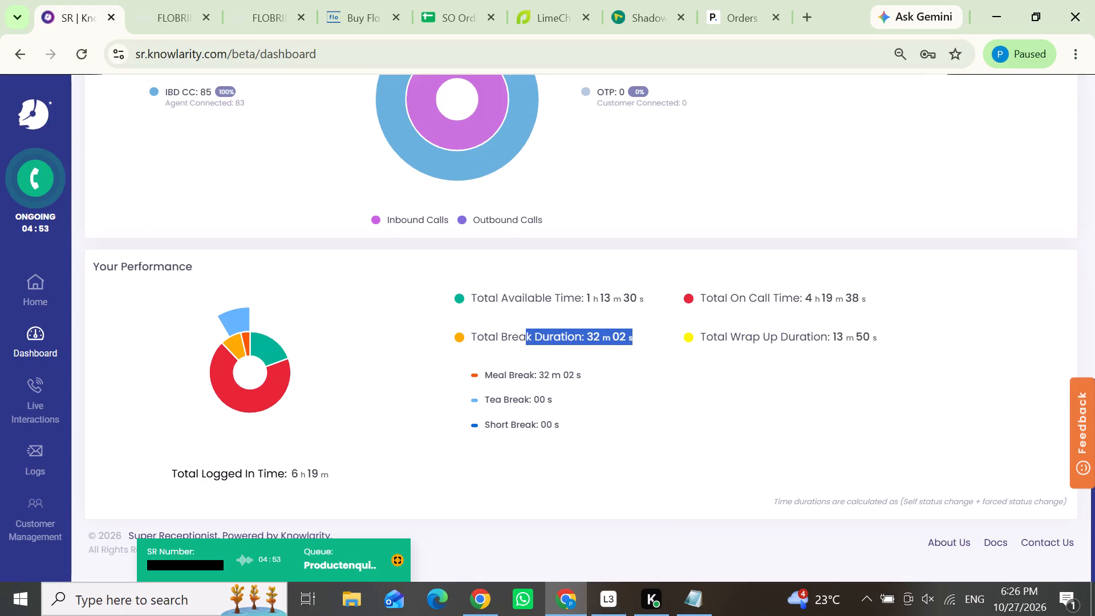
{"action": "left_click_drag", "start_coordinate": [526, 331], "coordinate": [475, 332]}
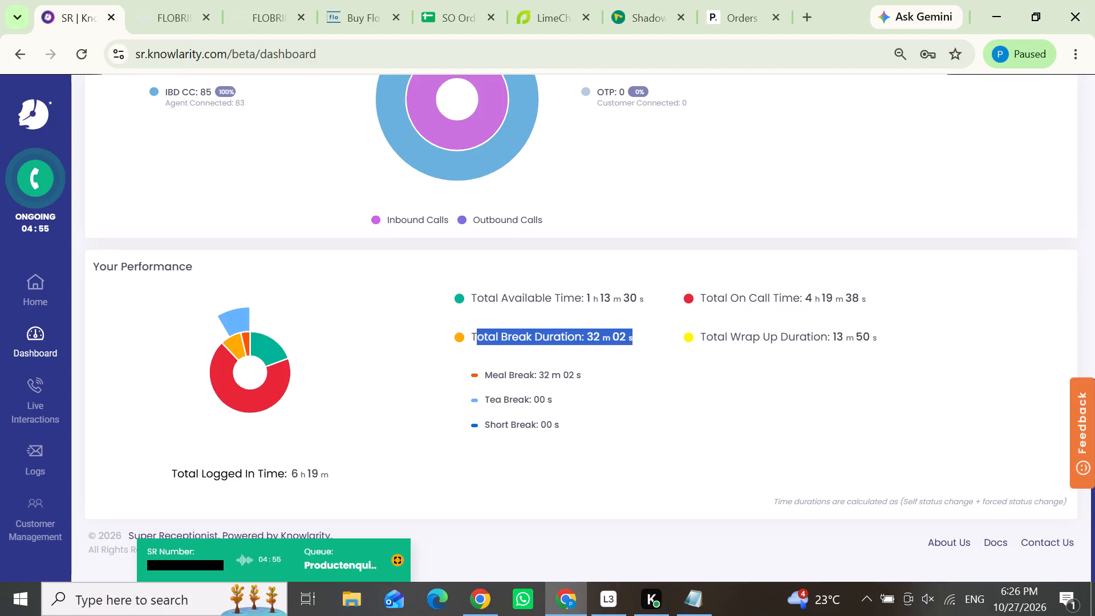
{"action": "left_click_drag", "start_coordinate": [475, 332], "coordinate": [484, 332]}
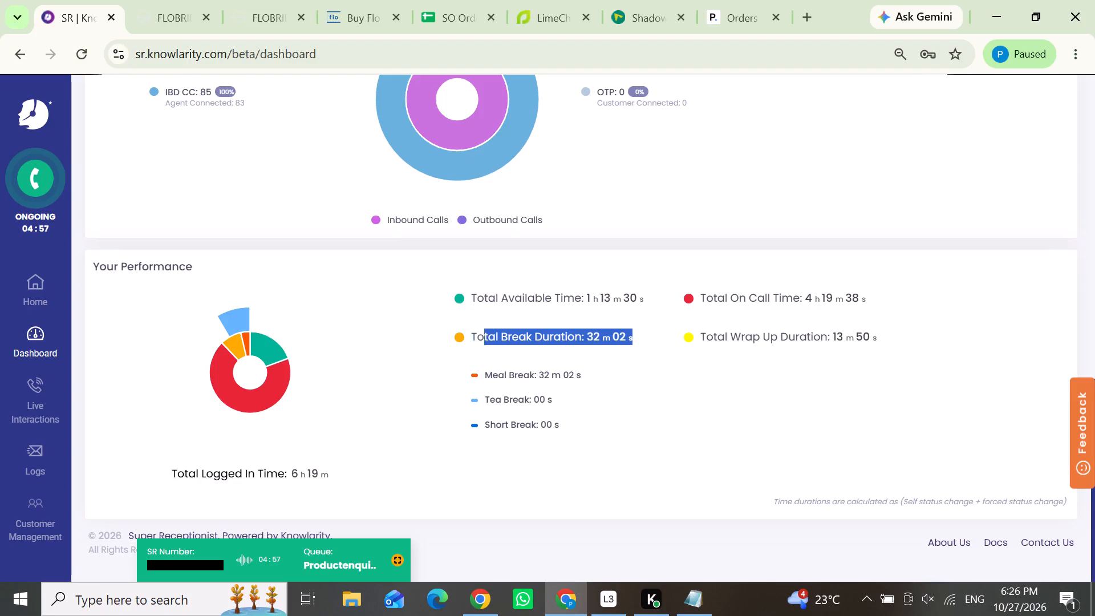
{"action": "left_click_drag", "start_coordinate": [484, 332], "coordinate": [500, 333]}
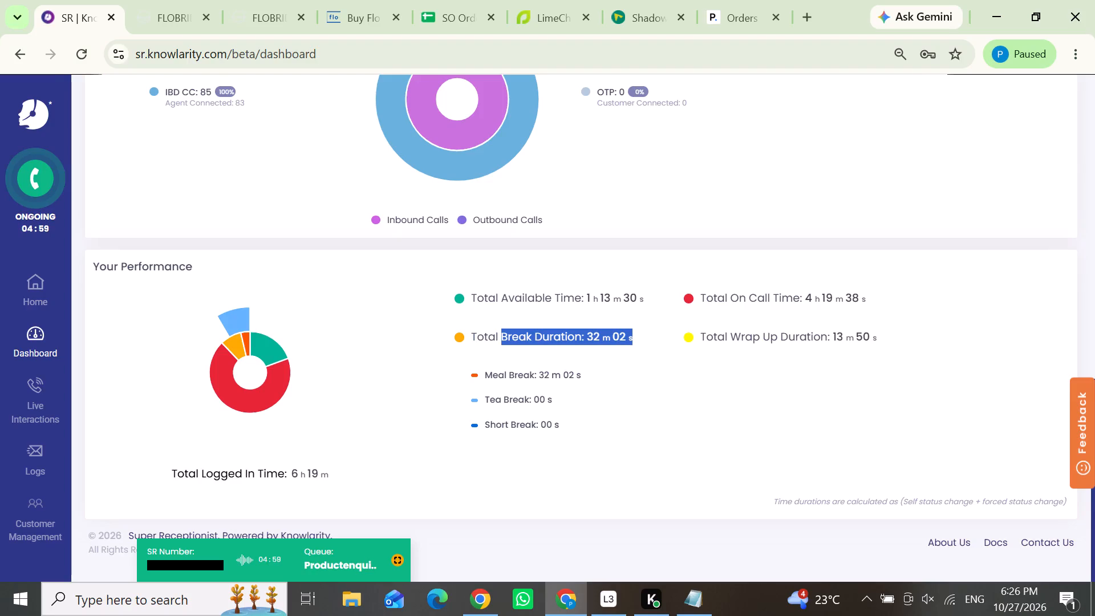
{"action": "left_click_drag", "start_coordinate": [500, 333], "coordinate": [501, 333]}
{"action": "left_click", "coordinate": [549, 342]}
{"action": "double_click", "coordinate": [550, 336]}
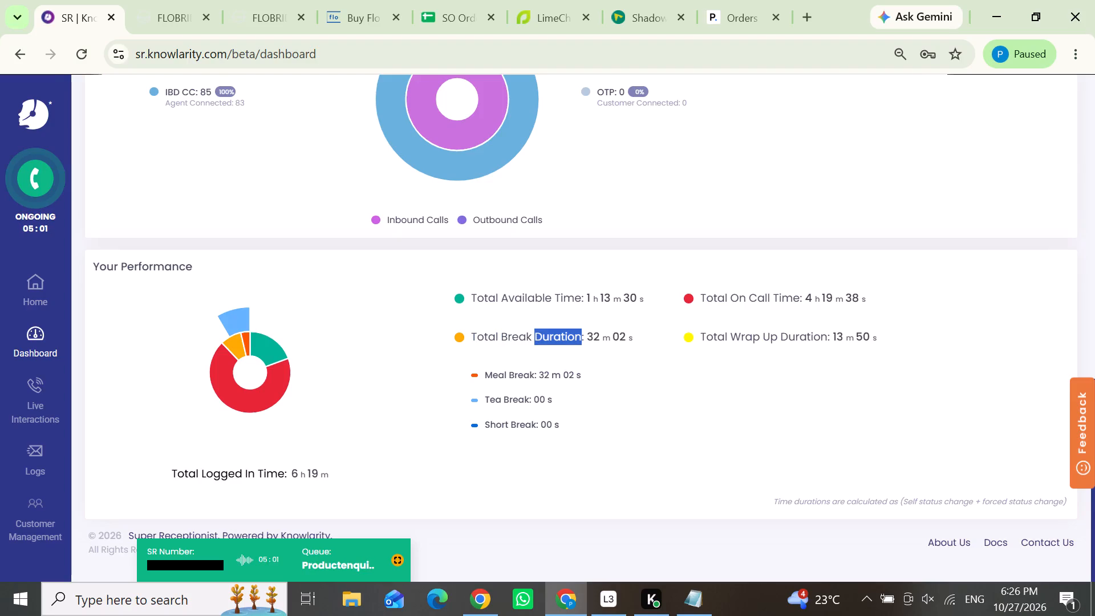
{"action": "double_click", "coordinate": [594, 335]}
{"action": "double_click", "coordinate": [617, 333]}
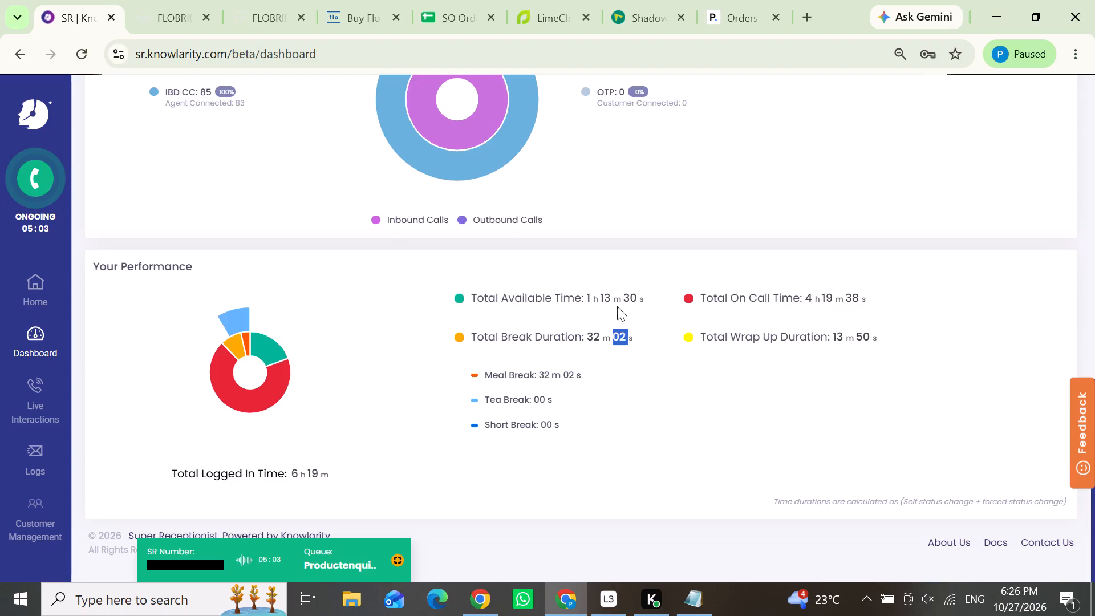
{"action": "double_click", "coordinate": [605, 297]}
{"action": "left_click", "coordinate": [675, 325]}
Review the dashboard's call statistics, such as Answered Calls, and the break and wrap-up durations under Your Performance.
{"action": "scroll", "coordinate": [778, 327], "scroll_direction": "up", "scroll_amount": 2}
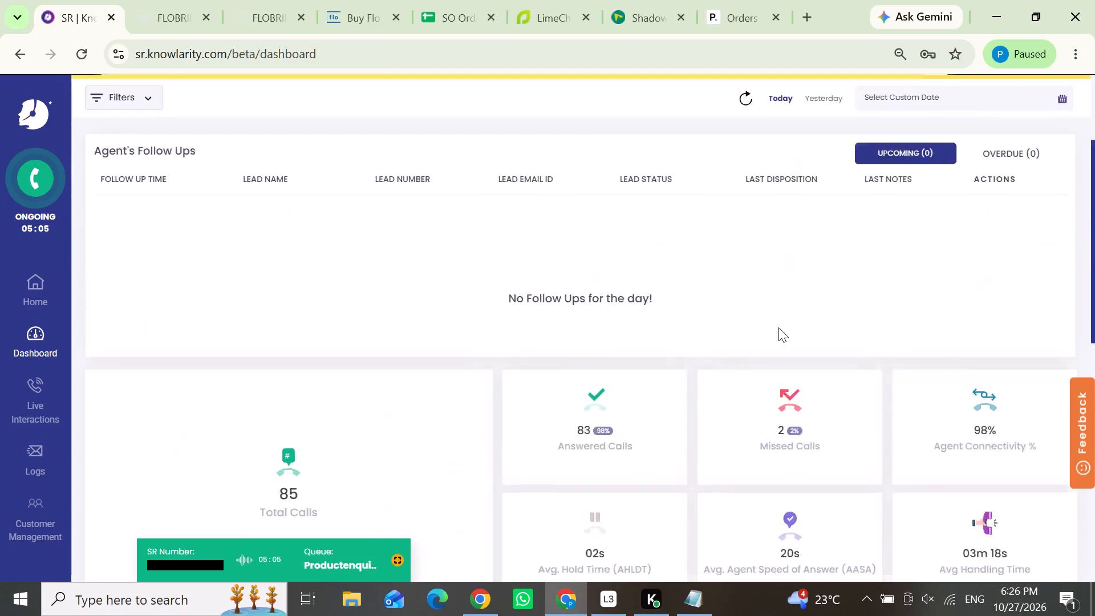
{"action": "scroll", "coordinate": [778, 327], "scroll_direction": "down", "scroll_amount": 2}
{"action": "scroll", "coordinate": [792, 304], "scroll_direction": "up", "scroll_amount": 1}
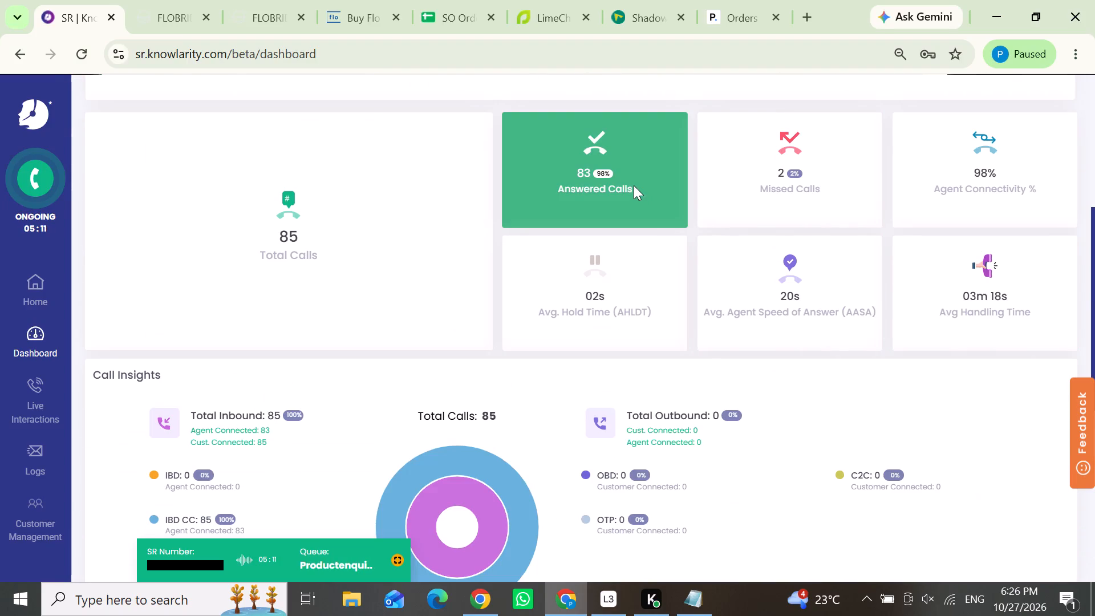
{"action": "scroll", "coordinate": [974, 439], "scroll_direction": "down", "scroll_amount": 2}
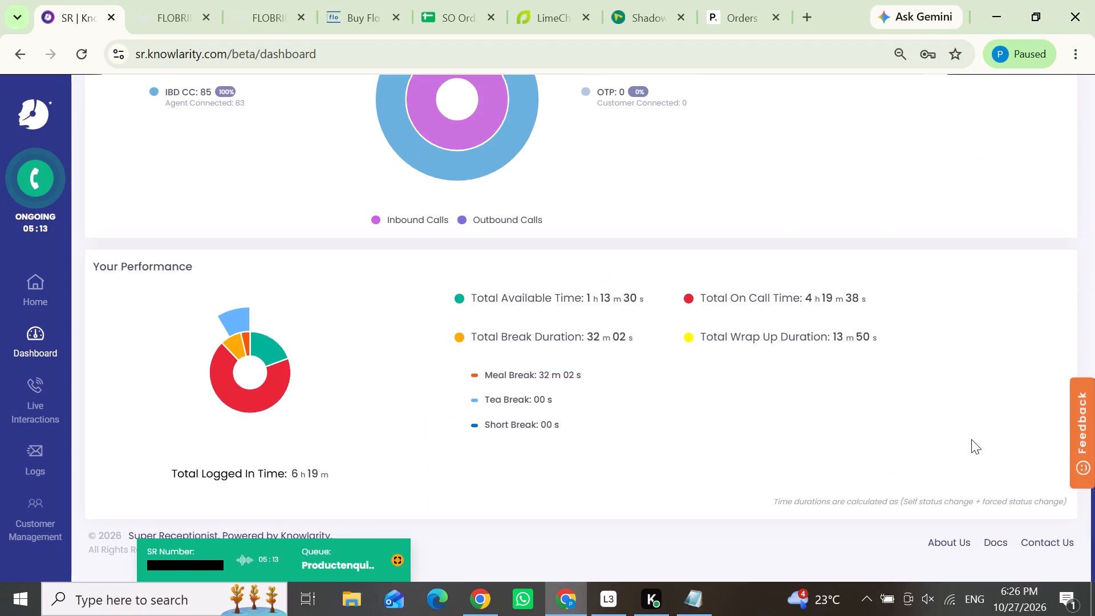
{"action": "scroll", "coordinate": [970, 440], "scroll_direction": "down", "scroll_amount": 1}
{"action": "left_click_drag", "start_coordinate": [643, 332], "coordinate": [591, 338]}
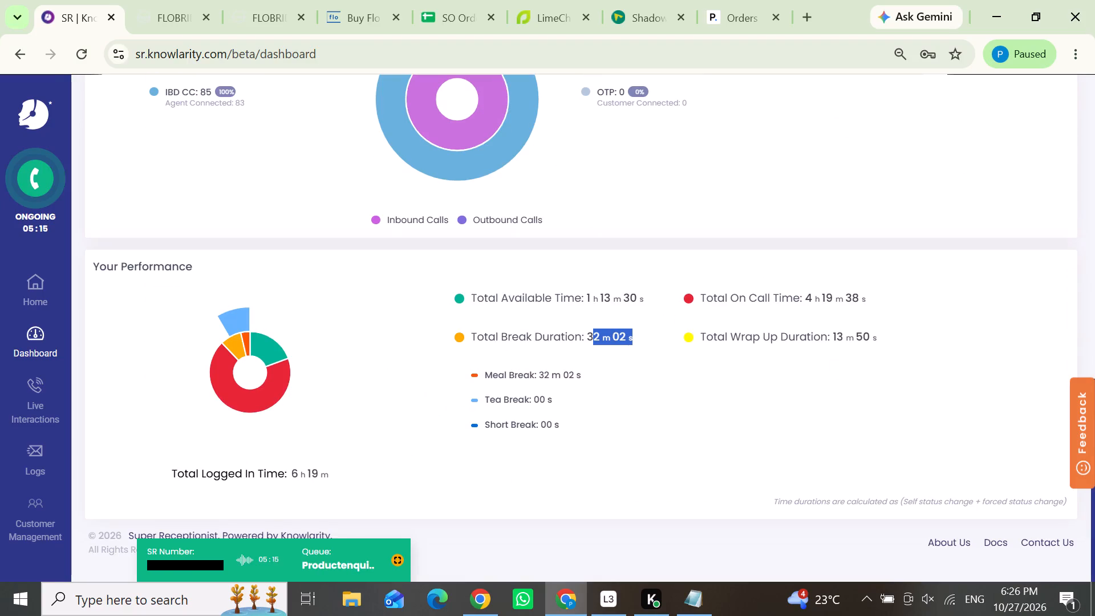
{"action": "left_click_drag", "start_coordinate": [591, 338], "coordinate": [589, 338]}
{"action": "left_click", "coordinate": [692, 436]}
{"action": "left_click_drag", "start_coordinate": [700, 335], "coordinate": [908, 342]}
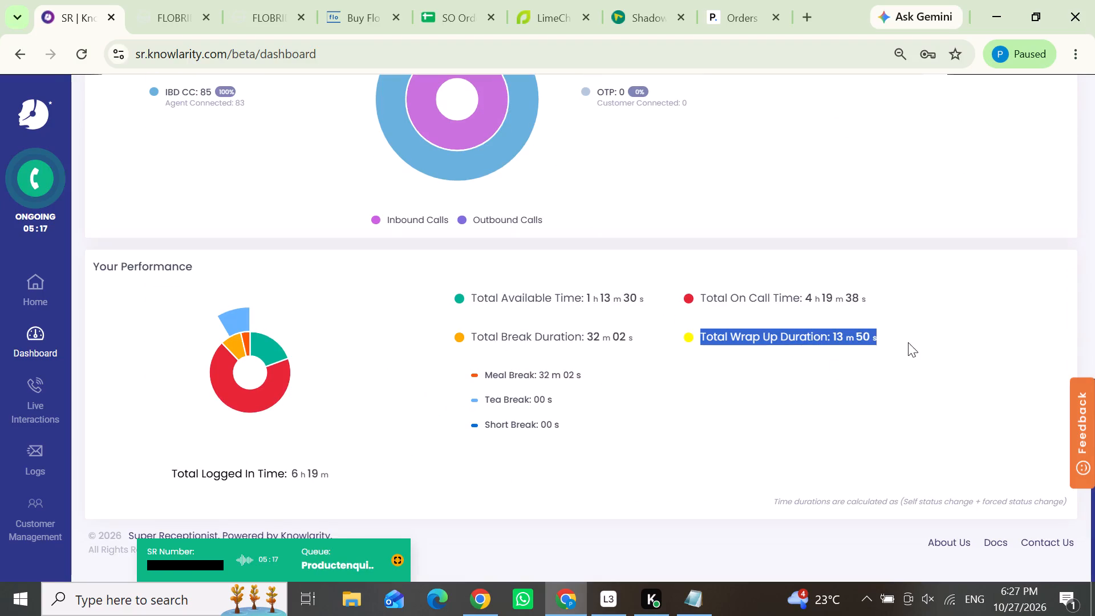
{"action": "left_click_drag", "start_coordinate": [908, 342], "coordinate": [701, 342]}
{"action": "left_click", "coordinate": [667, 404]}
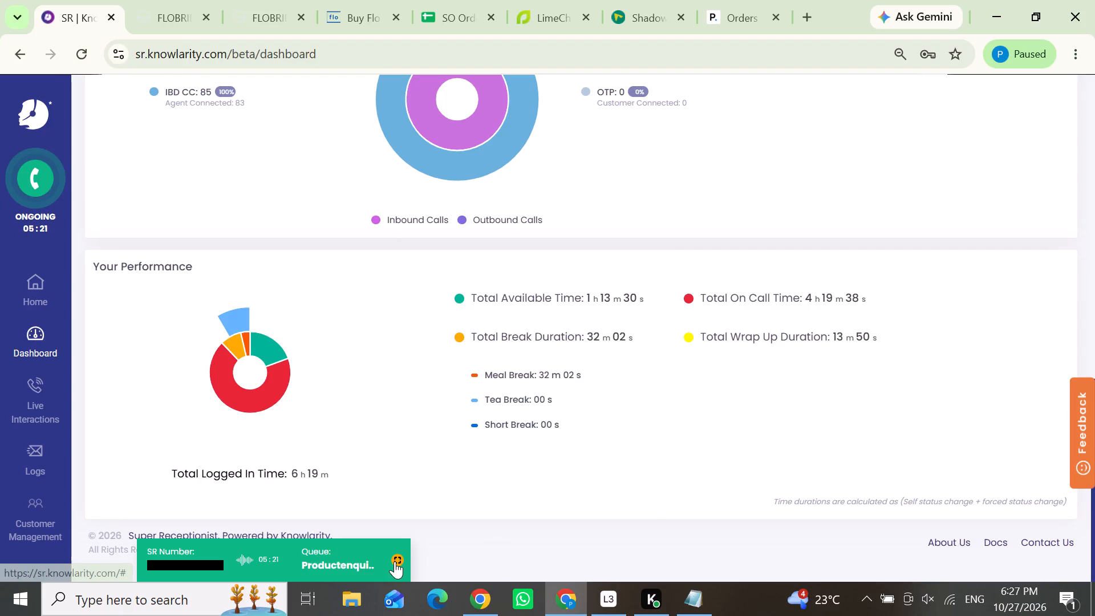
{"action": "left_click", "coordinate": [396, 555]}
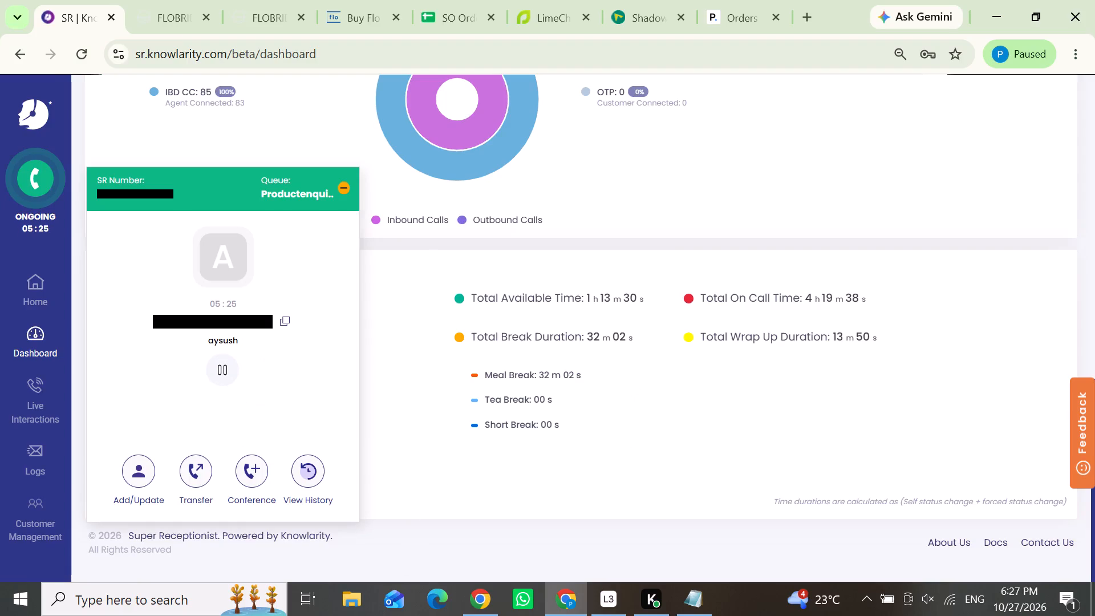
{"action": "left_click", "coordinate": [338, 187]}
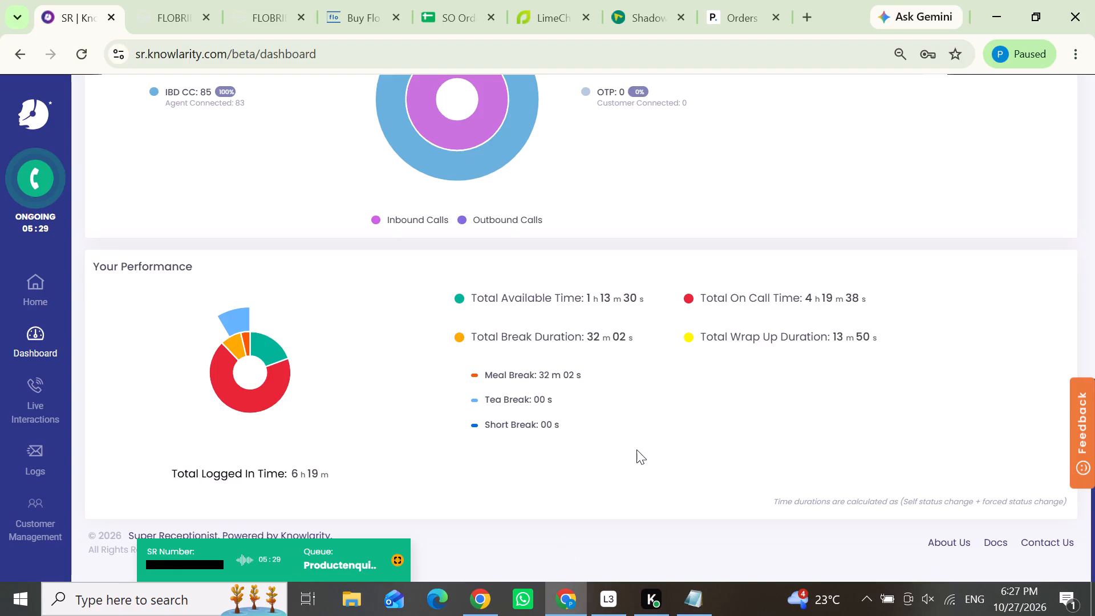
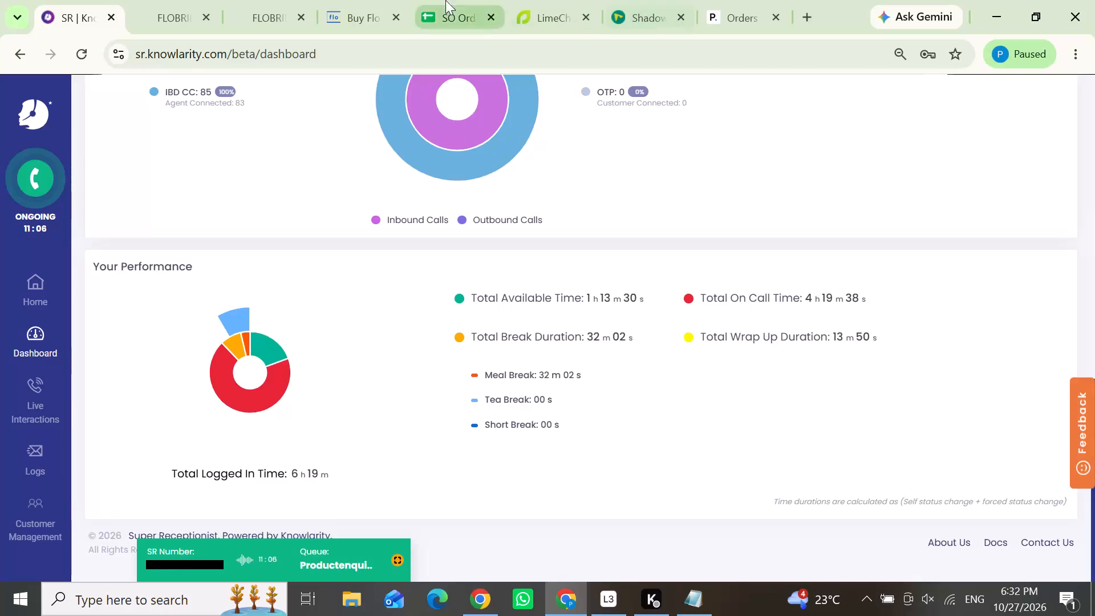
Switch to the Flo mattress site and open the Anti-Gravity Natural Latex Mattress product page.
{"action": "left_click", "coordinate": [366, 0]}
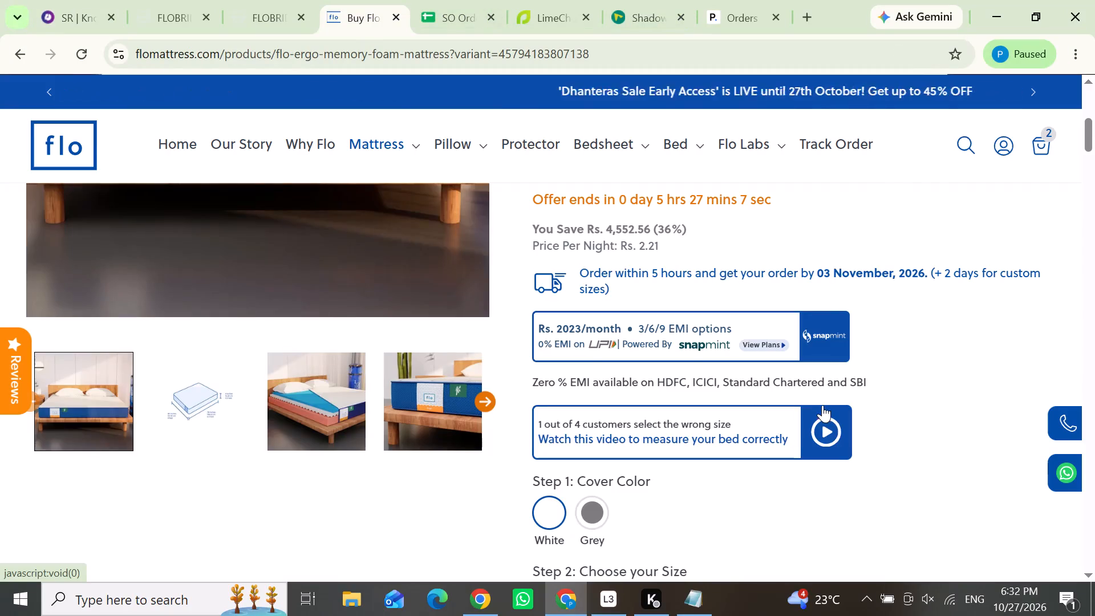
{"action": "scroll", "coordinate": [820, 405], "scroll_direction": "down", "scroll_amount": 1}
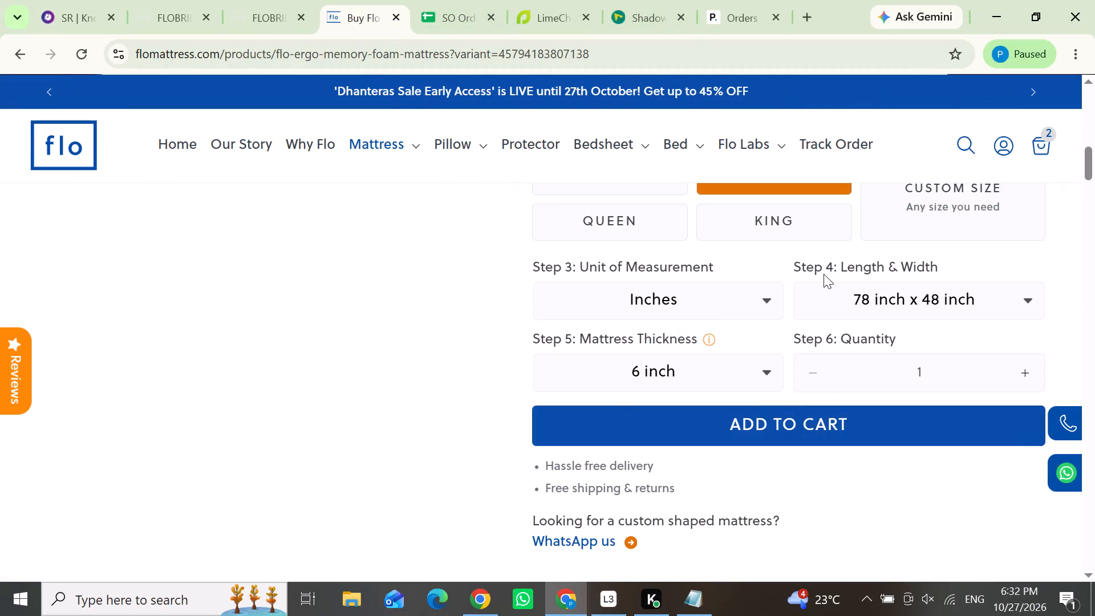
{"action": "scroll", "coordinate": [820, 274], "scroll_direction": "up", "scroll_amount": 1}
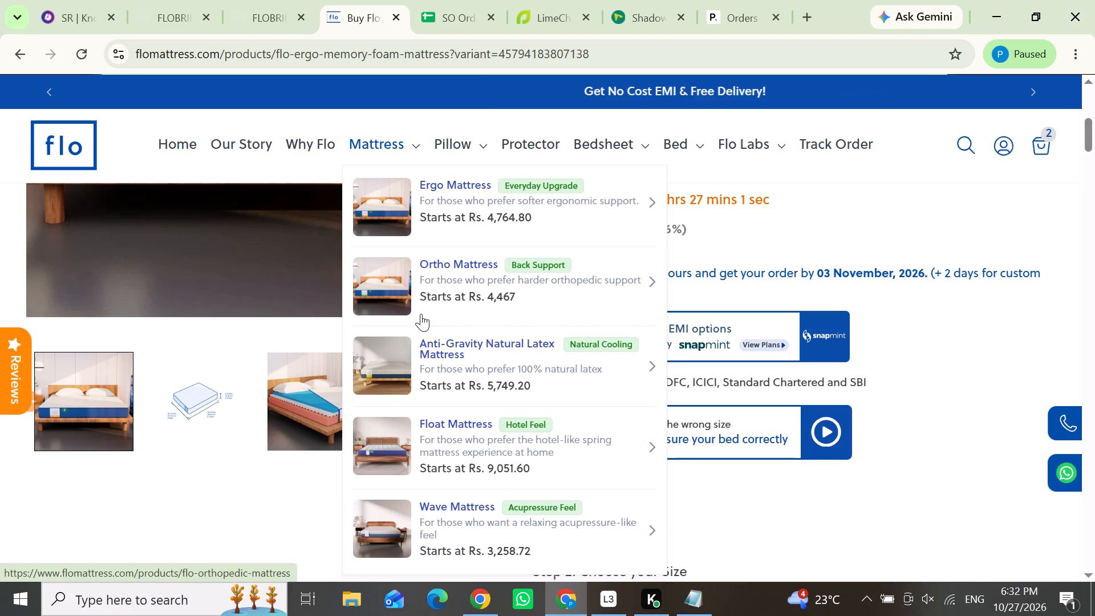
{"action": "left_click", "coordinate": [429, 339]}
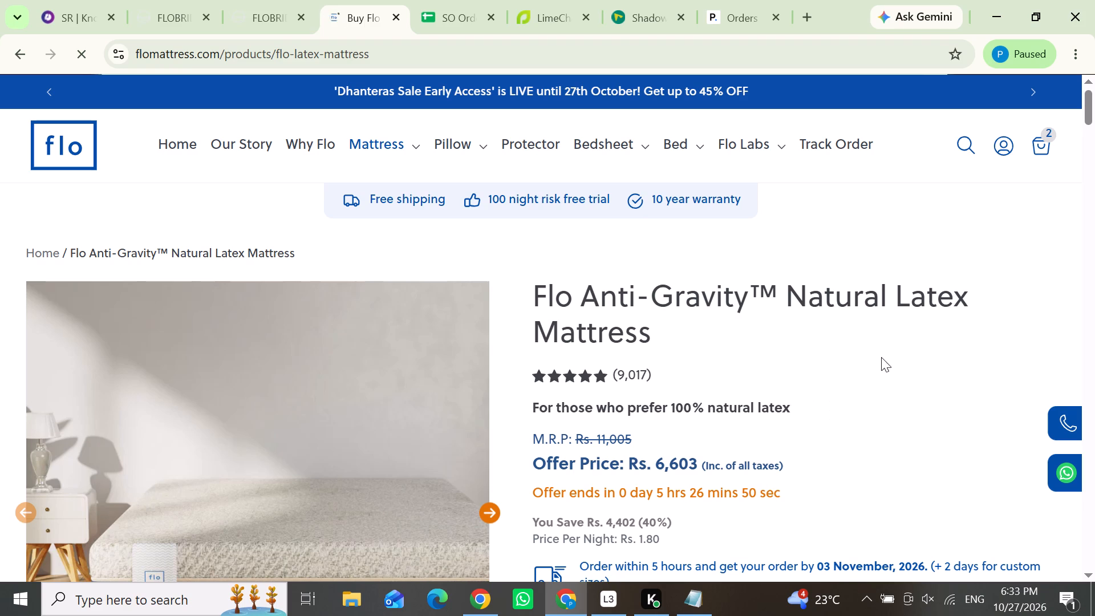
Configure the latex mattress as Queen size with a 5 inch thickness.
{"action": "left_click_drag", "start_coordinate": [1090, 115], "coordinate": [1082, 133]}
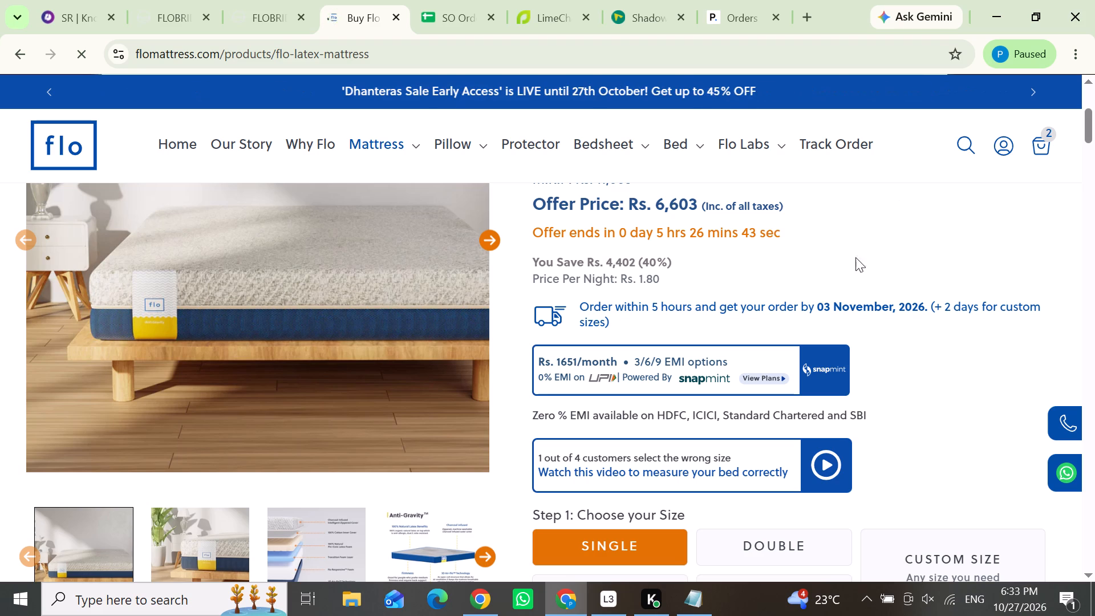
{"action": "left_click", "coordinate": [1091, 138]}
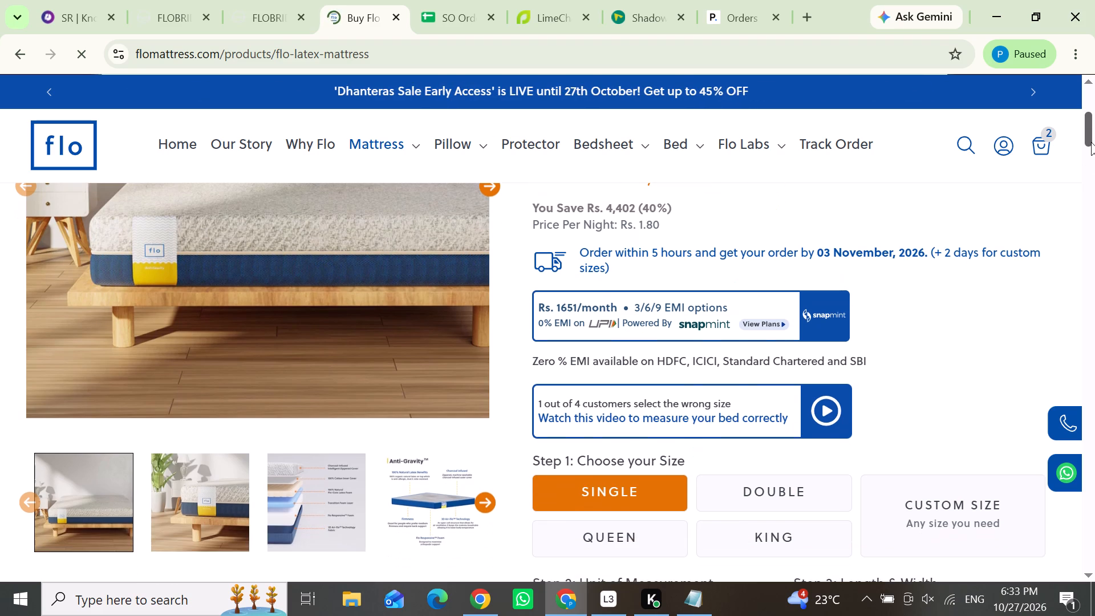
{"action": "left_click", "coordinate": [637, 530]}
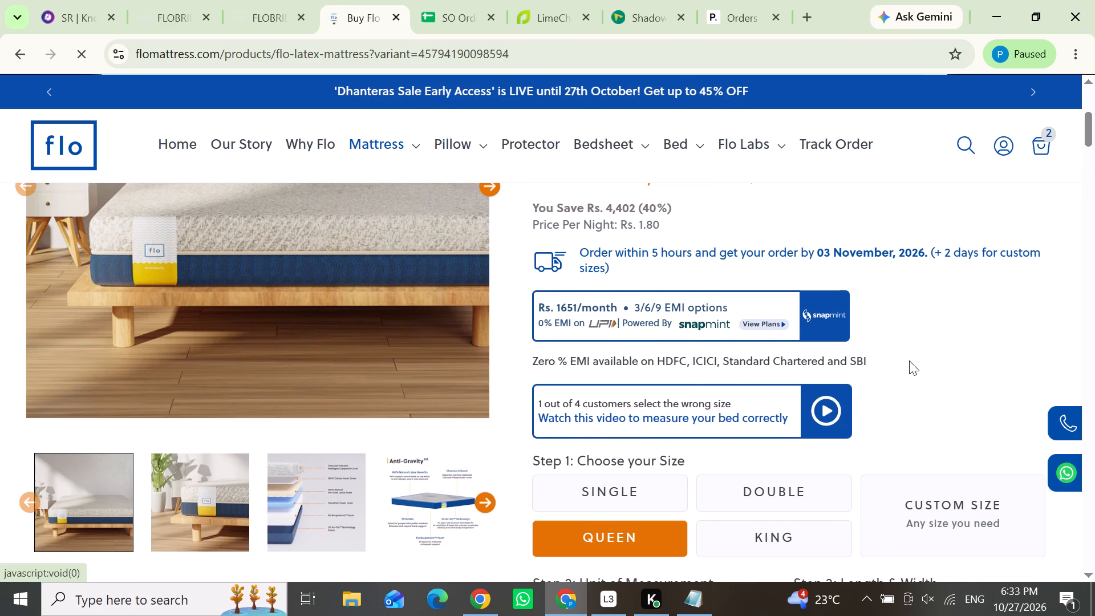
{"action": "left_click_drag", "start_coordinate": [1089, 135], "coordinate": [1089, 147]}
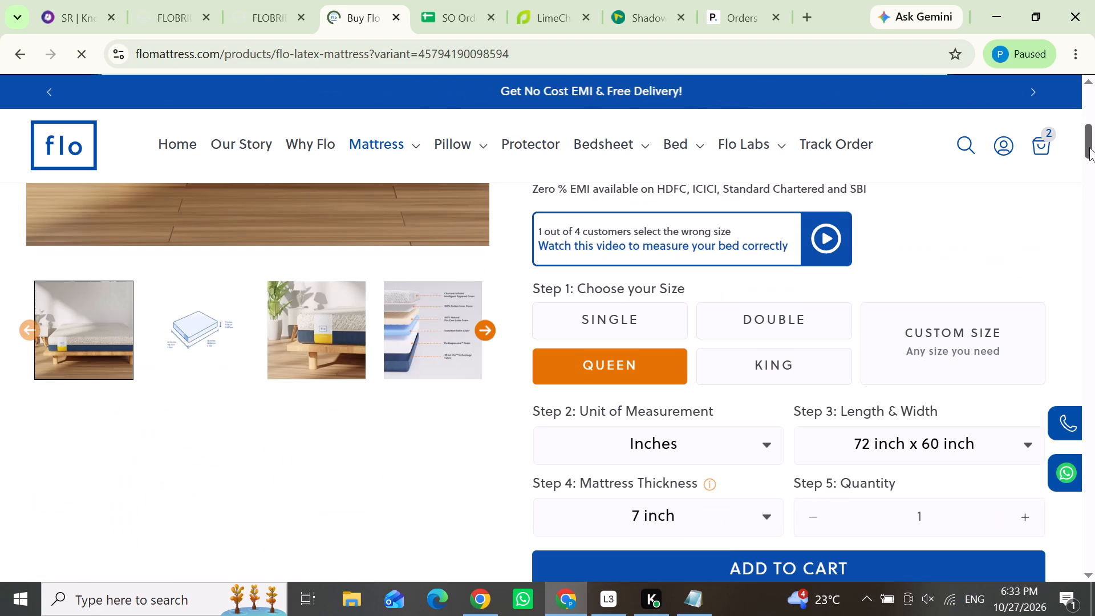
{"action": "left_click_drag", "start_coordinate": [1089, 147], "coordinate": [1089, 148]}
{"action": "left_click", "coordinate": [755, 494]}
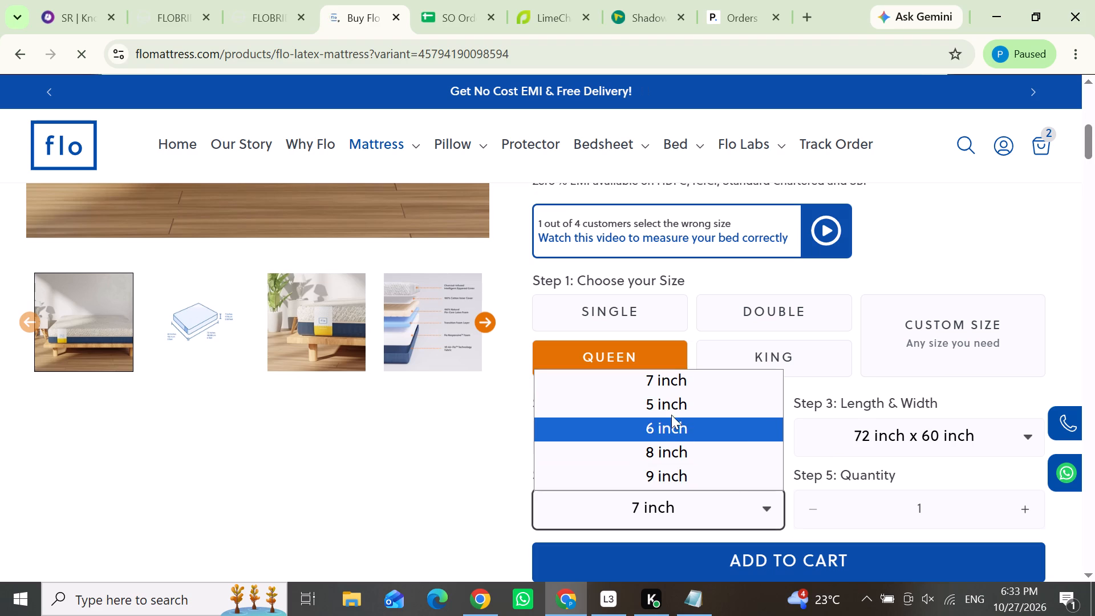
{"action": "left_click", "coordinate": [670, 413]}
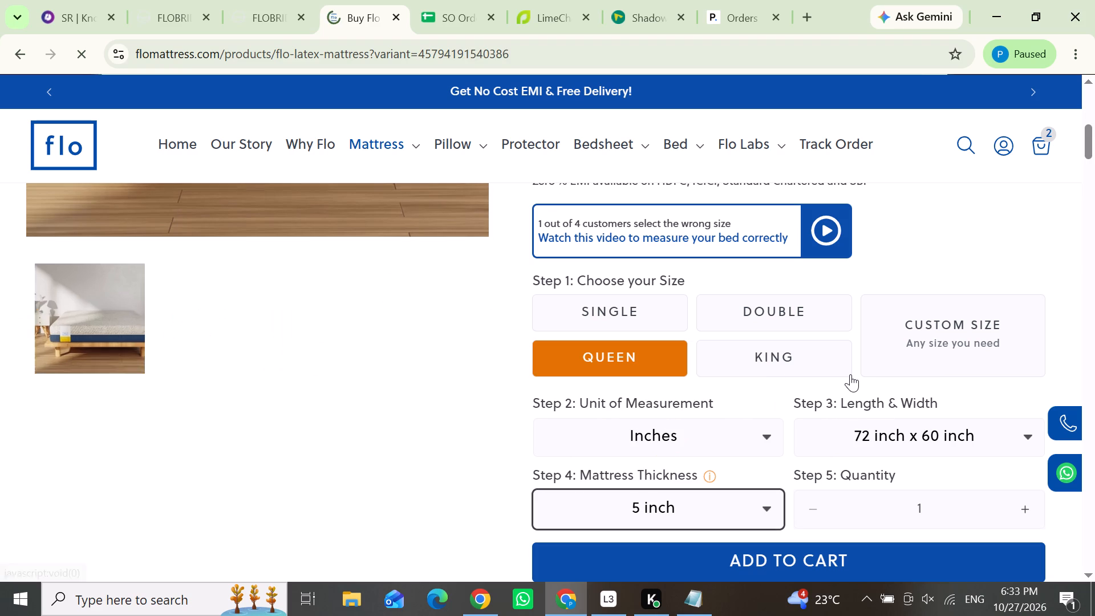
Check the offer price of the configured Queen latex mattress, highlighting the amount while reading it.
{"action": "scroll", "coordinate": [850, 374], "scroll_direction": "up", "scroll_amount": 1}
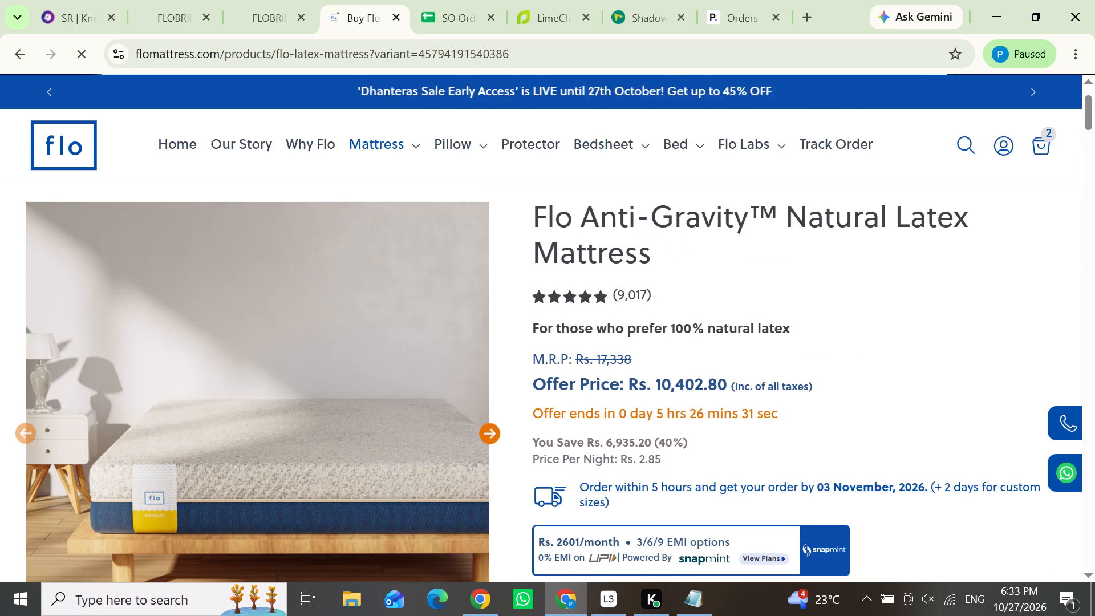
{"action": "left_click_drag", "start_coordinate": [654, 386], "coordinate": [728, 385]}
{"action": "left_click", "coordinate": [890, 387]}
{"action": "left_click_drag", "start_coordinate": [727, 382], "coordinate": [727, 382]}
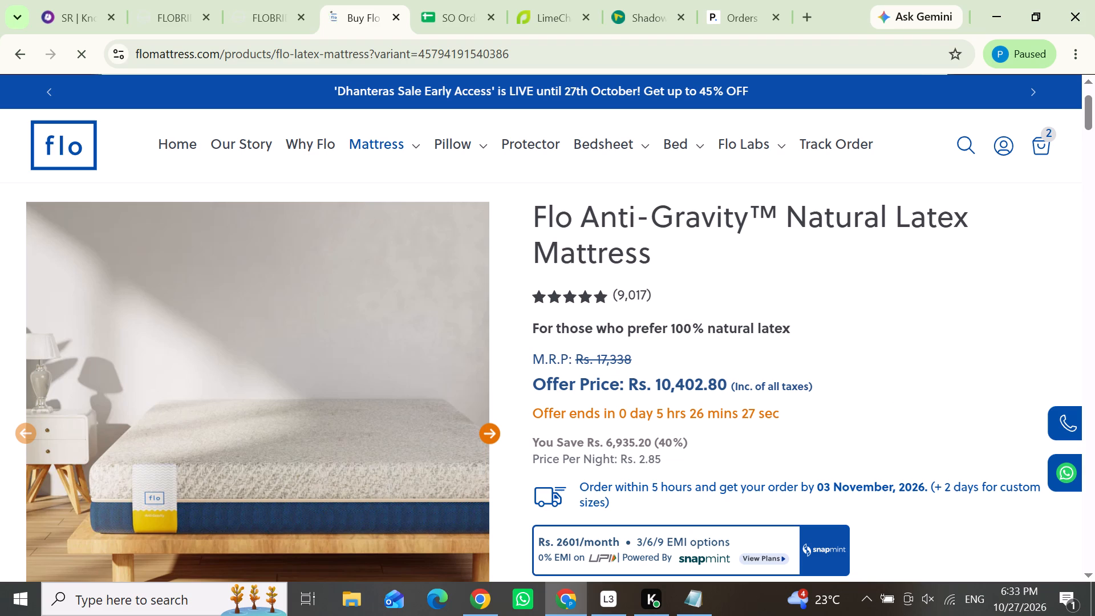
{"action": "left_click_drag", "start_coordinate": [727, 382], "coordinate": [656, 380]}
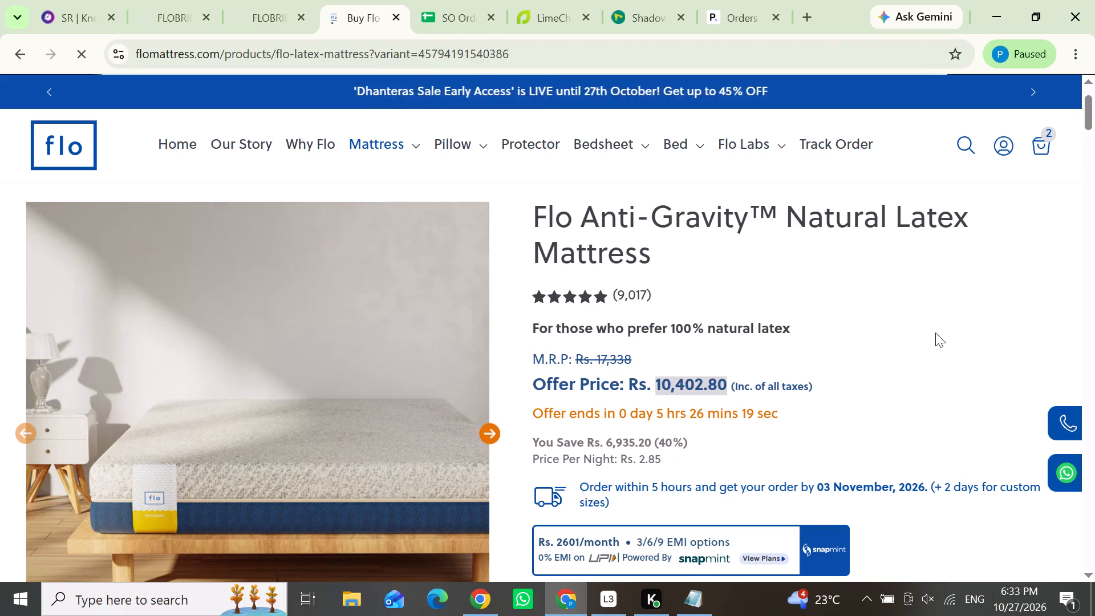
{"action": "left_click", "coordinate": [756, 355]}
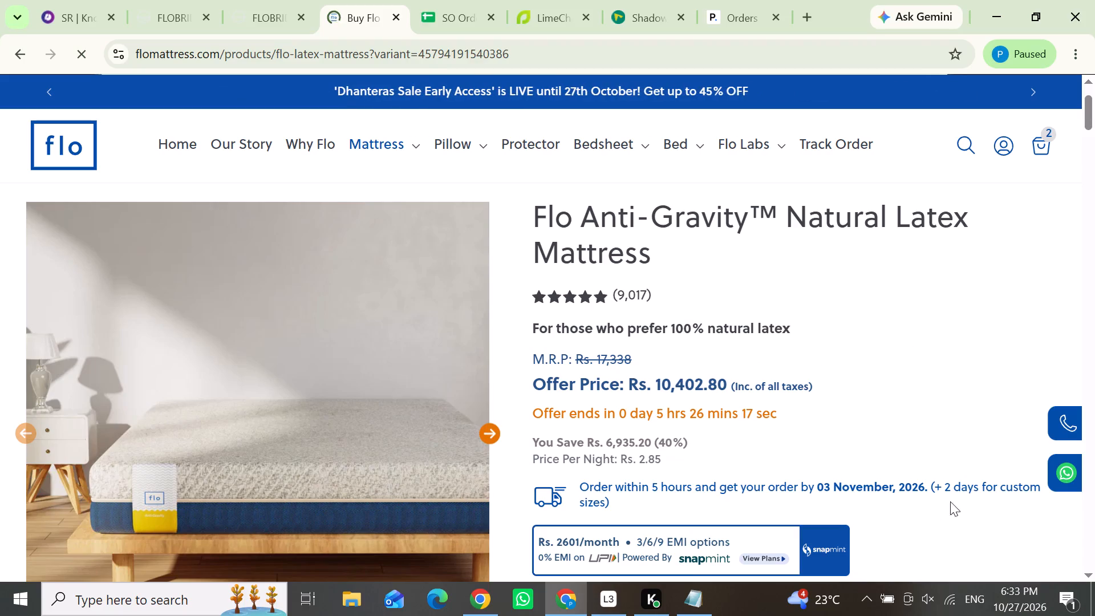
Switch to the Knowlarity dashboard, reload the statistics for Today and check the Your Performance durations.
{"action": "left_click", "coordinate": [60, 25]}
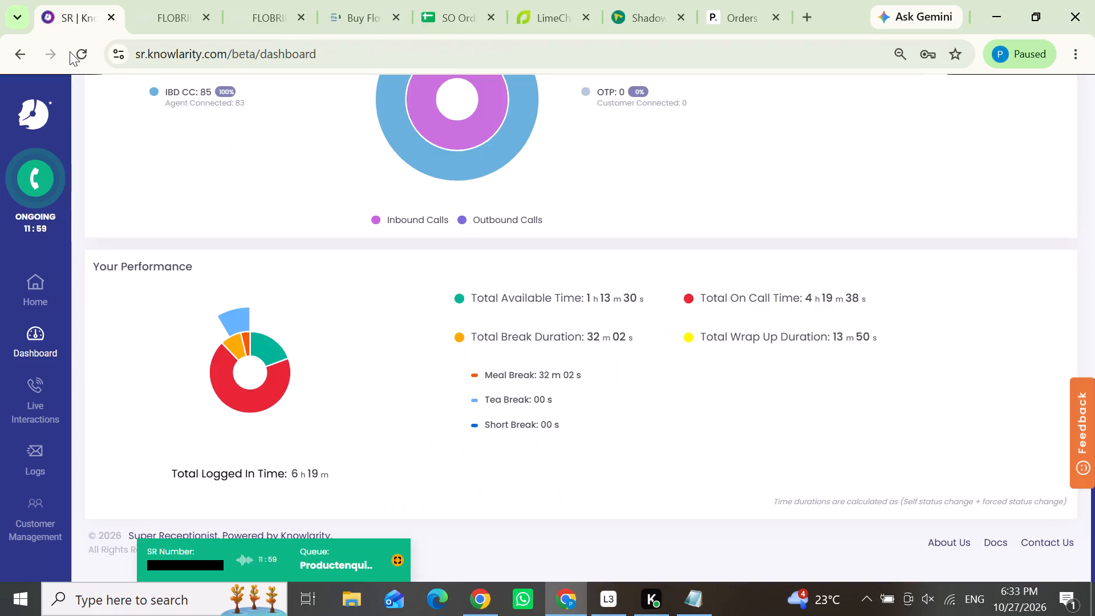
{"action": "scroll", "coordinate": [723, 231], "scroll_direction": "up", "scroll_amount": 2}
{"action": "left_click", "coordinate": [779, 169]}
{"action": "scroll", "coordinate": [765, 298], "scroll_direction": "down", "scroll_amount": 3}
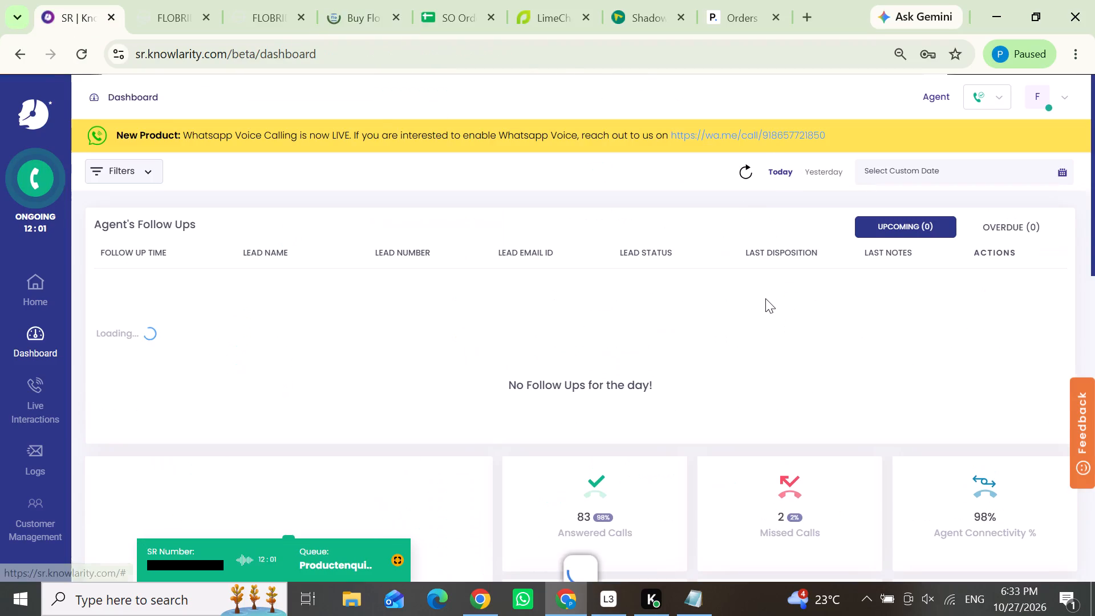
{"action": "scroll", "coordinate": [765, 298], "scroll_direction": "down", "scroll_amount": 1}
{"action": "scroll", "coordinate": [757, 374], "scroll_direction": "down", "scroll_amount": 1}
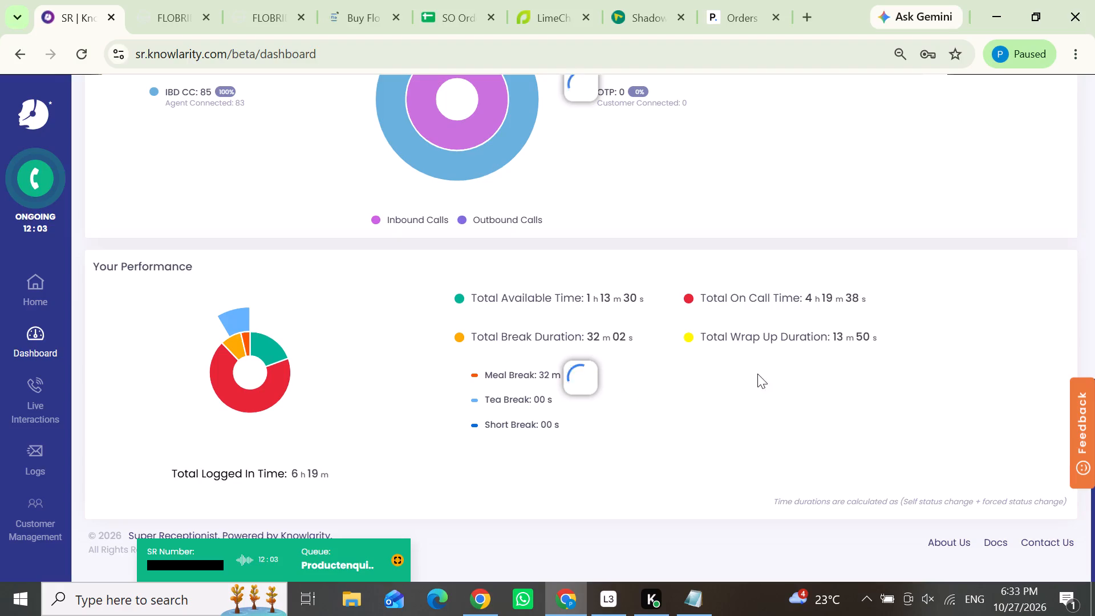
{"action": "scroll", "coordinate": [757, 374], "scroll_direction": "down", "scroll_amount": 2}
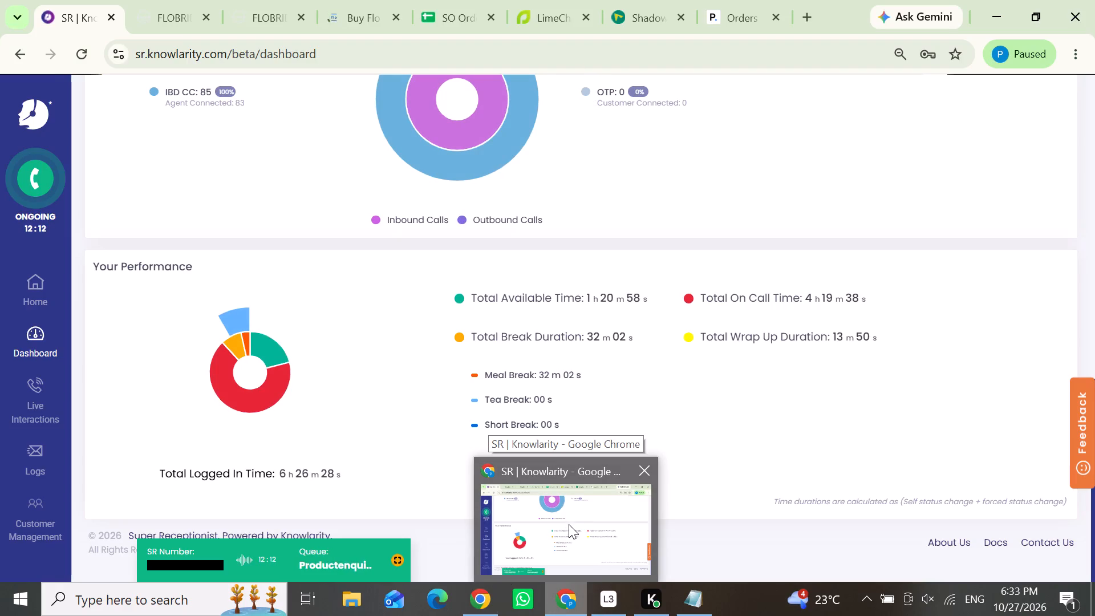
{"action": "left_click", "coordinate": [569, 524]}
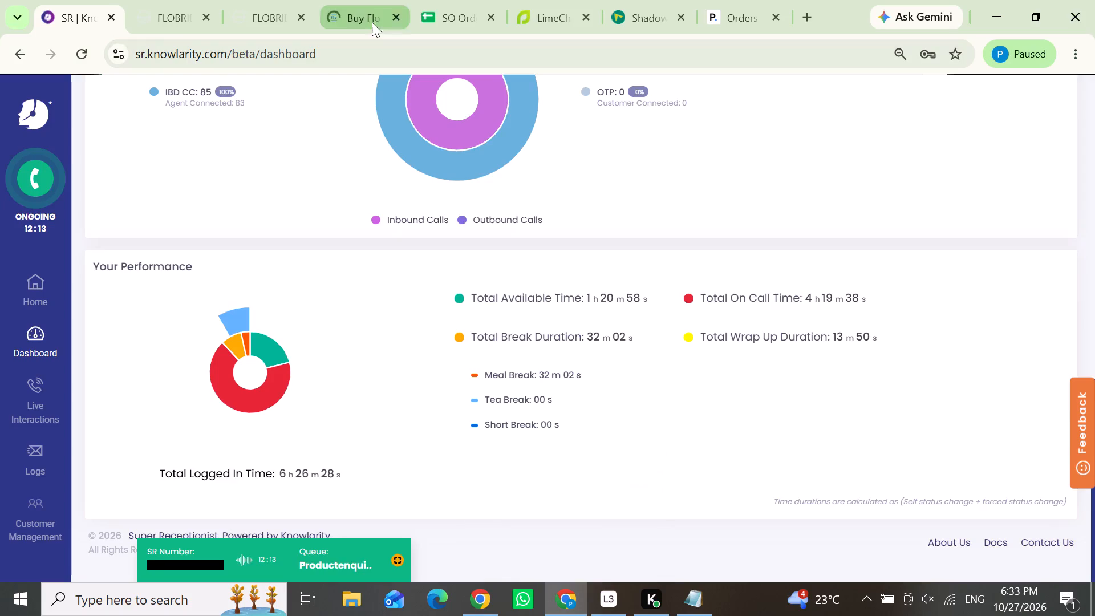
Switch to the AI Trainers application page and check the status of the Cursa - Client Certification.
{"action": "left_click", "coordinate": [488, 601]}
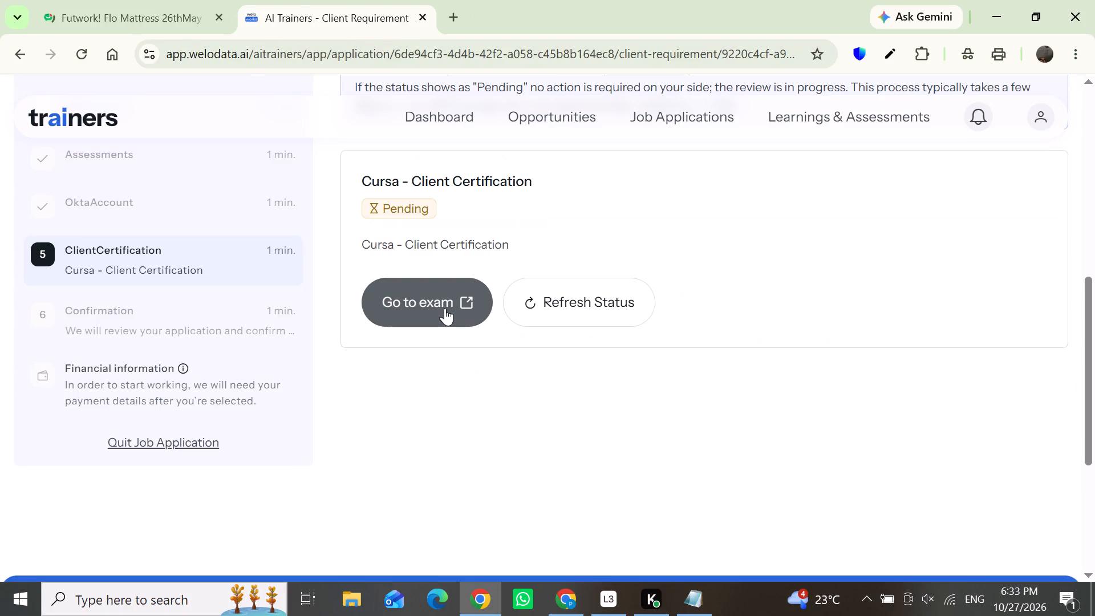
{"action": "left_click_drag", "start_coordinate": [264, 310], "coordinate": [301, 308]}
{"action": "left_click", "coordinate": [306, 360]}
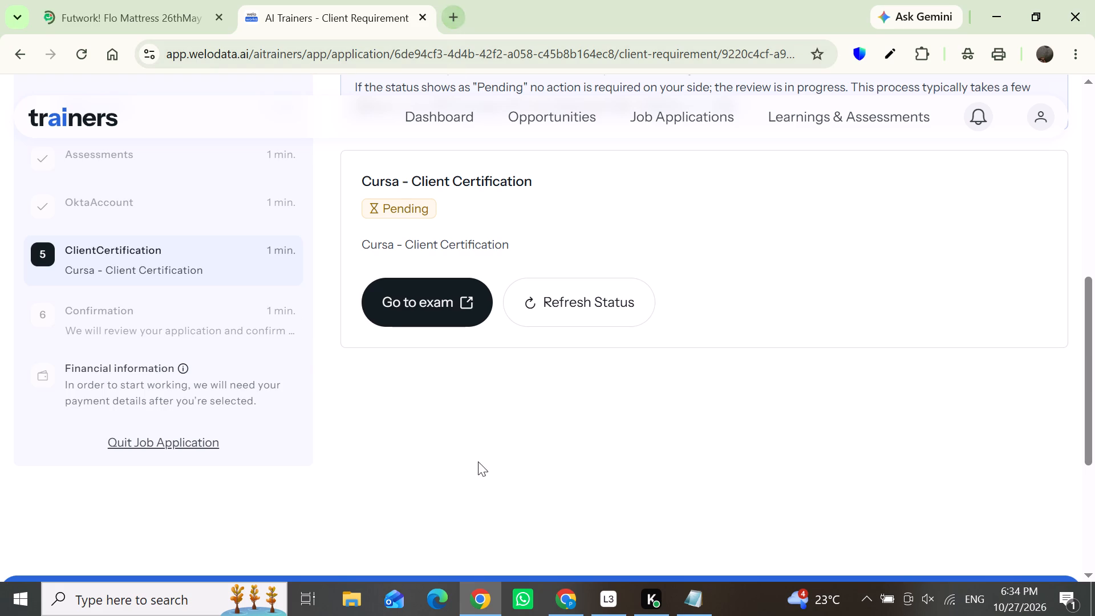
Return to the Knowlarity dashboard, expand the ongoing product enquiry call's card and move it lower over the performance section.
{"action": "left_click", "coordinate": [555, 548]}
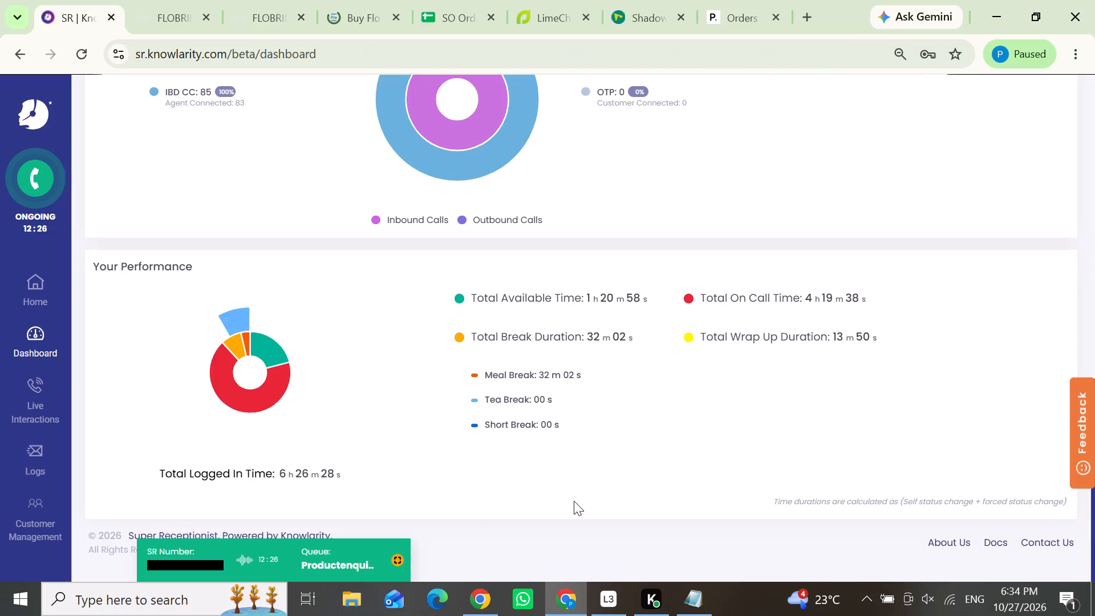
{"action": "left_click", "coordinate": [400, 557]}
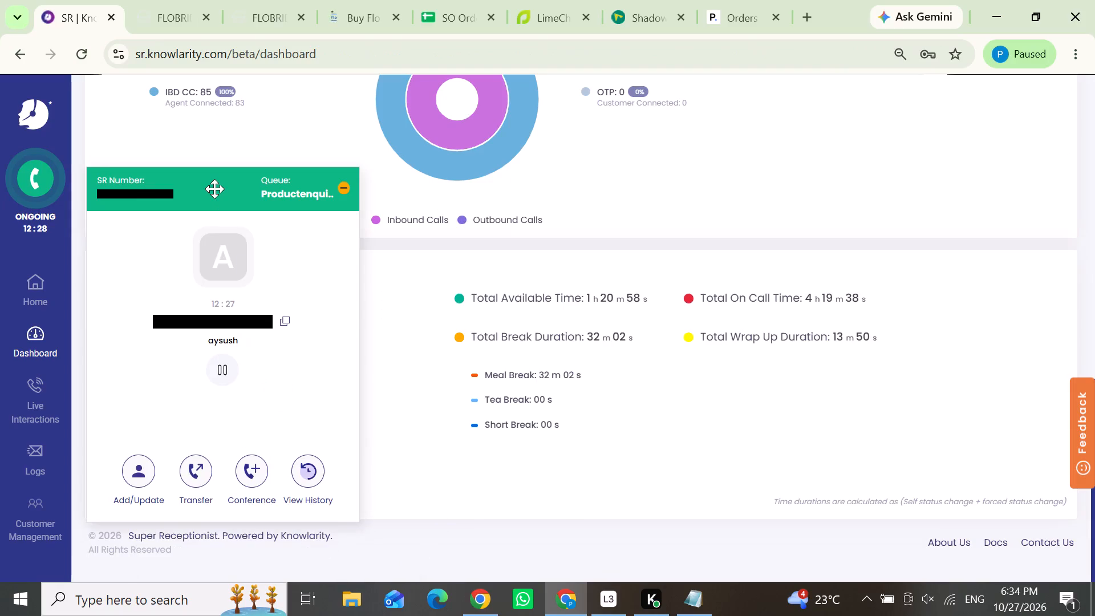
{"action": "left_click_drag", "start_coordinate": [214, 188], "coordinate": [212, 250]}
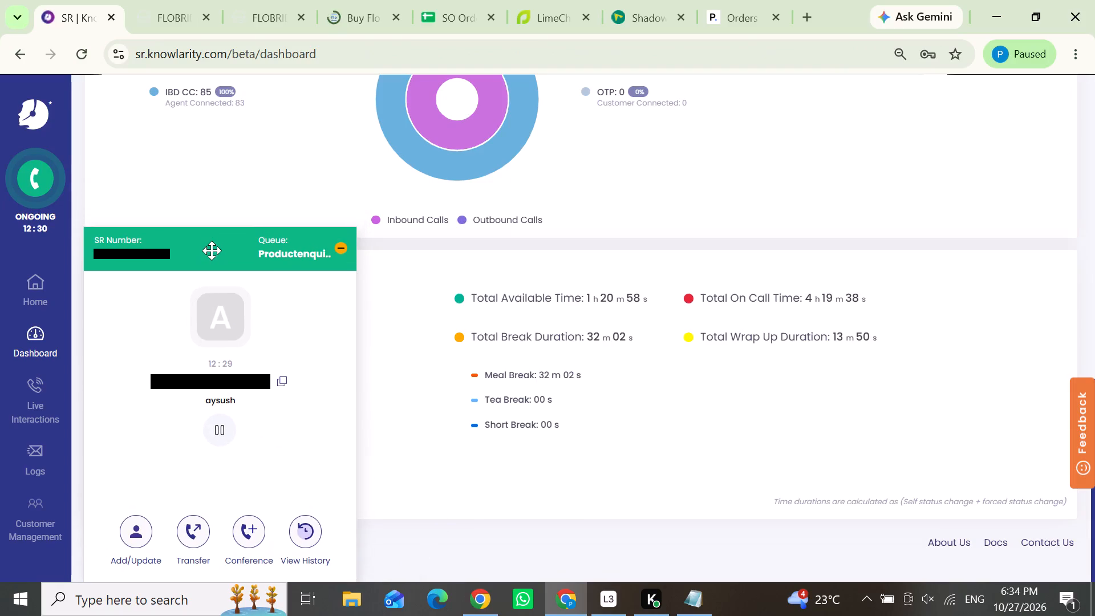
{"action": "left_click_drag", "start_coordinate": [212, 250], "coordinate": [214, 253]}
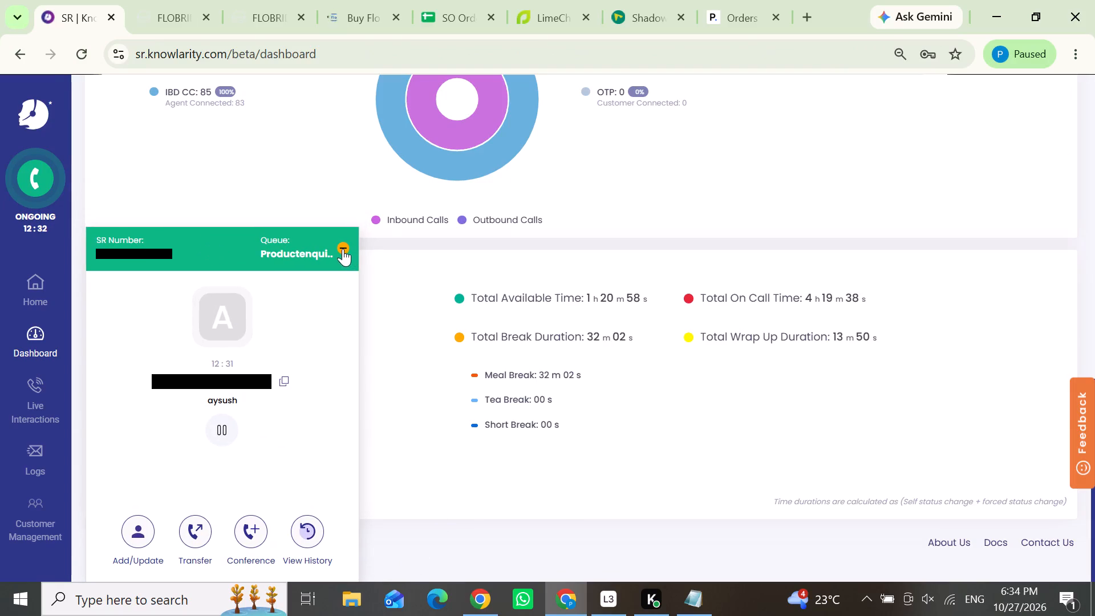
{"action": "left_click", "coordinate": [343, 248]}
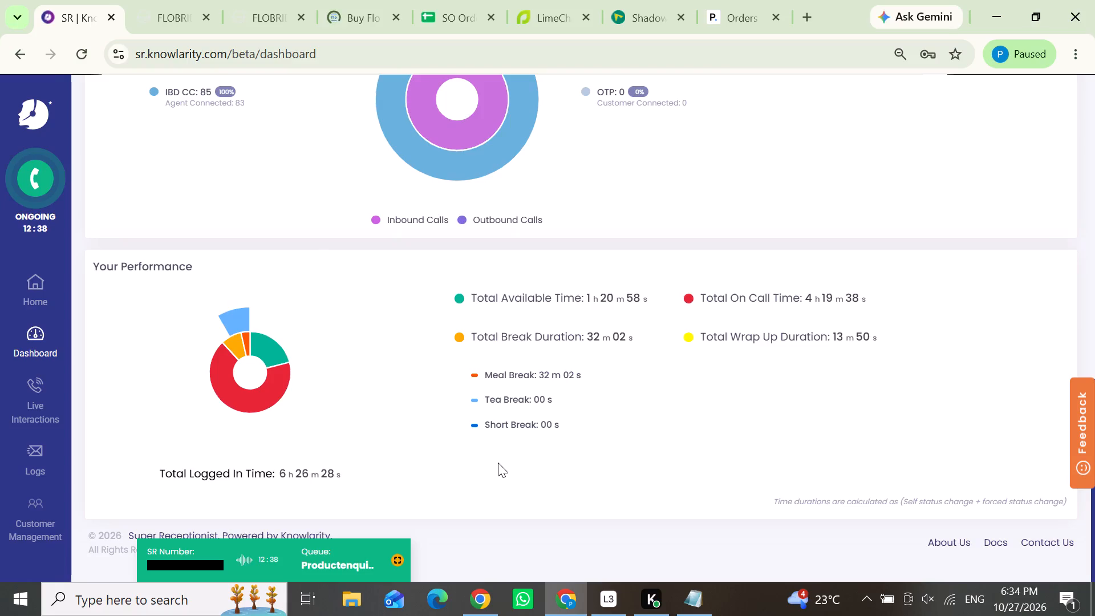
{"action": "left_click", "coordinate": [399, 557]}
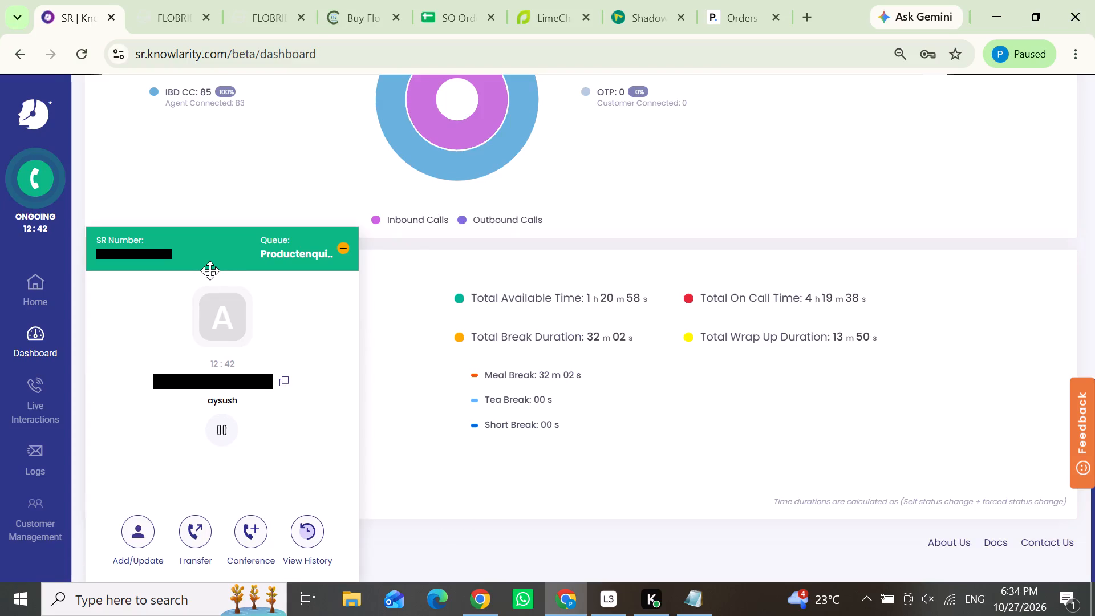
{"action": "left_click_drag", "start_coordinate": [215, 257], "coordinate": [220, 259]}
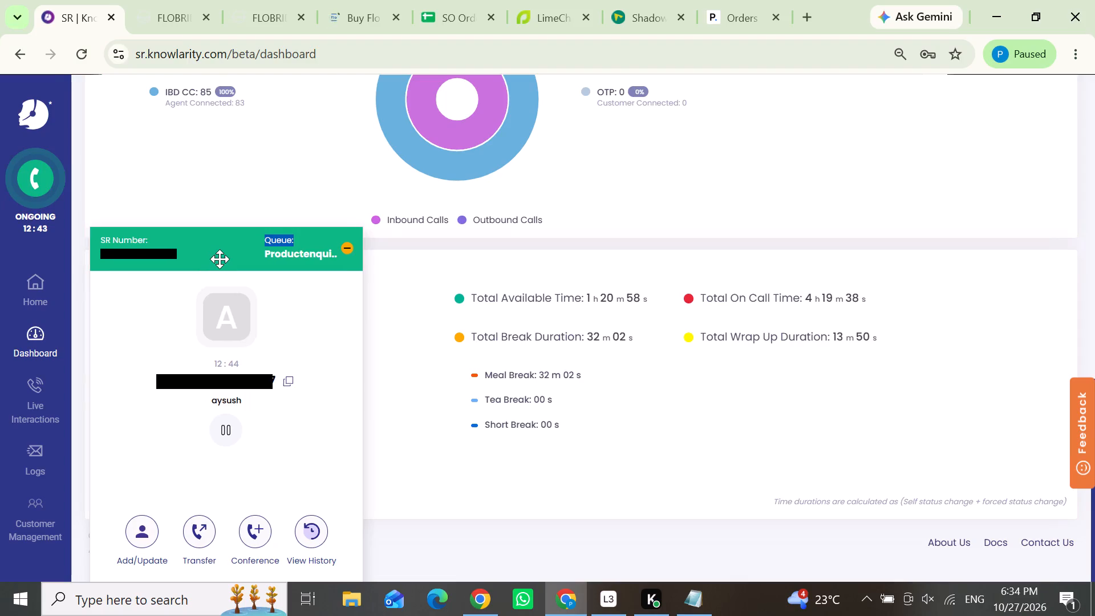
{"action": "left_click_drag", "start_coordinate": [220, 259], "coordinate": [220, 259]}
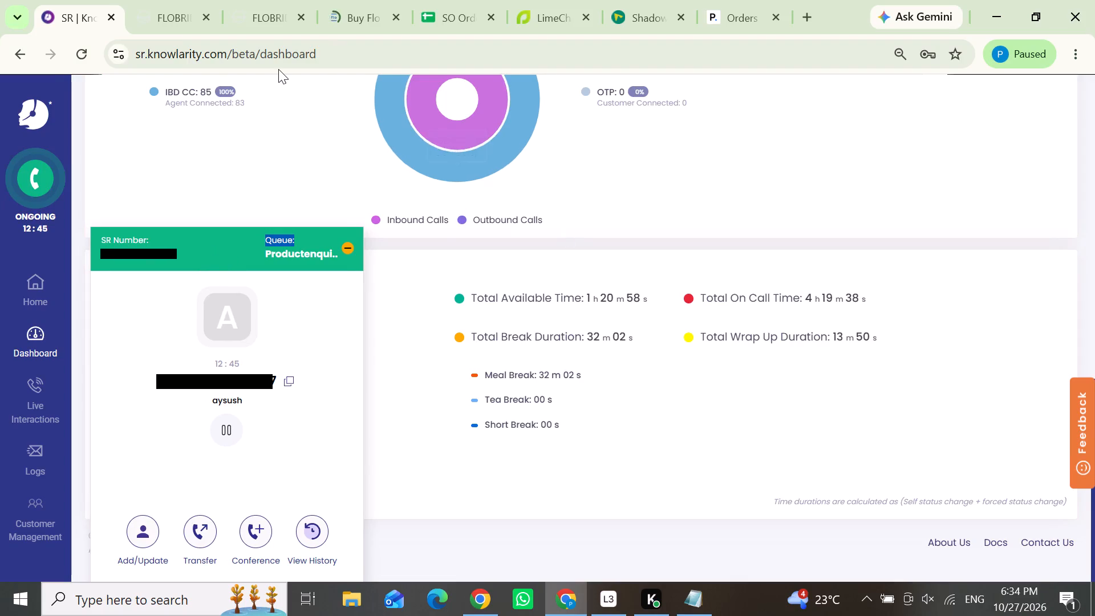
Return to the Flo Anti-Gravity Natural Latex Mattress page and review its name, price and selected size options.
{"action": "left_click", "coordinate": [345, 23]}
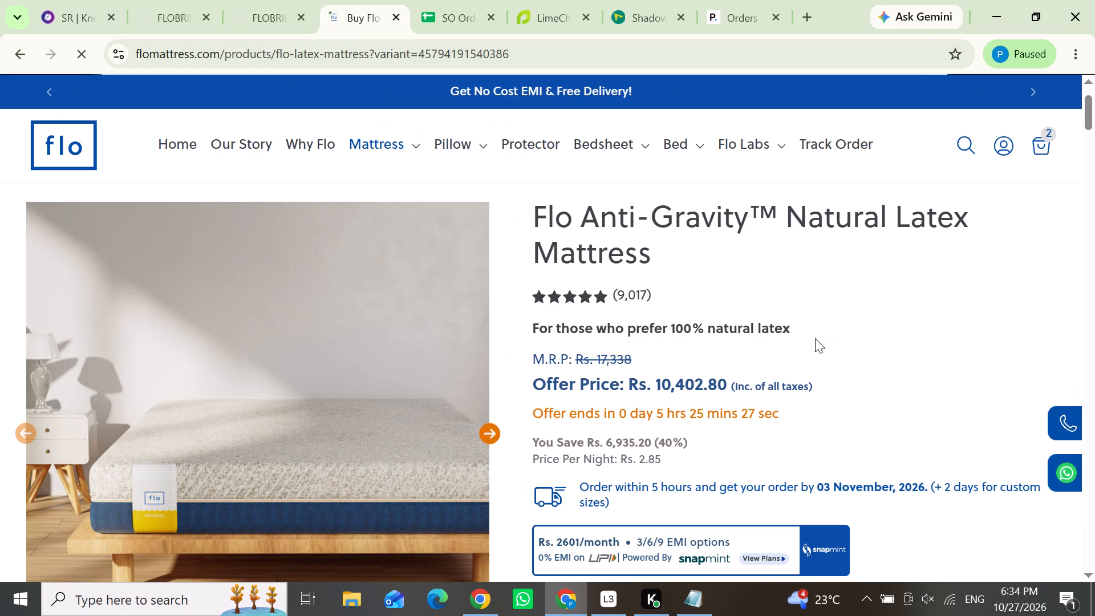
{"action": "scroll", "coordinate": [841, 341], "scroll_direction": "down", "scroll_amount": 1}
{"action": "scroll", "coordinate": [840, 341], "scroll_direction": "up", "scroll_amount": 1}
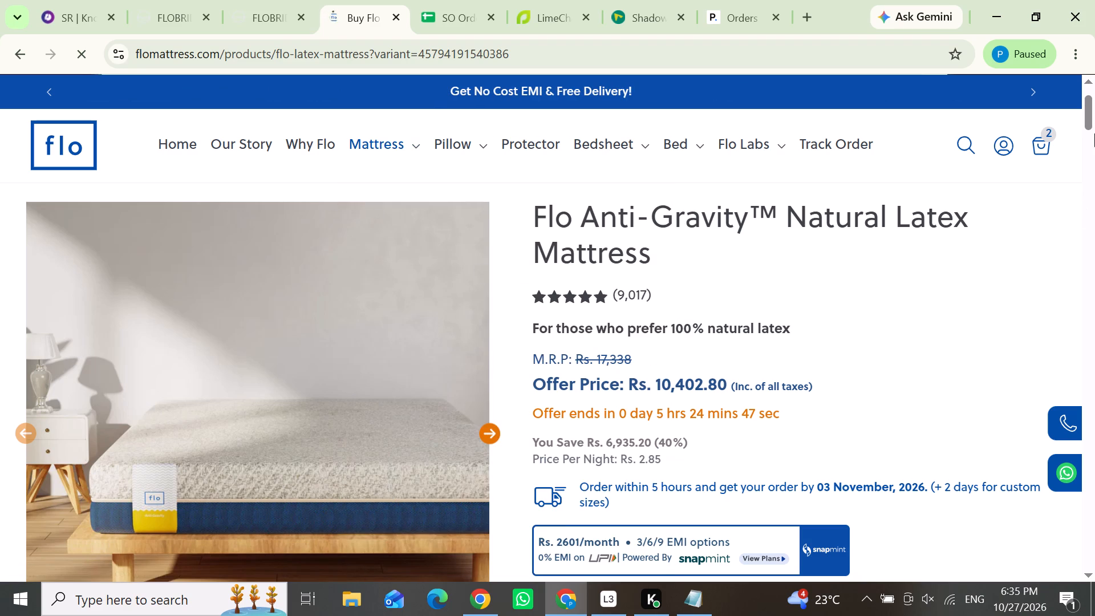
{"action": "left_click_drag", "start_coordinate": [1094, 114], "coordinate": [1086, 157]}
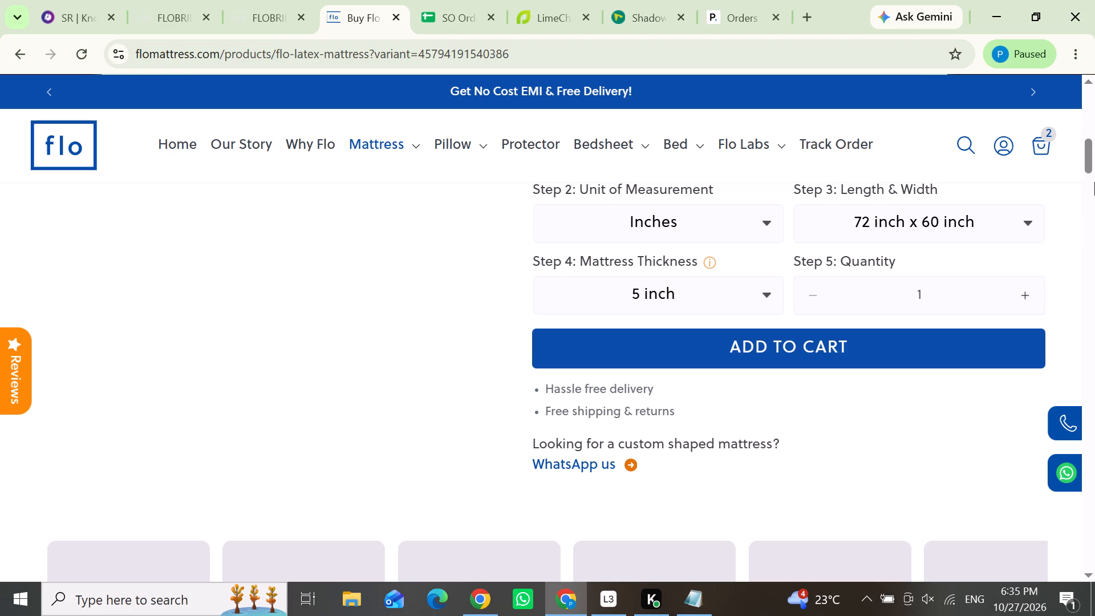
{"action": "left_click_drag", "start_coordinate": [1091, 159], "coordinate": [1085, 112]}
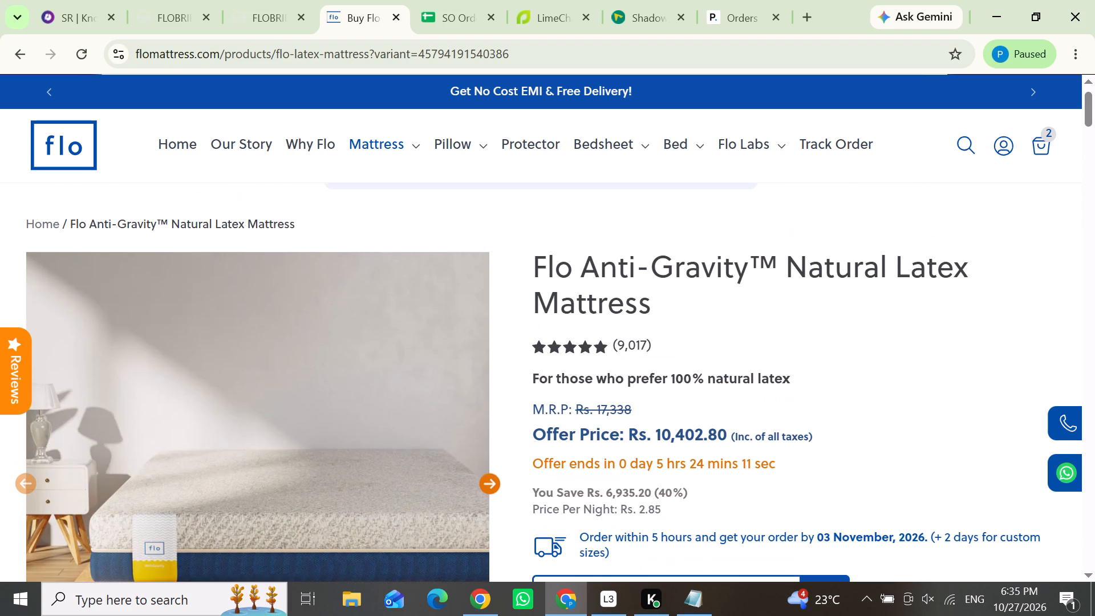
{"action": "left_click_drag", "start_coordinate": [532, 262], "coordinate": [570, 262]}
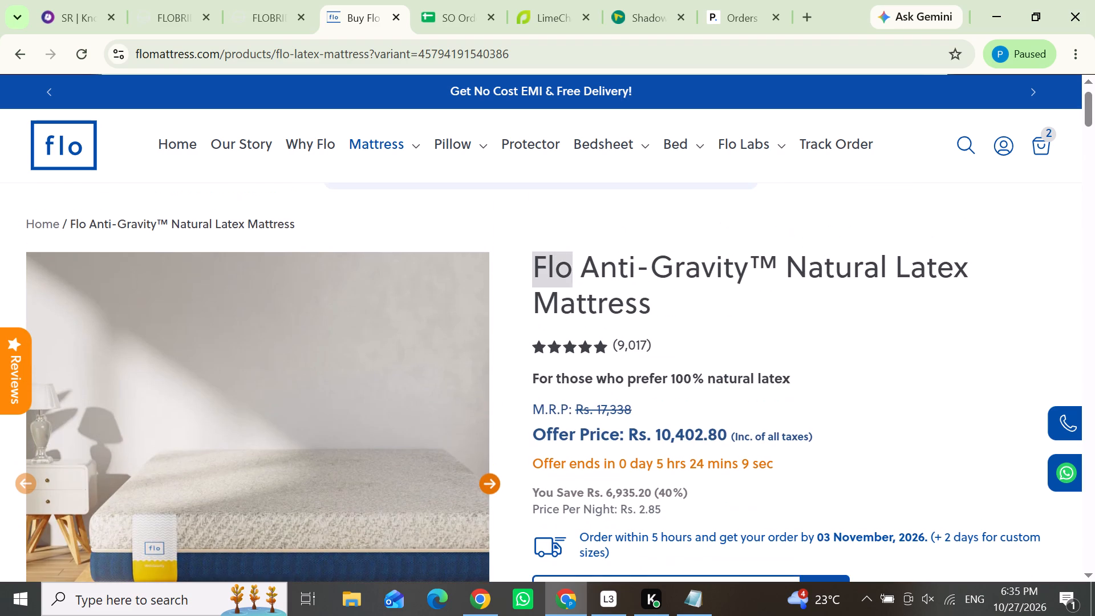
{"action": "left_click_drag", "start_coordinate": [570, 262], "coordinate": [747, 282]}
{"action": "left_click", "coordinate": [773, 315]}
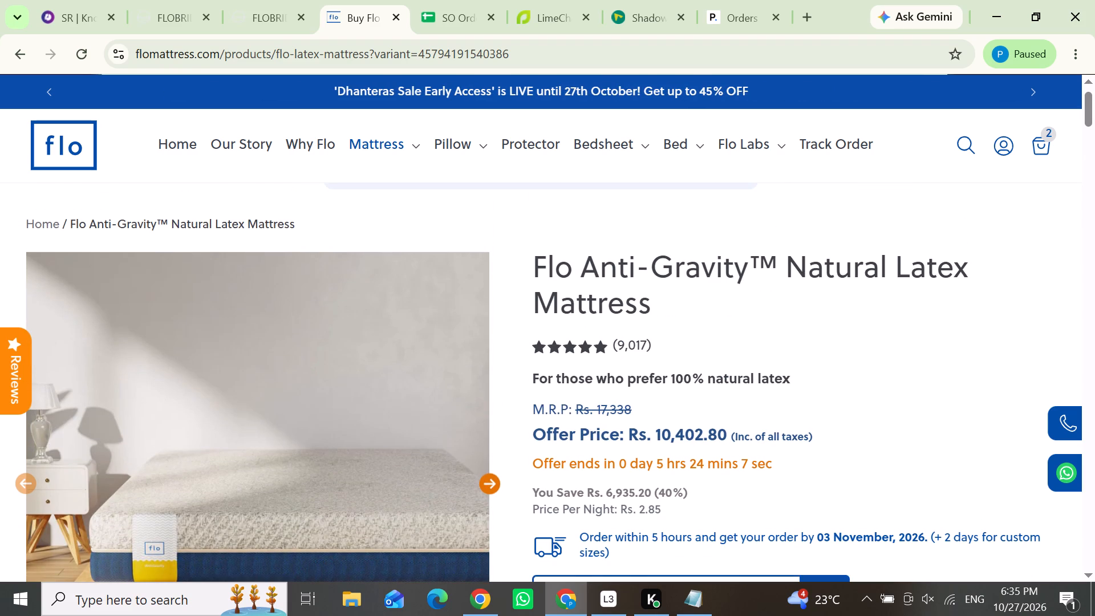
Review the Flo Anti-Gravity Natural Latex Mattress page, from its name and offer price through the size, thickness and delivery options.
{"action": "left_click_drag", "start_coordinate": [534, 299], "coordinate": [652, 299]}
{"action": "left_click", "coordinate": [675, 329]}
{"action": "scroll", "coordinate": [676, 318], "scroll_direction": "down", "scroll_amount": 1}
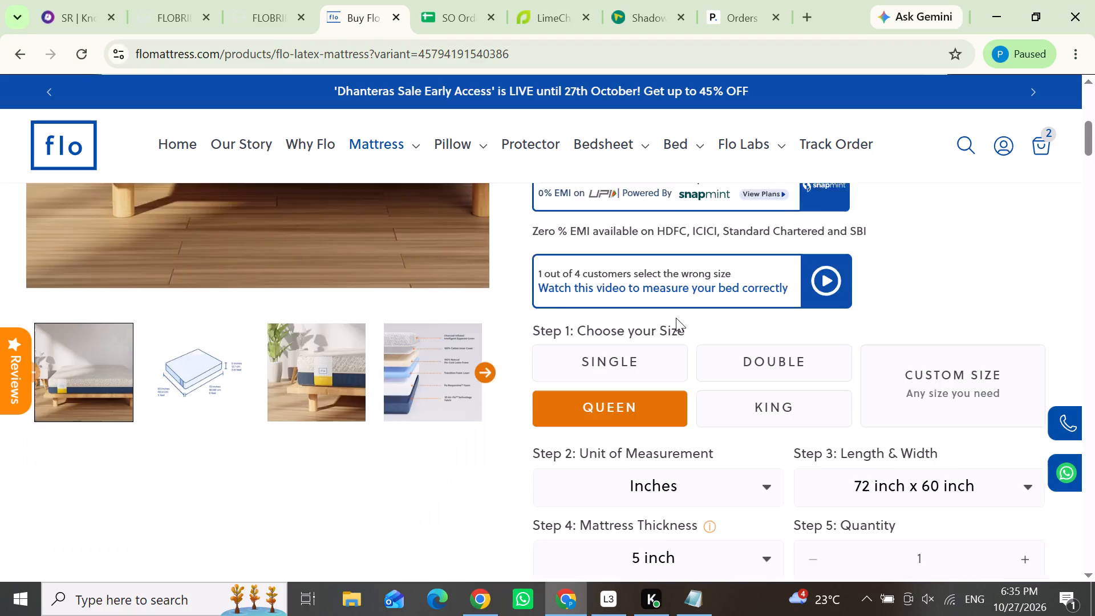
{"action": "scroll", "coordinate": [676, 318], "scroll_direction": "down", "scroll_amount": 2}
{"action": "scroll", "coordinate": [670, 316], "scroll_direction": "up", "scroll_amount": 1}
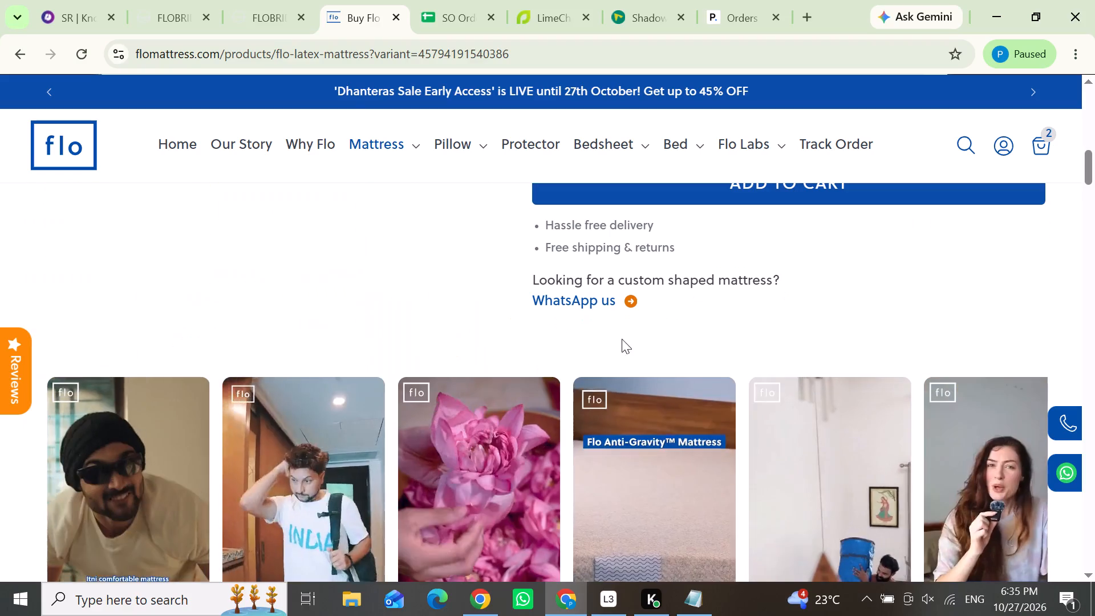
{"action": "scroll", "coordinate": [595, 370], "scroll_direction": "up", "scroll_amount": 1}
{"action": "scroll", "coordinate": [918, 412], "scroll_direction": "up", "scroll_amount": 2}
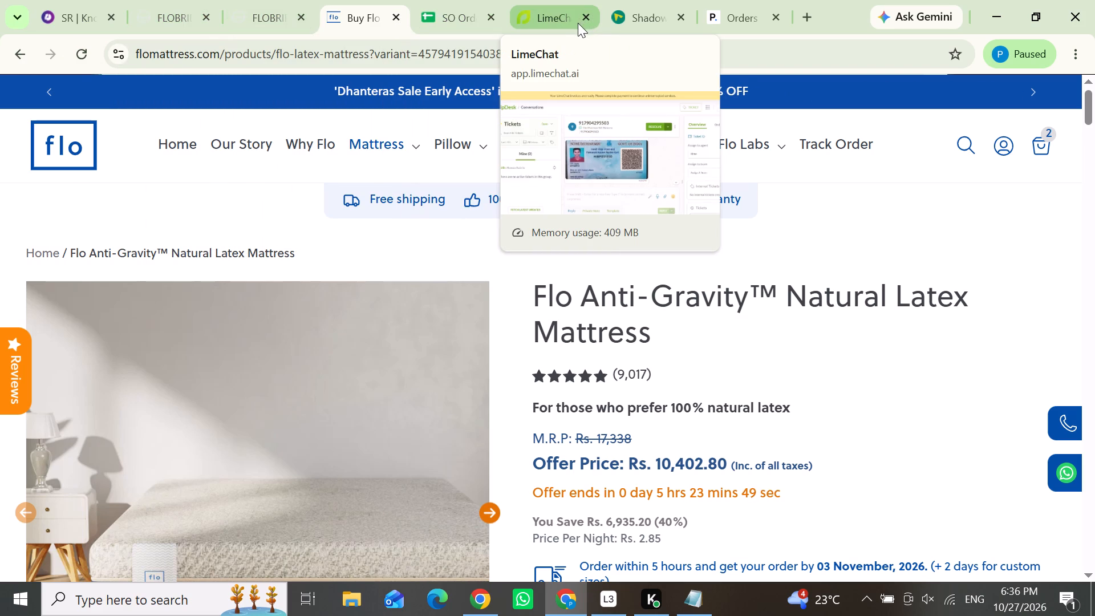
Switch to the LimeChat conversations page.
{"action": "left_click", "coordinate": [550, 17]}
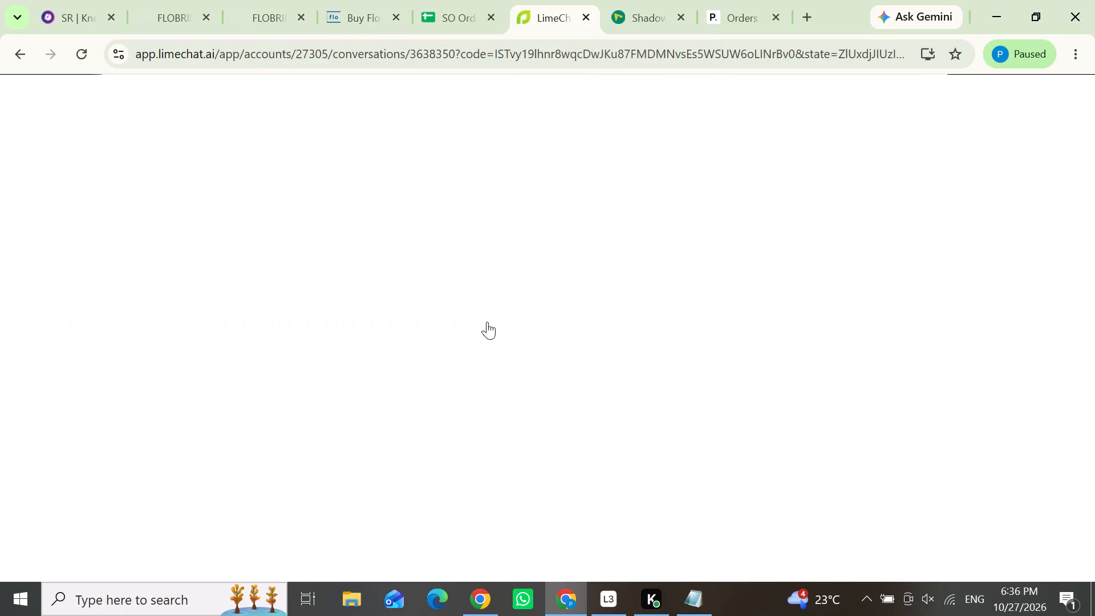
Review the open WhatsApp ticket's chat history, from the customer's return request and photos through the support team's closing replies.
{"action": "scroll", "coordinate": [603, 386], "scroll_direction": "up", "scroll_amount": 1}
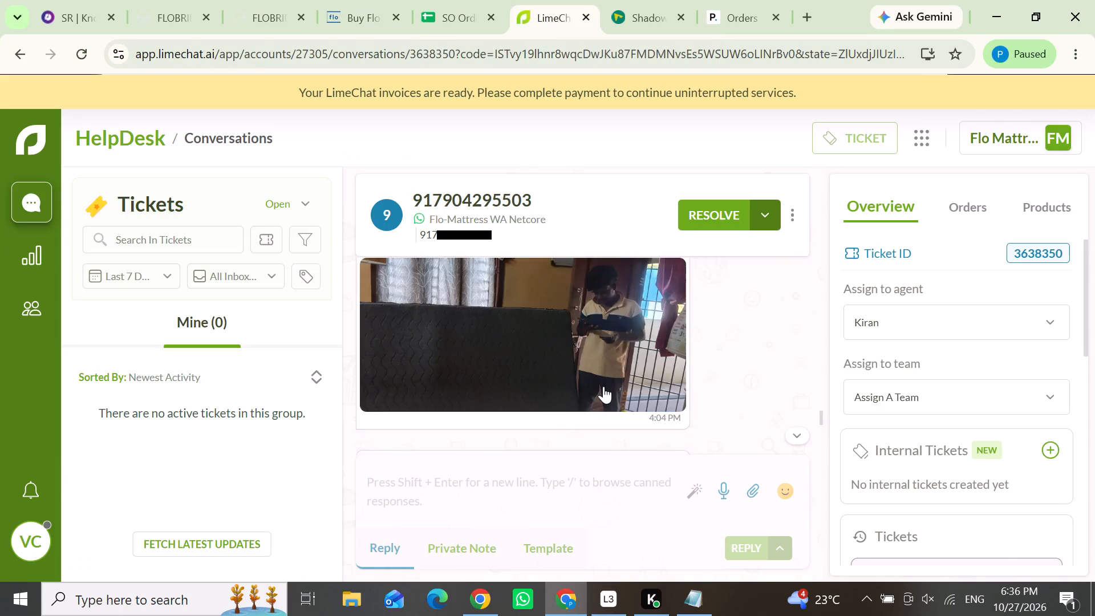
{"action": "scroll", "coordinate": [603, 386], "scroll_direction": "up", "scroll_amount": 1}
{"action": "scroll", "coordinate": [602, 386], "scroll_direction": "down", "scroll_amount": 2}
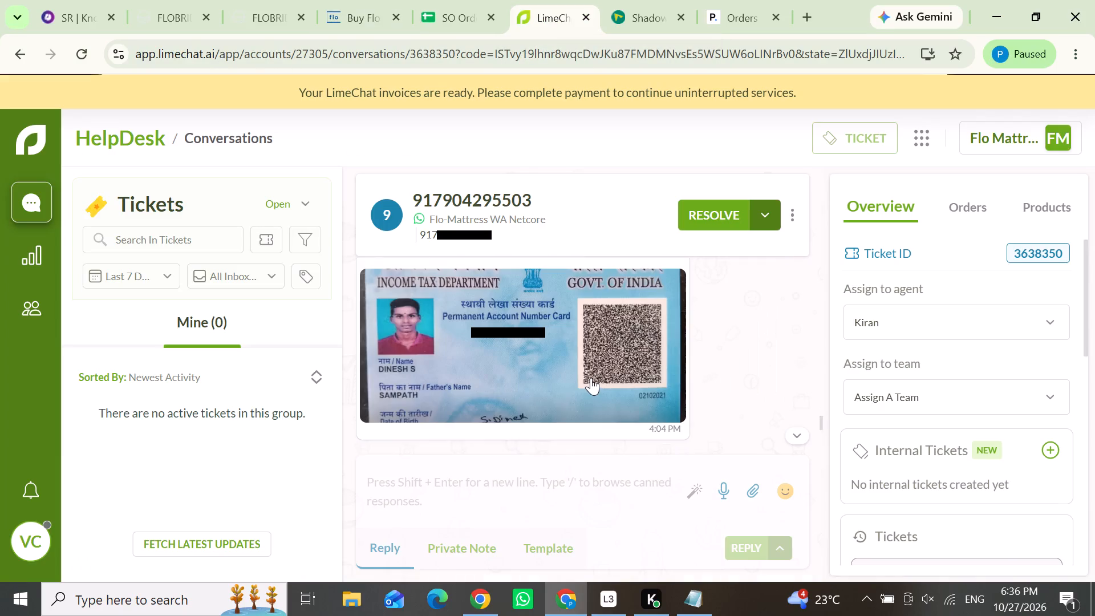
{"action": "scroll", "coordinate": [591, 378], "scroll_direction": "up", "scroll_amount": 4}
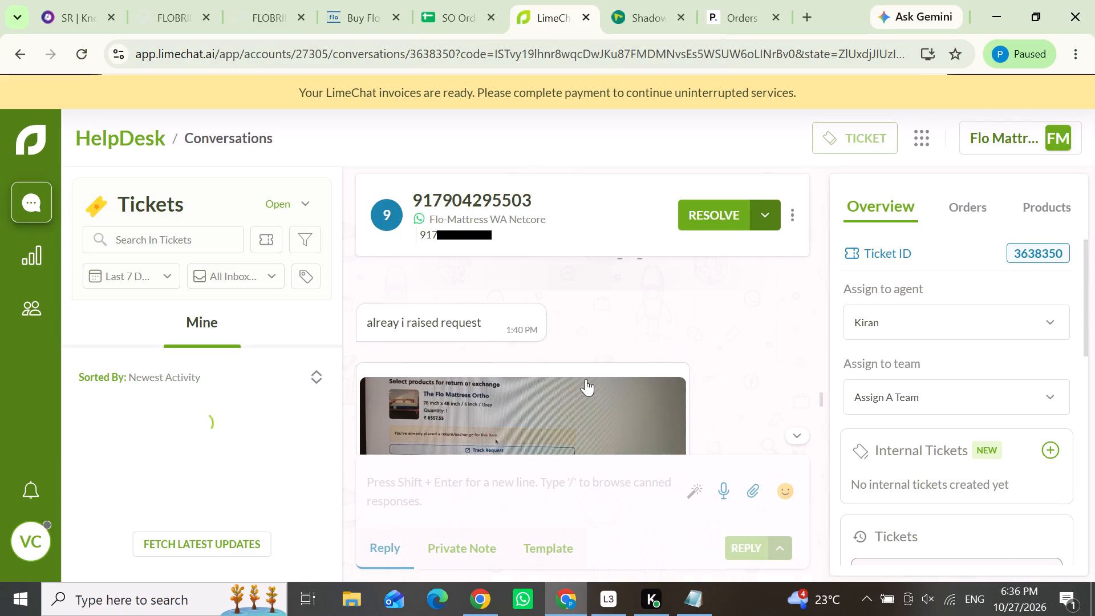
{"action": "scroll", "coordinate": [584, 380], "scroll_direction": "up", "scroll_amount": 1}
{"action": "scroll", "coordinate": [584, 380], "scroll_direction": "down", "scroll_amount": 1}
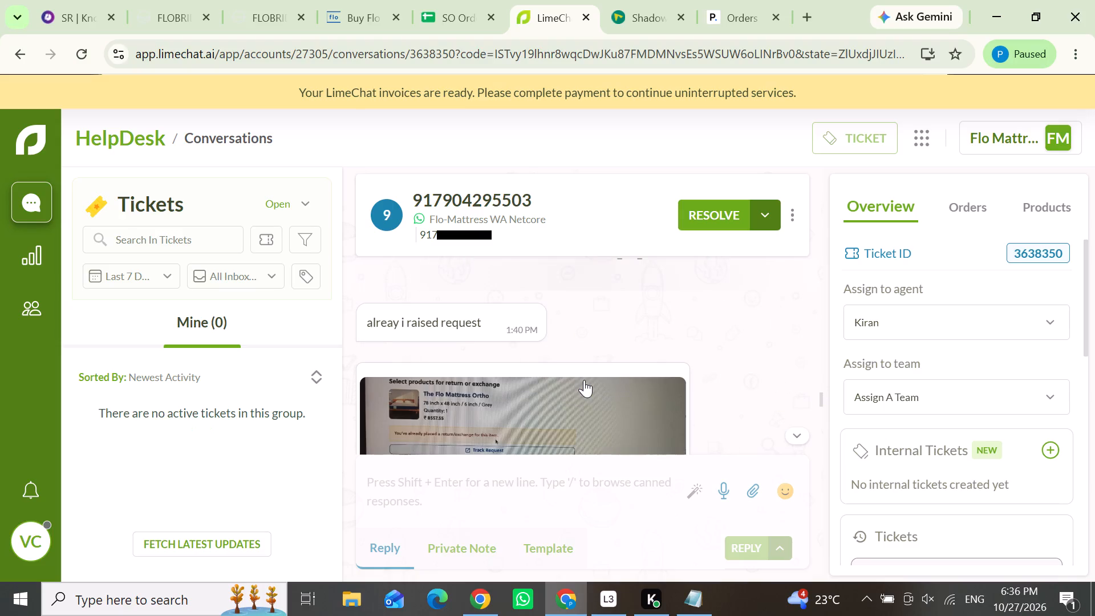
{"action": "scroll", "coordinate": [584, 380], "scroll_direction": "down", "scroll_amount": 3}
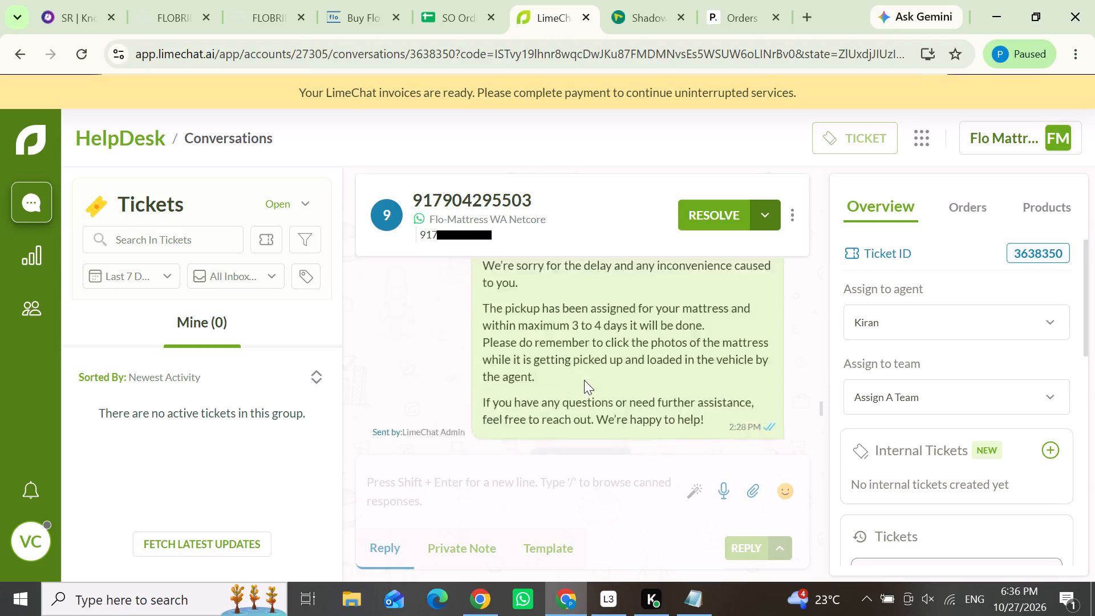
{"action": "scroll", "coordinate": [584, 380], "scroll_direction": "down", "scroll_amount": 5}
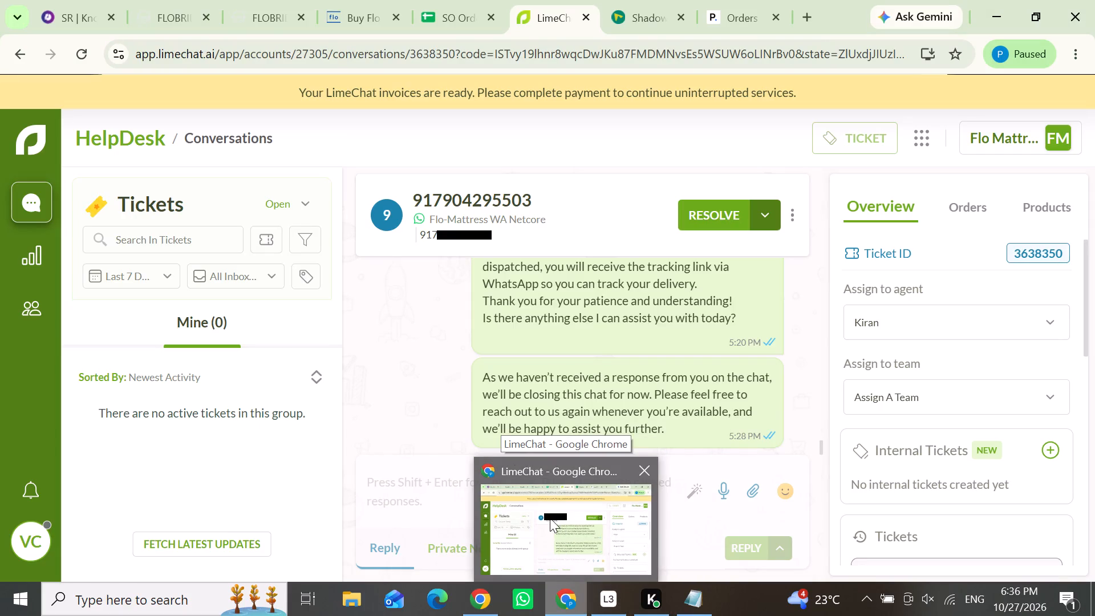
Return to the Flo Anti-Gravity Natural Latex Mattress page and review its size options, name and offer price.
{"action": "left_click", "coordinate": [359, 22]}
{"action": "scroll", "coordinate": [737, 344], "scroll_direction": "down", "scroll_amount": 1}
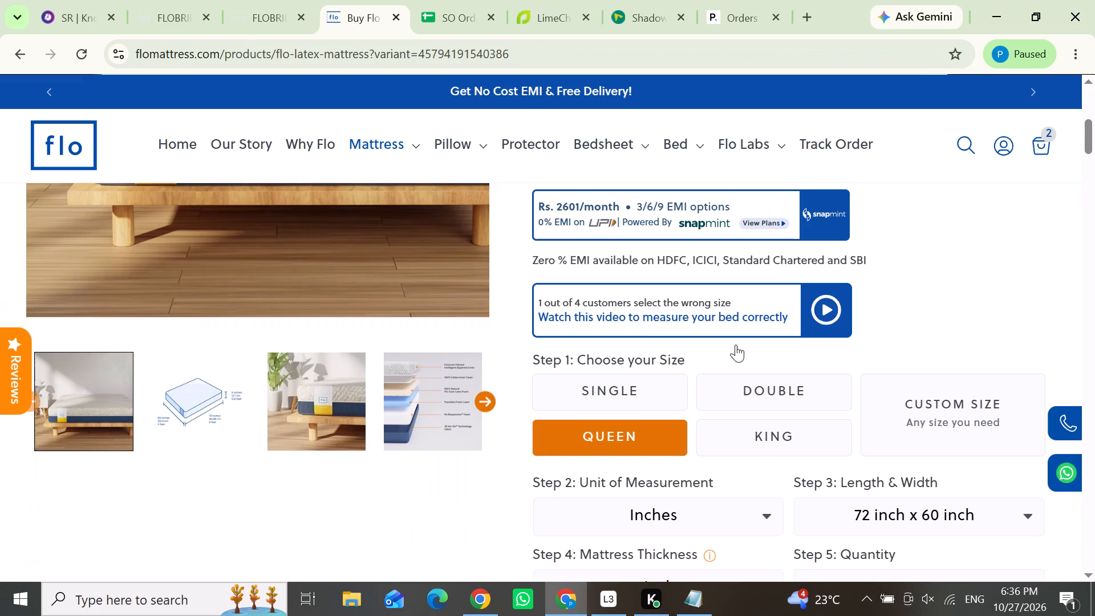
{"action": "scroll", "coordinate": [735, 345], "scroll_direction": "up", "scroll_amount": 2}
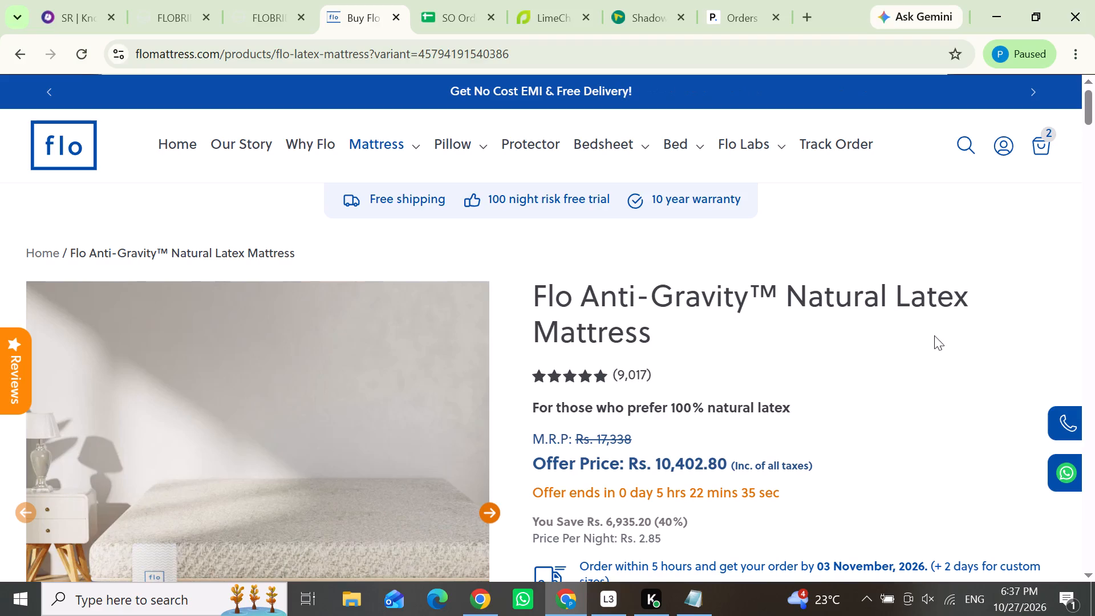
Return to the Knowlarity dashboard and move the ongoing product enquiry call's card higher, clear of the page's bottom edge.
{"action": "left_click", "coordinate": [71, 0]}
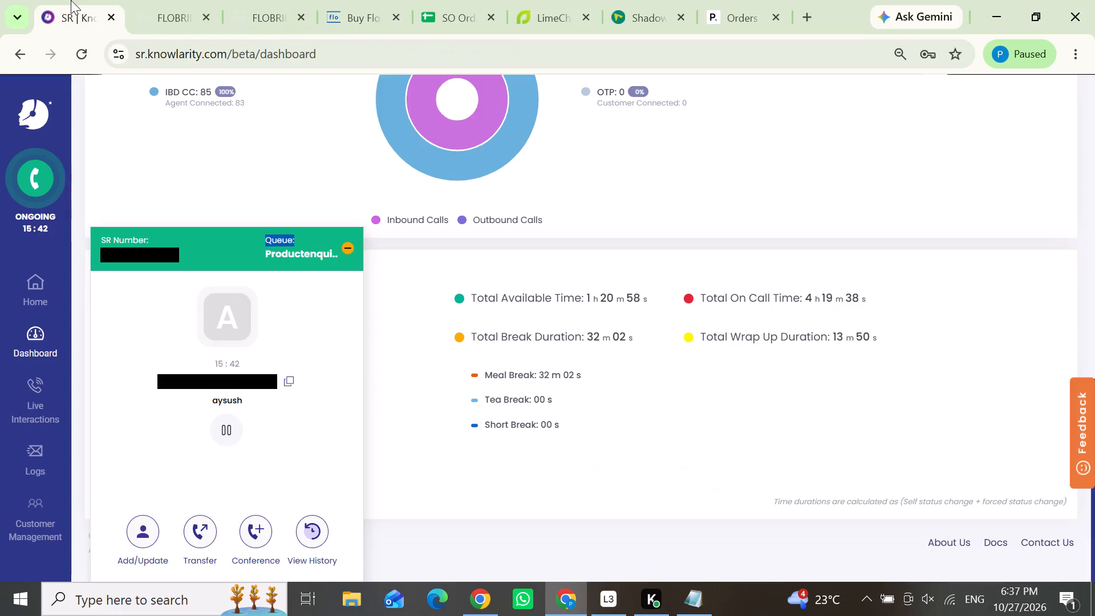
{"action": "left_click", "coordinate": [273, 246]}
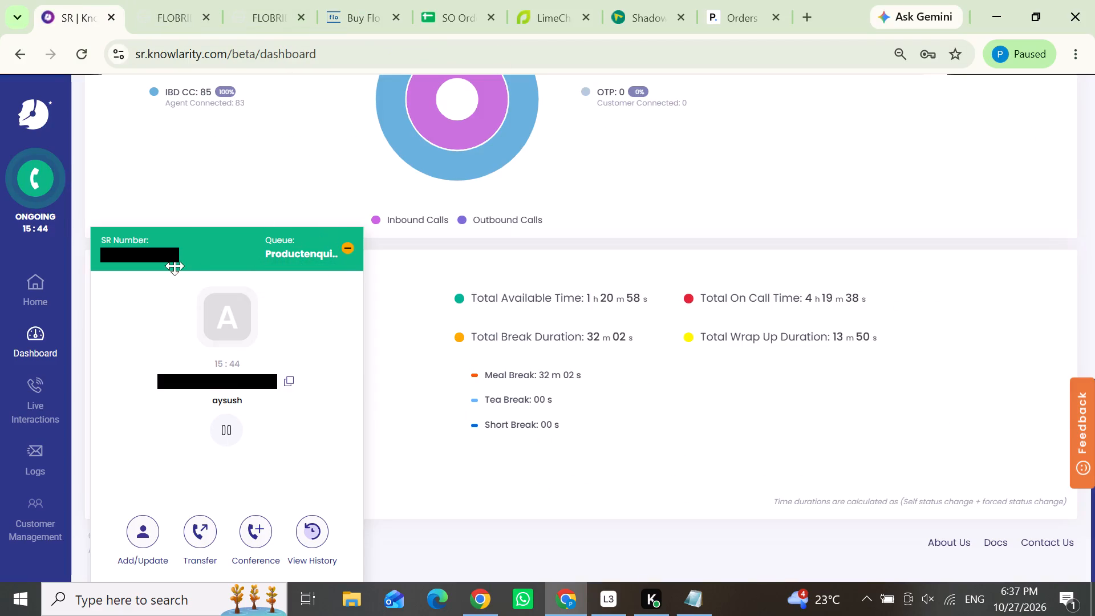
{"action": "left_click_drag", "start_coordinate": [184, 258], "coordinate": [100, 258]}
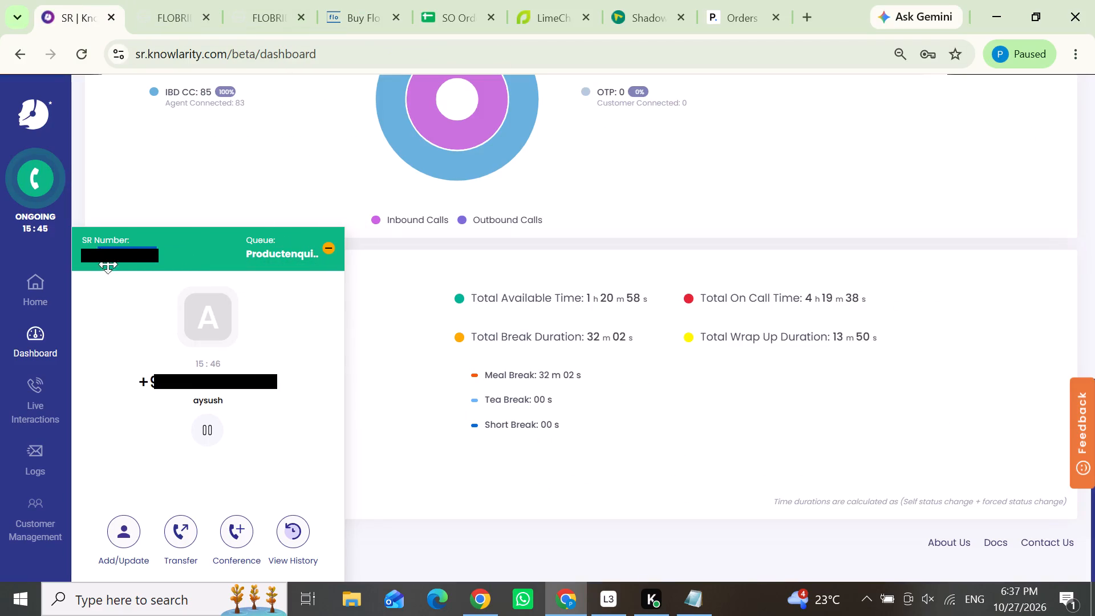
{"action": "left_click", "coordinate": [120, 268]}
{"action": "left_click_drag", "start_coordinate": [289, 241], "coordinate": [248, 241]}
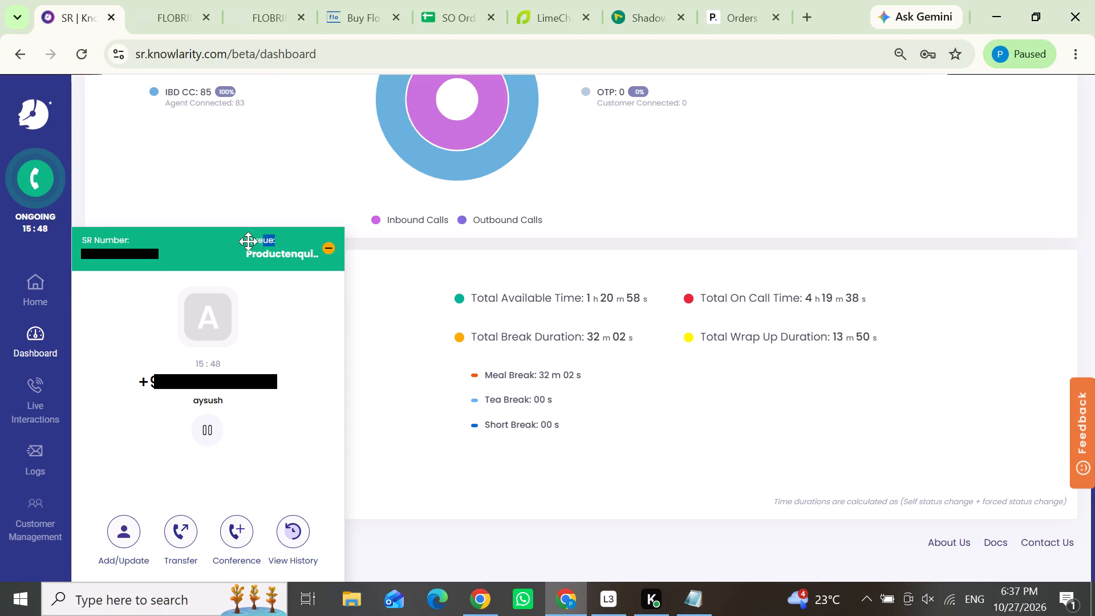
{"action": "left_click_drag", "start_coordinate": [248, 241], "coordinate": [158, 257]}
{"action": "left_click_drag", "start_coordinate": [190, 253], "coordinate": [190, 241]}
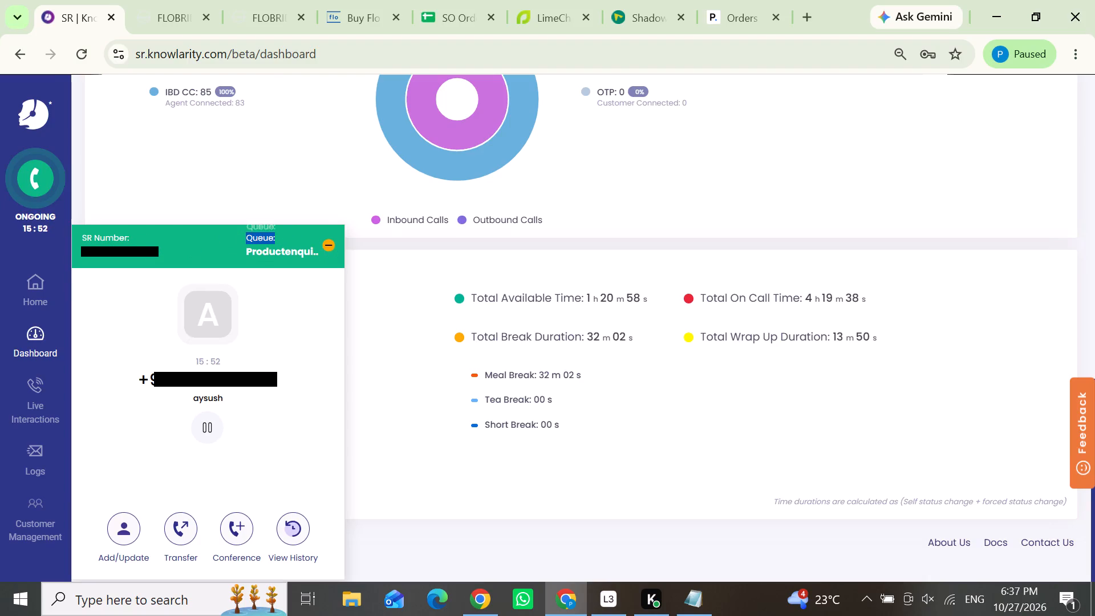
{"action": "left_click_drag", "start_coordinate": [190, 241], "coordinate": [194, 205]}
{"action": "left_click_drag", "start_coordinate": [184, 236], "coordinate": [209, 222]}
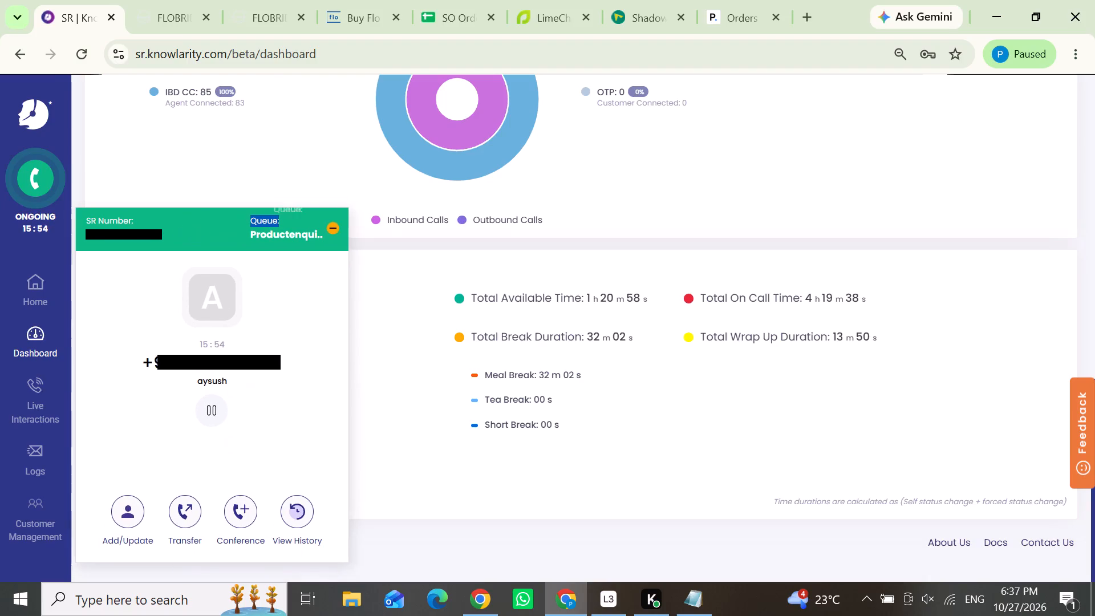
{"action": "left_click_drag", "start_coordinate": [209, 222], "coordinate": [218, 204]}
{"action": "left_click", "coordinate": [221, 204]}
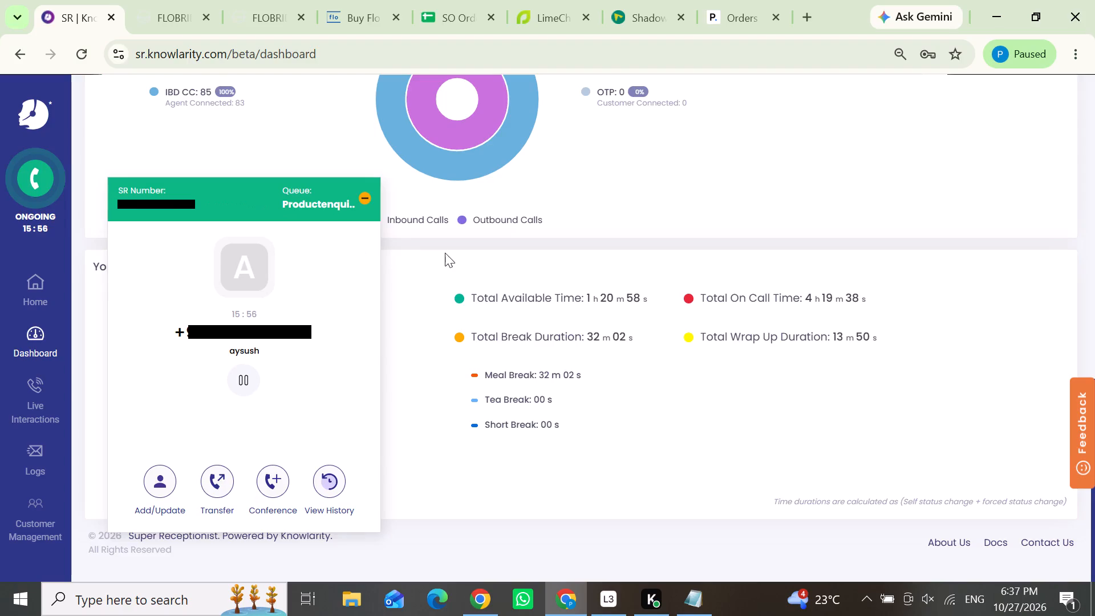
Check the Total Available Time and Total Break Duration in the performance section.
{"action": "left_click_drag", "start_coordinate": [472, 294], "coordinate": [639, 296]}
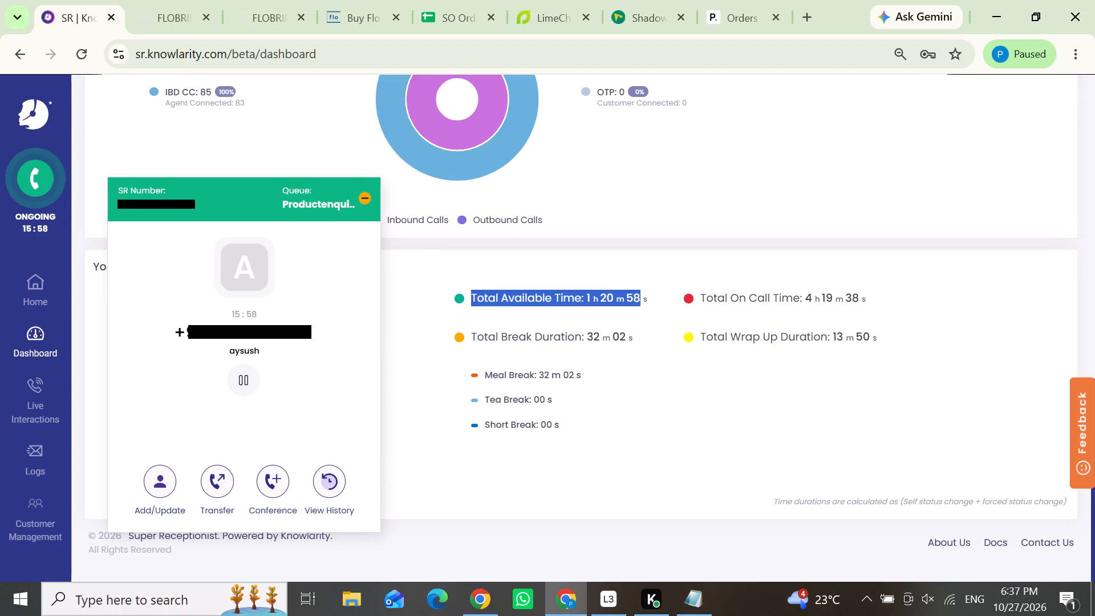
{"action": "left_click_drag", "start_coordinate": [639, 296], "coordinate": [642, 296]}
{"action": "left_click", "coordinate": [648, 334]}
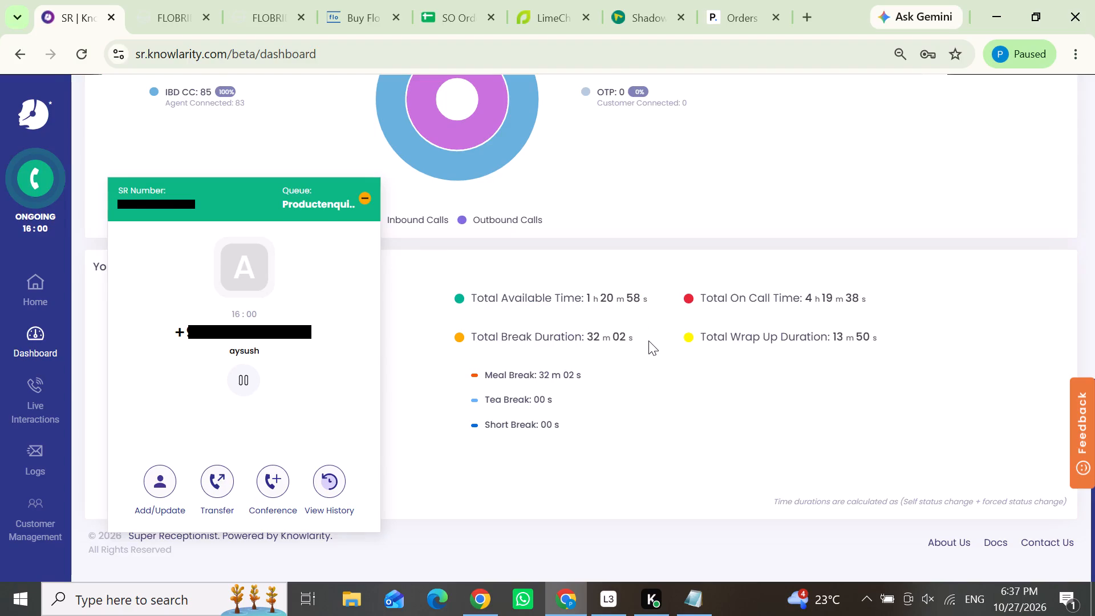
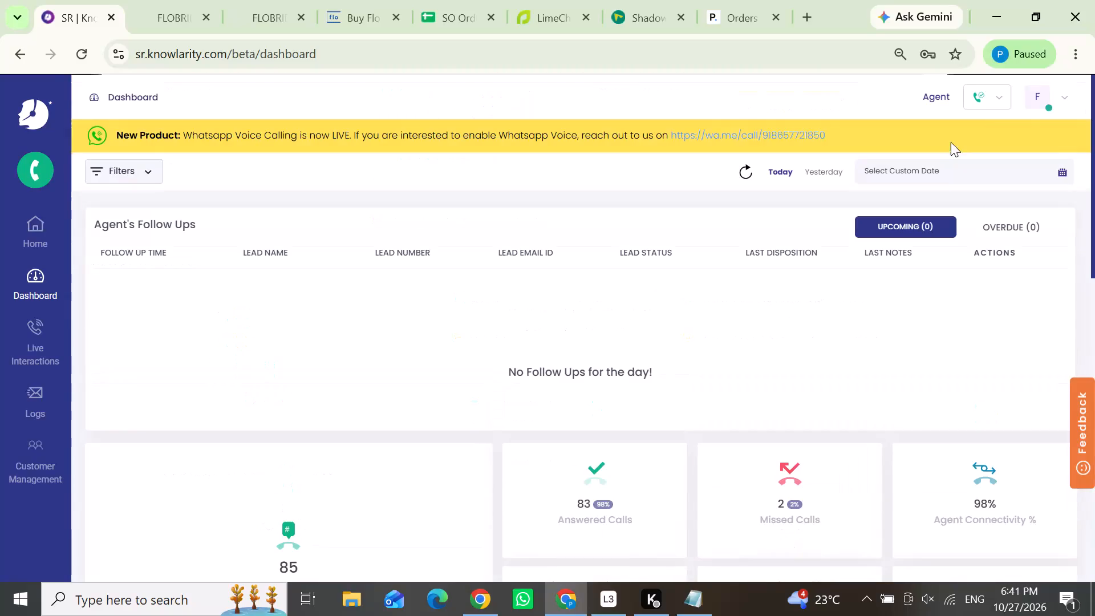
Change the agent availability status on the Knowlarity dashboard to Tea Break and close the profile details.
{"action": "left_click", "coordinate": [1034, 90]}
{"action": "left_click", "coordinate": [963, 237]}
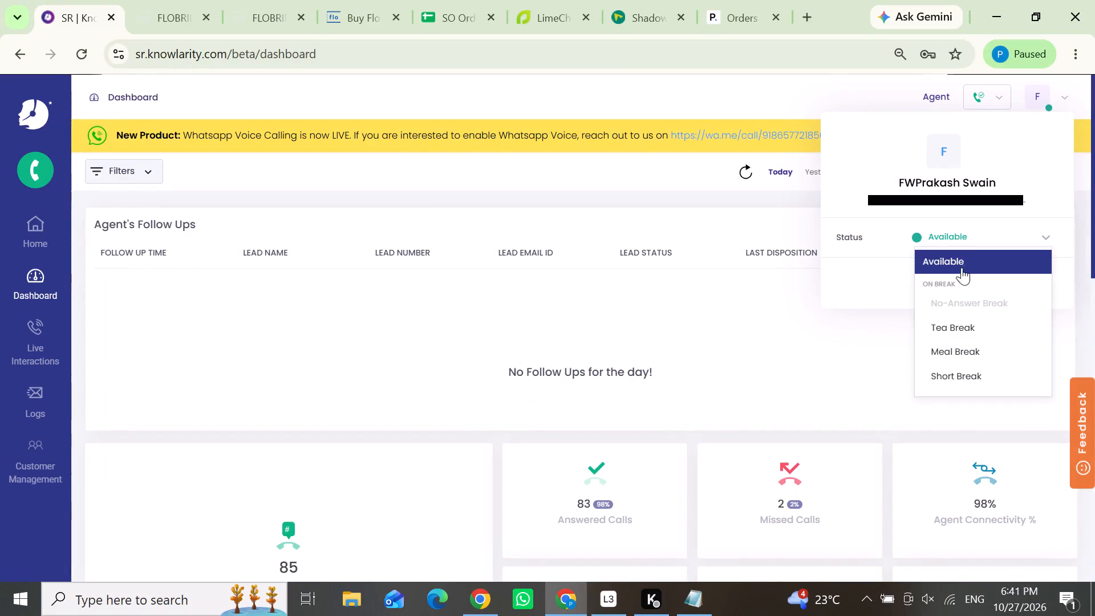
{"action": "left_click", "coordinate": [959, 328]}
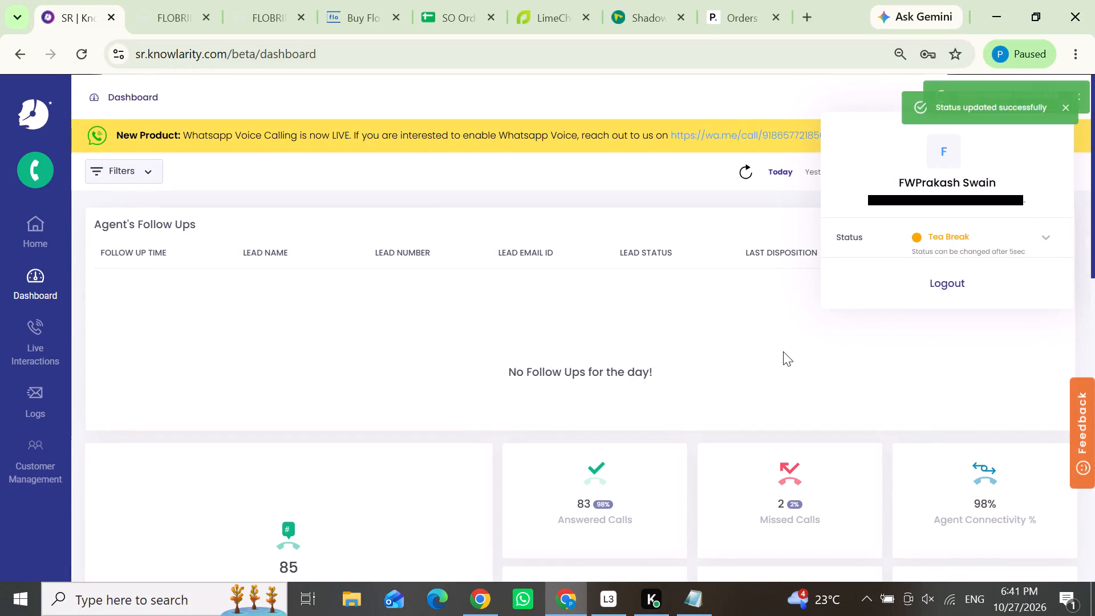
{"action": "left_click", "coordinate": [783, 351]}
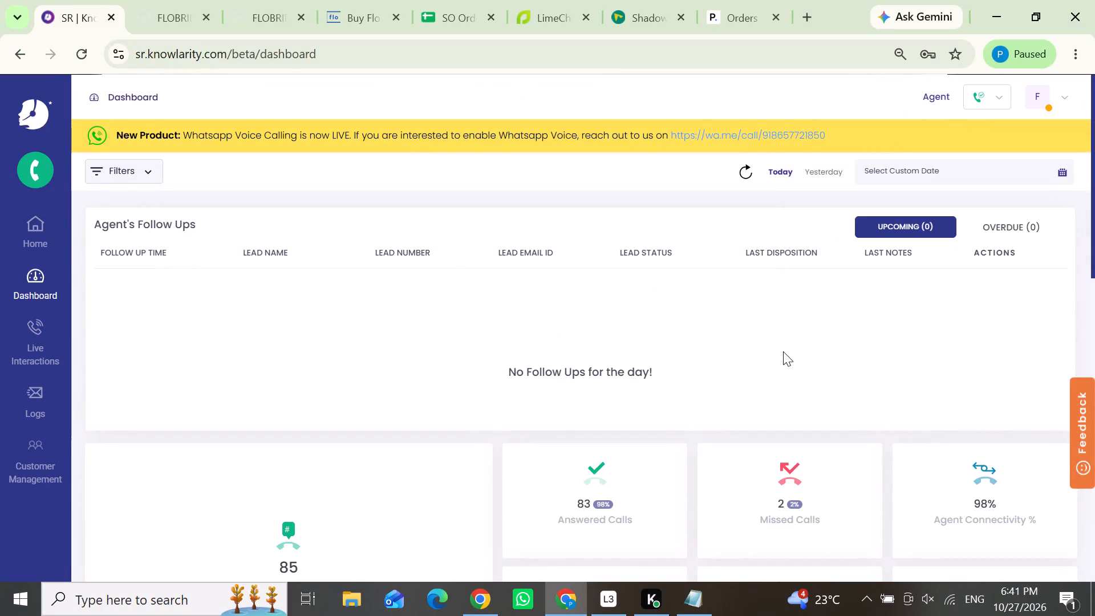
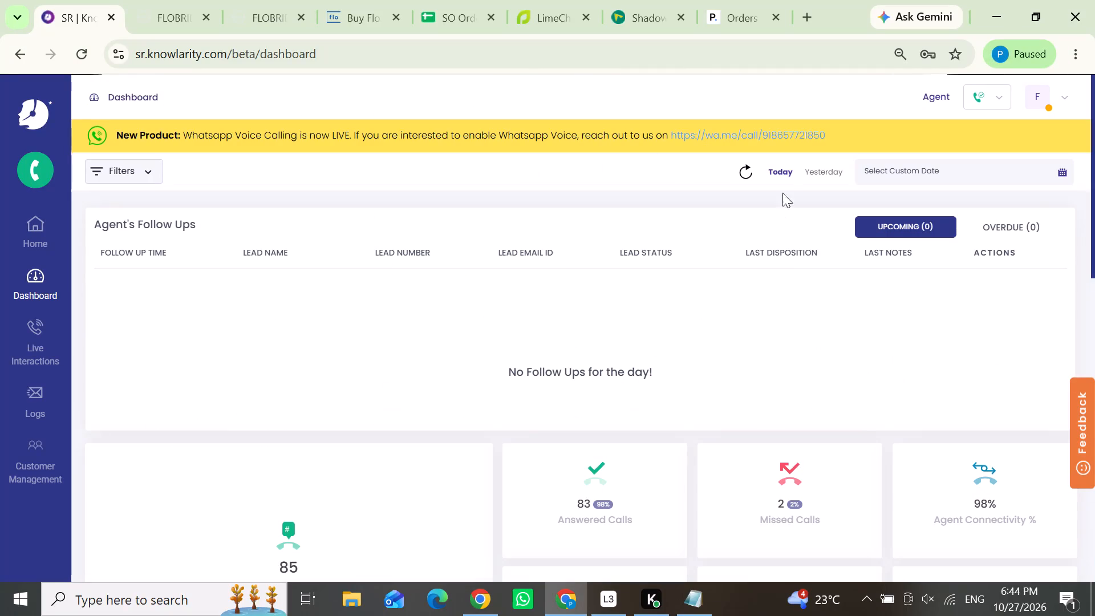
Refresh the dashboard figures for today and check the agent's break and call durations under Your Performance.
{"action": "left_click", "coordinate": [781, 171]}
{"action": "scroll", "coordinate": [758, 356], "scroll_direction": "down", "scroll_amount": 4}
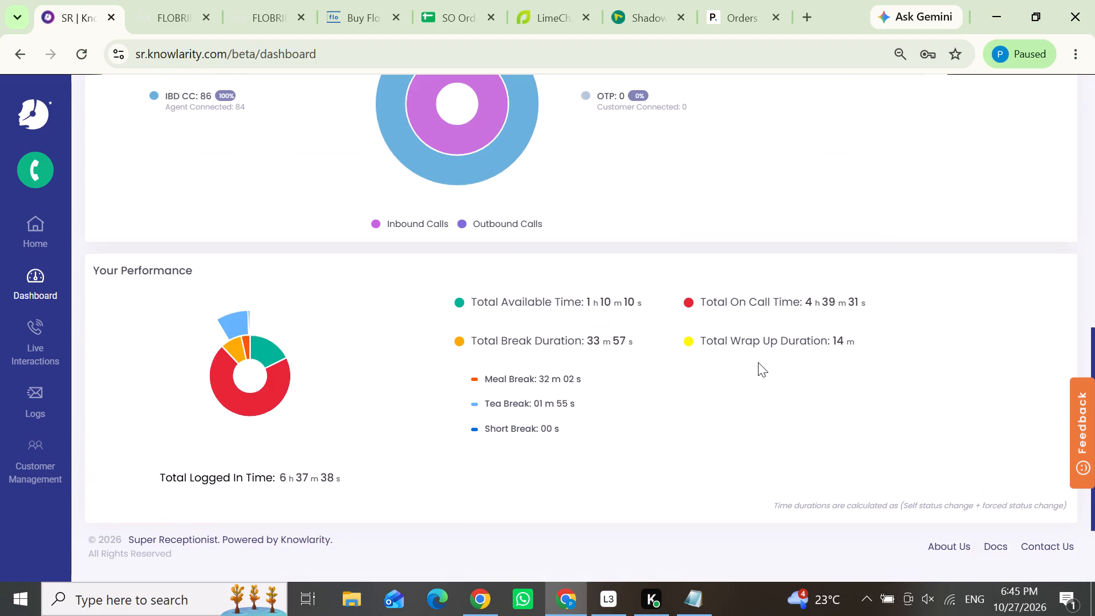